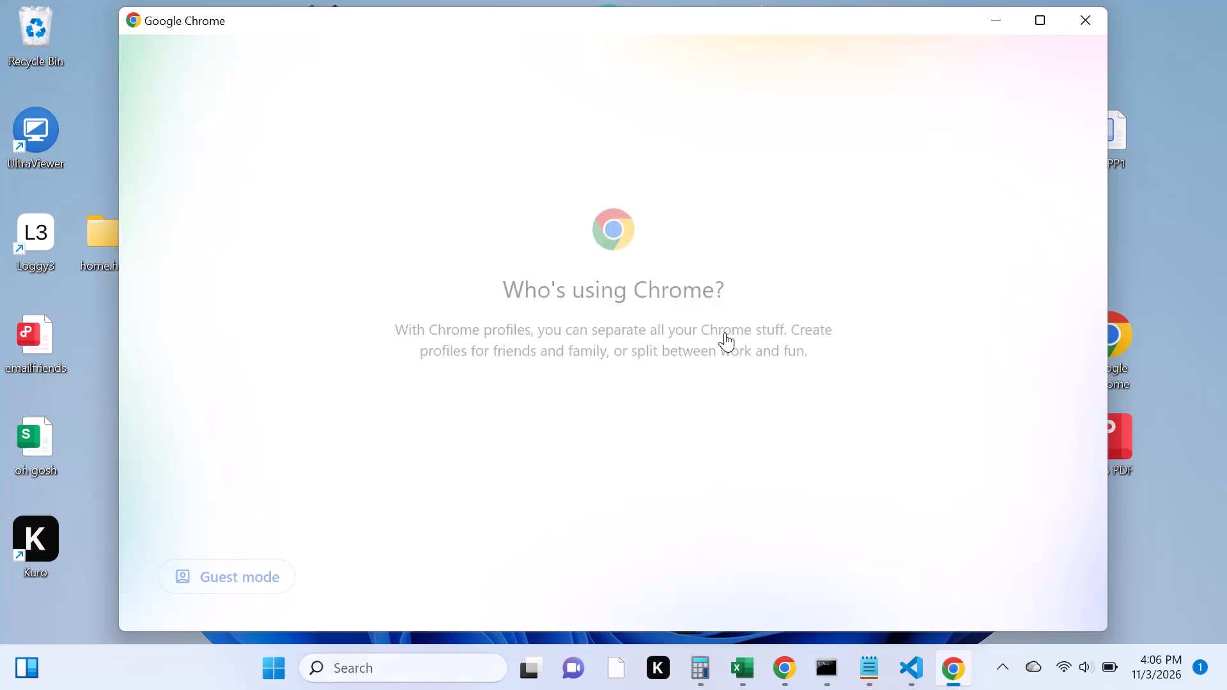
Open the Chrome browser session with the Atreides profile.
left_click(348, 362)
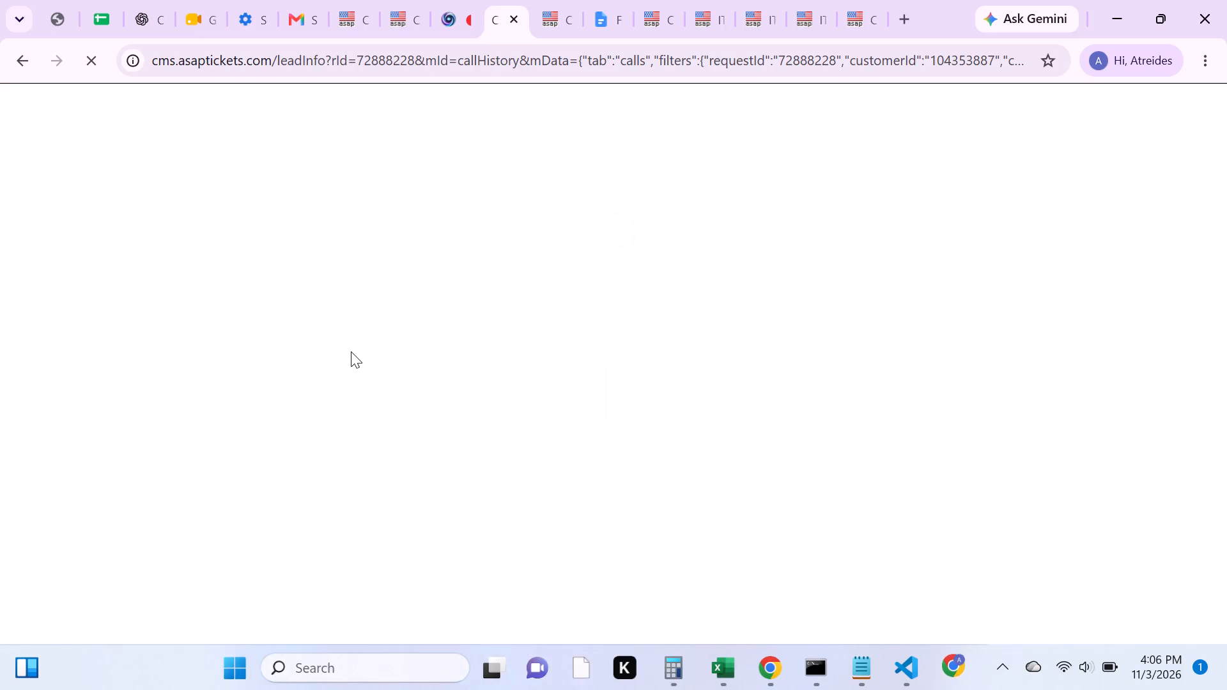
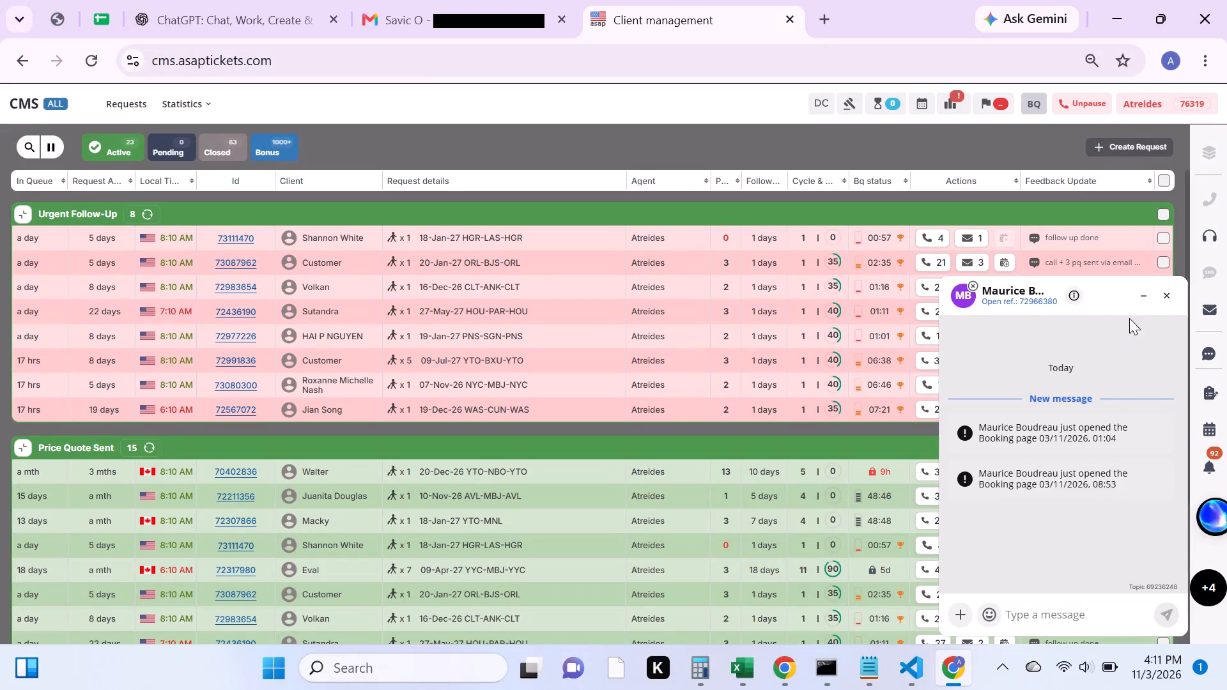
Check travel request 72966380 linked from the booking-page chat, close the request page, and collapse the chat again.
left_click(1145, 297)
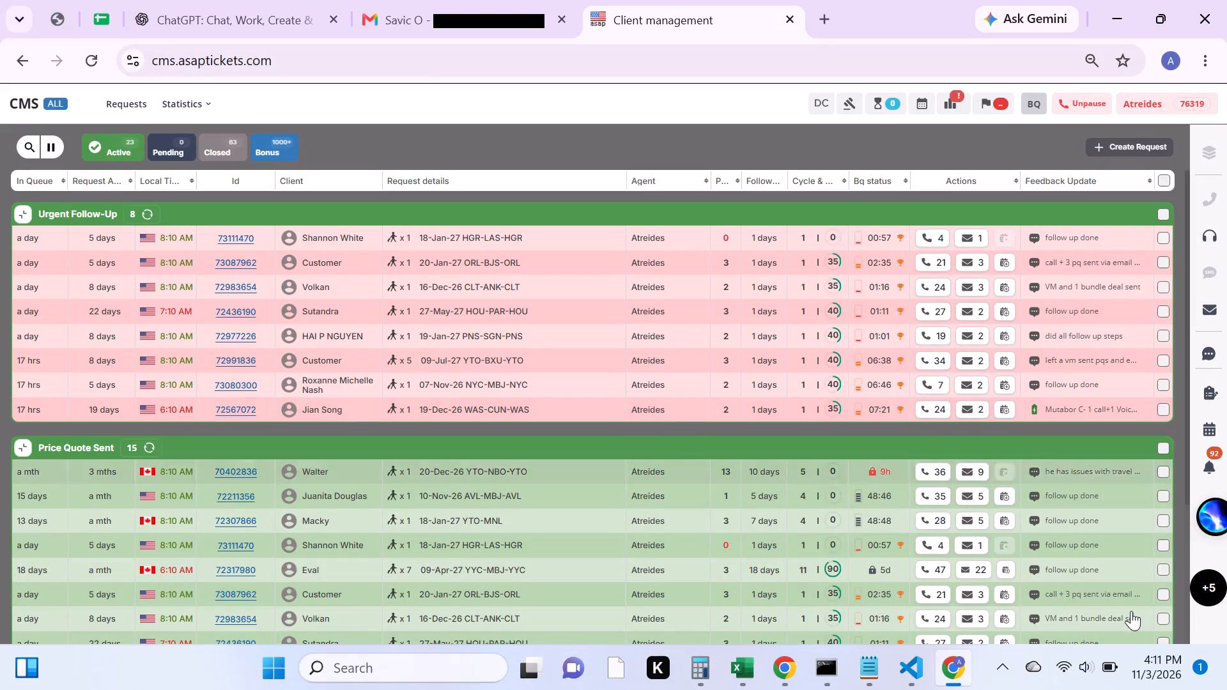
left_click(1209, 586)
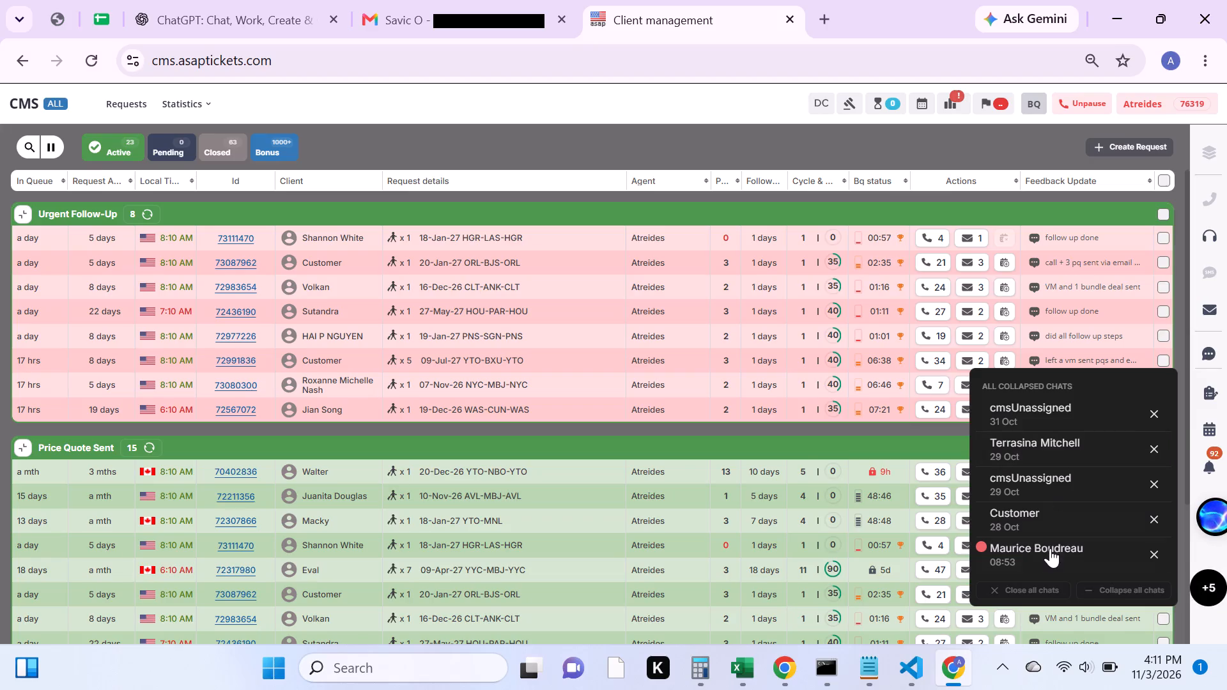
left_click(1050, 548)
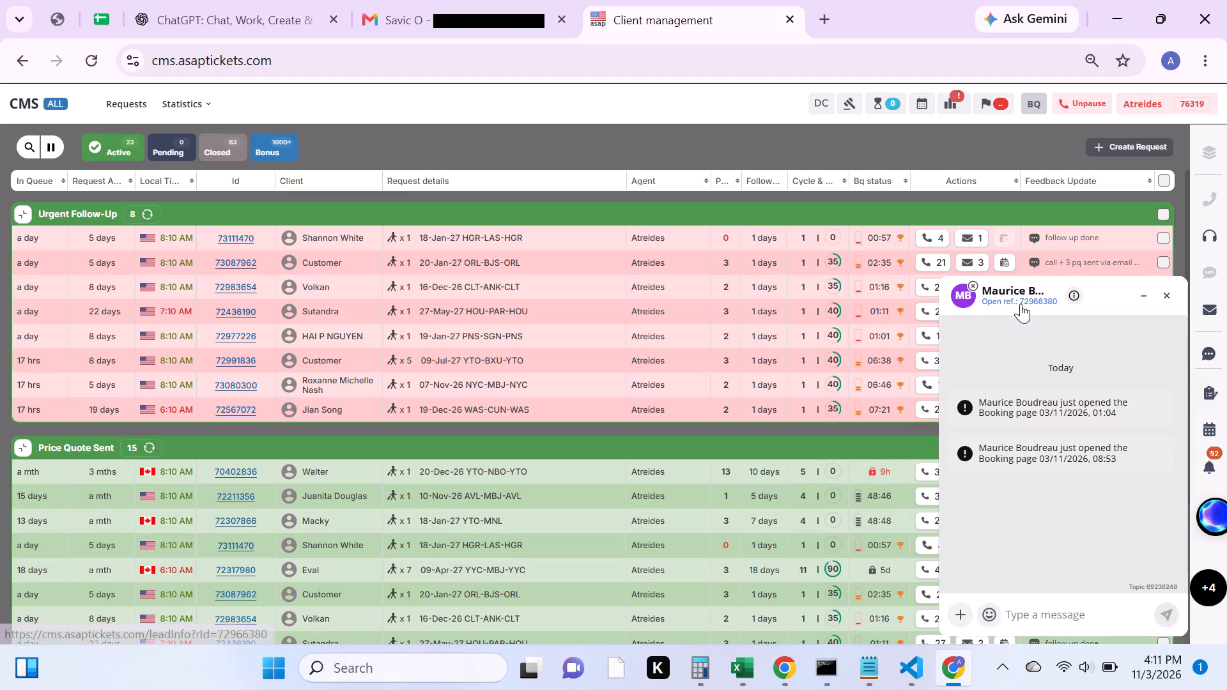
left_click(1021, 303)
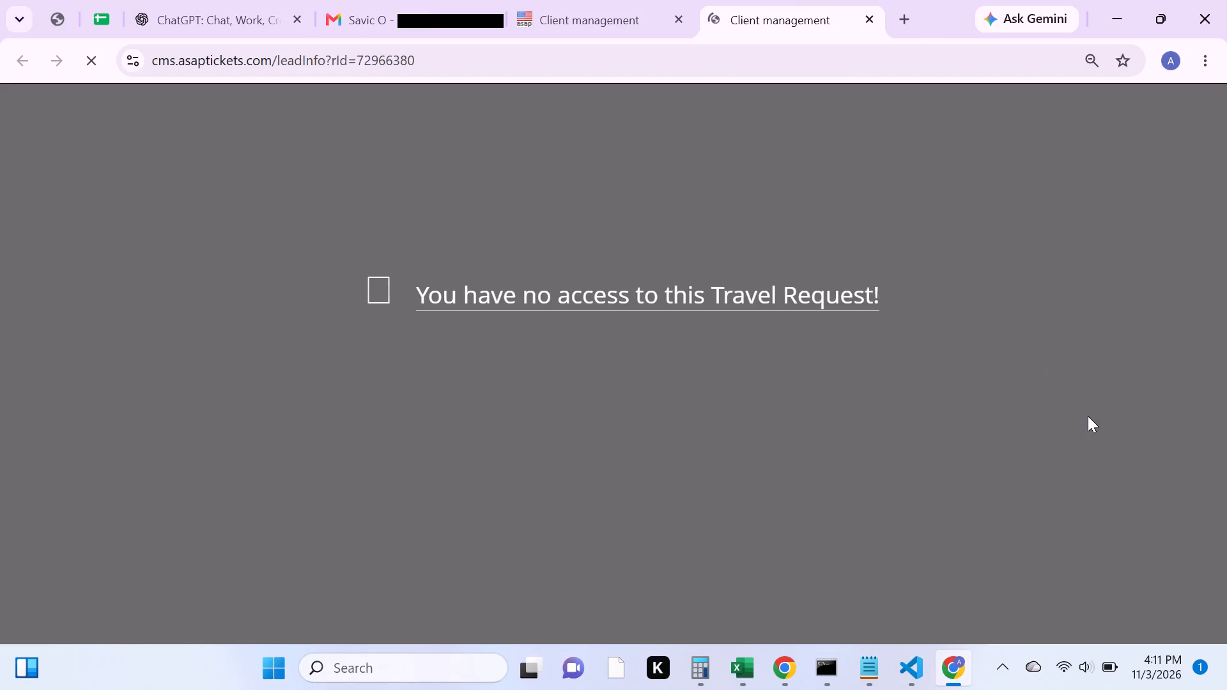
left_click(866, 26)
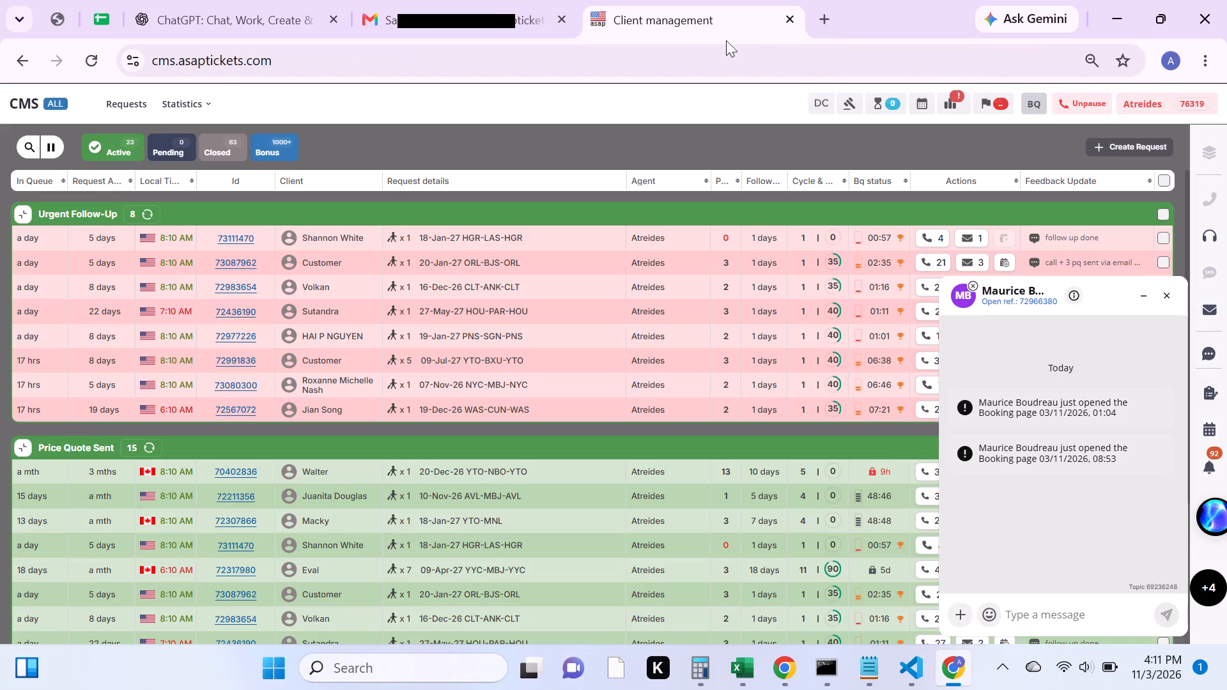
left_click(1144, 289)
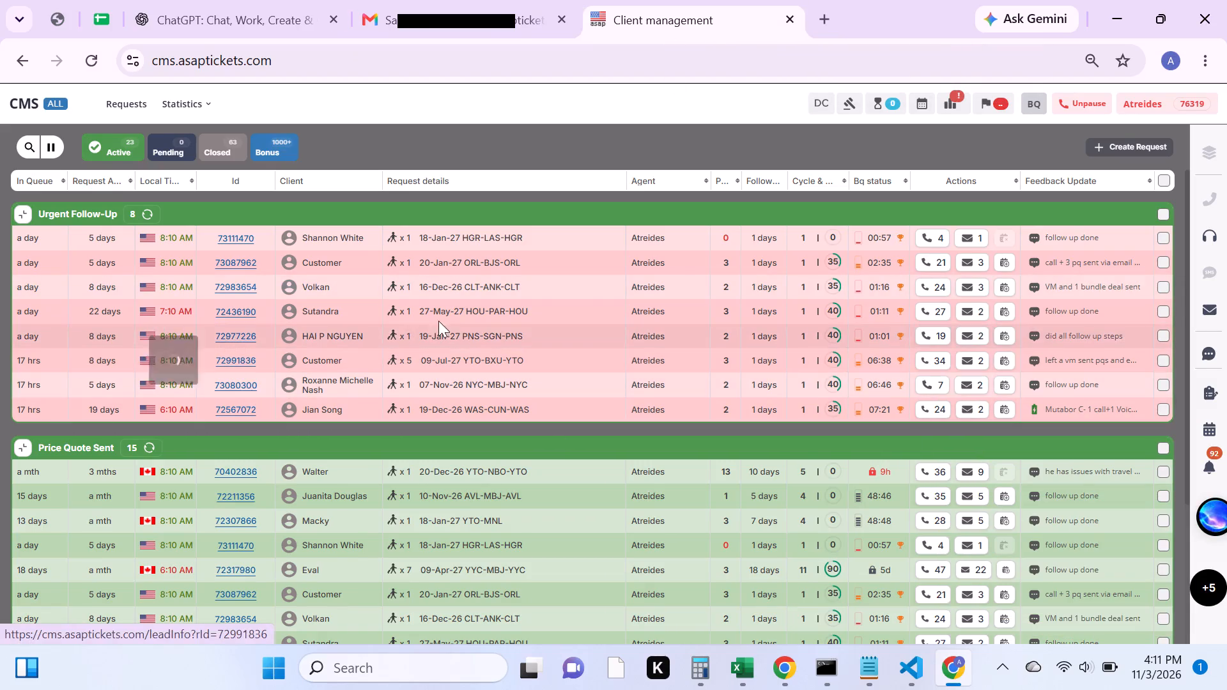
left_click(236, 240, "ctrl")
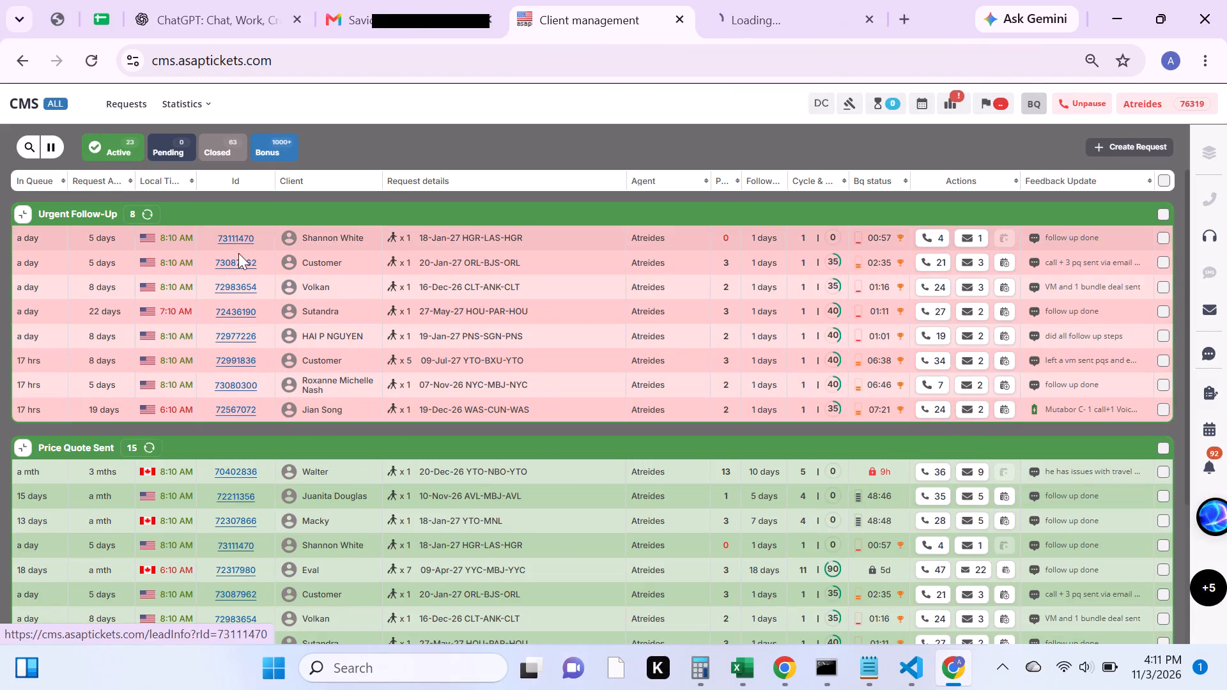
left_click(238, 262, "ctrl")
left_click(238, 292, "ctrl")
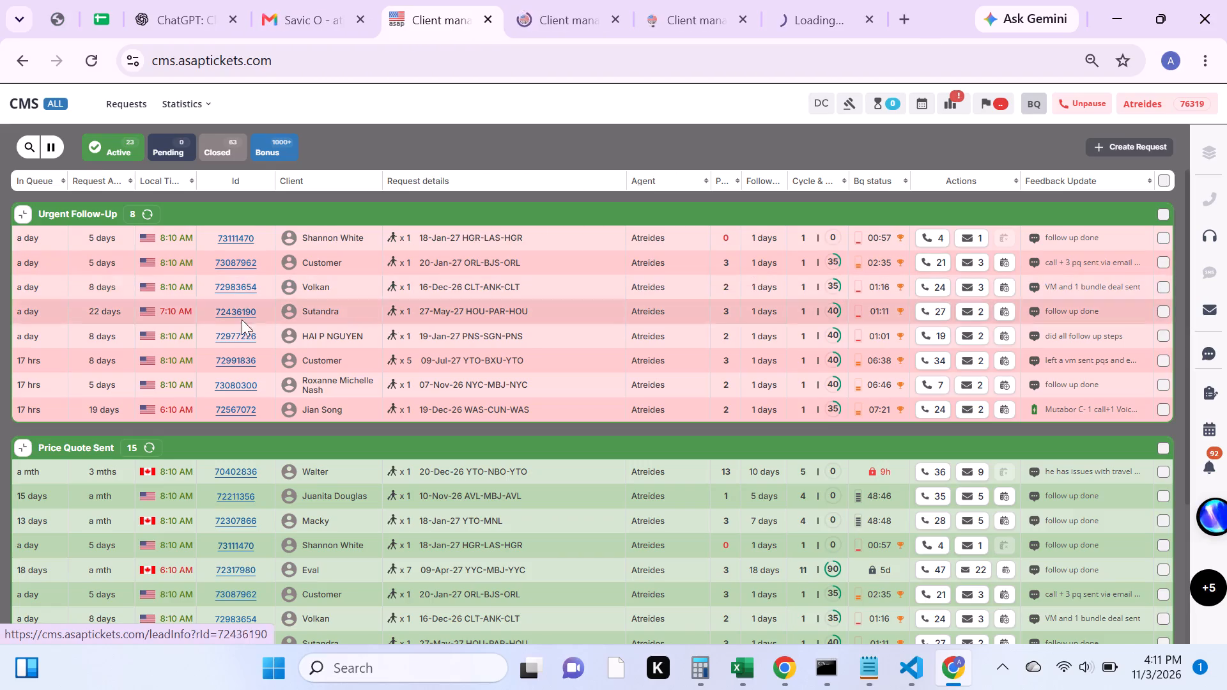
left_click(239, 332, "ctrl")
left_click(240, 360, "ctrl")
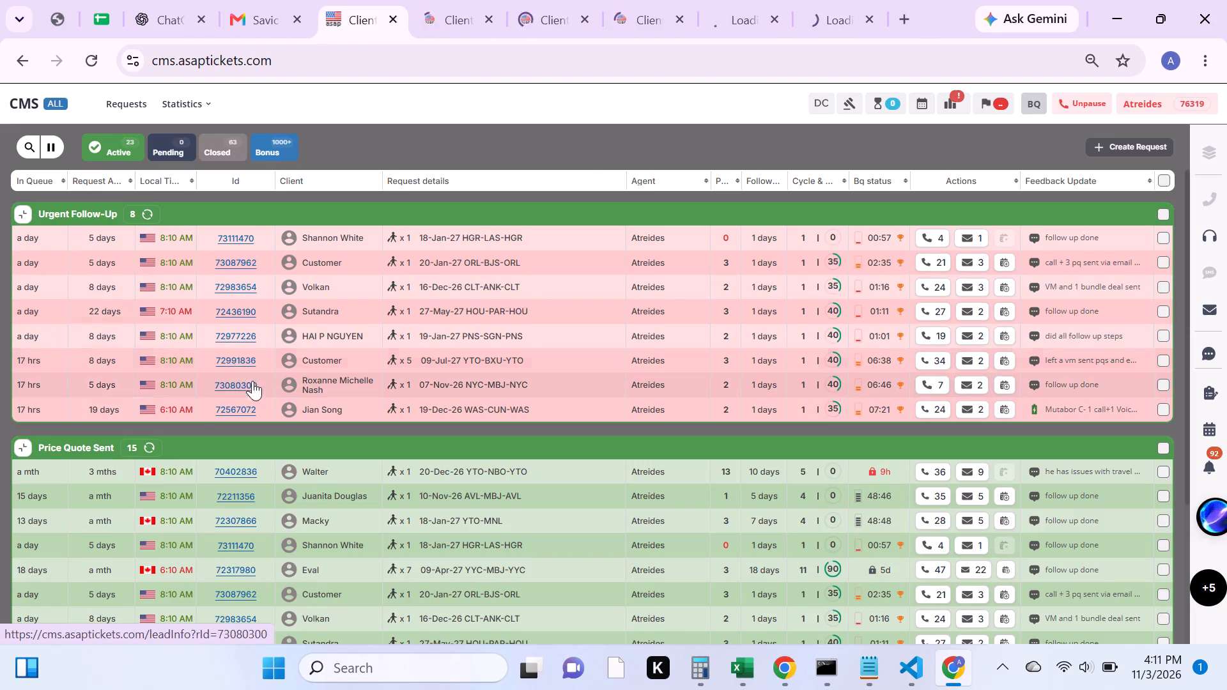
left_click(252, 385, "ctrl")
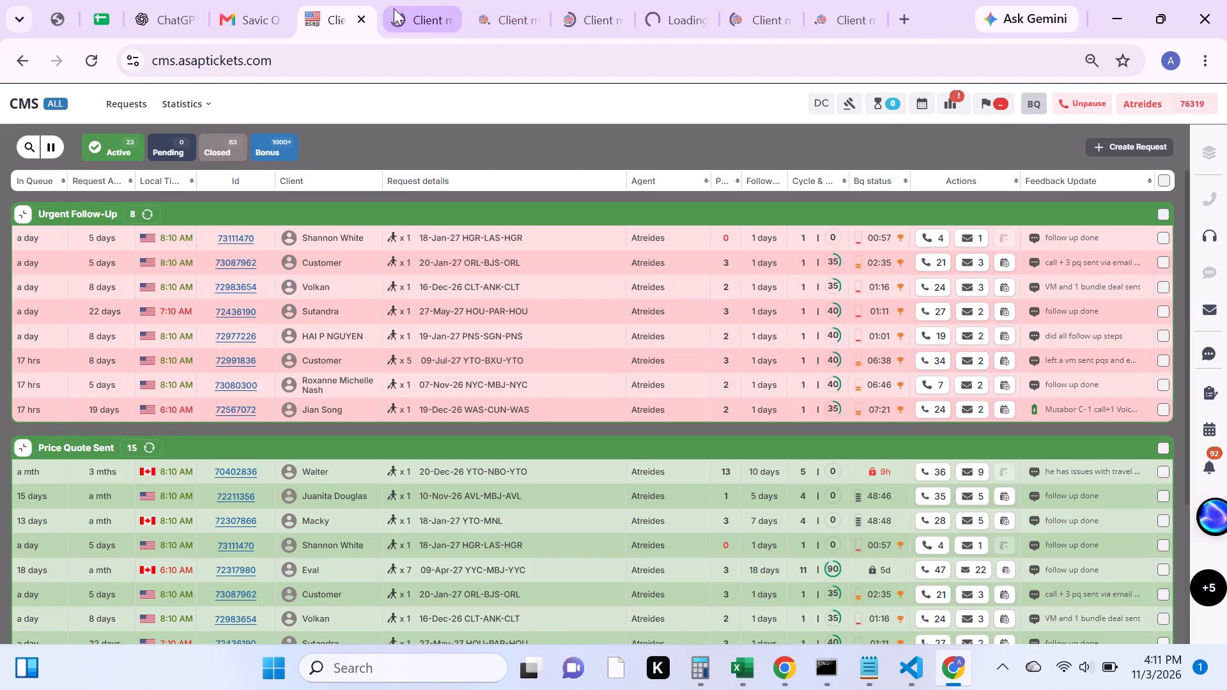
left_click(394, 8)
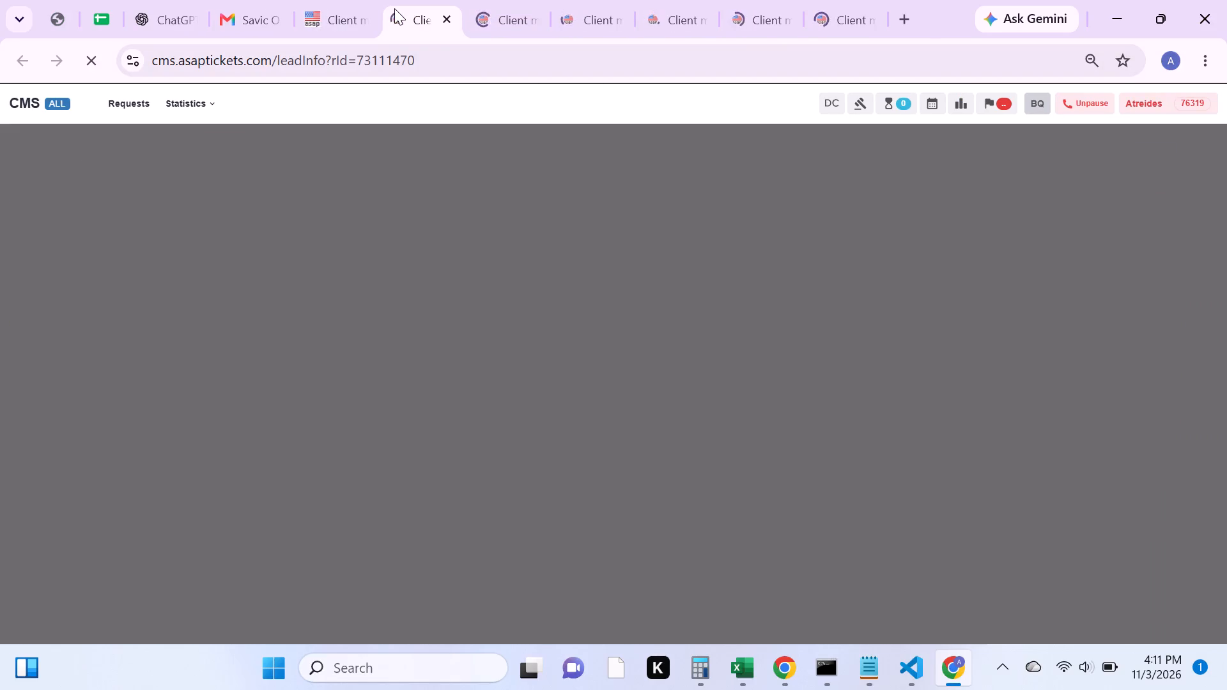
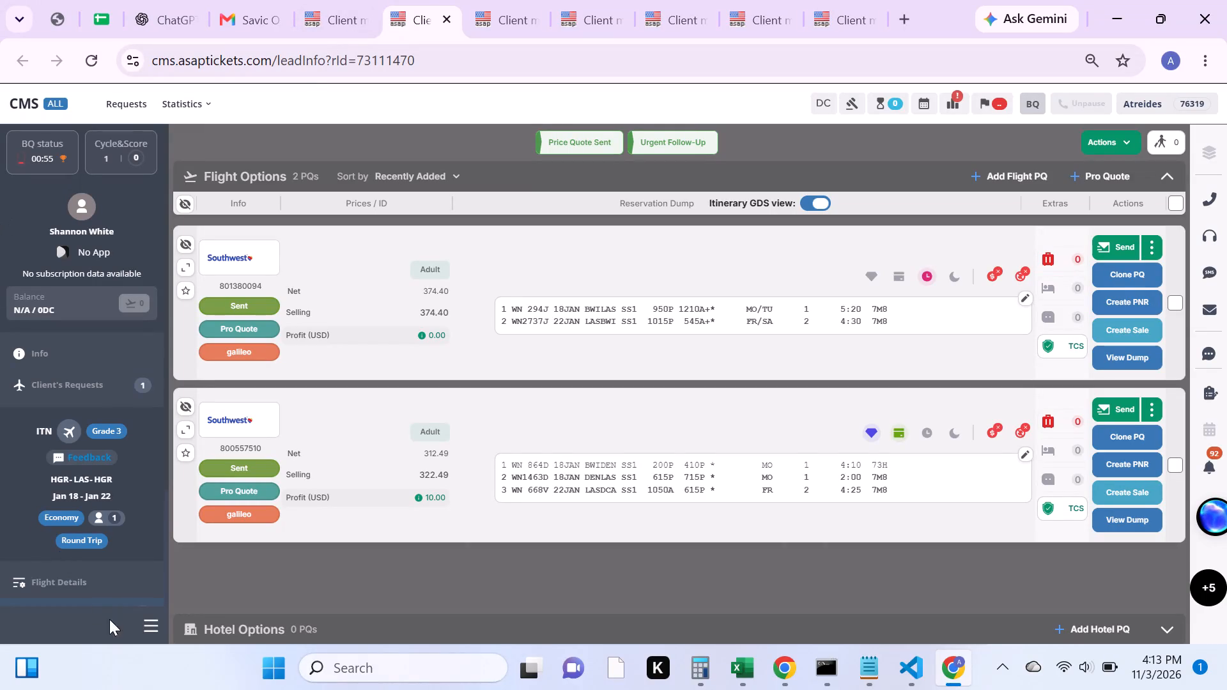
left_click(109, 576)
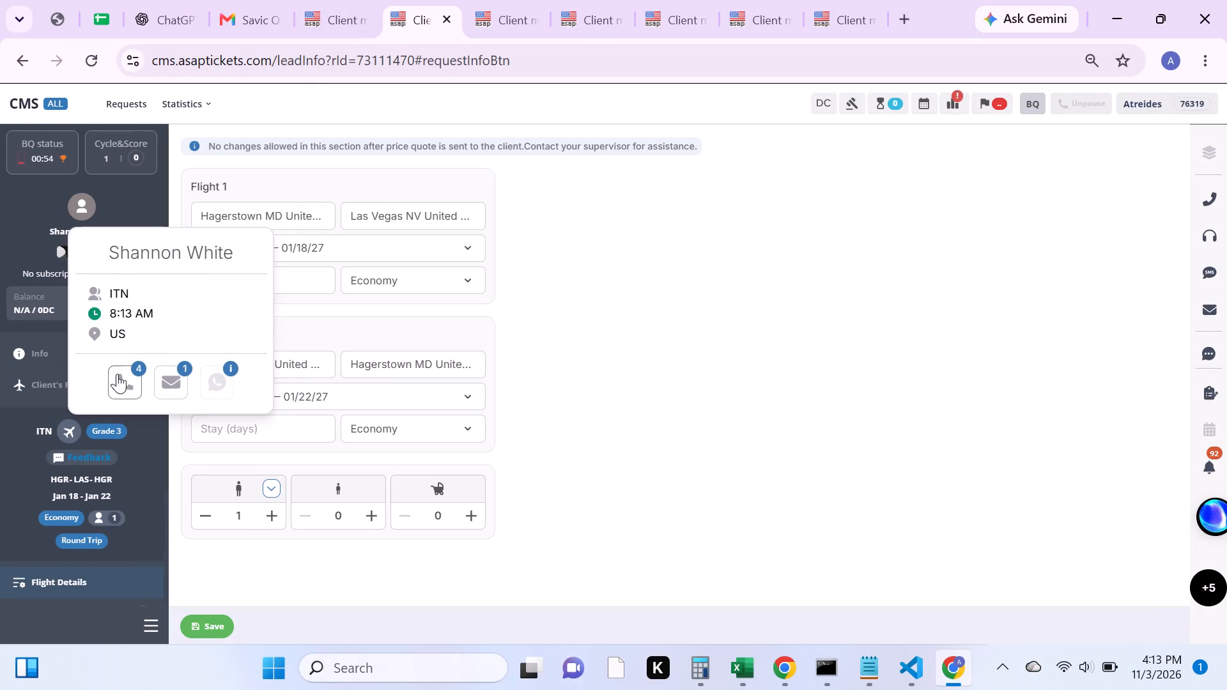
left_click(119, 383)
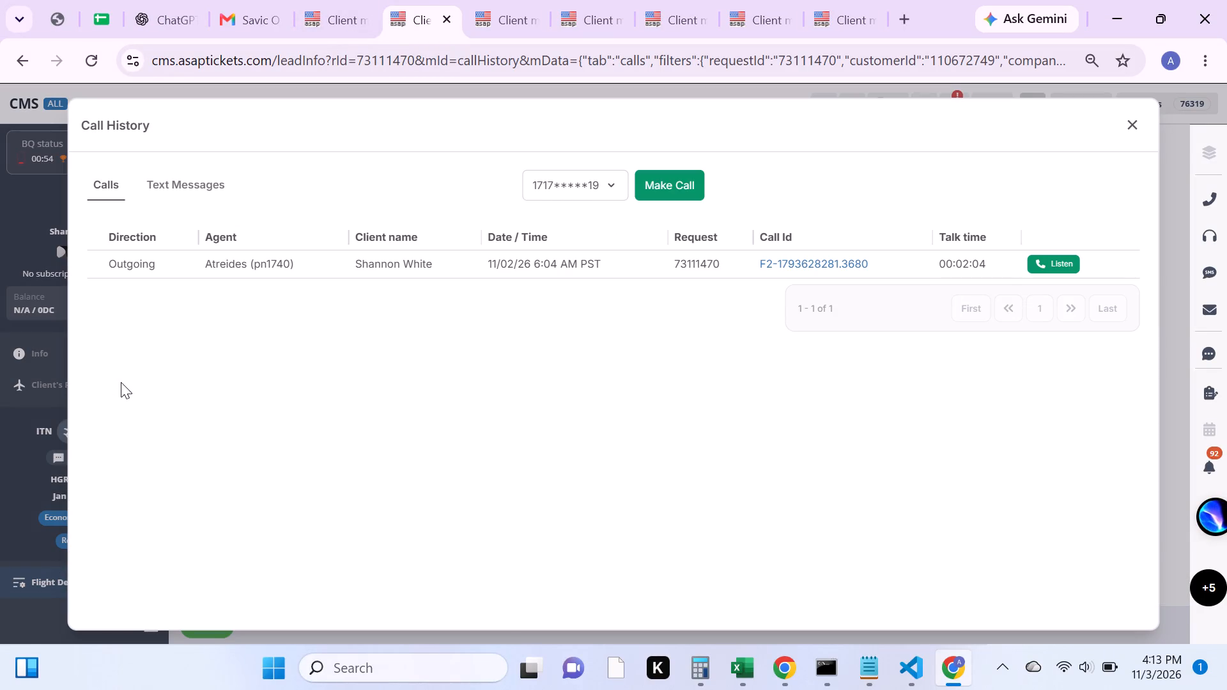
left_click(679, 187)
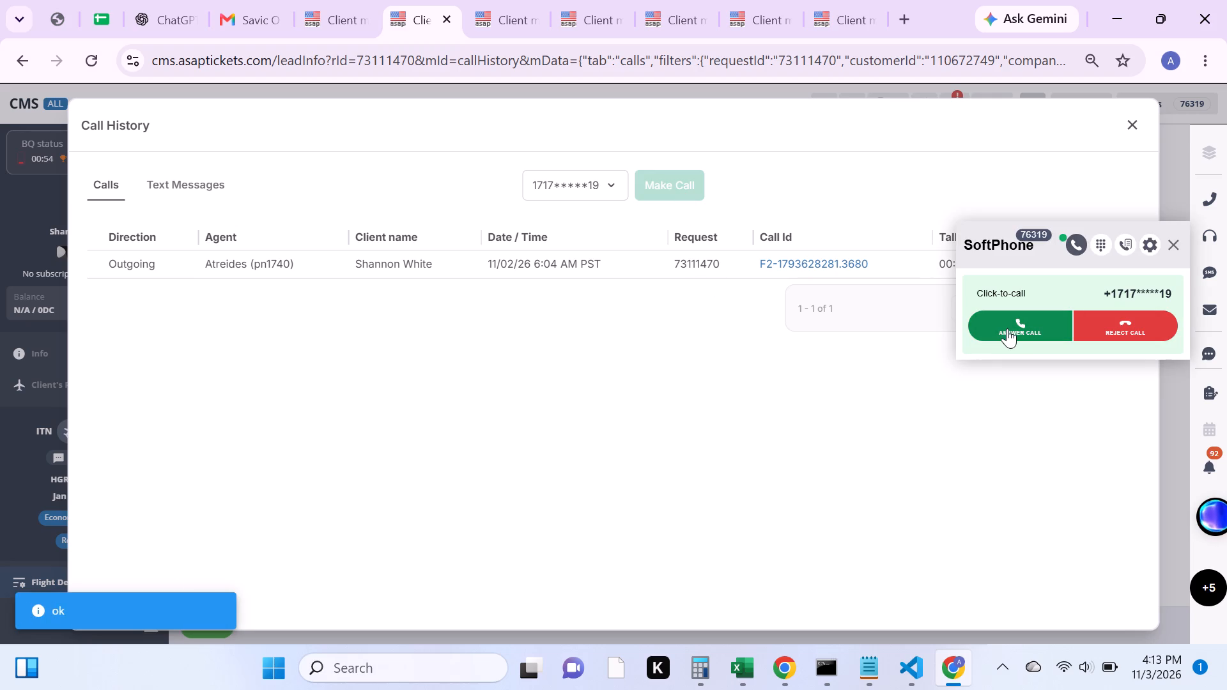
left_click(1008, 328)
left_click(1044, 326)
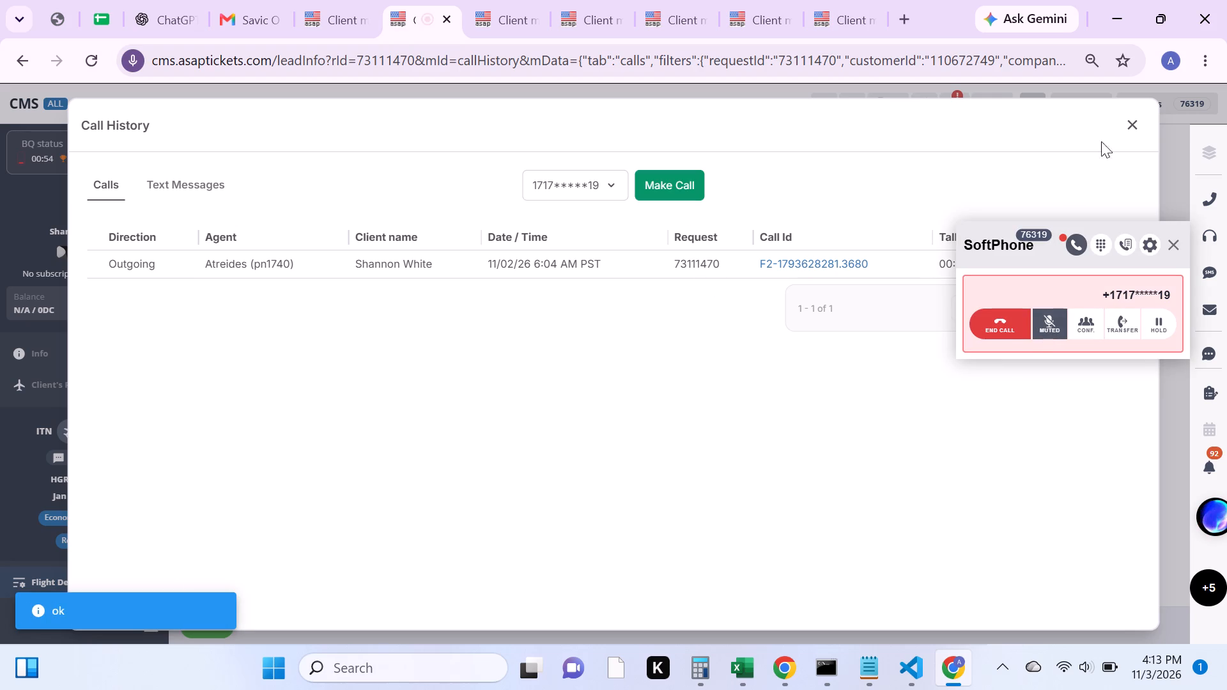
left_click(1136, 114)
Raise the computer's speaker volume for the ongoing call.
left_click(1067, 664)
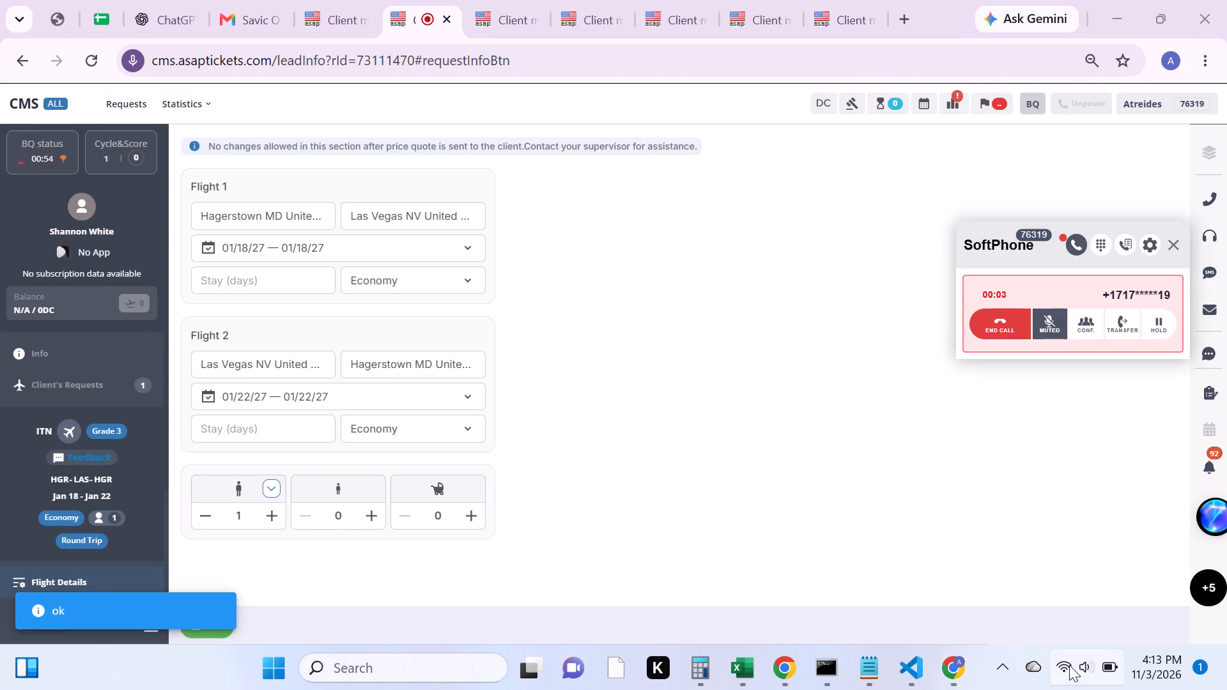
left_click(1048, 560)
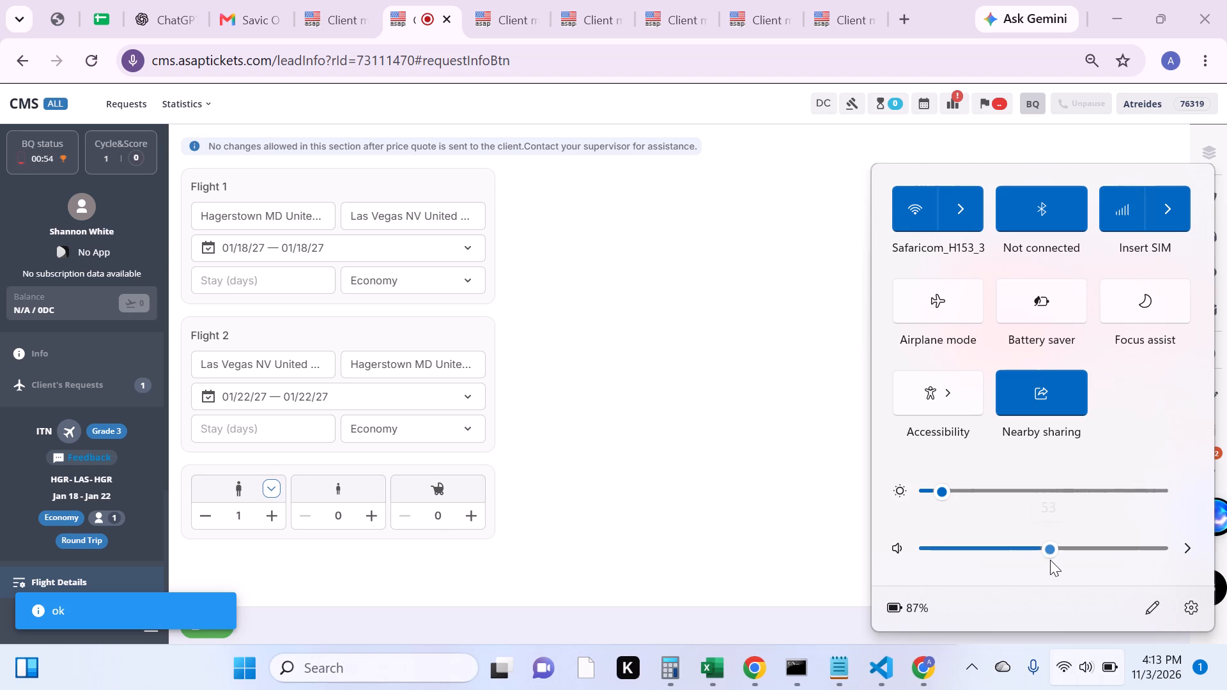
left_click(1070, 548)
left_click(773, 504)
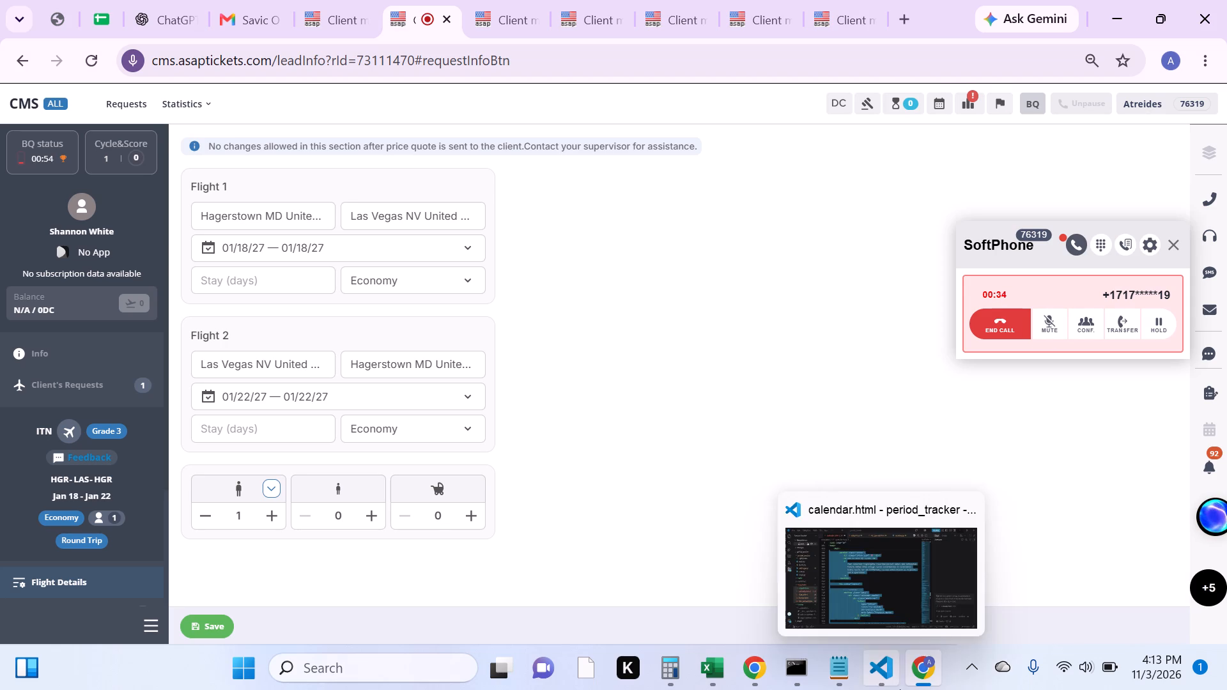
Lower the computer's speaker volume to about half for the ongoing call and return to the flight details page.
left_click(1083, 668)
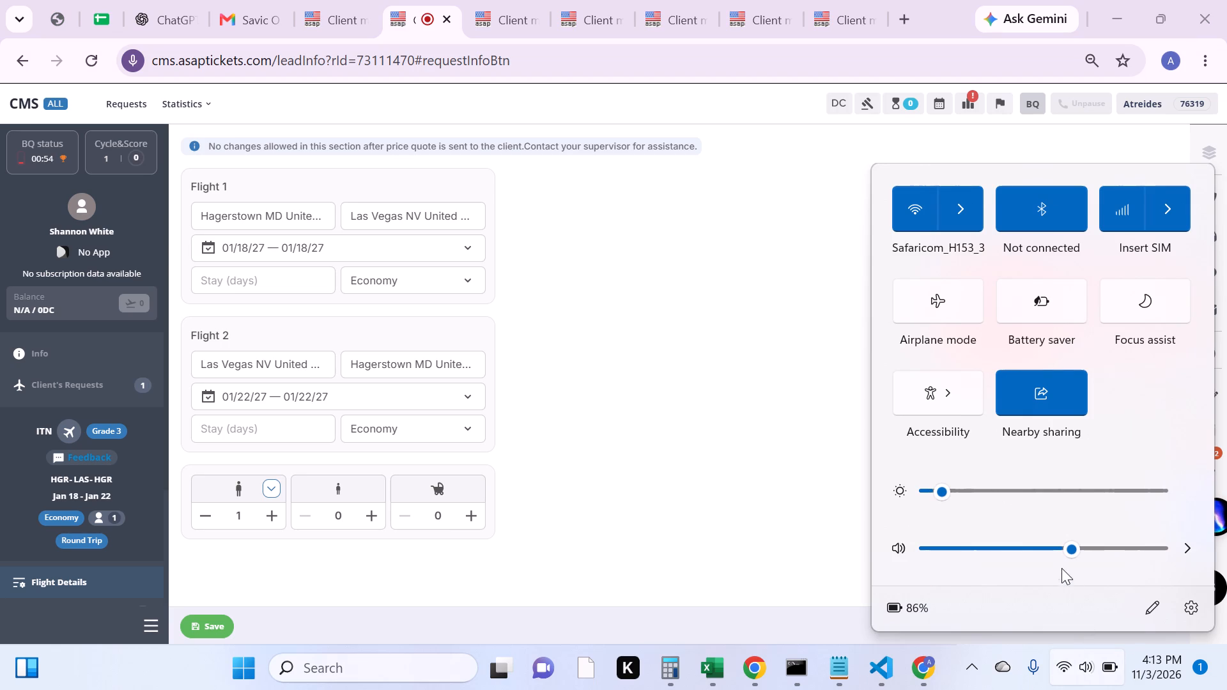
left_click(1051, 549)
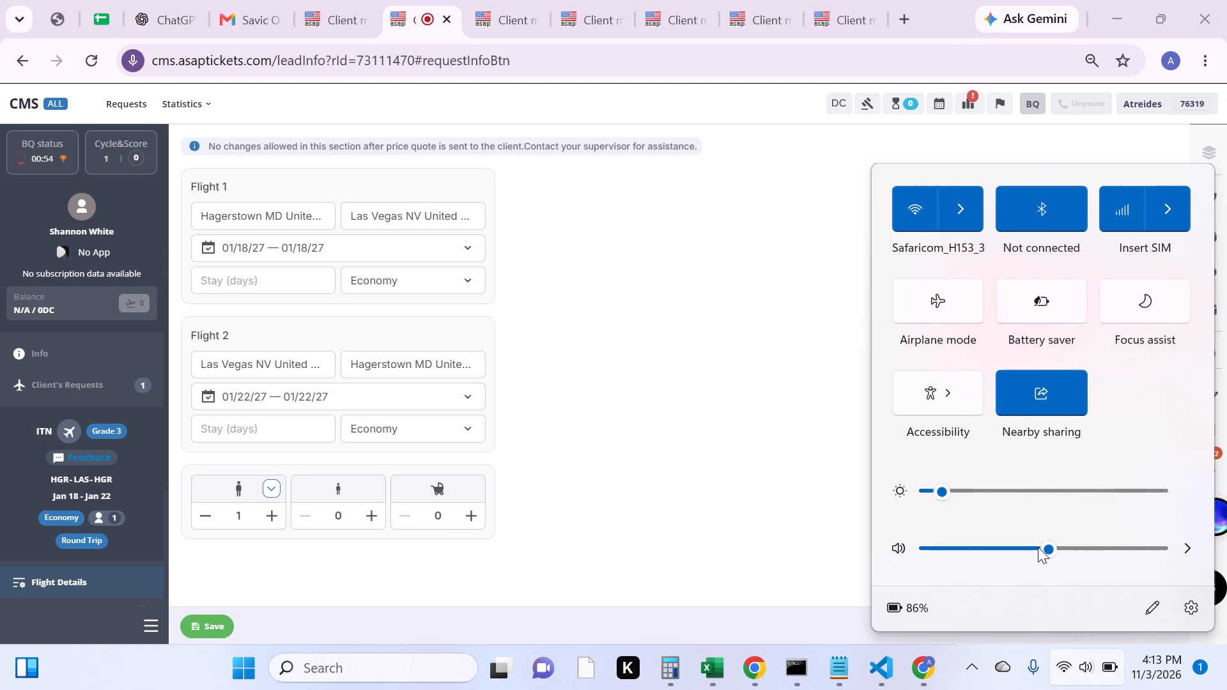
left_click(1038, 547)
left_click(793, 403)
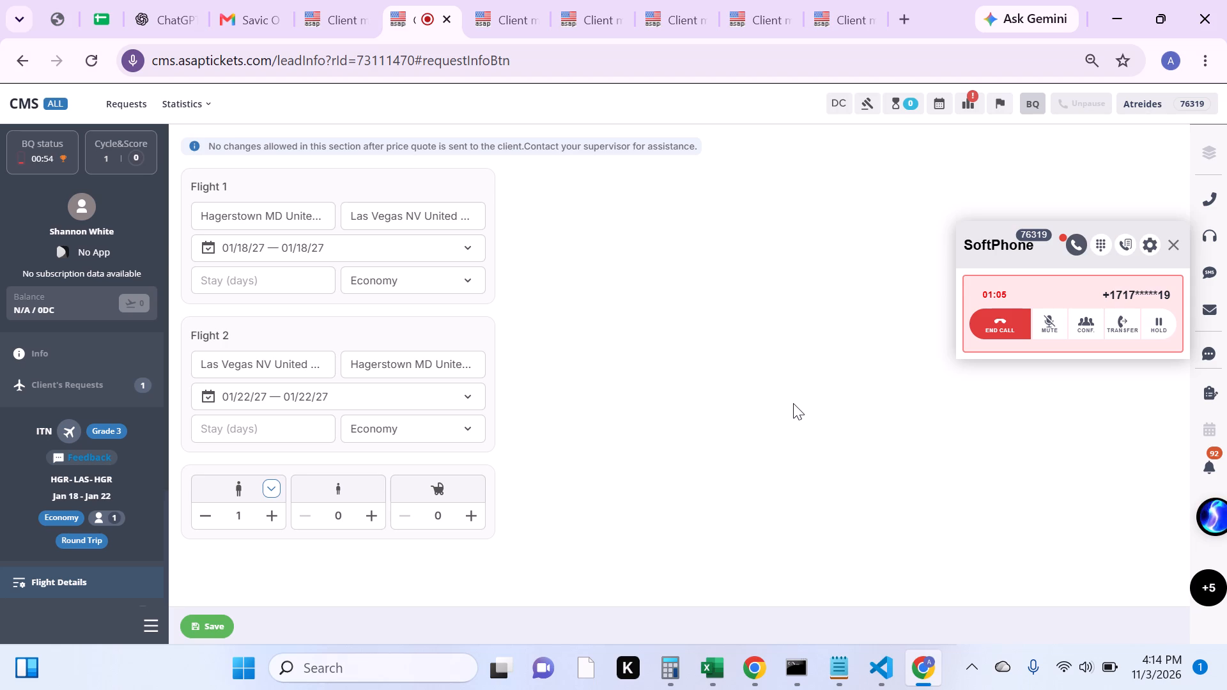
Mute the microphone in the ongoing call.
left_click(1040, 331)
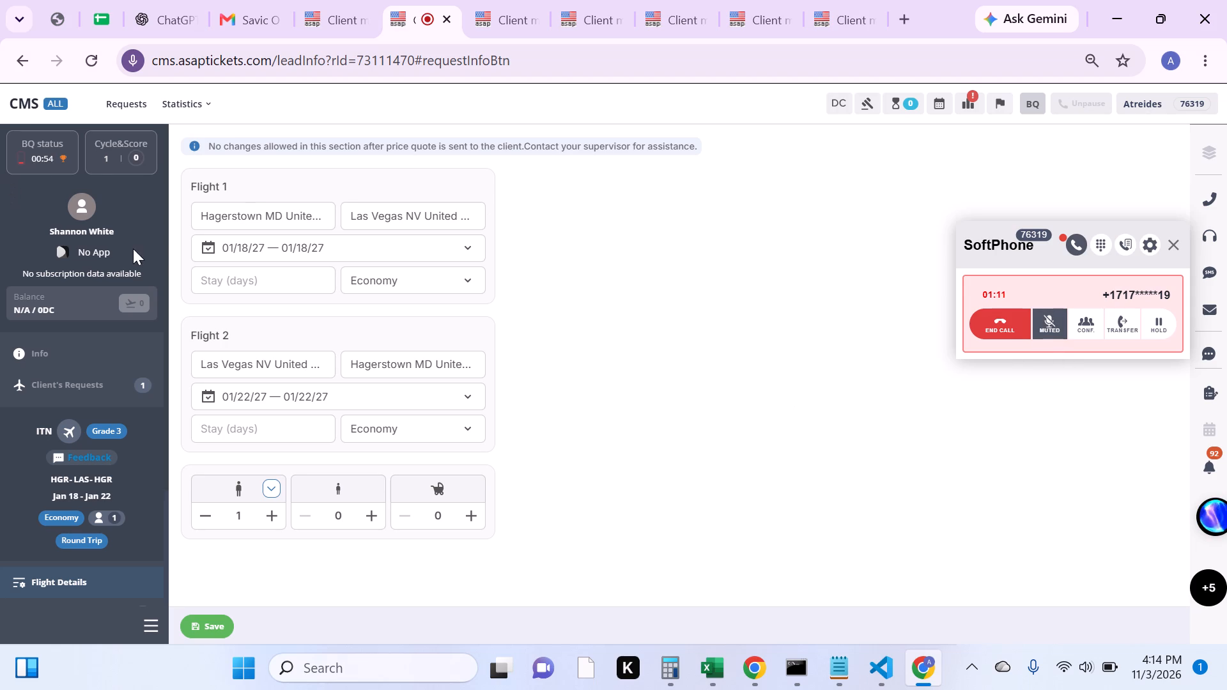
Email the client the "Do you still need a ticket?" template, ending the call before sending, and close the mail window.
left_click(173, 379)
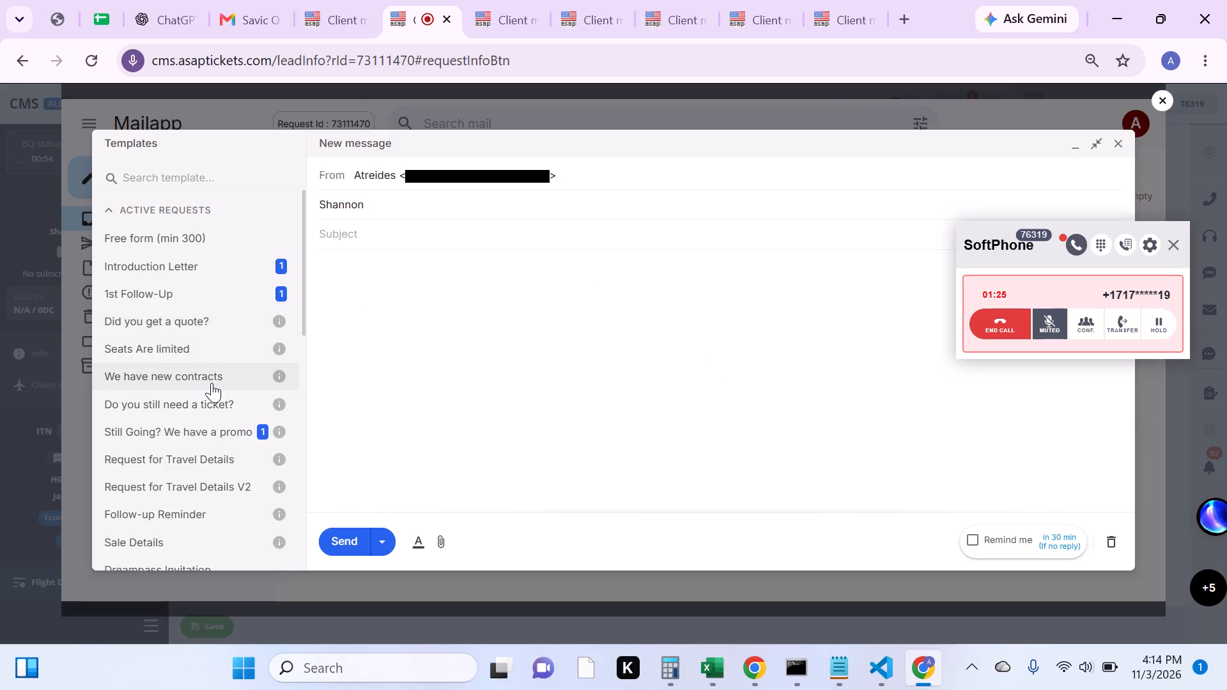
left_click(219, 408)
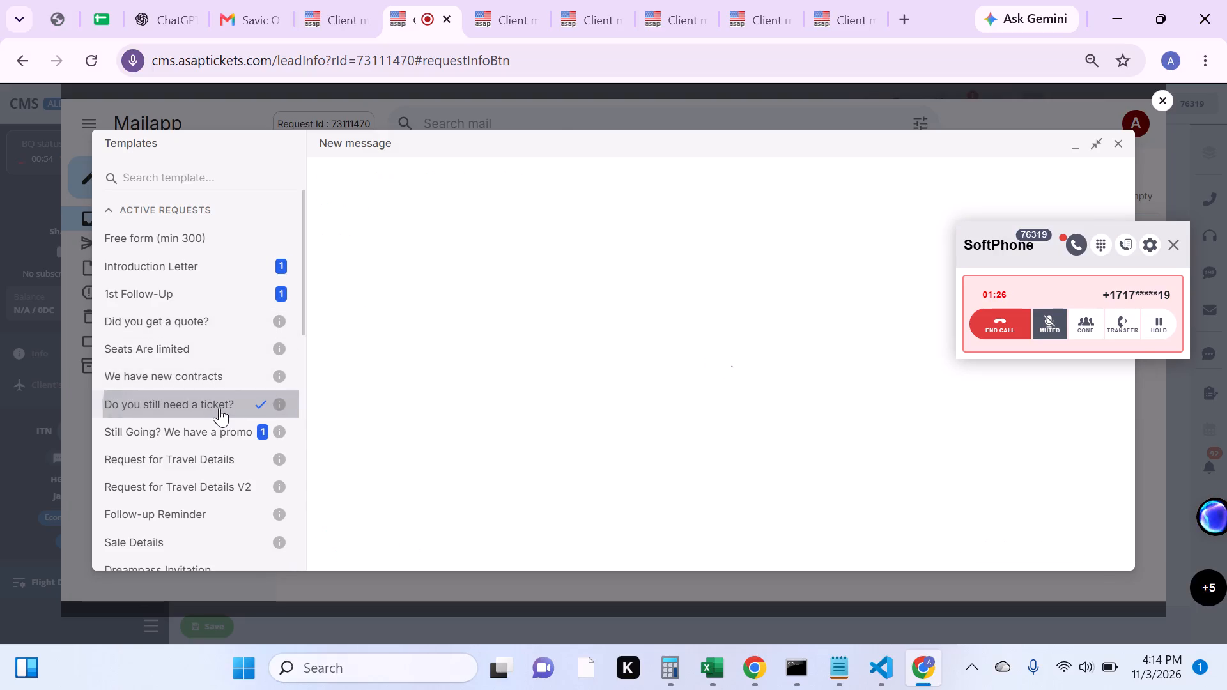
left_click(998, 333)
left_click(362, 537)
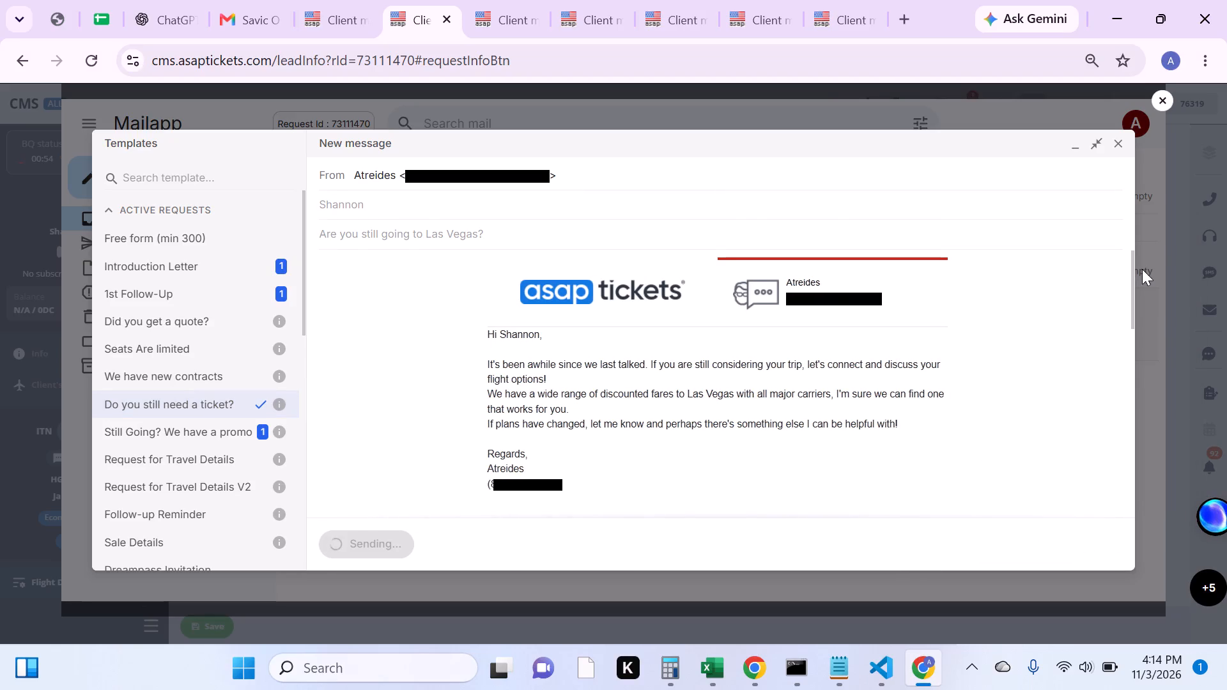
left_click(1161, 101)
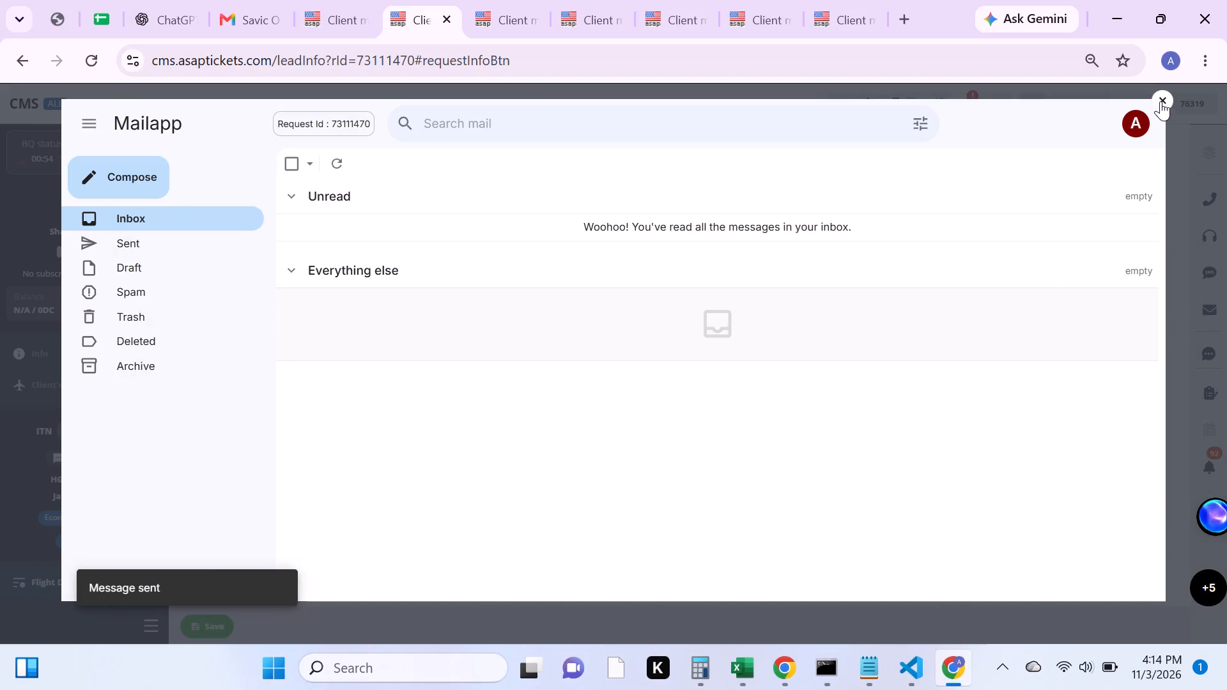
Open the feedback form of request 73111470 and start the feedback text with "folllow".
left_click(78, 456)
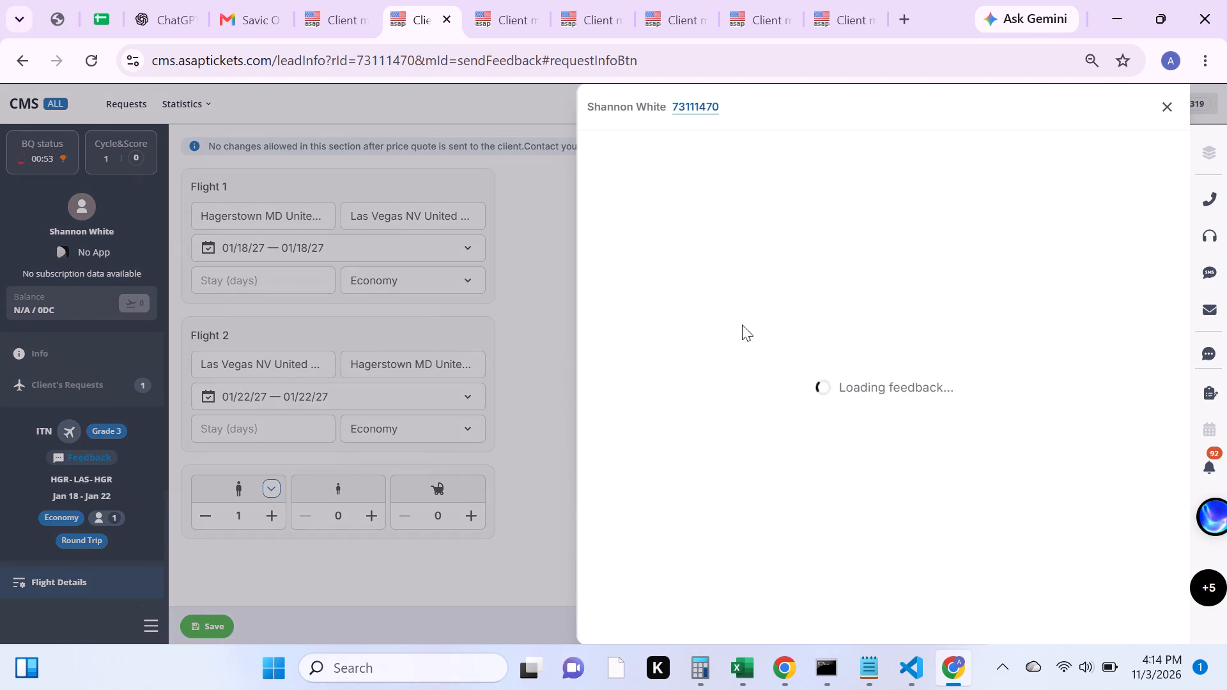
left_click(700, 307)
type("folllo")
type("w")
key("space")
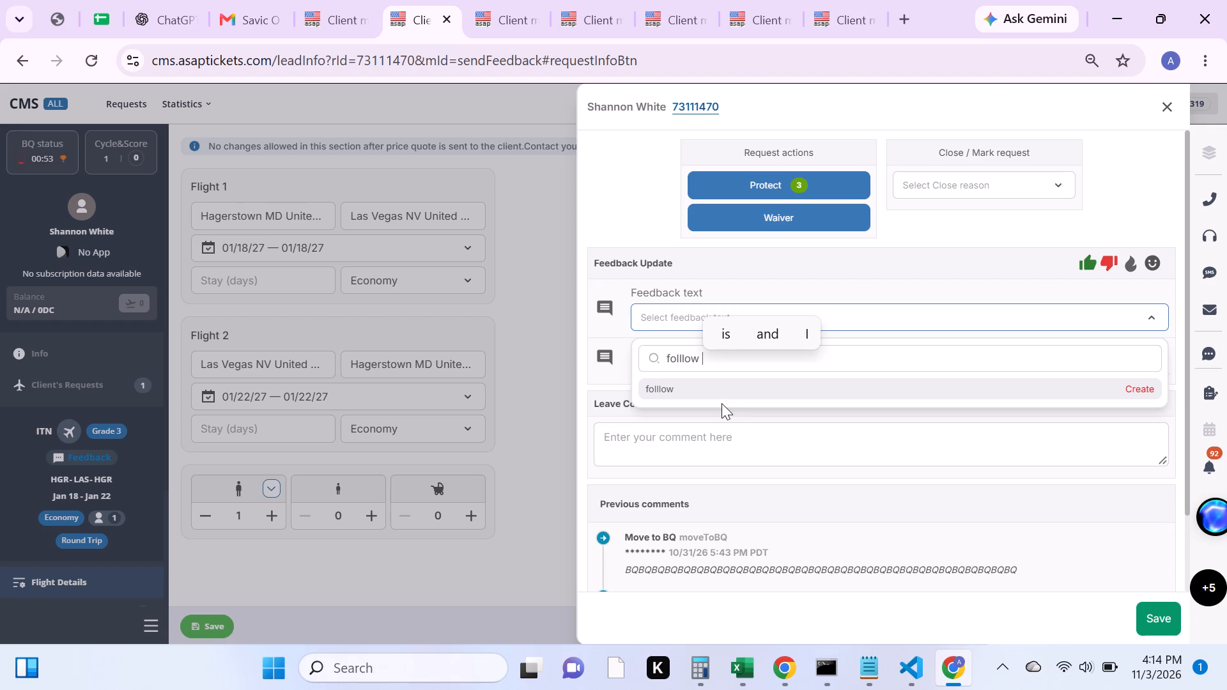
left_click(684, 353)
key("BackSpace")
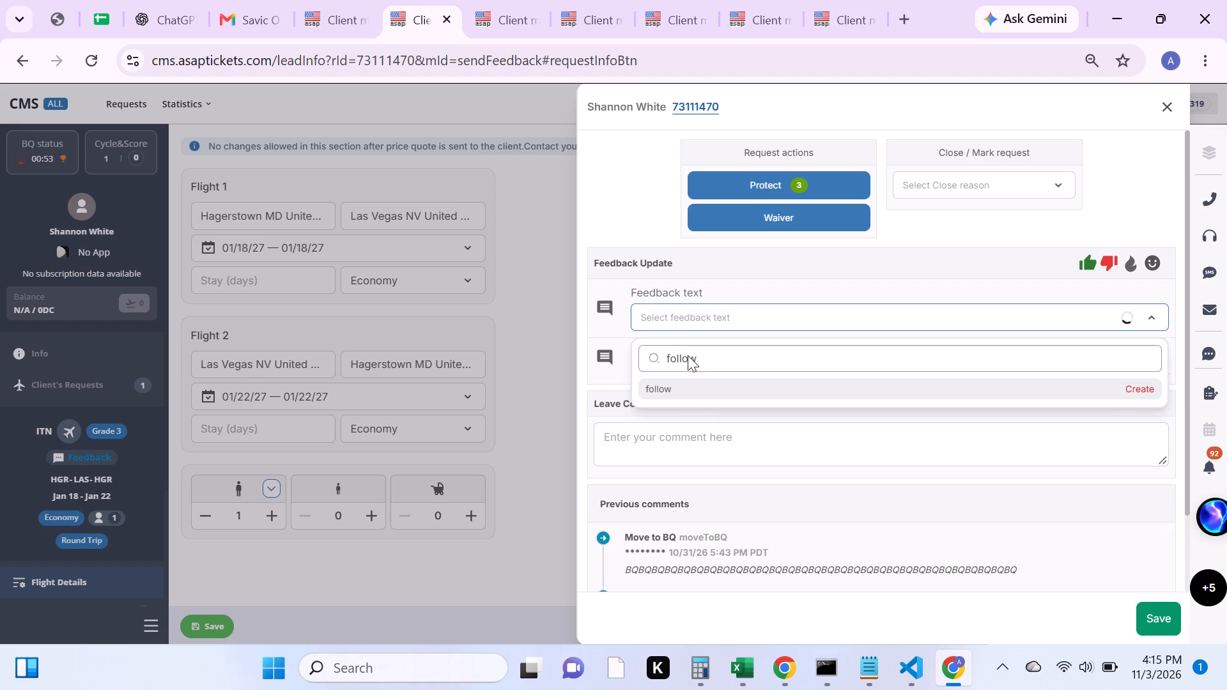
left_click(705, 409)
left_click(1152, 617)
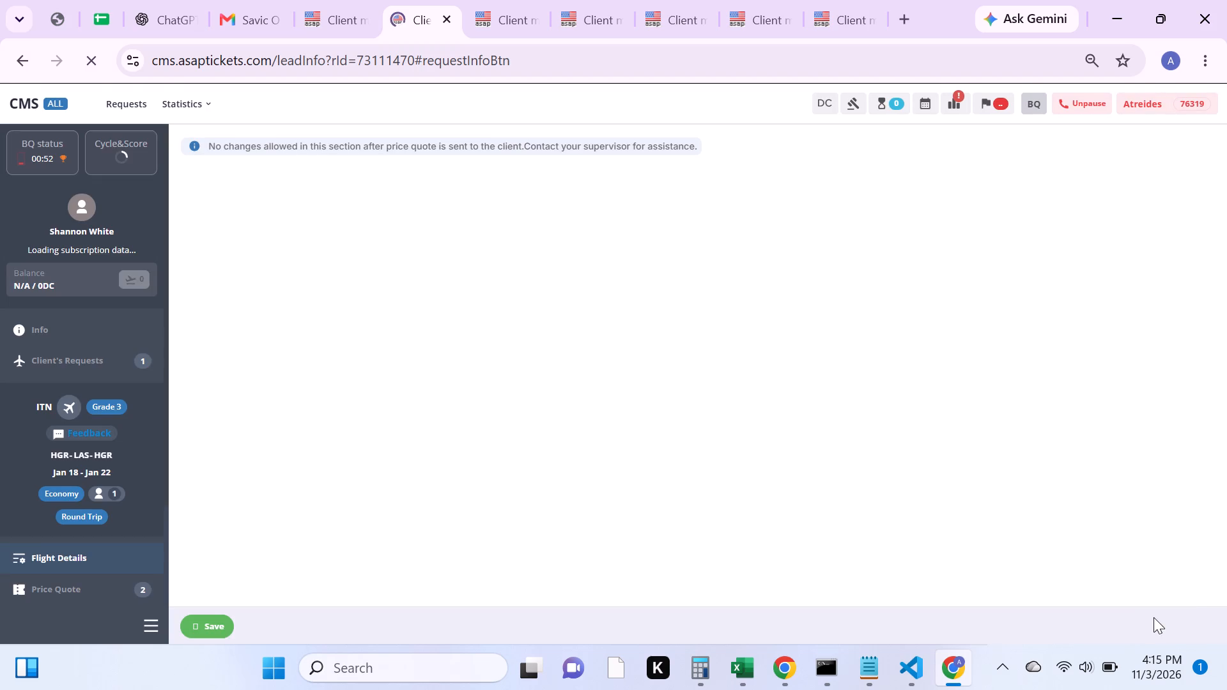
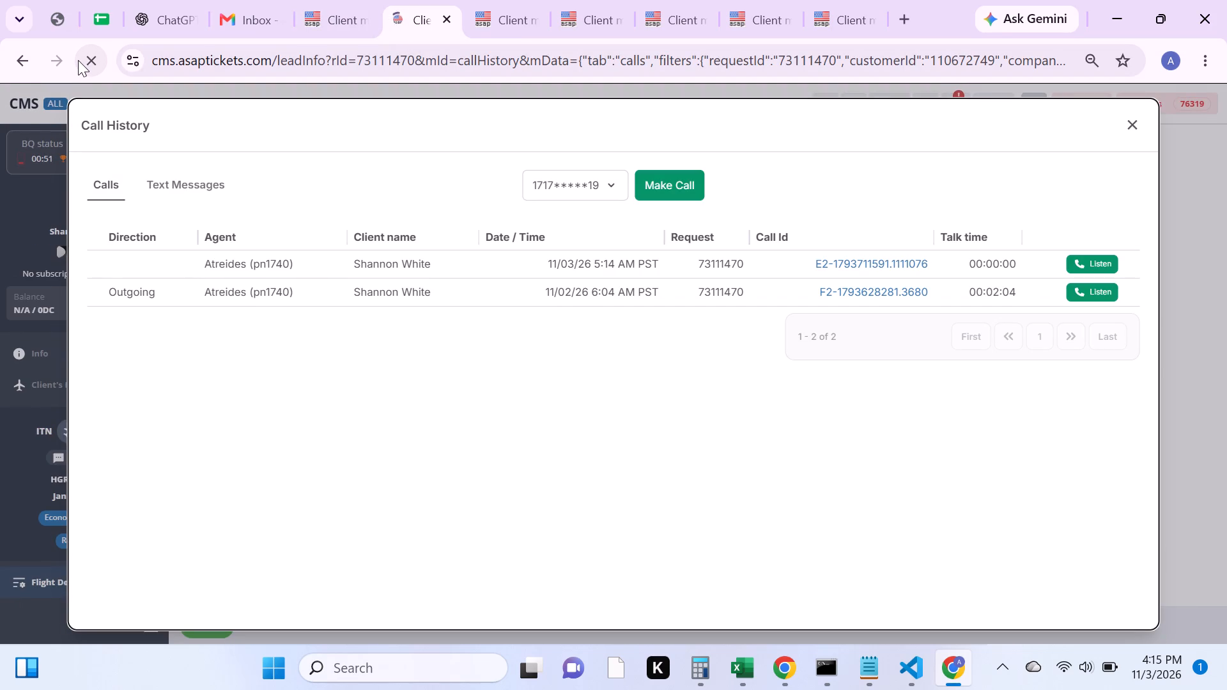
triple_click(78, 60)
left_click(78, 60)
triple_click(91, 60)
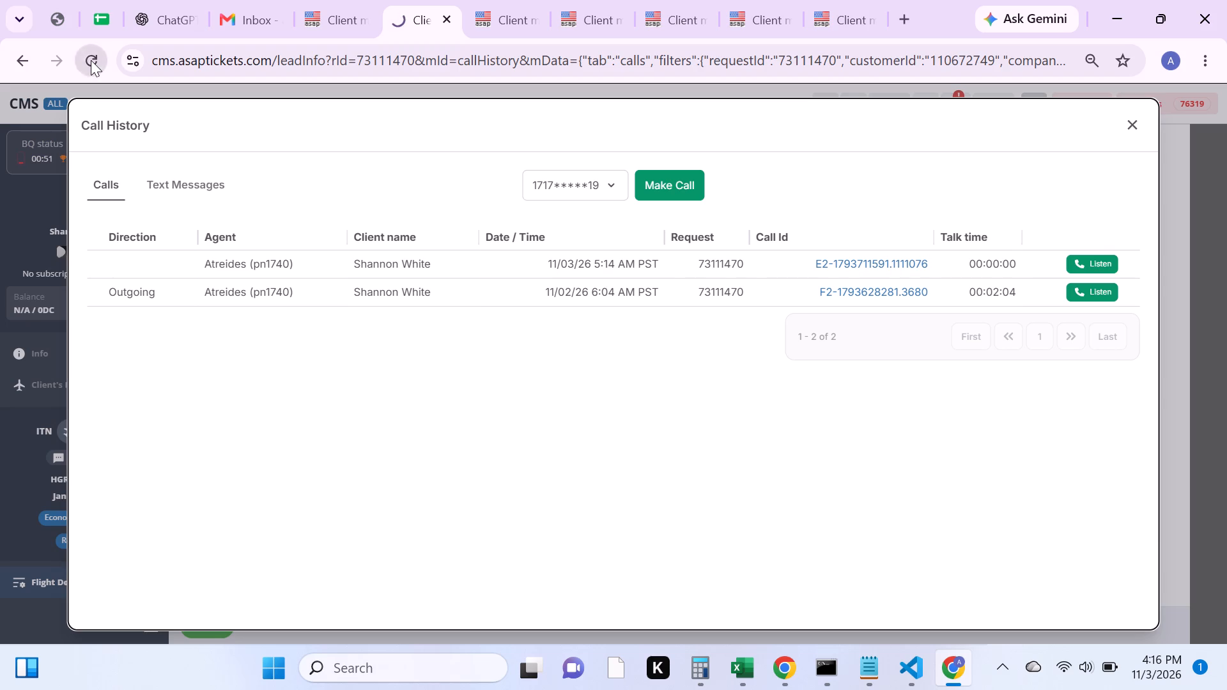
left_click(495, 17)
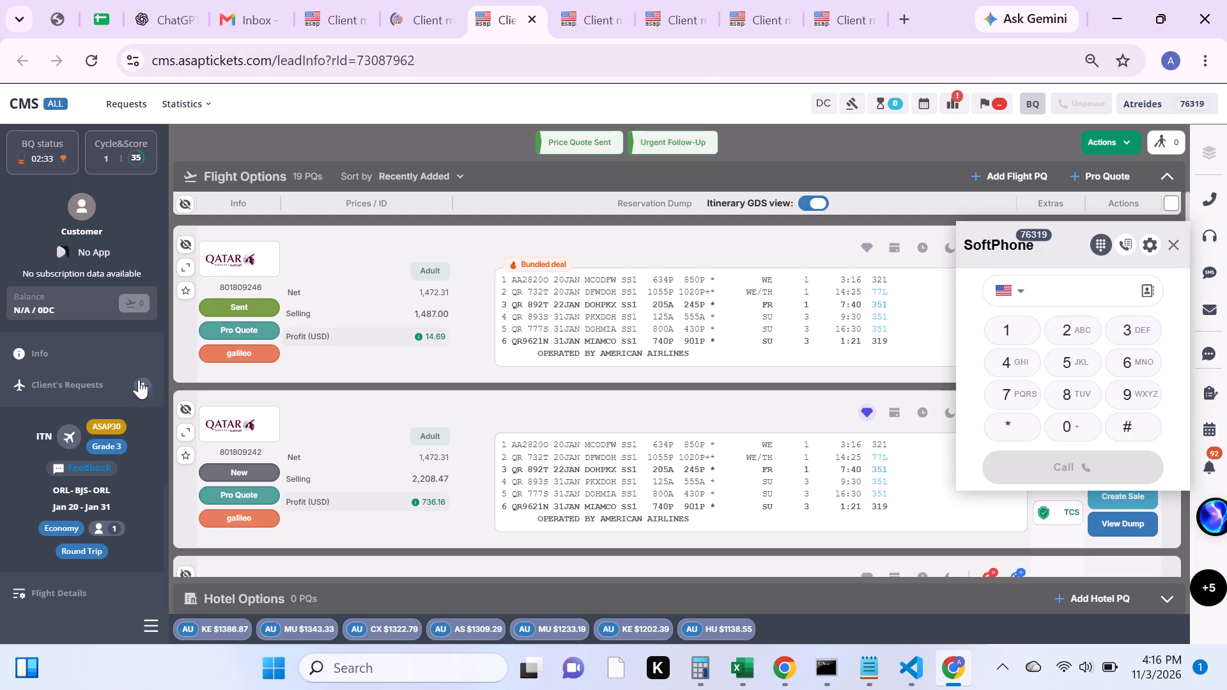
left_click(105, 585)
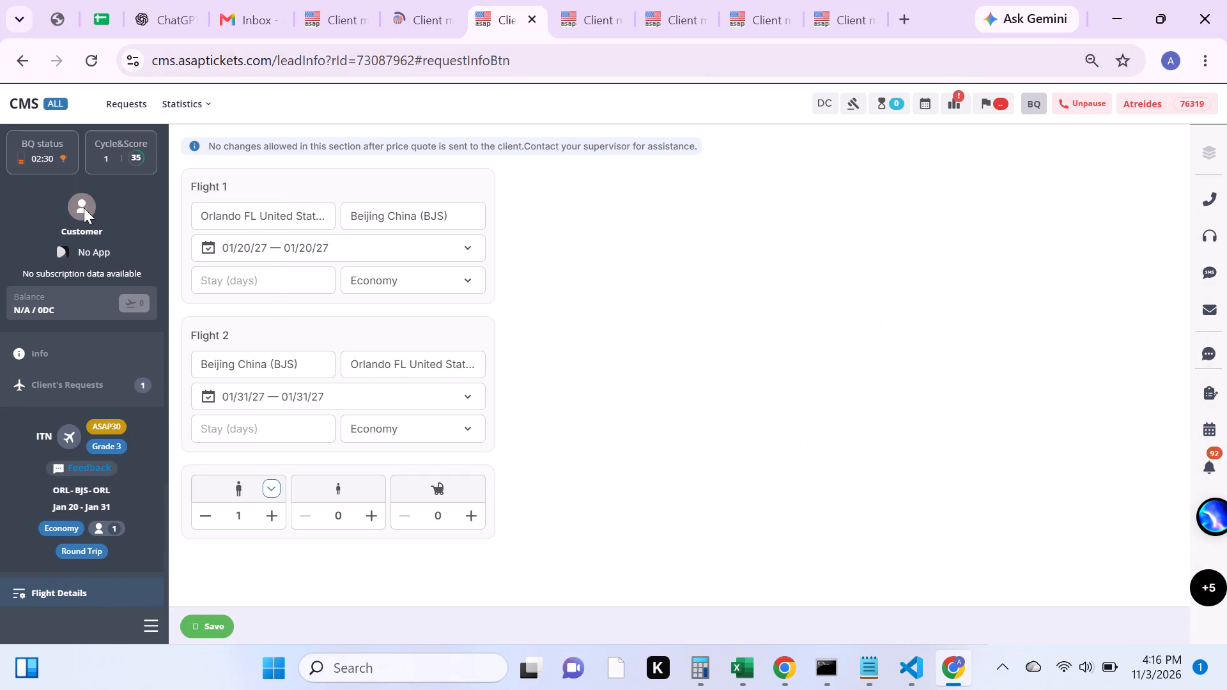
left_click(123, 388)
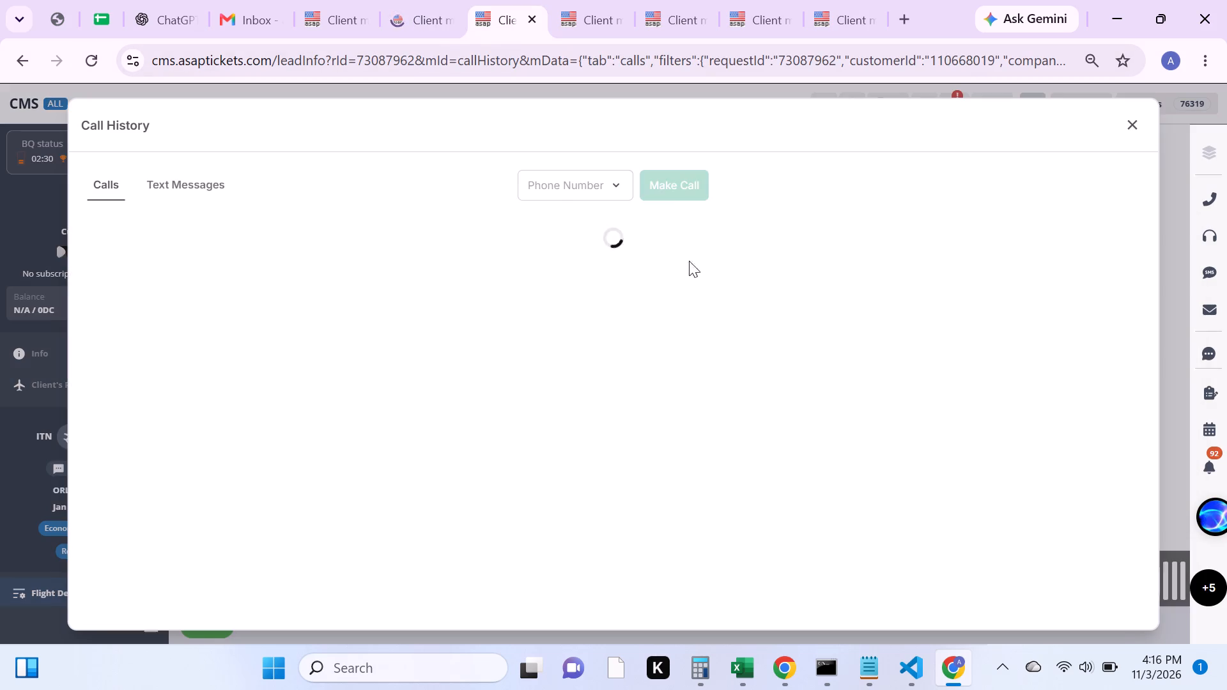
left_click(672, 182)
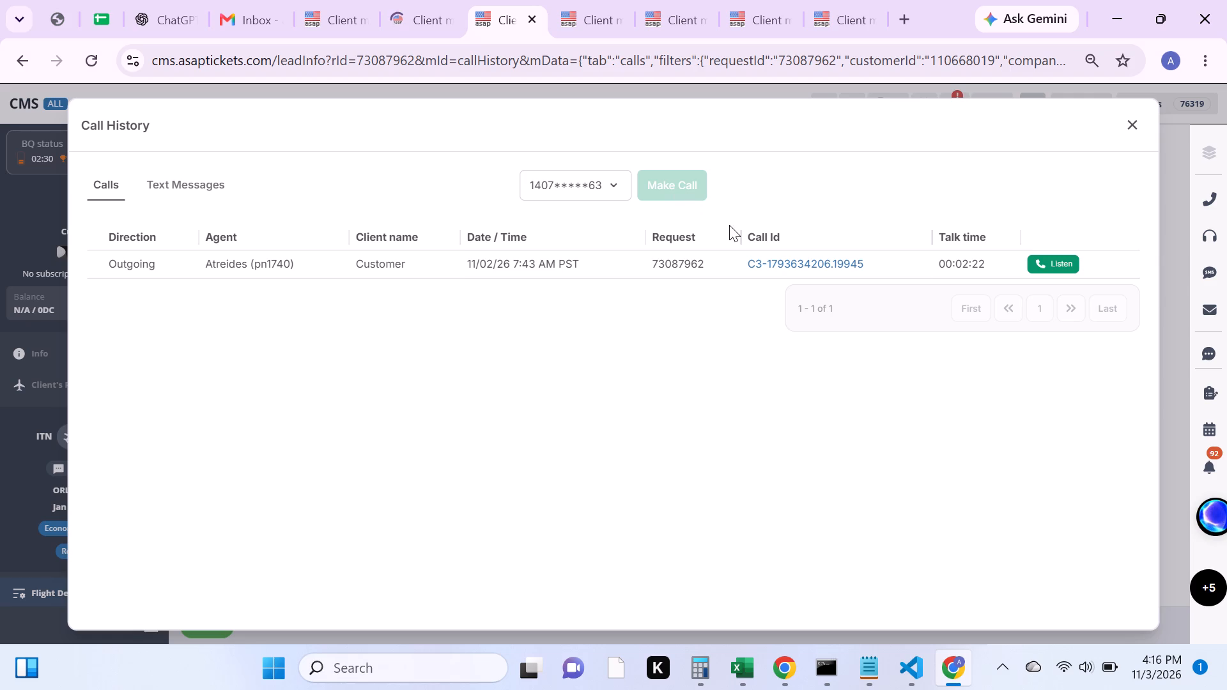
left_click(1013, 329)
left_click(1119, 130)
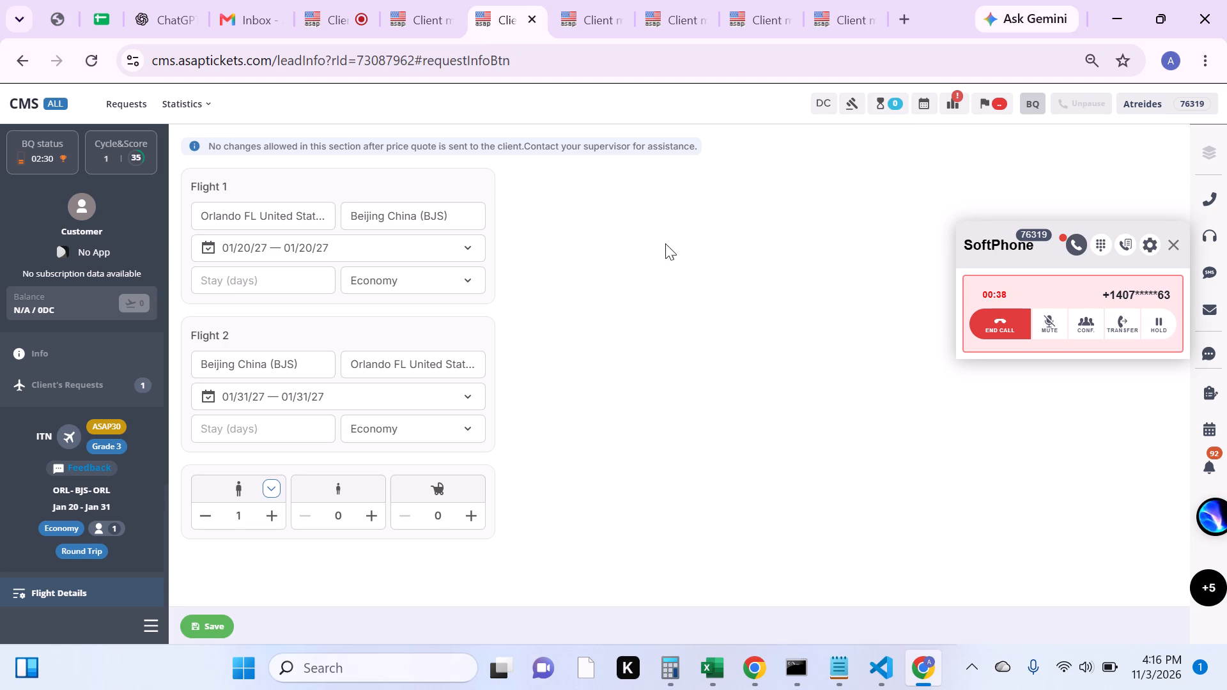
Lower the computer's speaker volume during the ongoing call.
left_click(1083, 668)
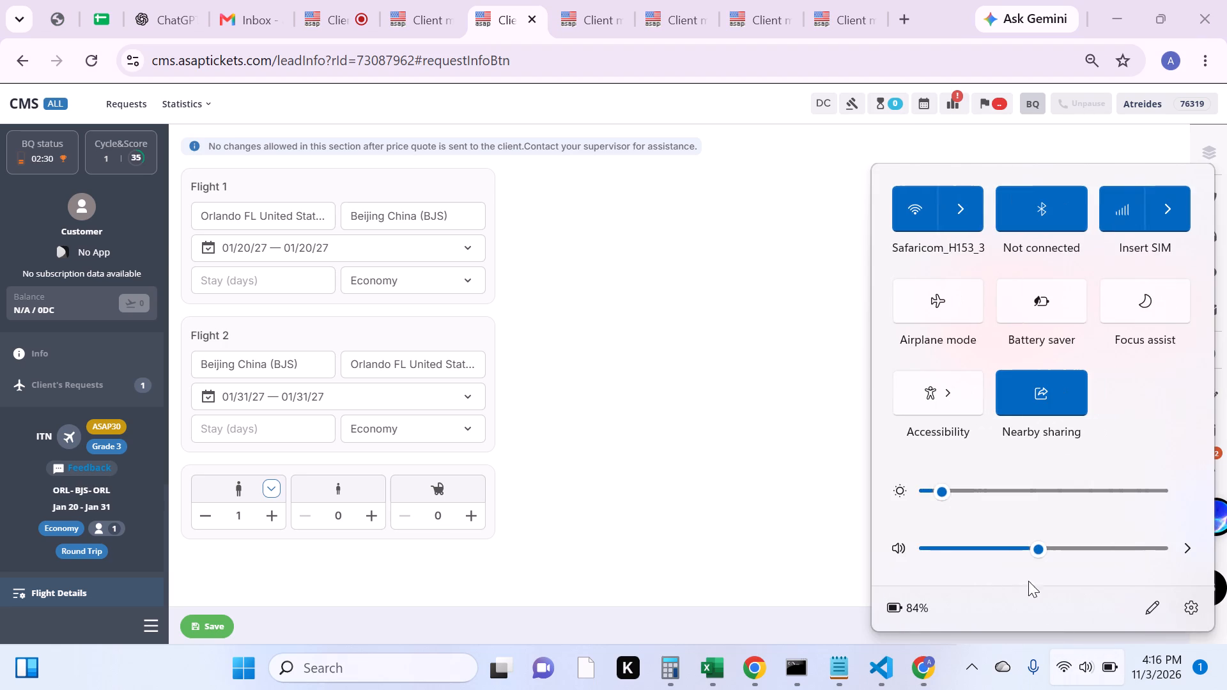
left_click(1014, 556)
left_click(1003, 549)
left_click(773, 413)
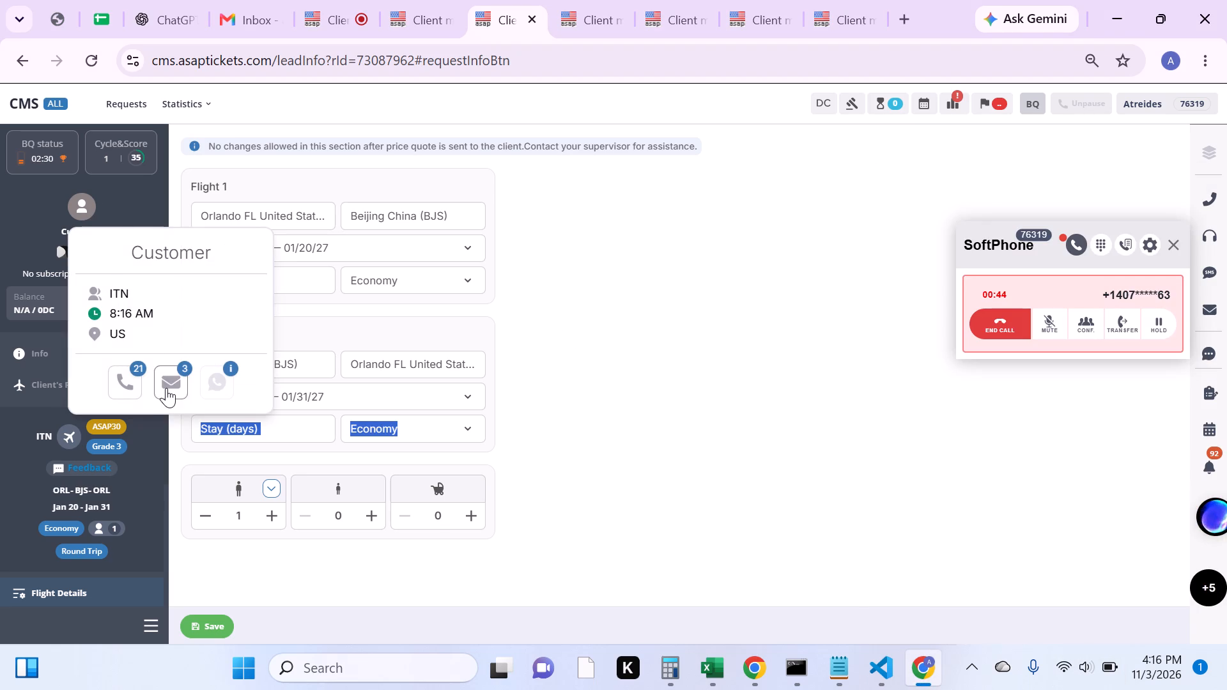
left_click(166, 388)
left_click(800, 226)
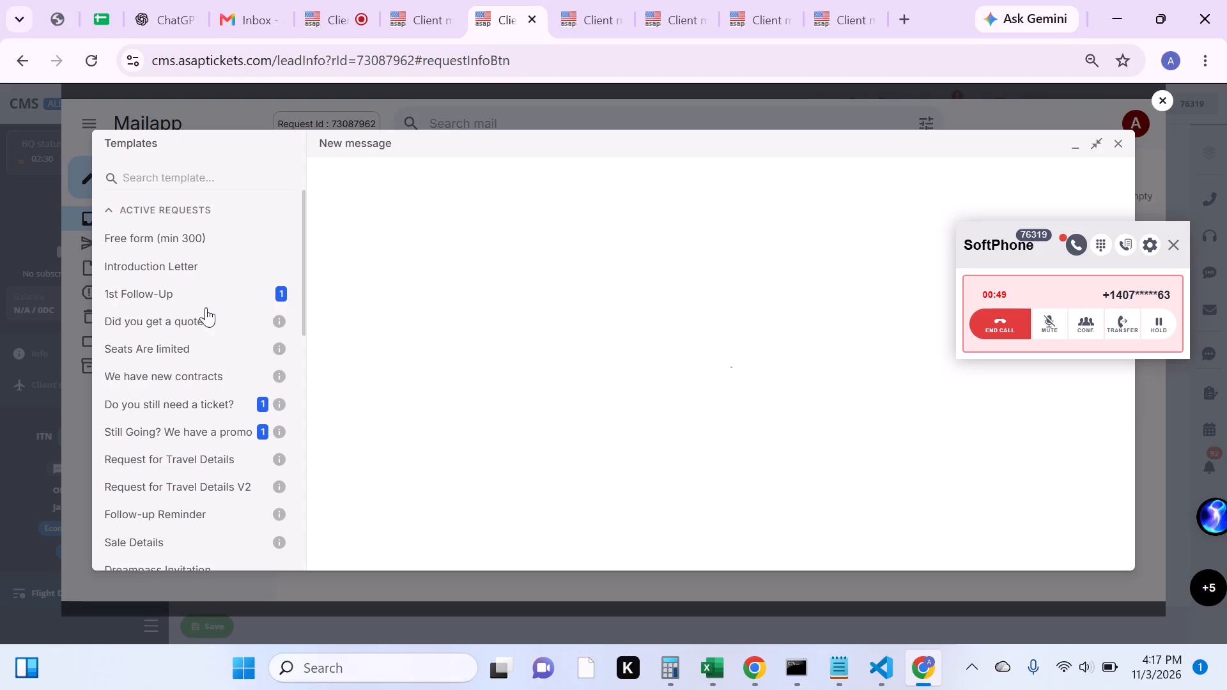
left_click(203, 317)
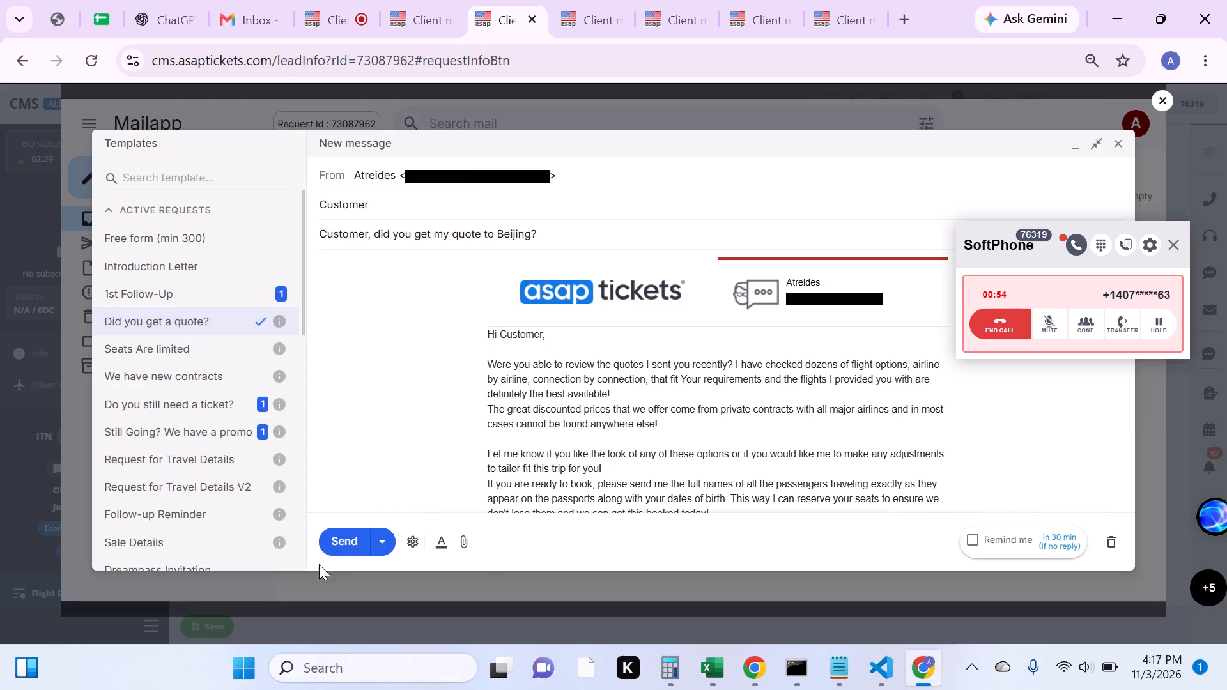
left_click(333, 540)
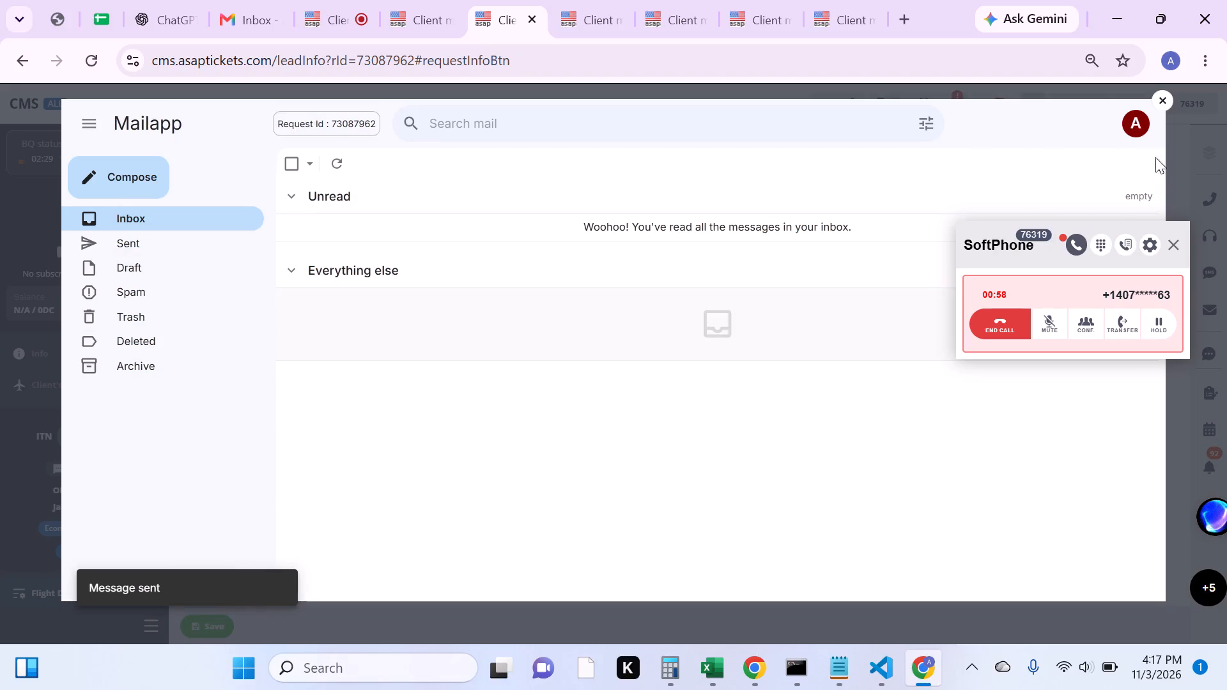
left_click(1162, 98)
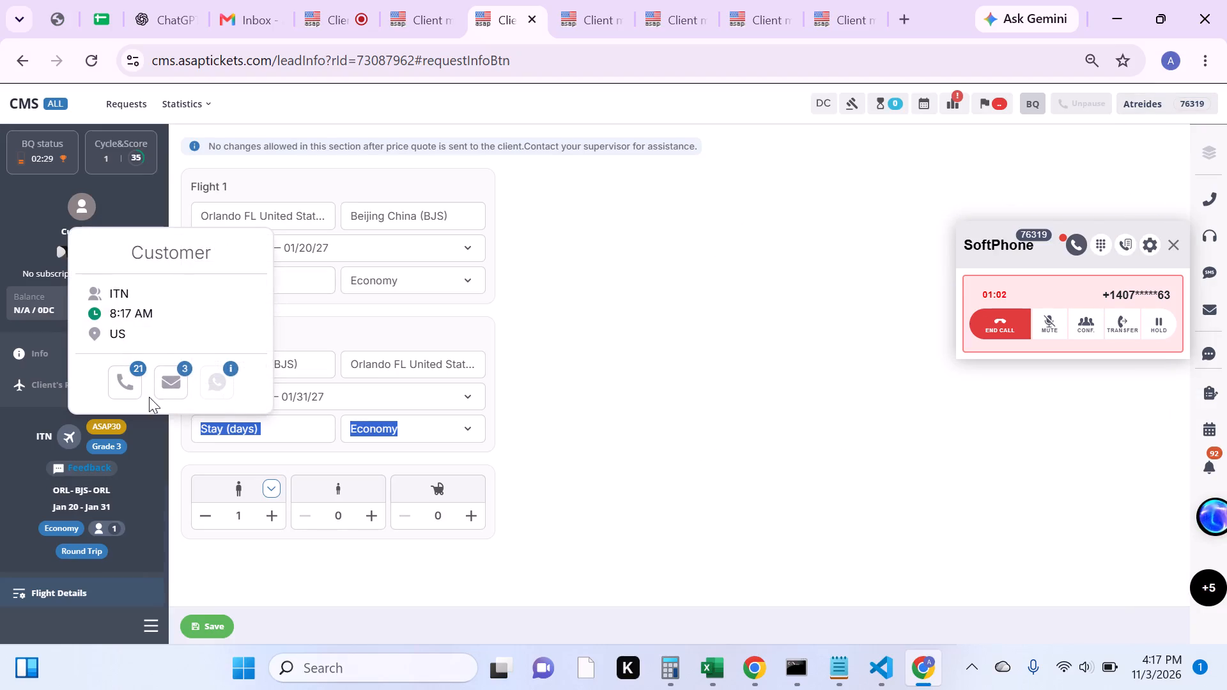
left_click(155, 434)
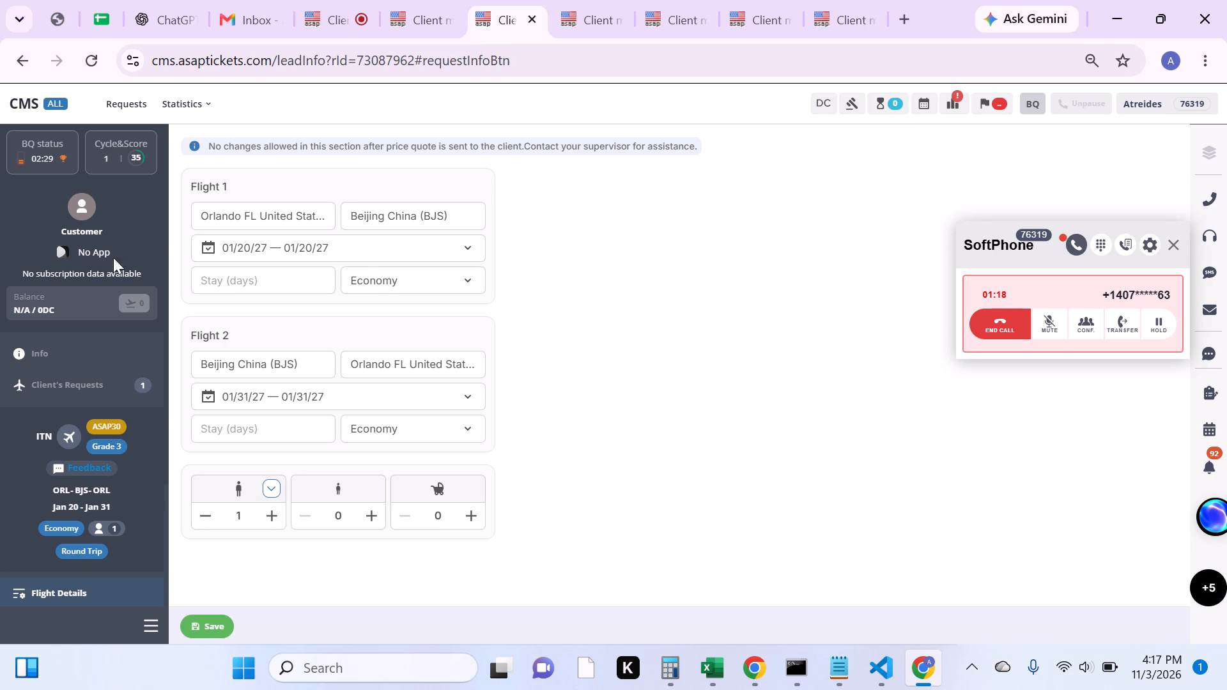
left_click(998, 329)
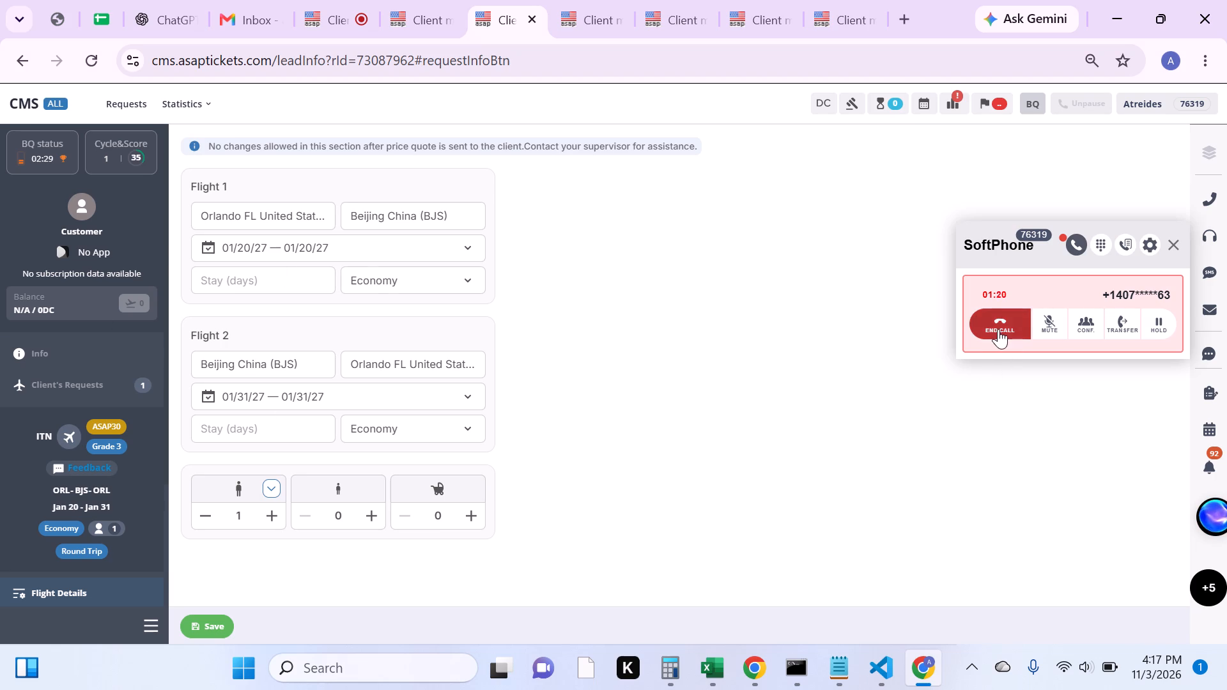
Record the feedback text "follow up done" on request 73087962 and save it.
left_click(82, 458)
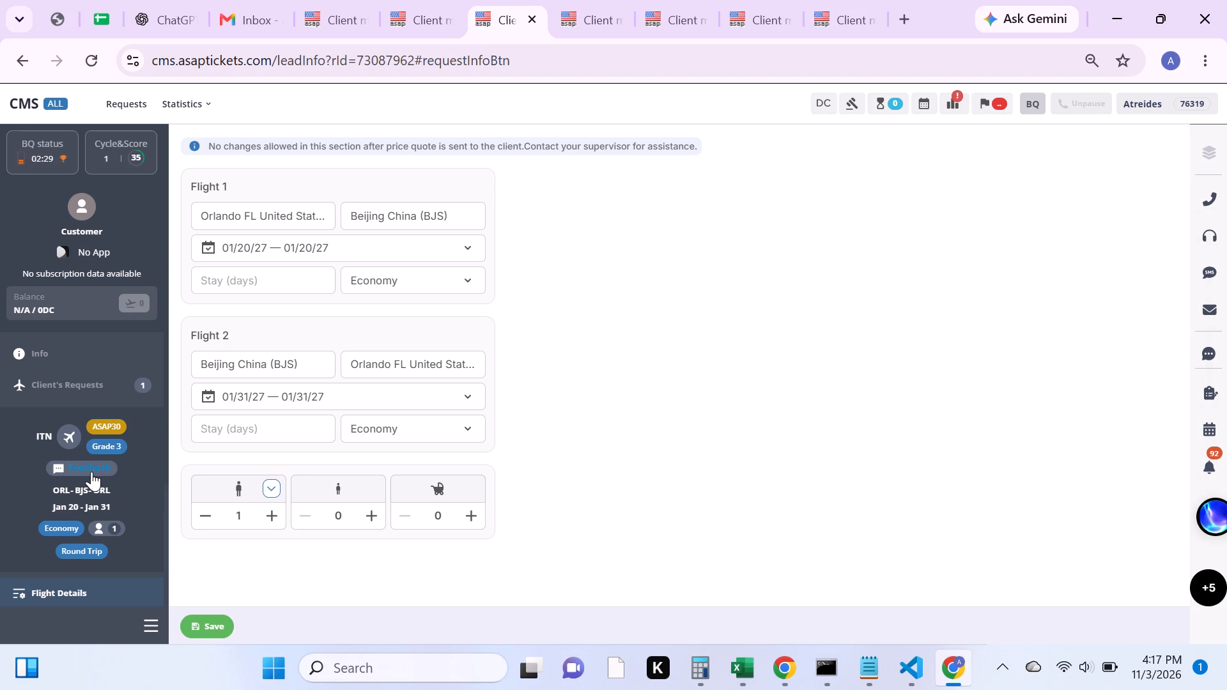
left_click(91, 471)
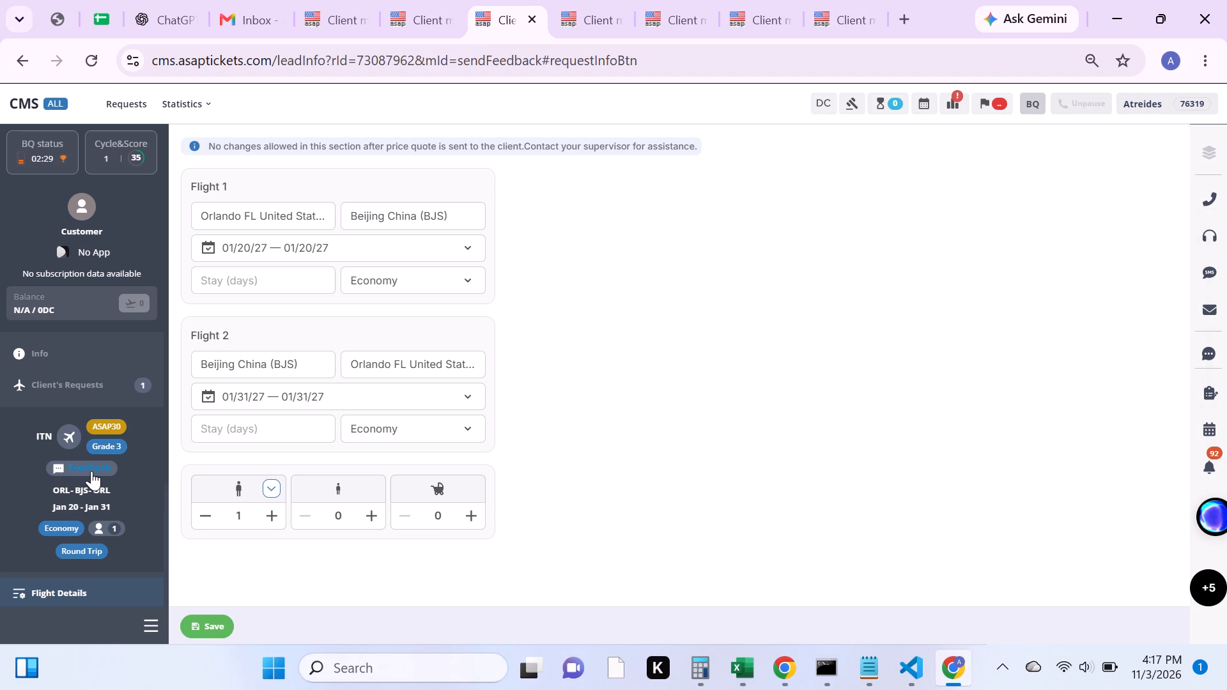
scroll(91, 470, "up", 3)
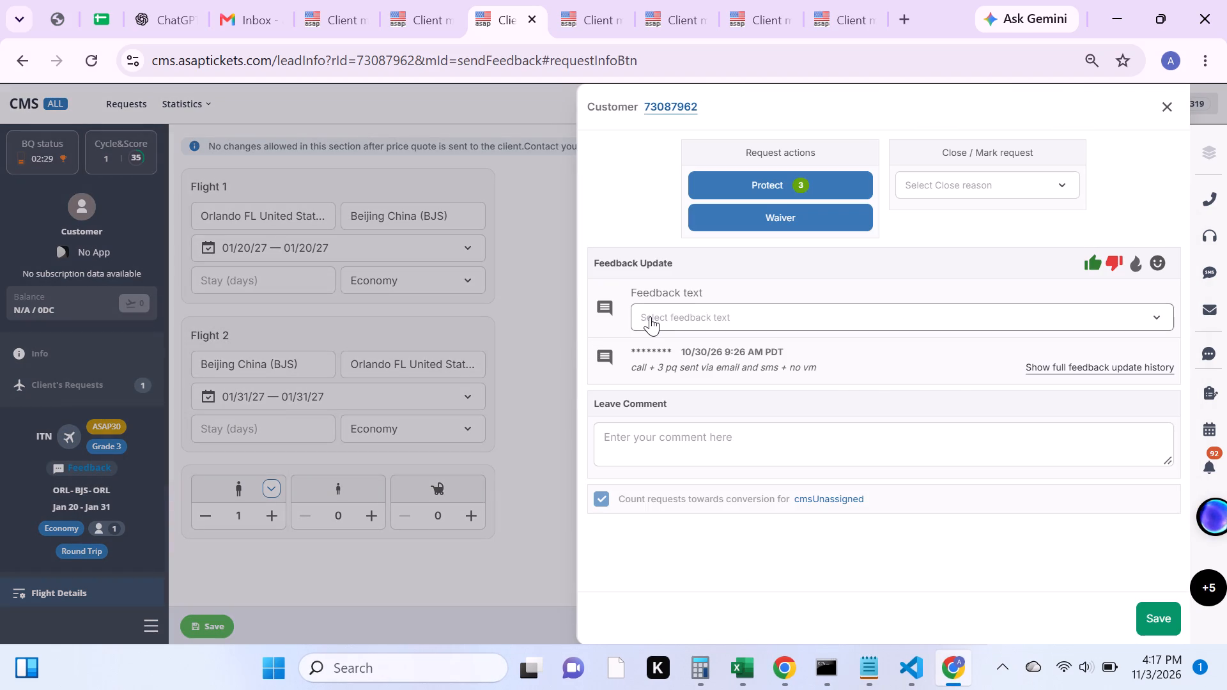
left_click(652, 317)
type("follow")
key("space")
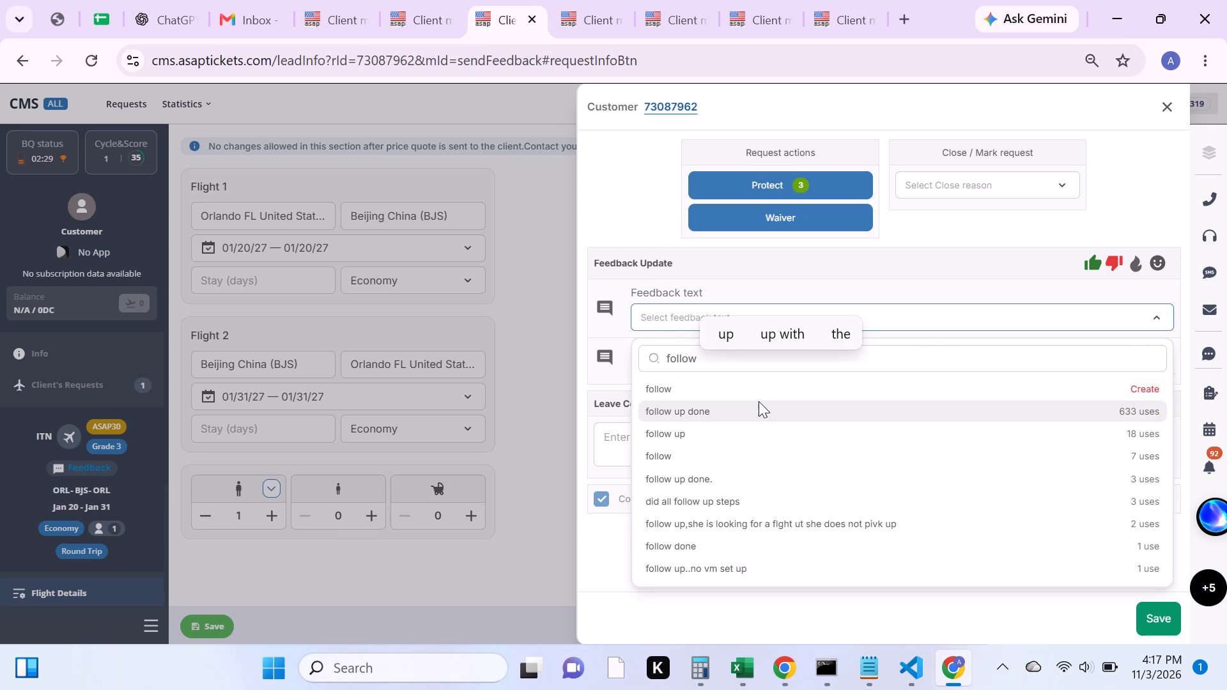
left_click(756, 407)
left_click(1150, 624)
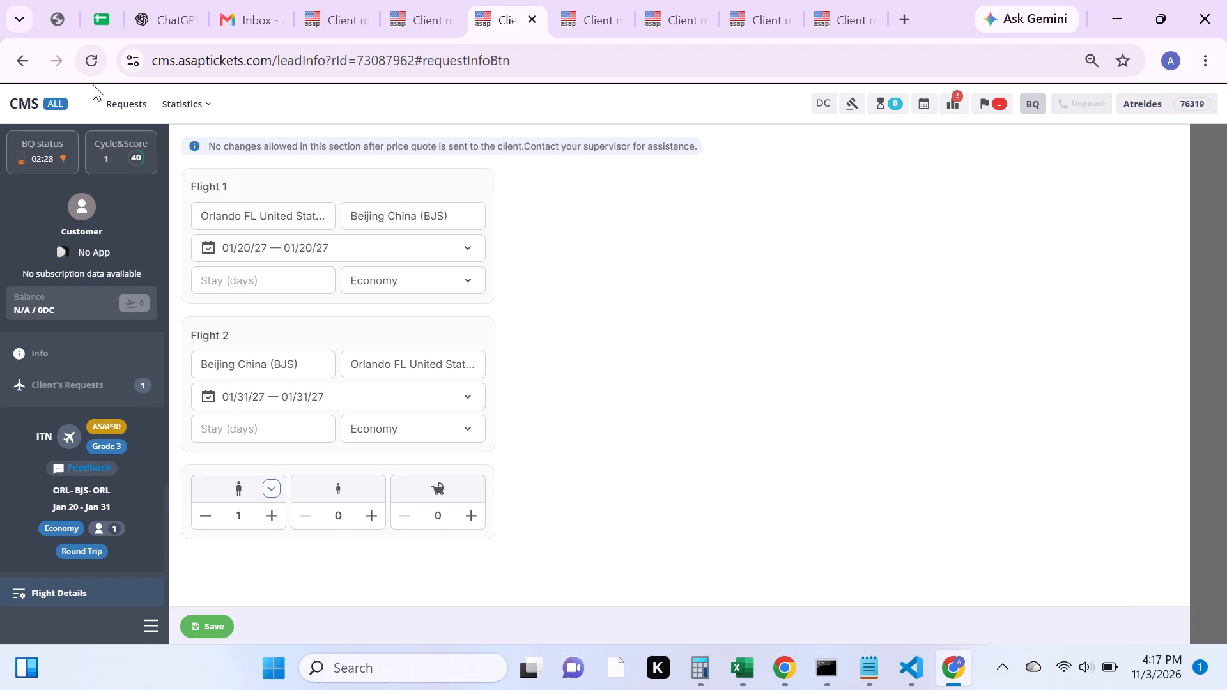
Check the call history of request 73087962 and reload the page.
left_click(122, 374)
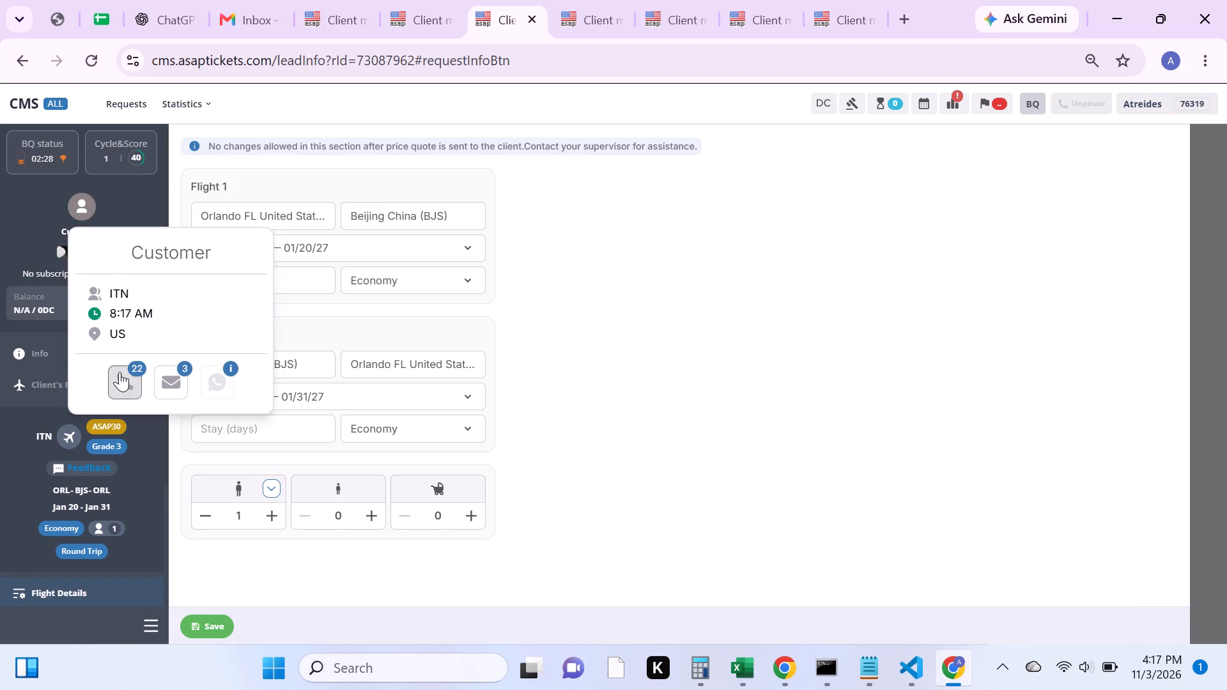
left_click(92, 56)
left_click(91, 59)
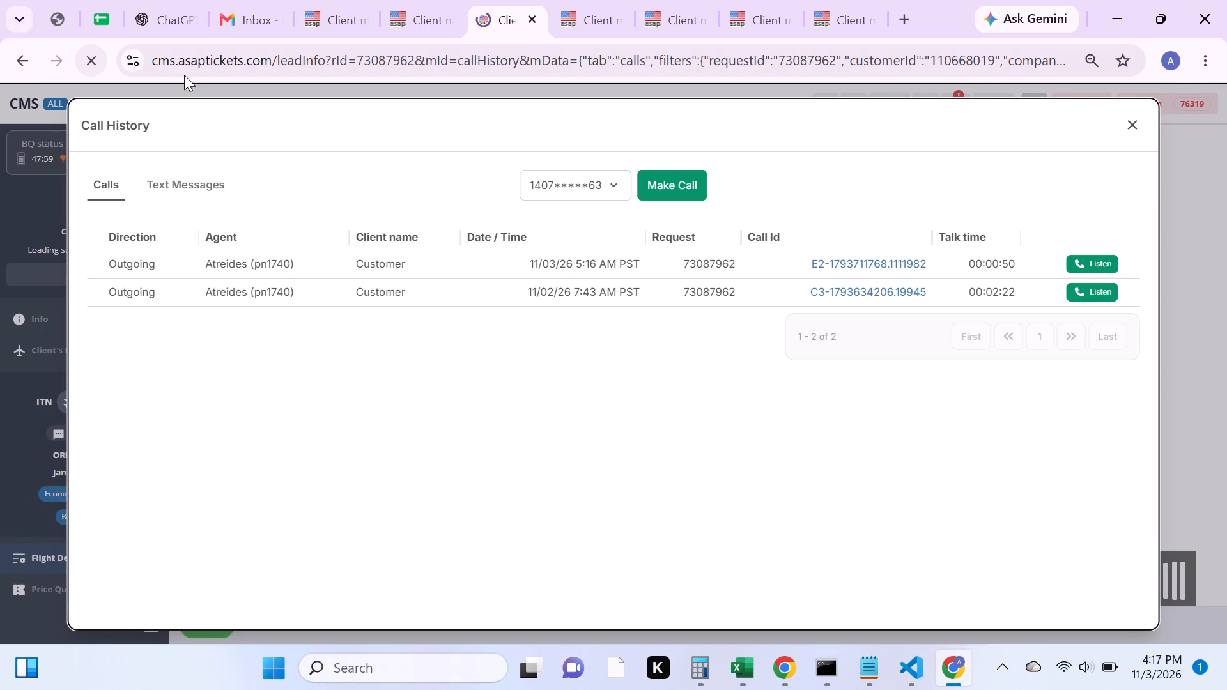
Close the browser tabs of the handled requests 73087962 and 73111470.
left_click(536, 17)
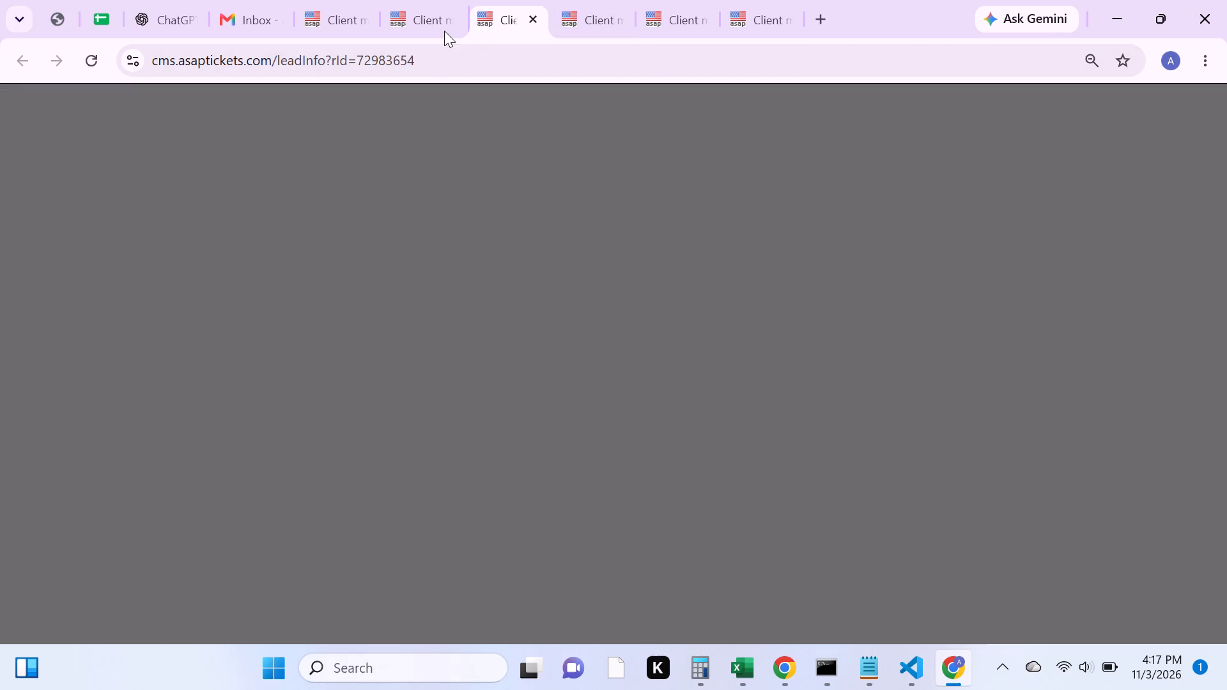
left_click(422, 26)
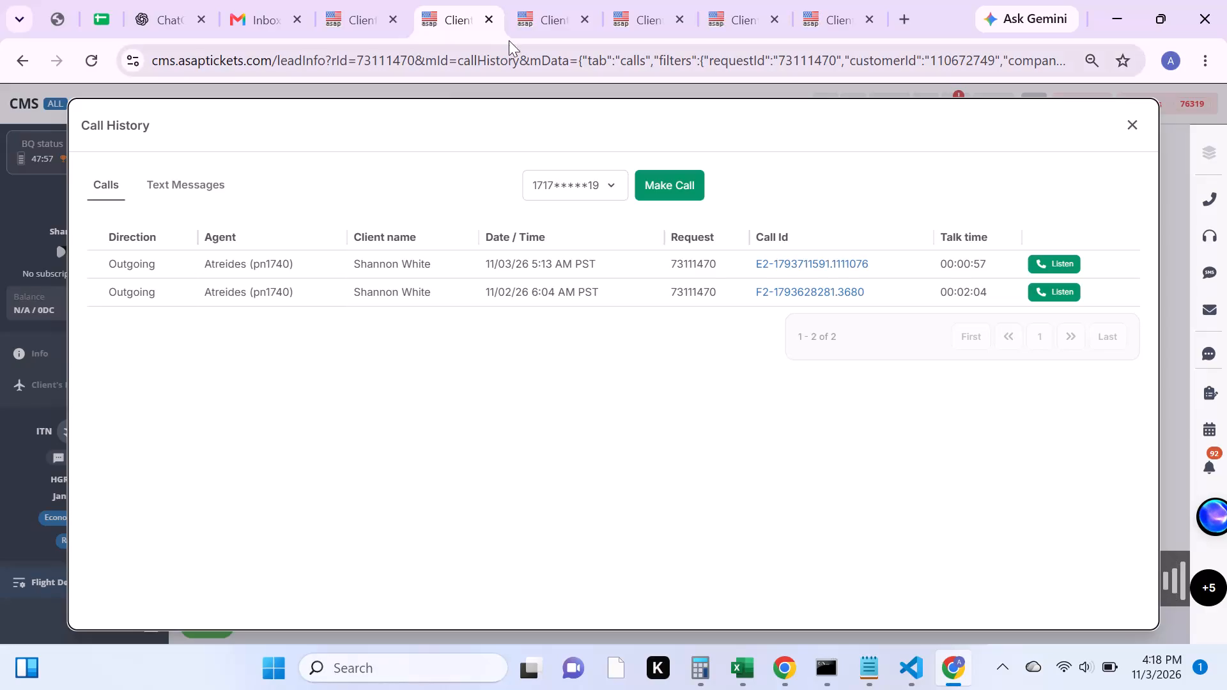
left_click(488, 23)
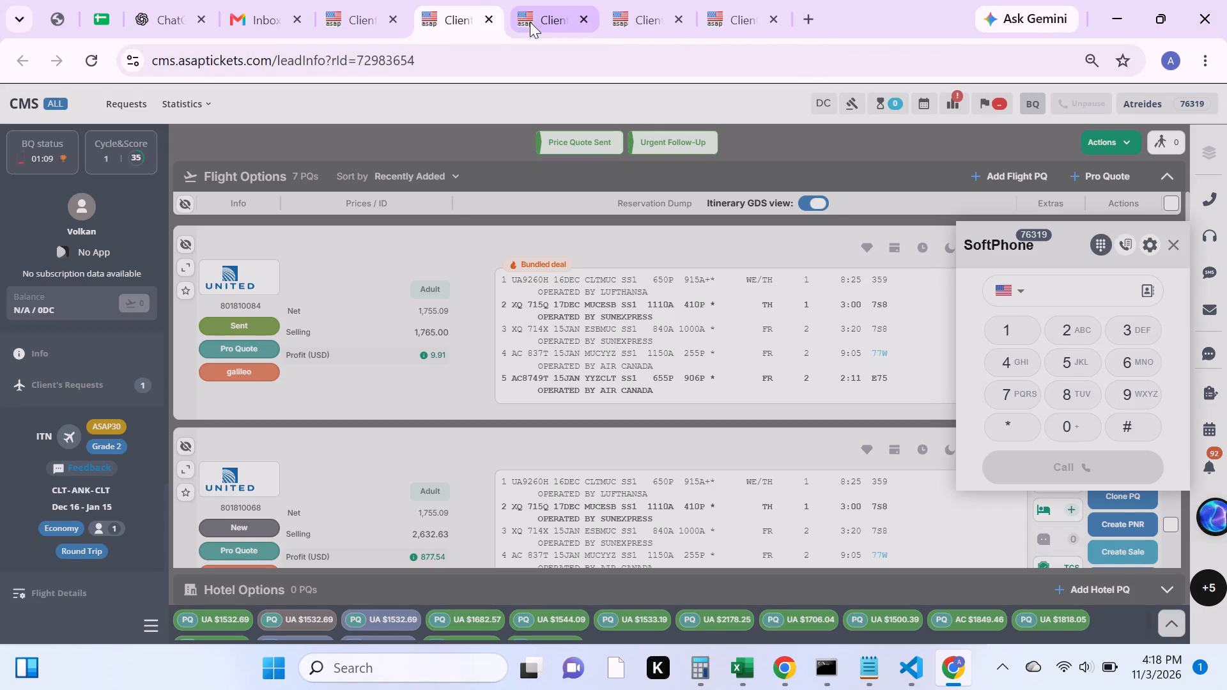
left_click(114, 586)
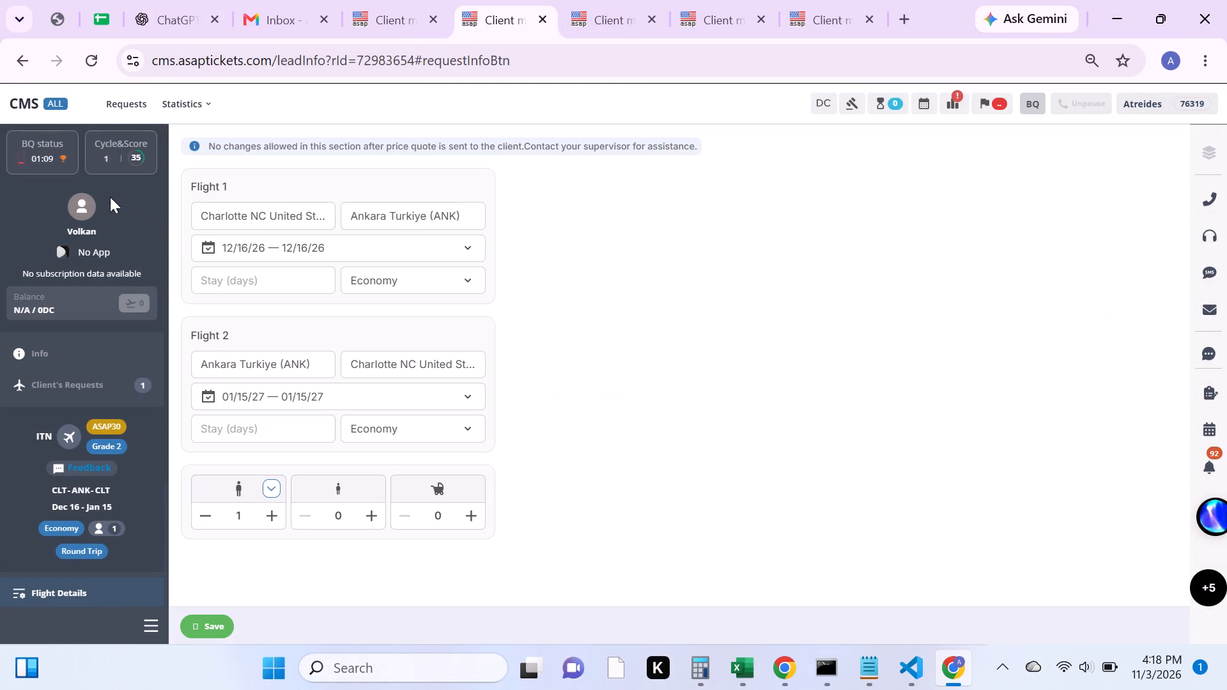
left_click(130, 392)
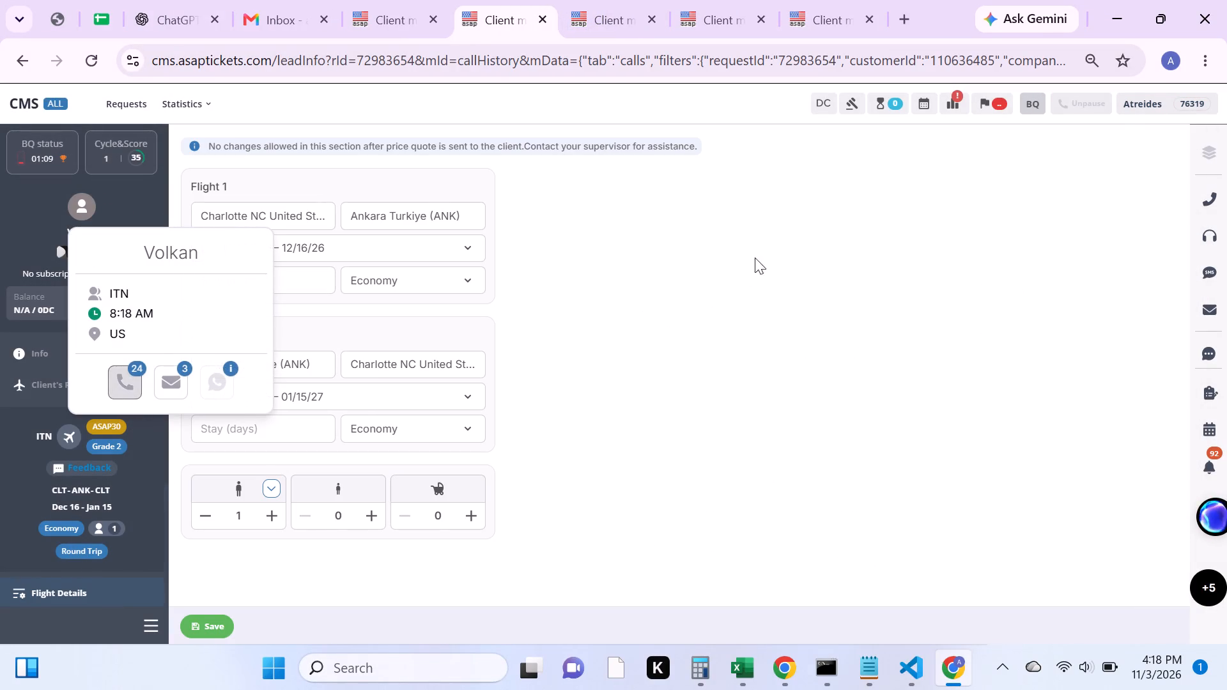
left_click(672, 184)
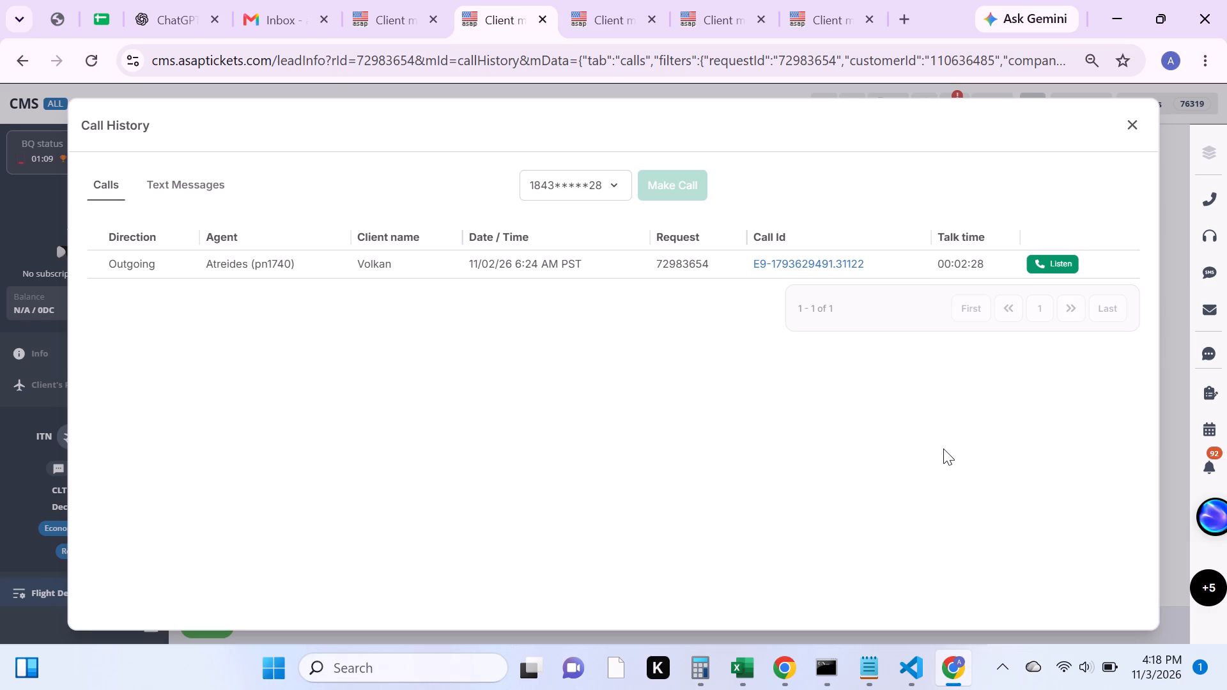
left_click(1002, 328)
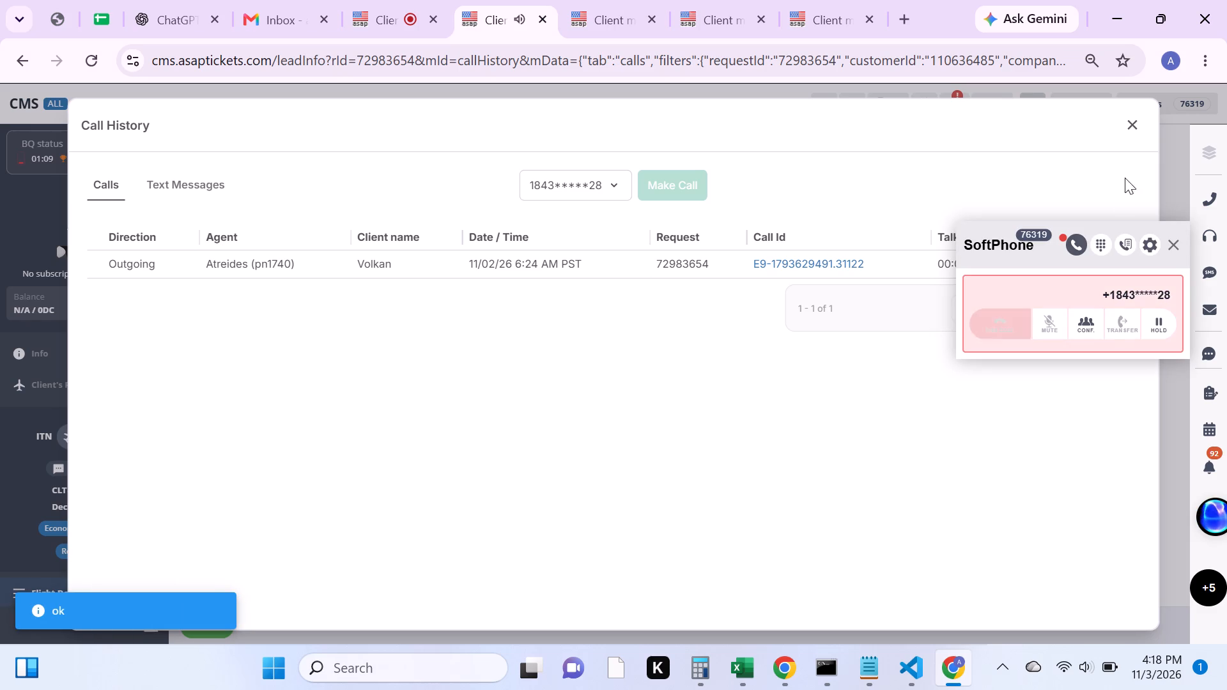
left_click(1129, 134)
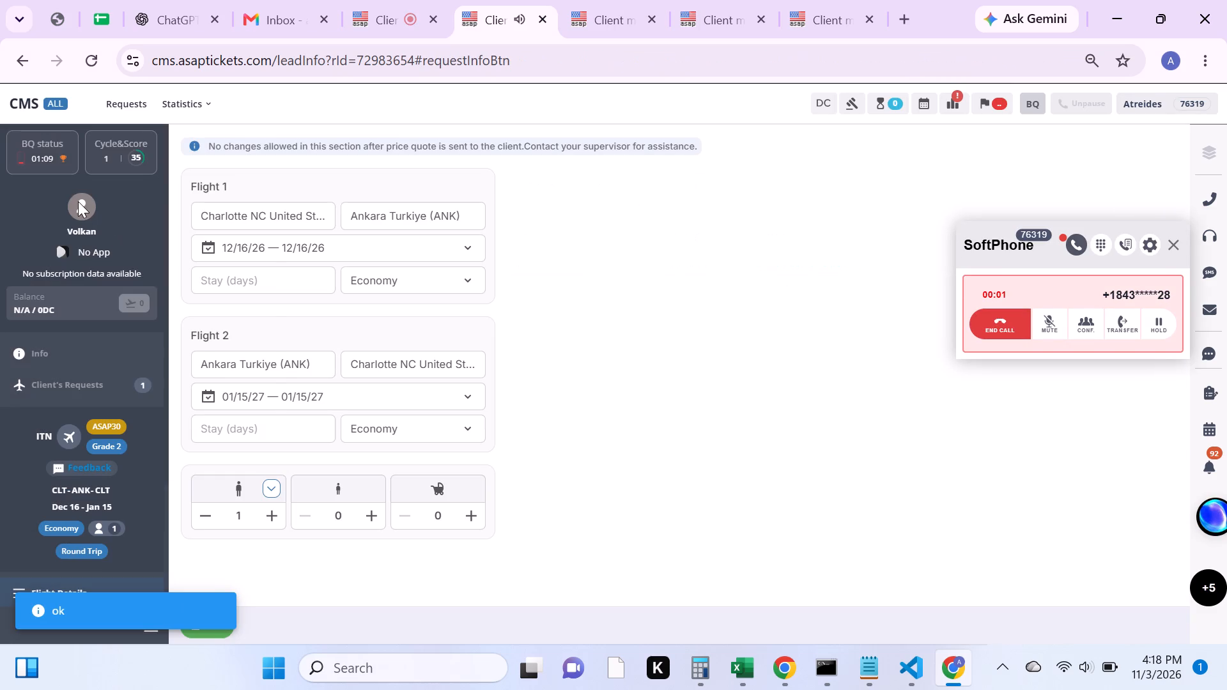
left_click(167, 379)
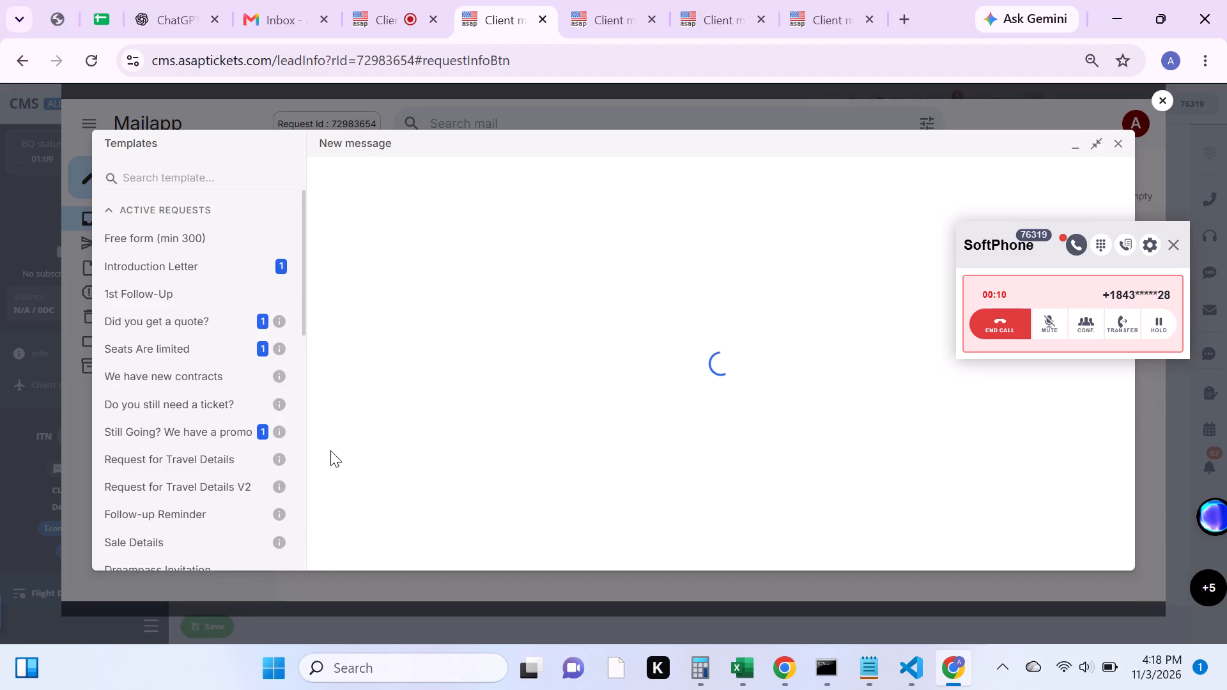
left_click(210, 409)
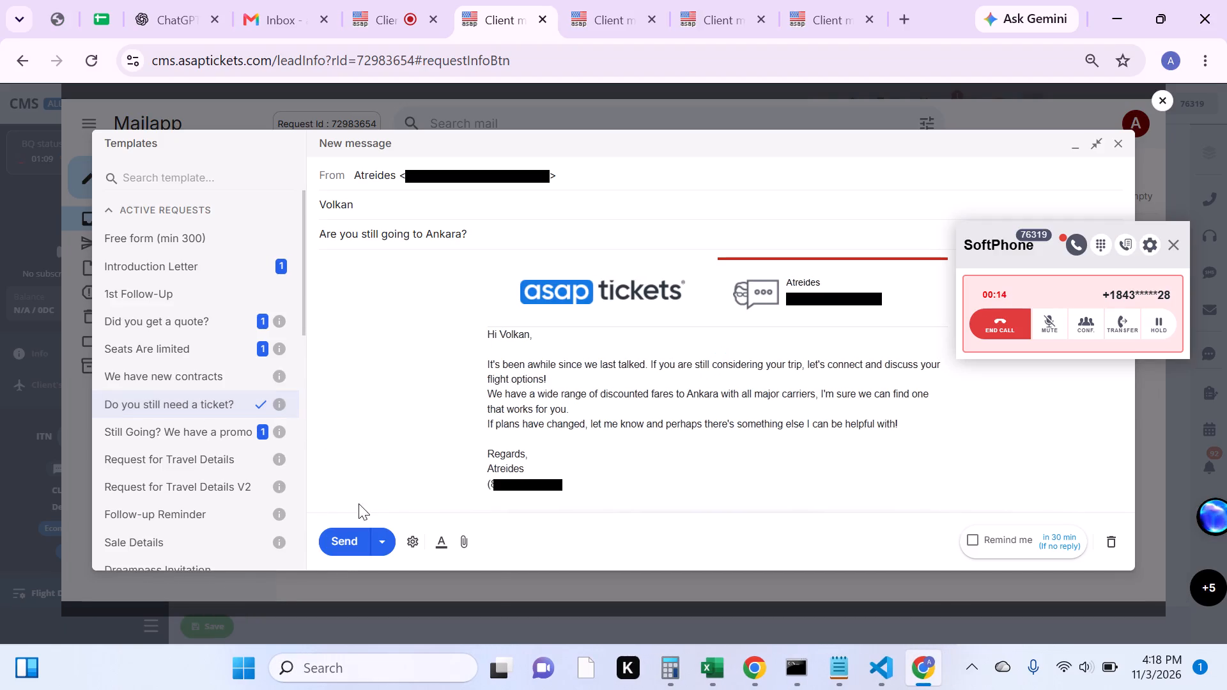
left_click(342, 543)
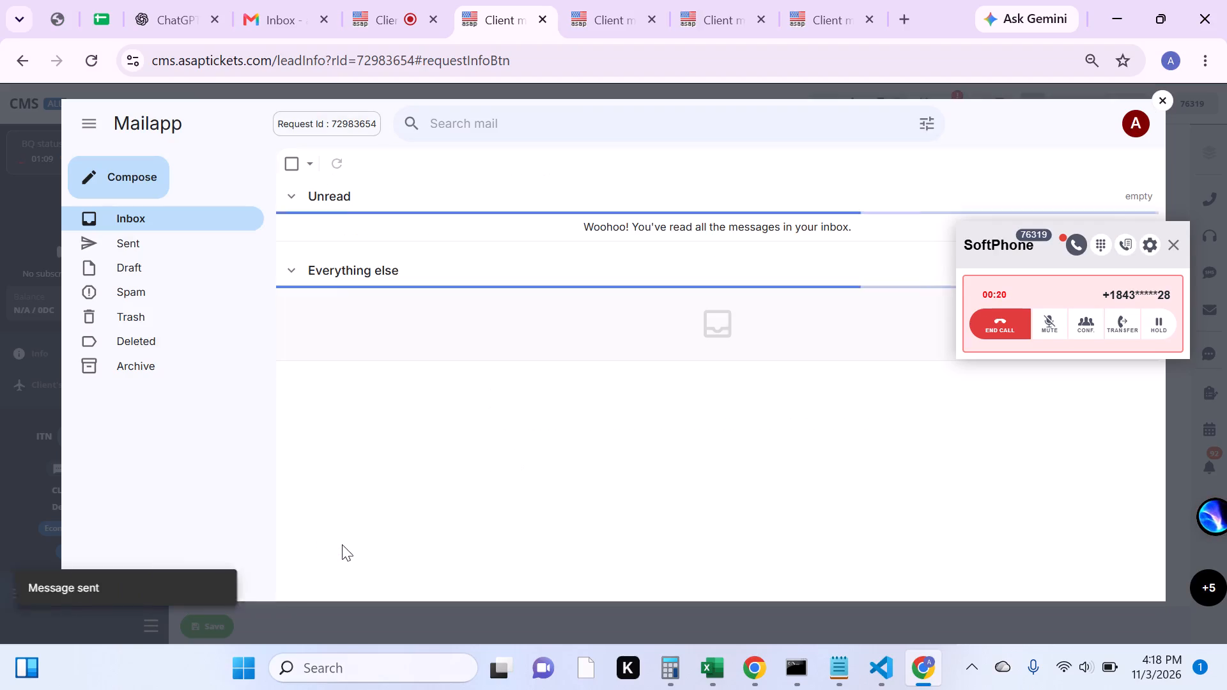
left_click(1163, 105)
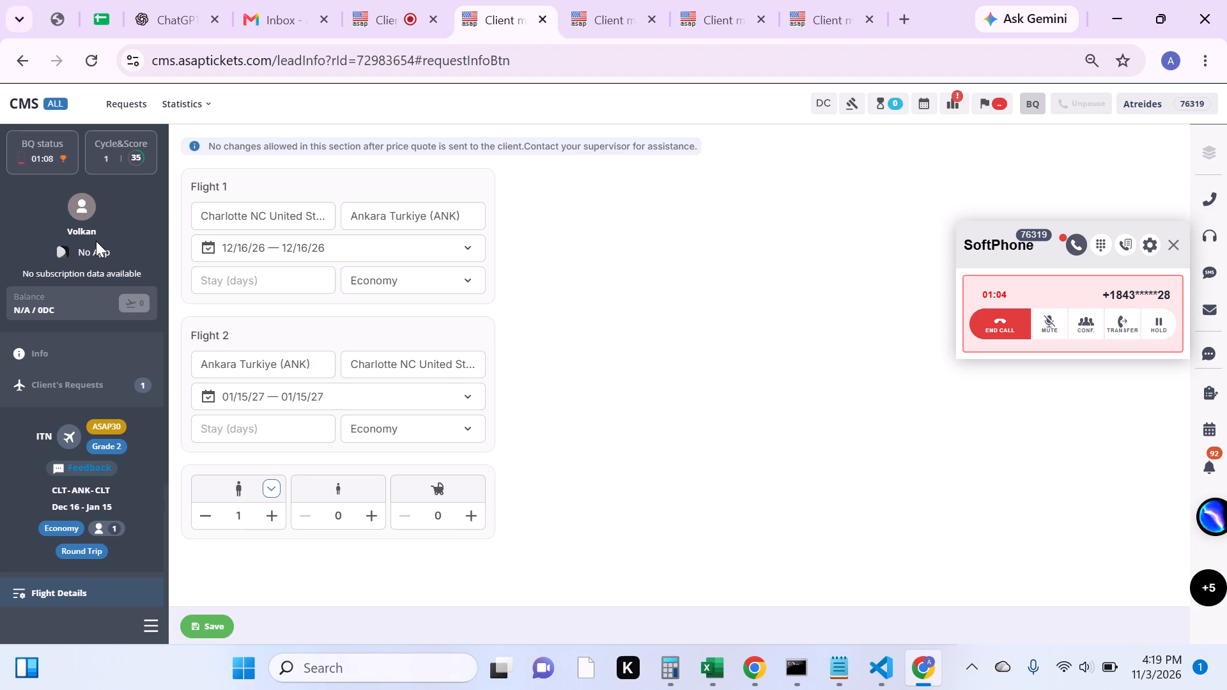
left_click(992, 332)
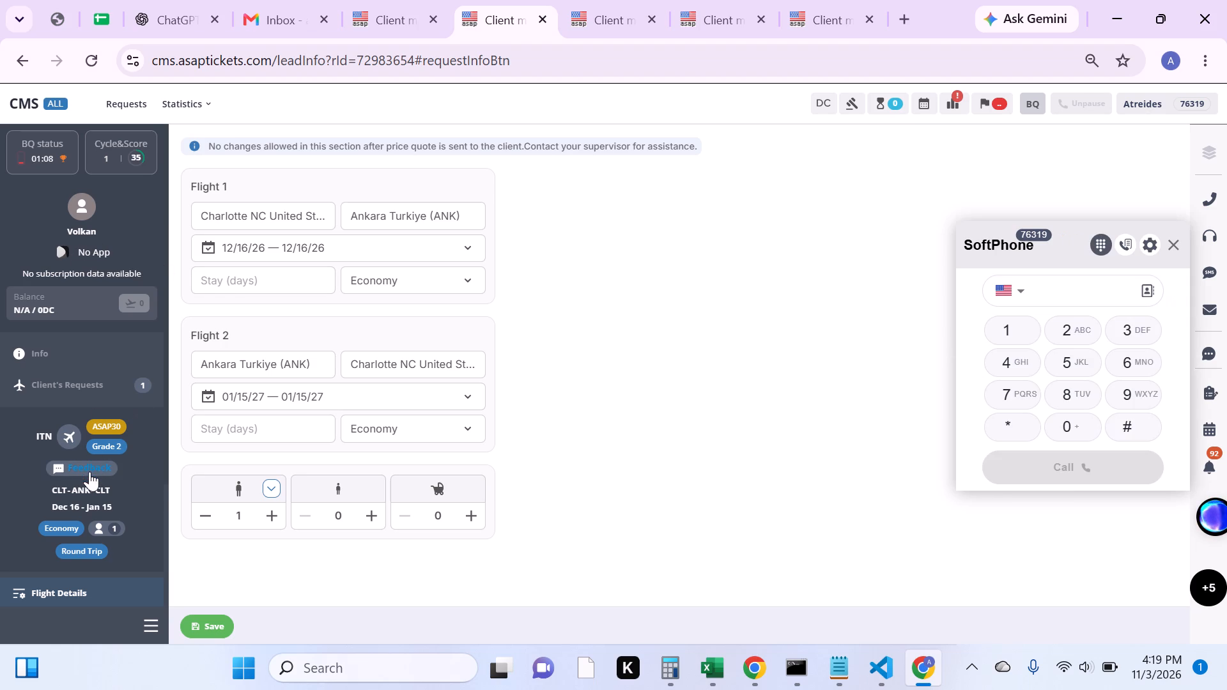
left_click(89, 471)
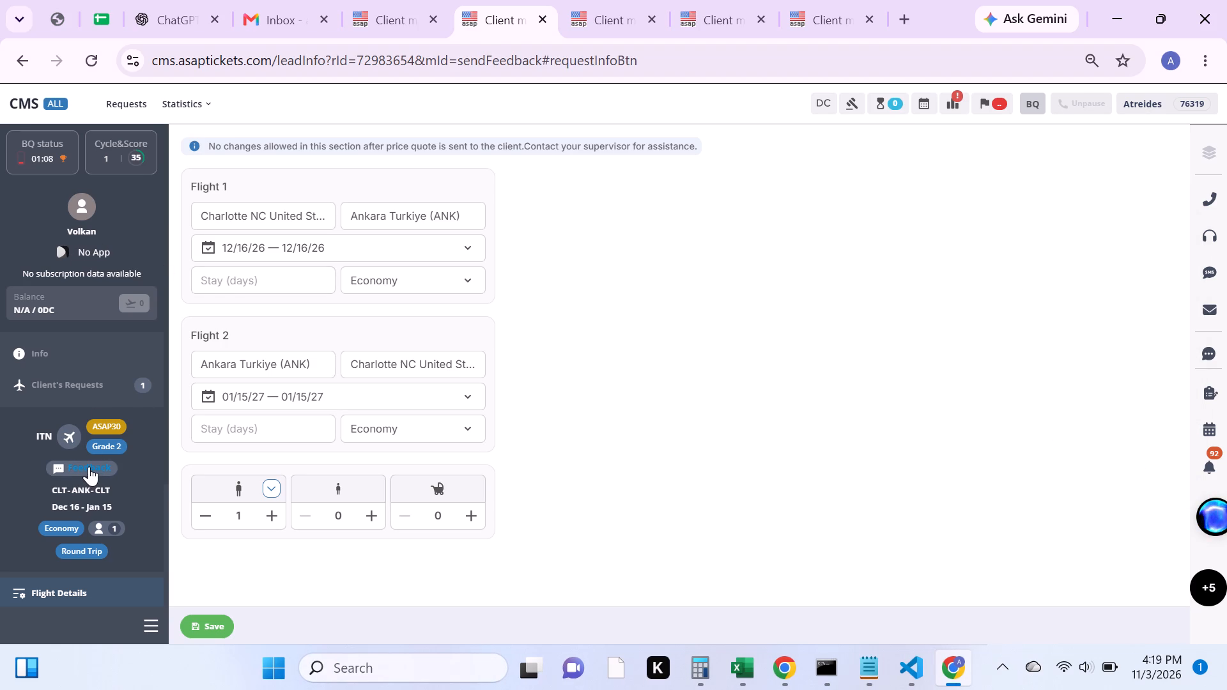
left_click(88, 468)
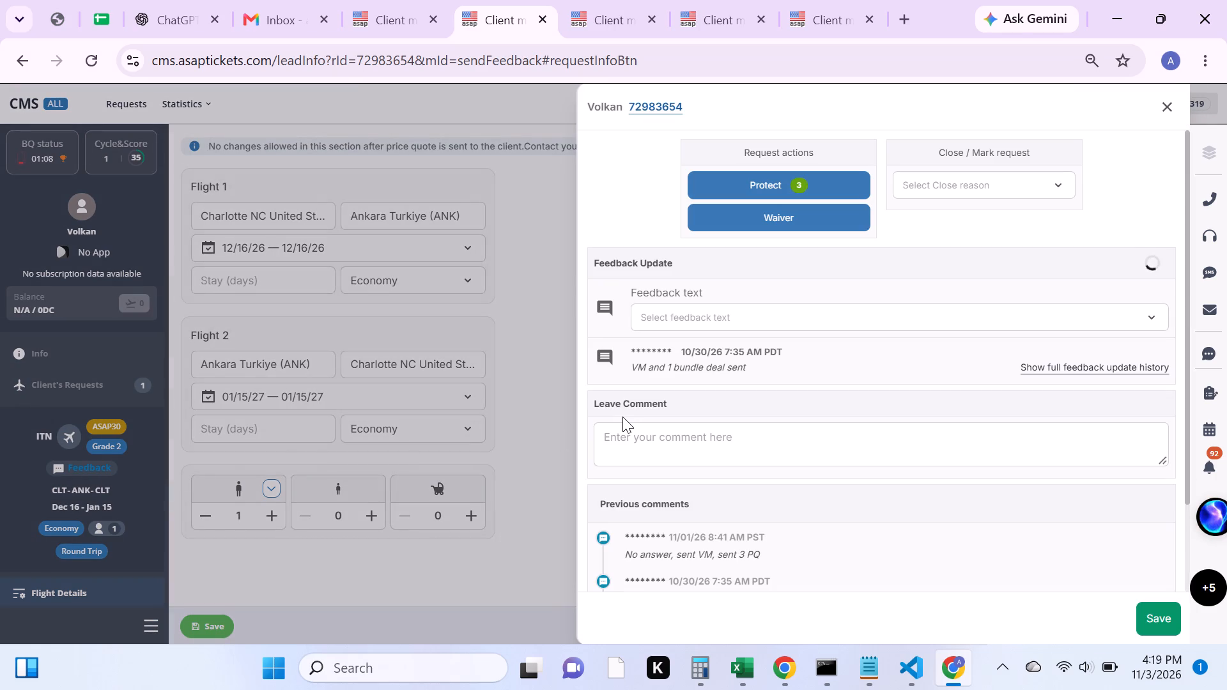
left_click(653, 320)
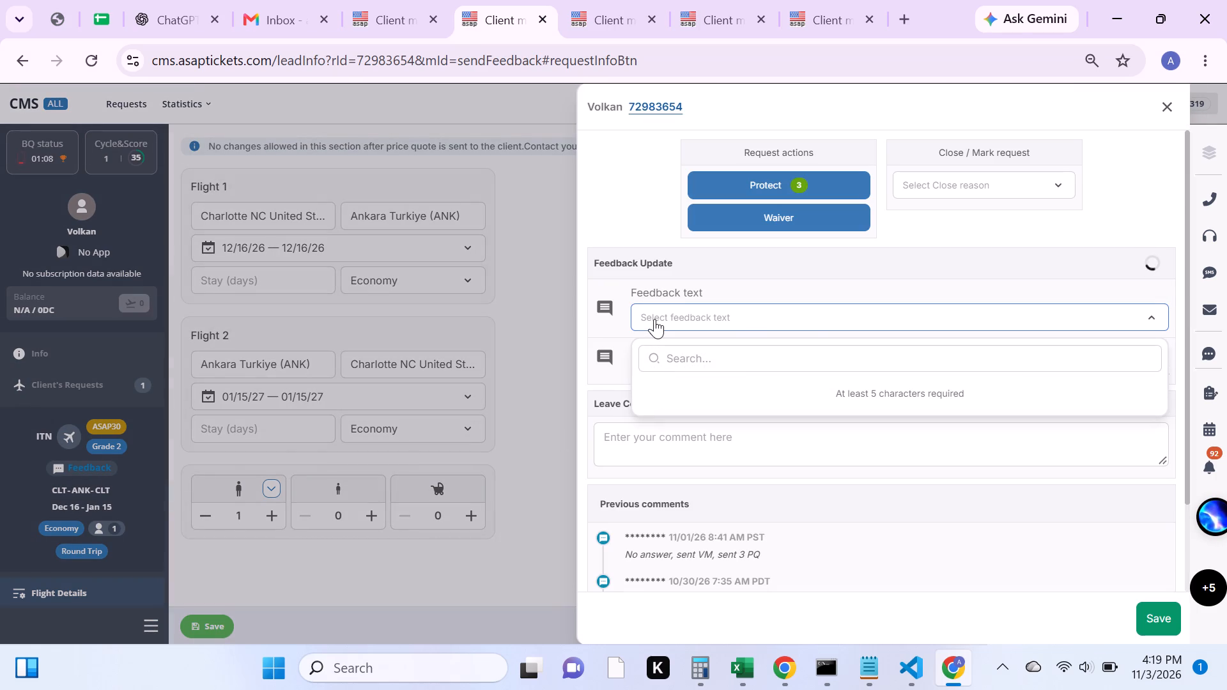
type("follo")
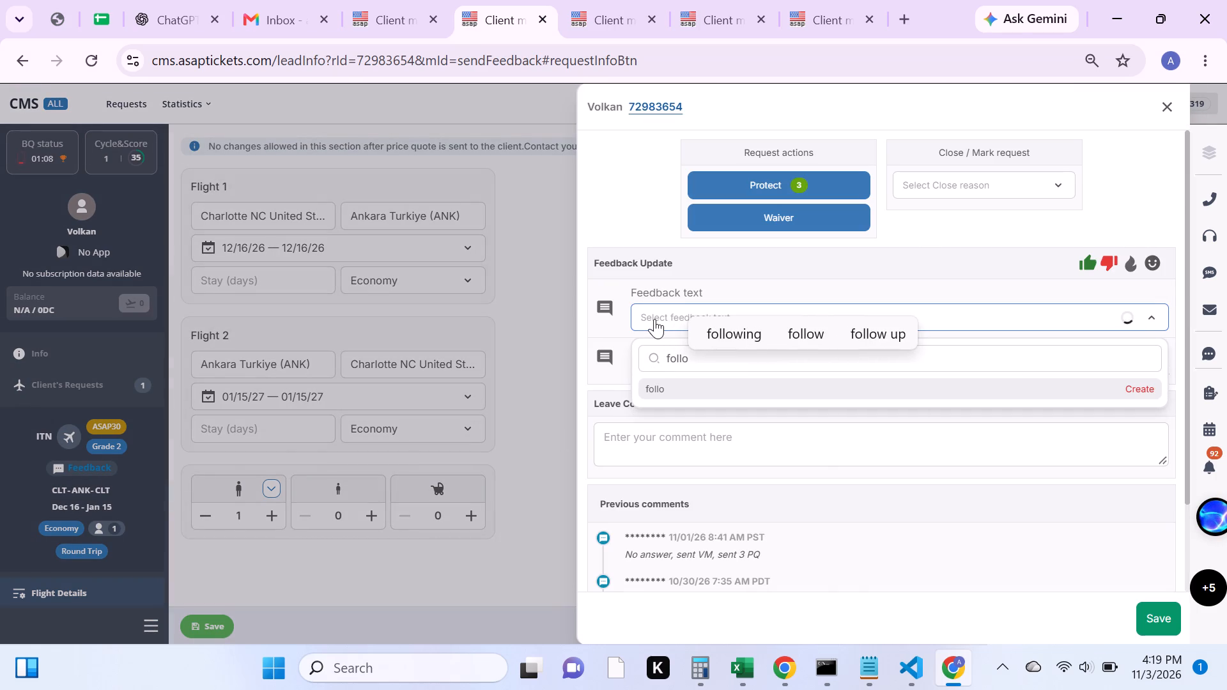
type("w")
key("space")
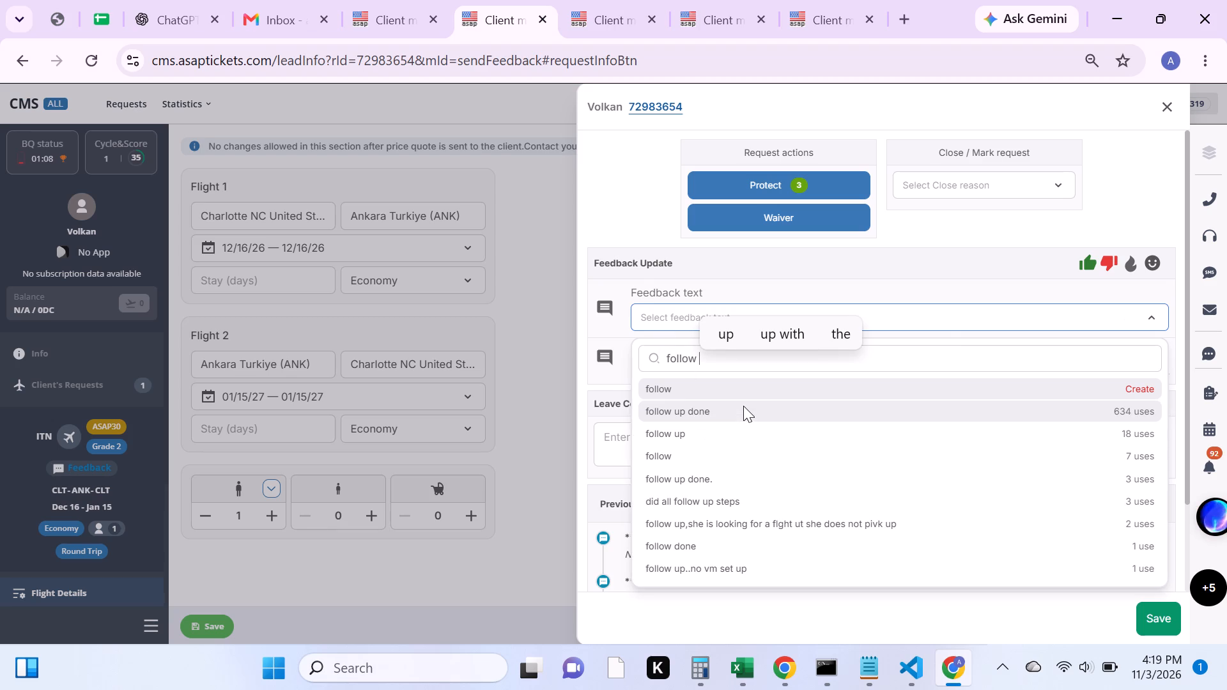
left_click(743, 406)
left_click(1146, 619)
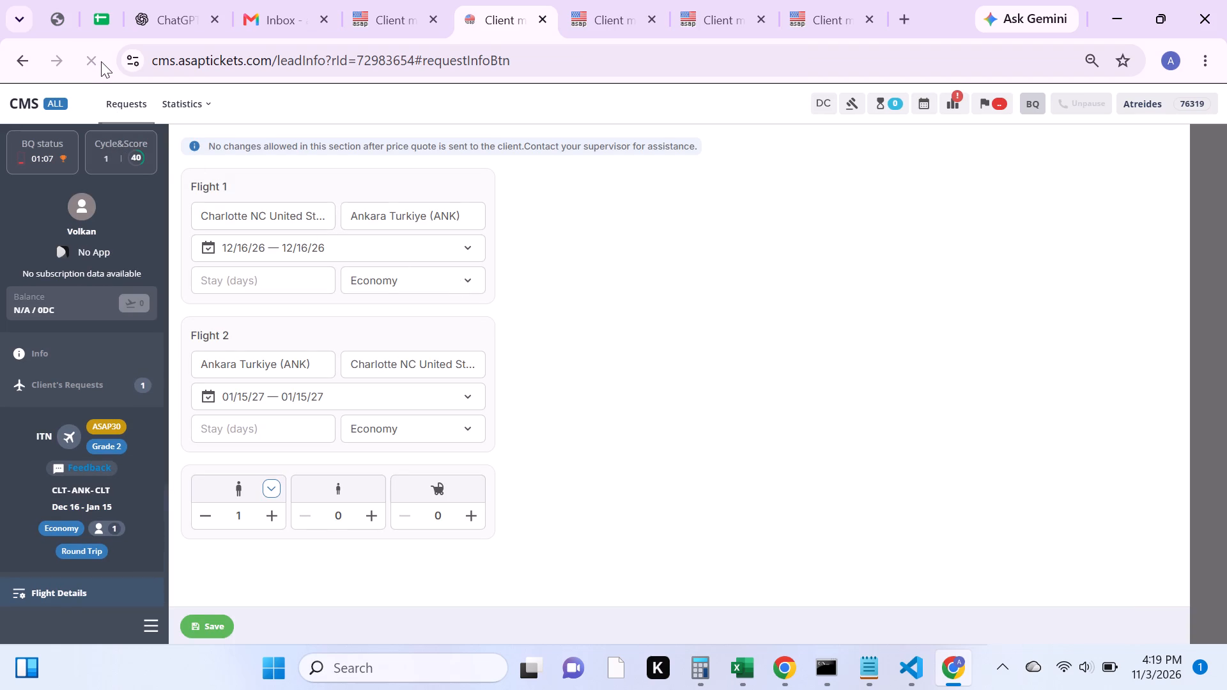
Reload the page of request 72983654 and close its browser tab.
triple_click(95, 58)
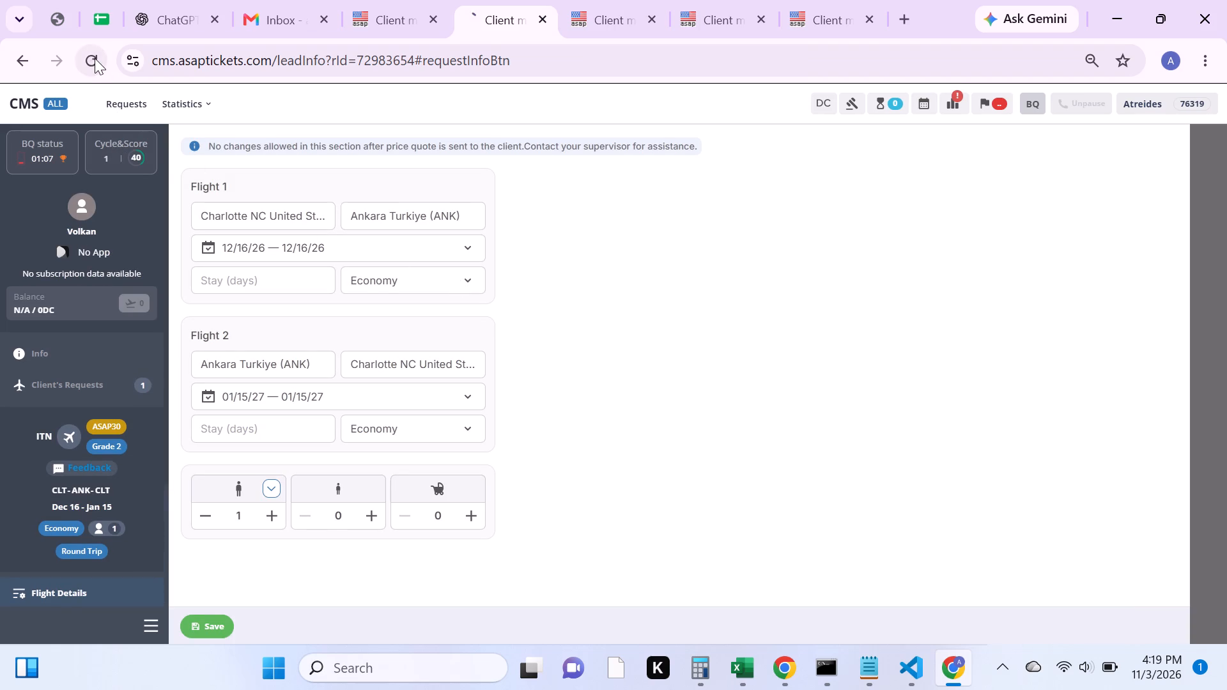
triple_click(95, 58)
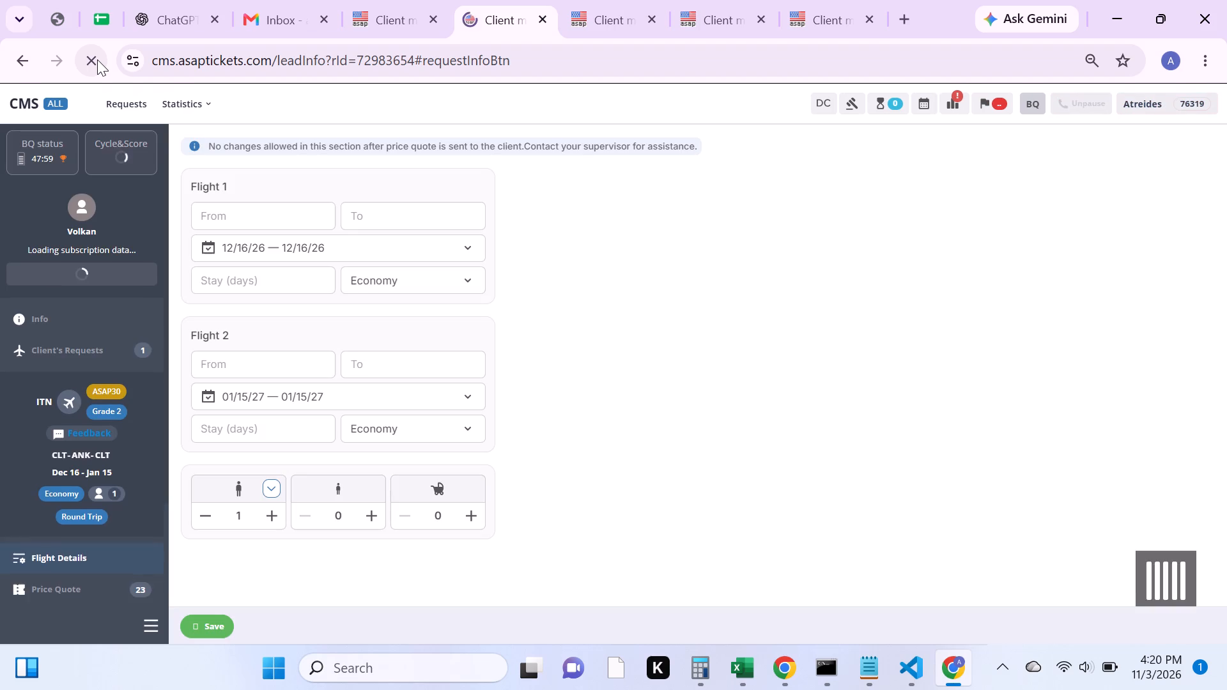
left_click(541, 22)
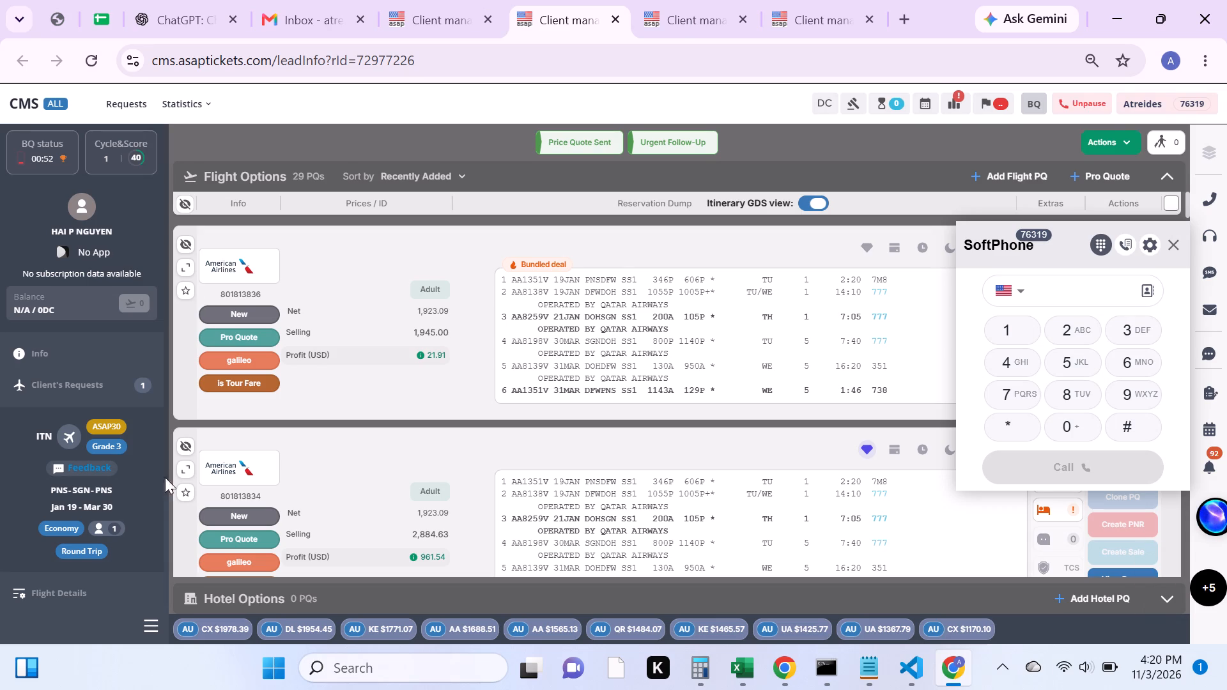
scroll(111, 569, "down", 1)
left_click(116, 494)
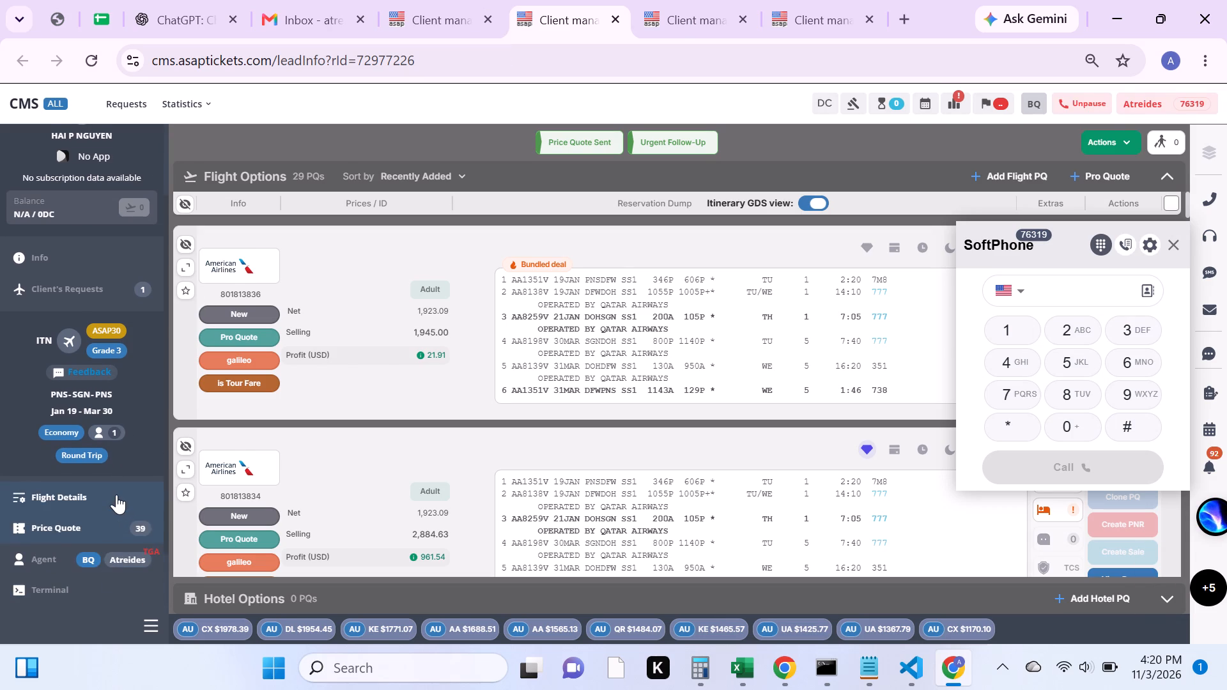
scroll(116, 494, "up", 4)
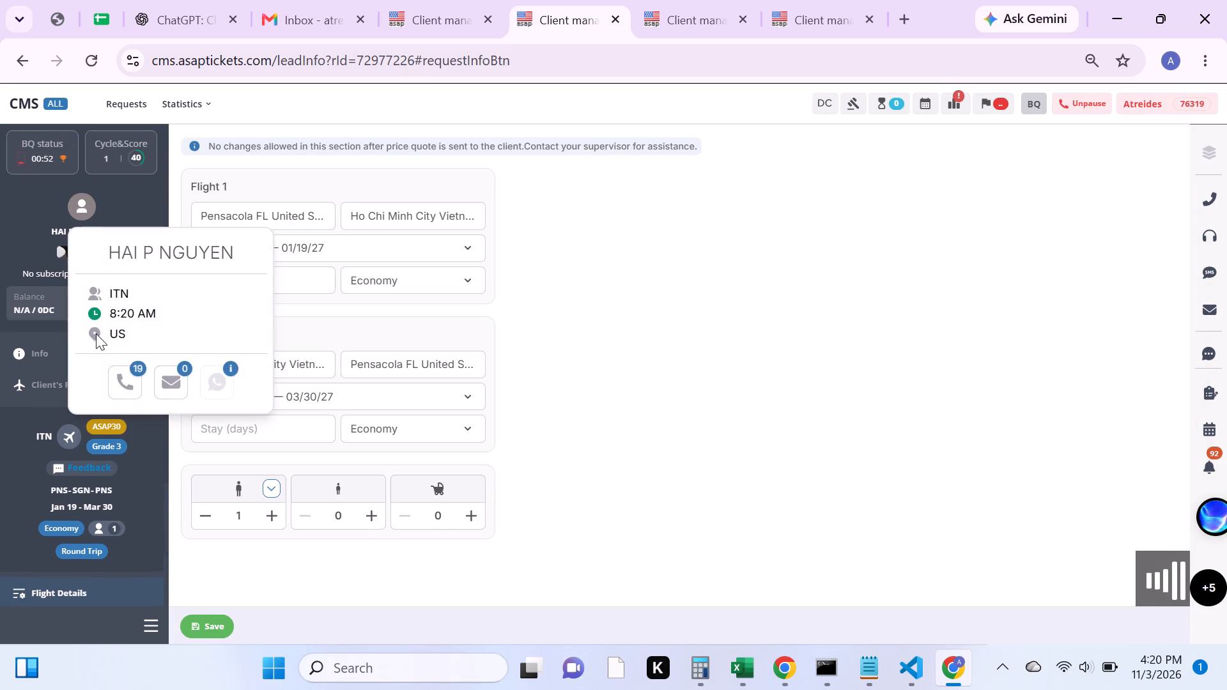
left_click(134, 403)
left_click(126, 388)
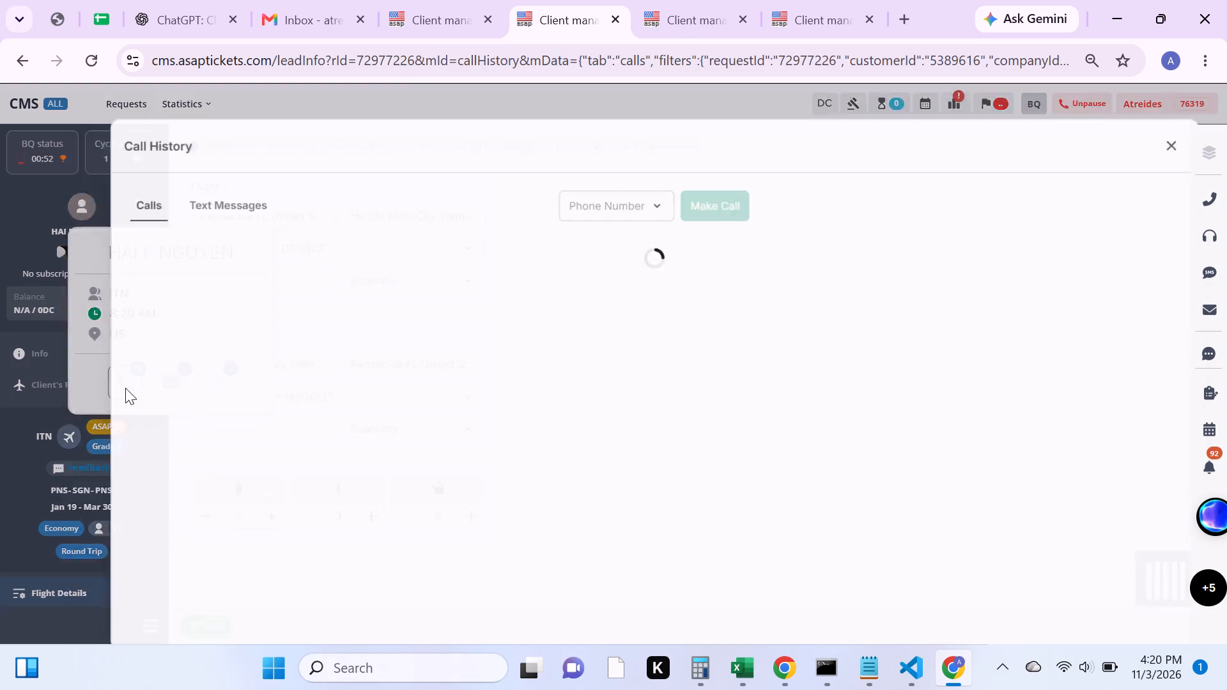
left_click(657, 177)
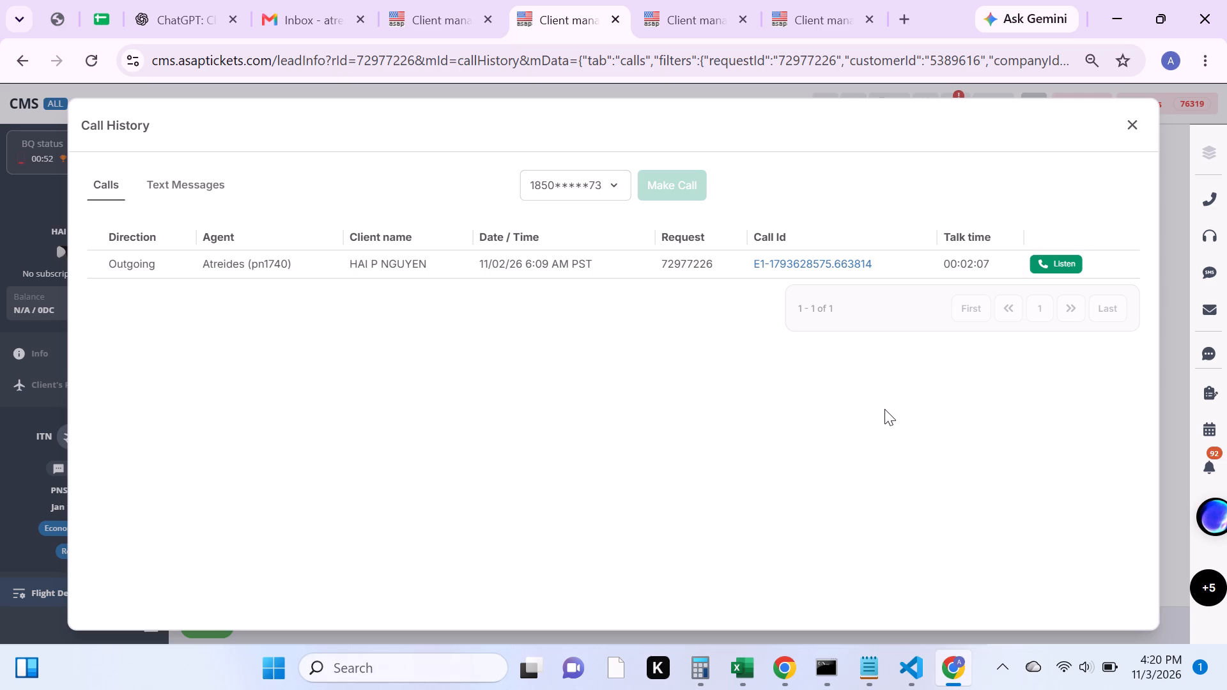
left_click(1019, 324)
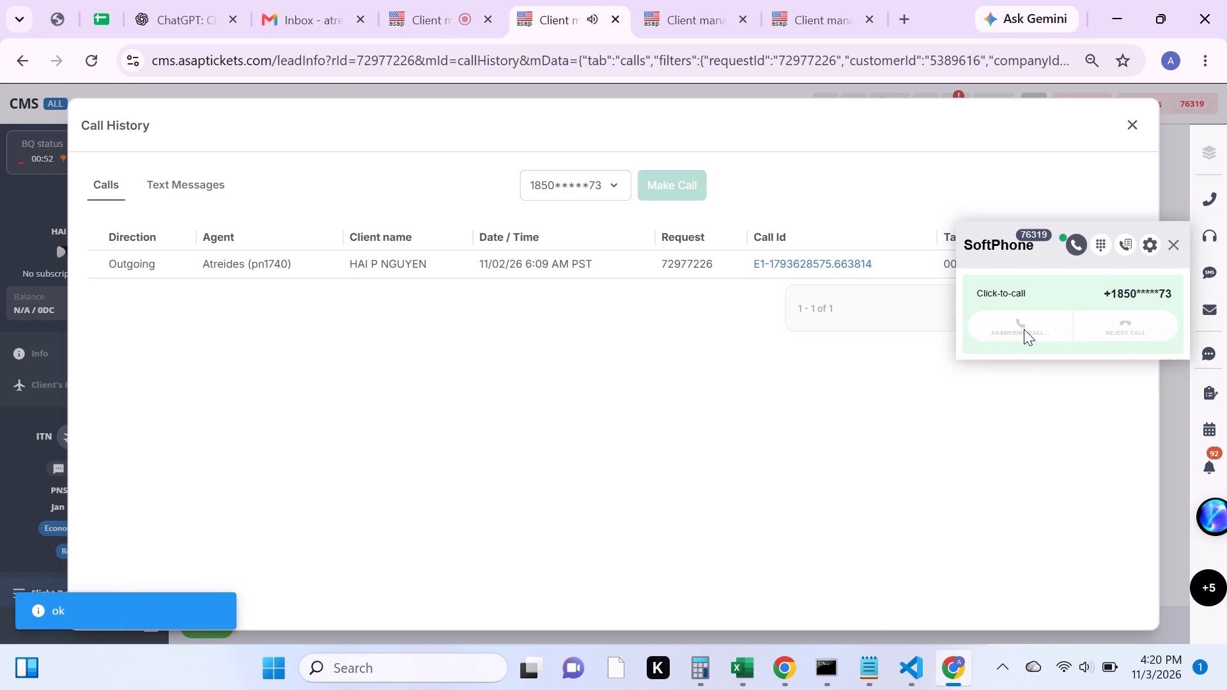
left_click(1132, 115)
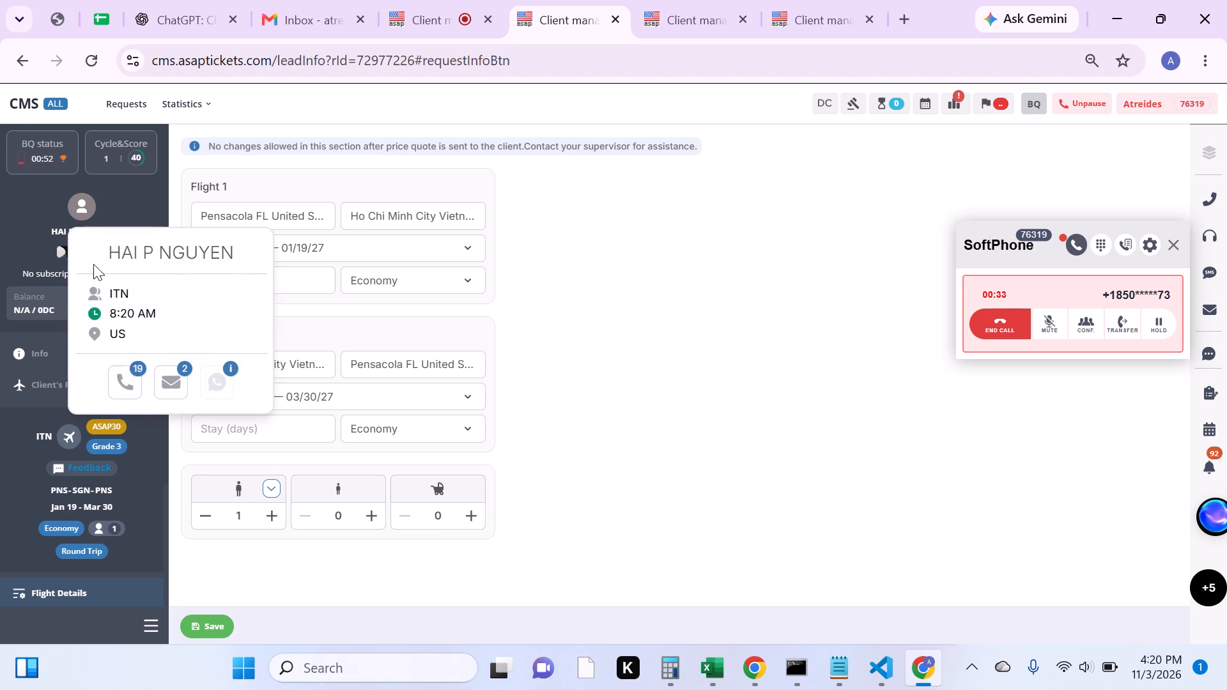
left_click(121, 378)
left_click(615, 181)
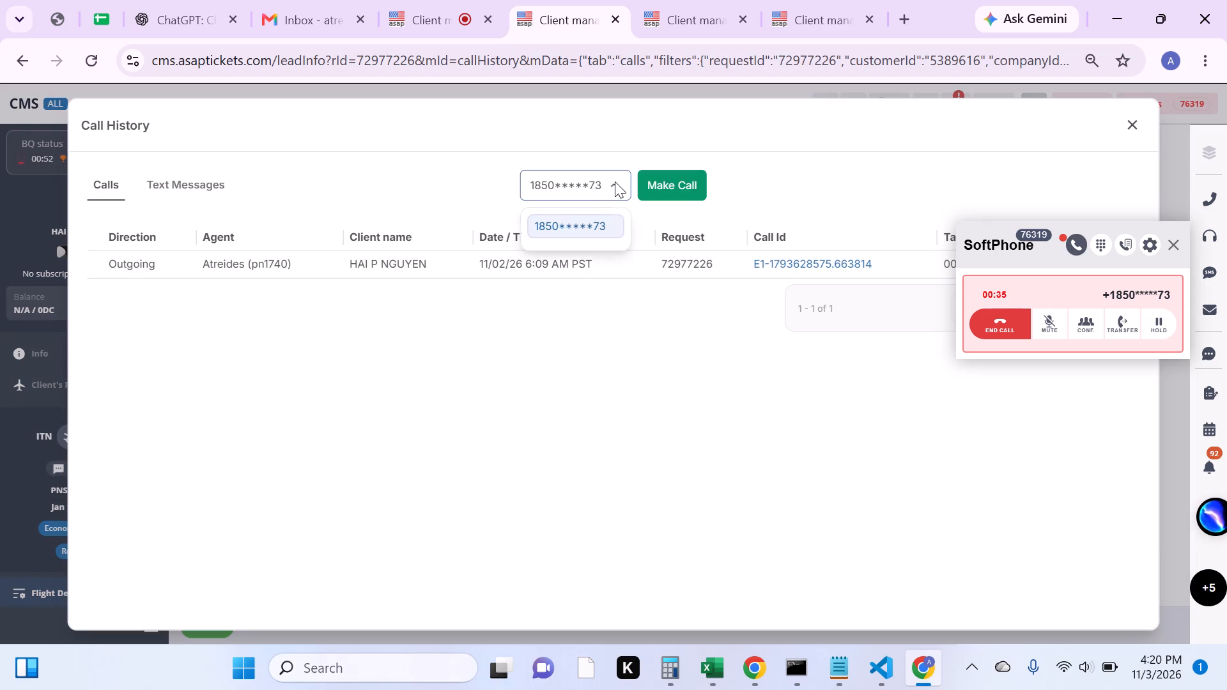
left_click(615, 181)
left_click(1125, 126)
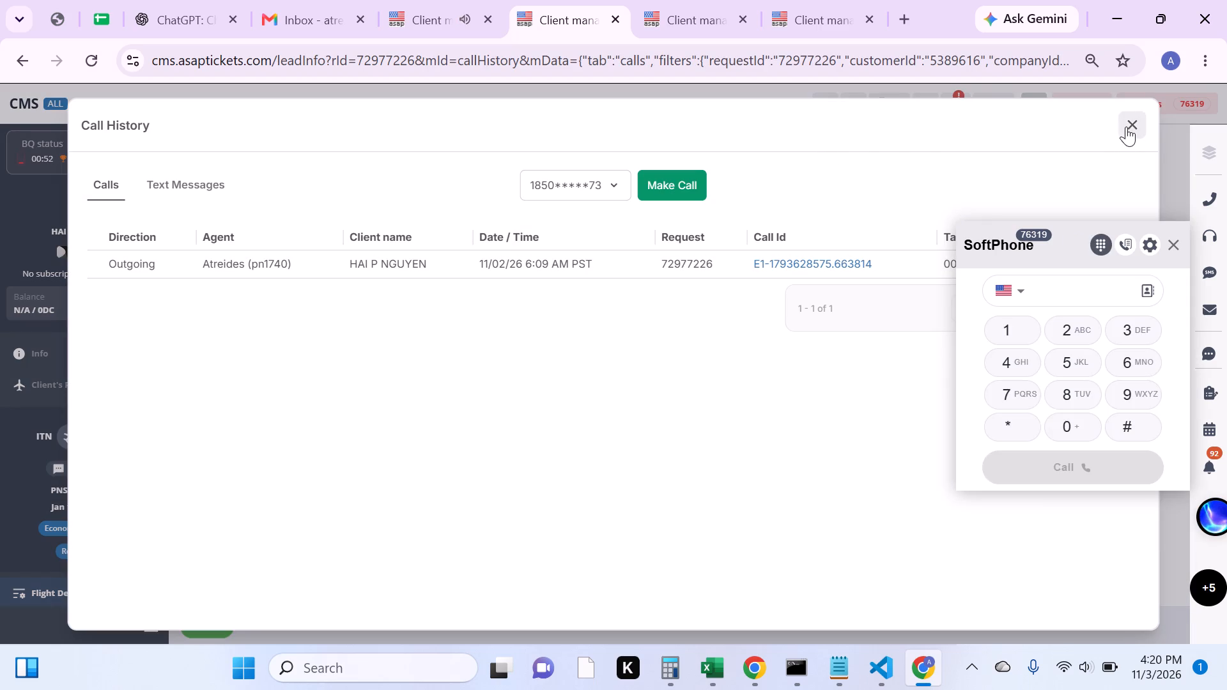
left_click(183, 385)
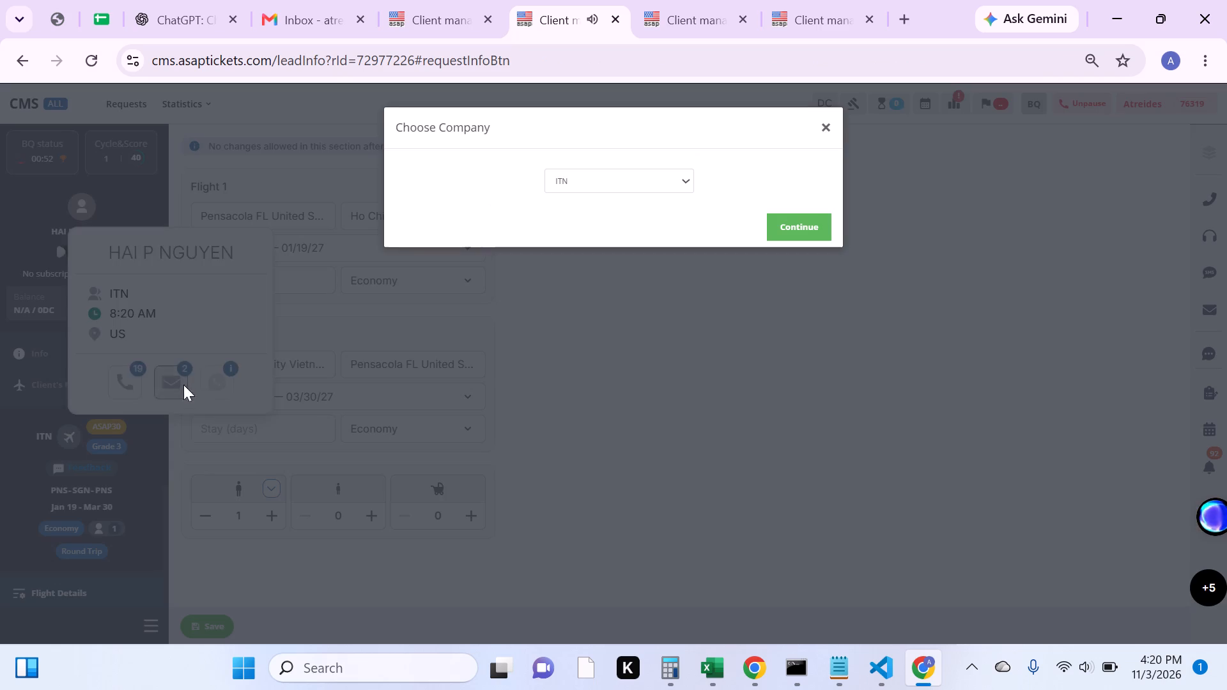
left_click(766, 245)
left_click(783, 233)
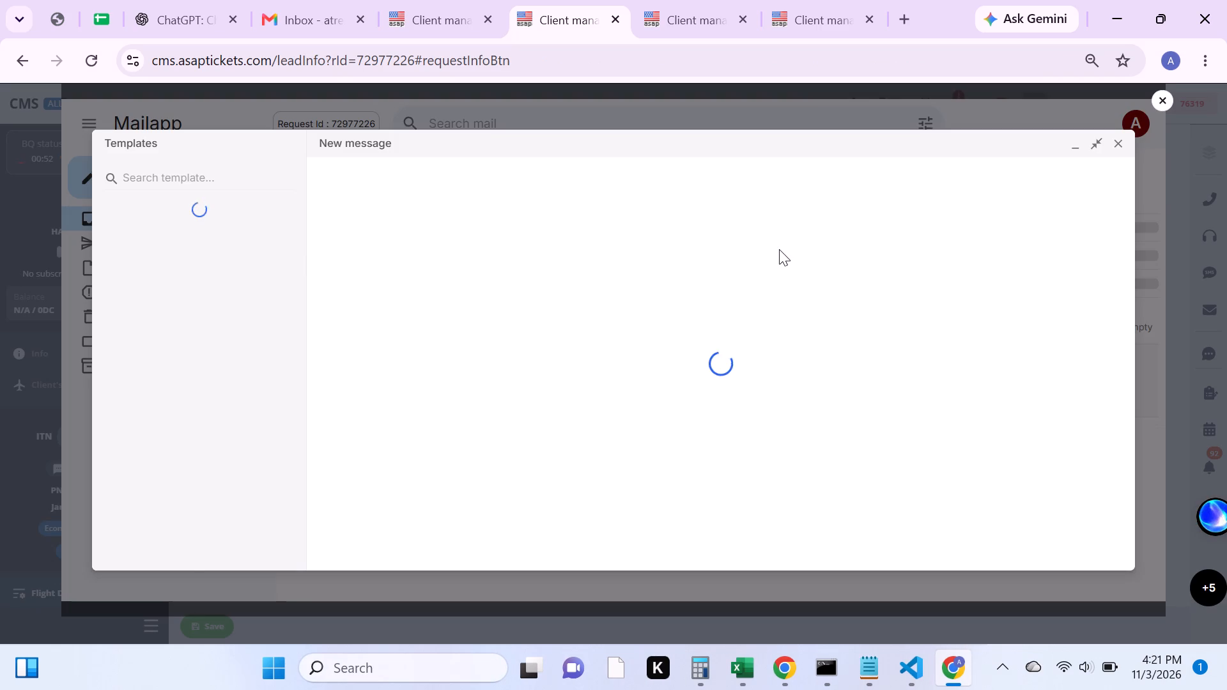
left_click(194, 327)
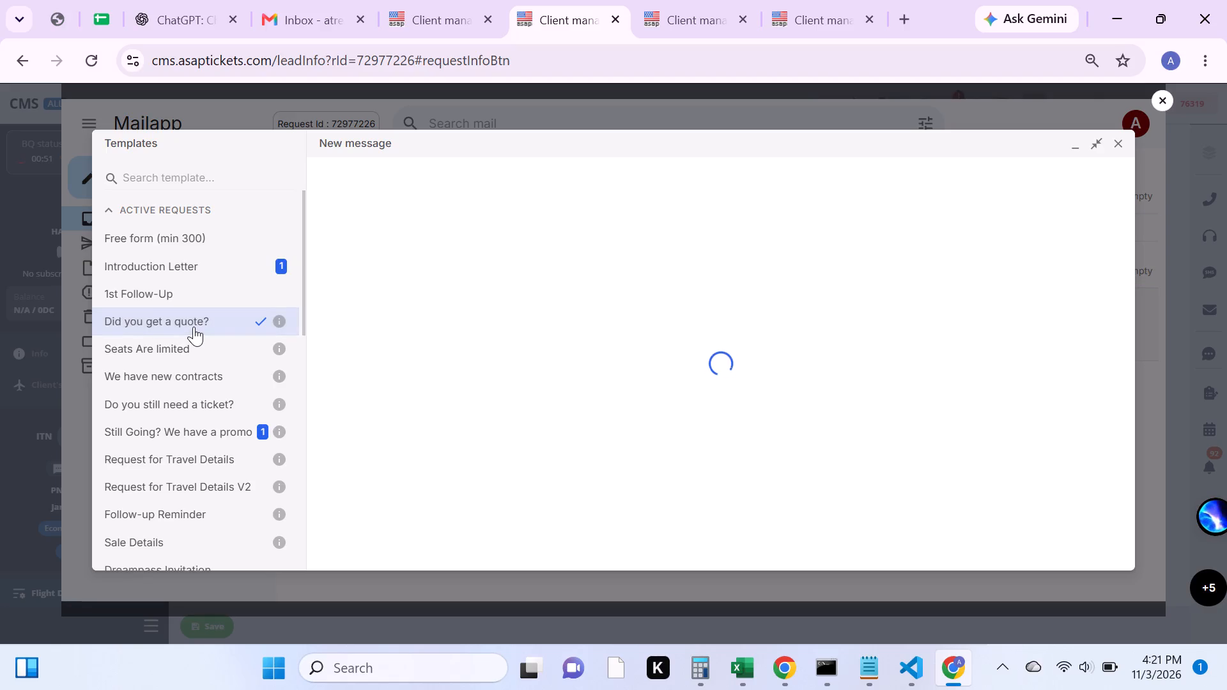
left_click(345, 542)
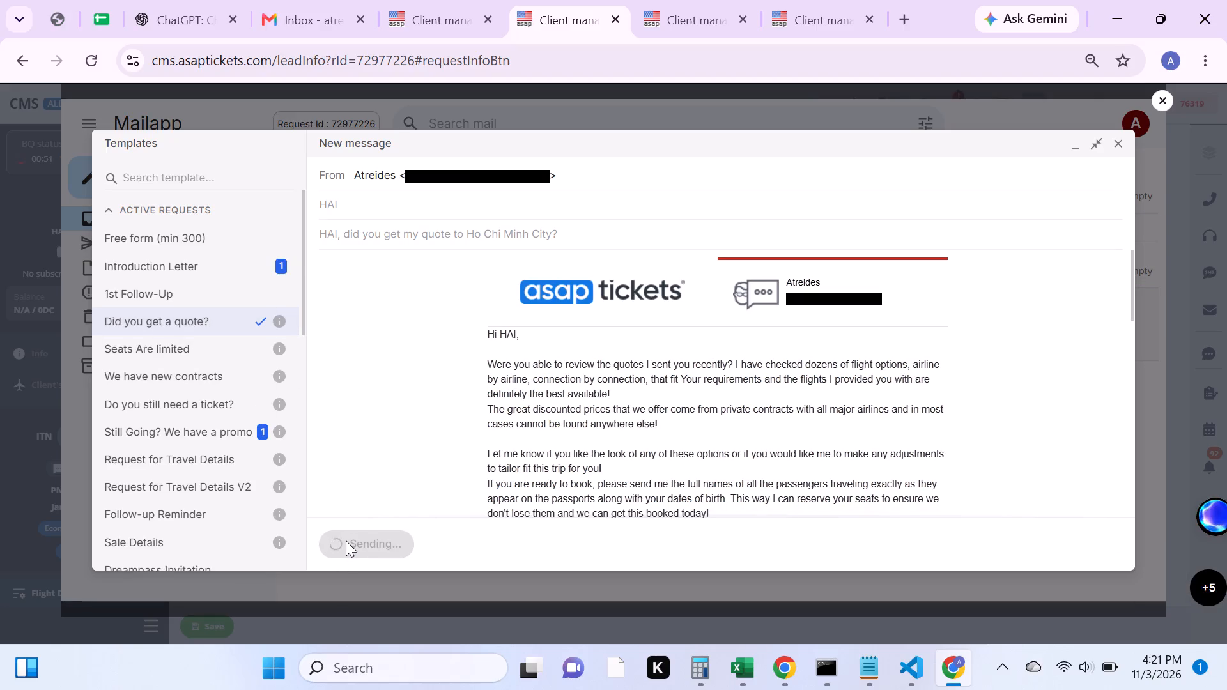
left_click(1166, 101)
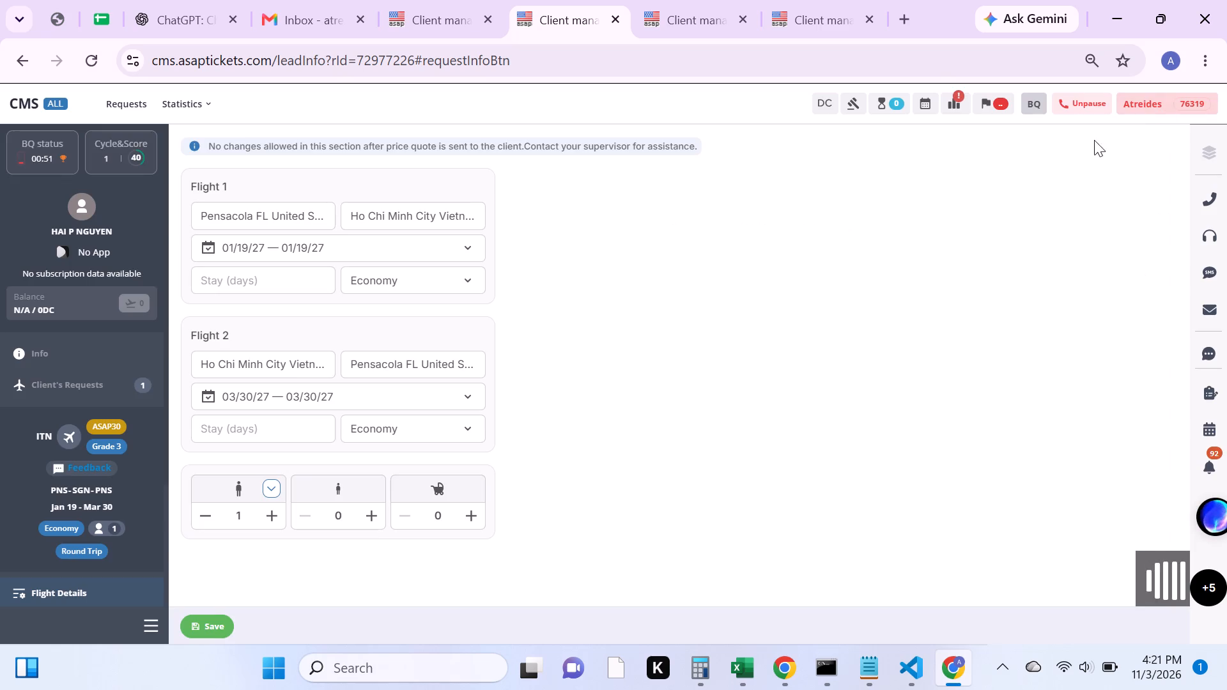
left_click(72, 469)
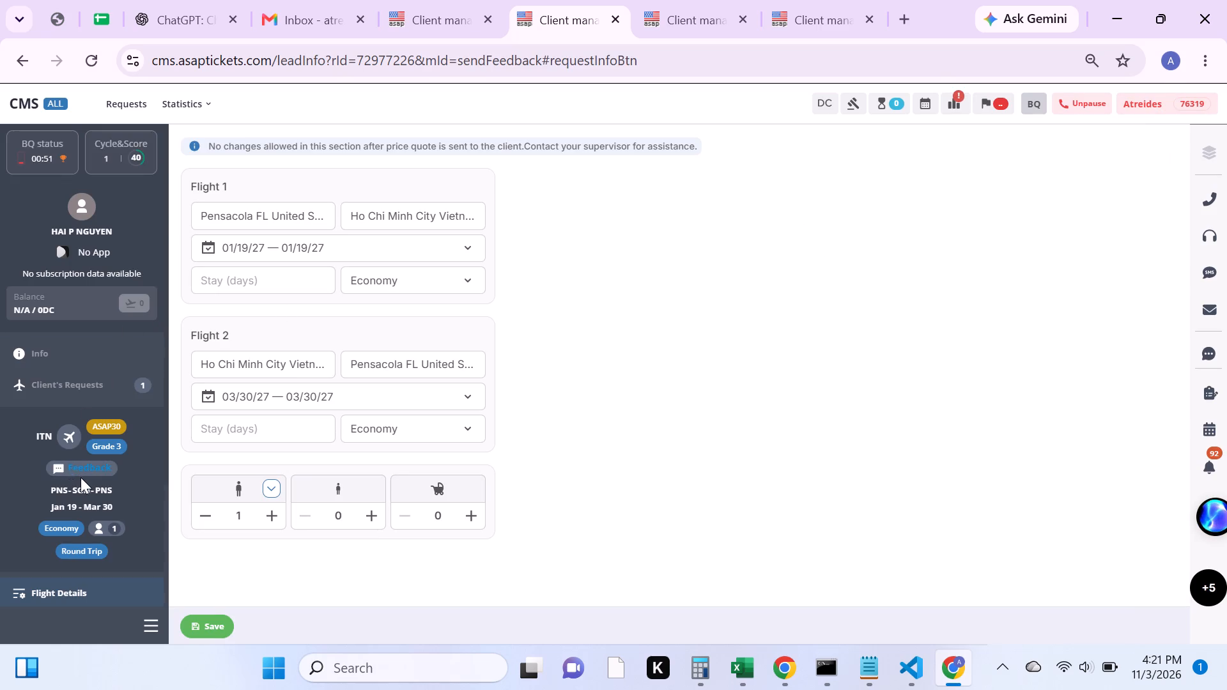
left_click(674, 319)
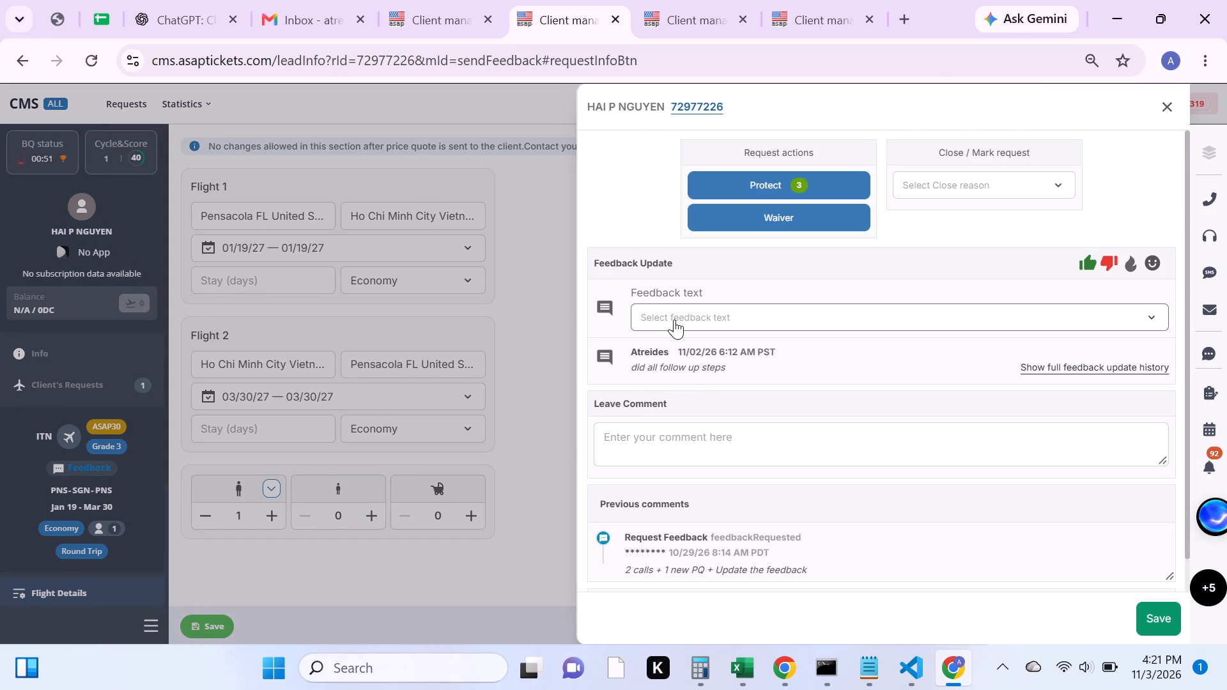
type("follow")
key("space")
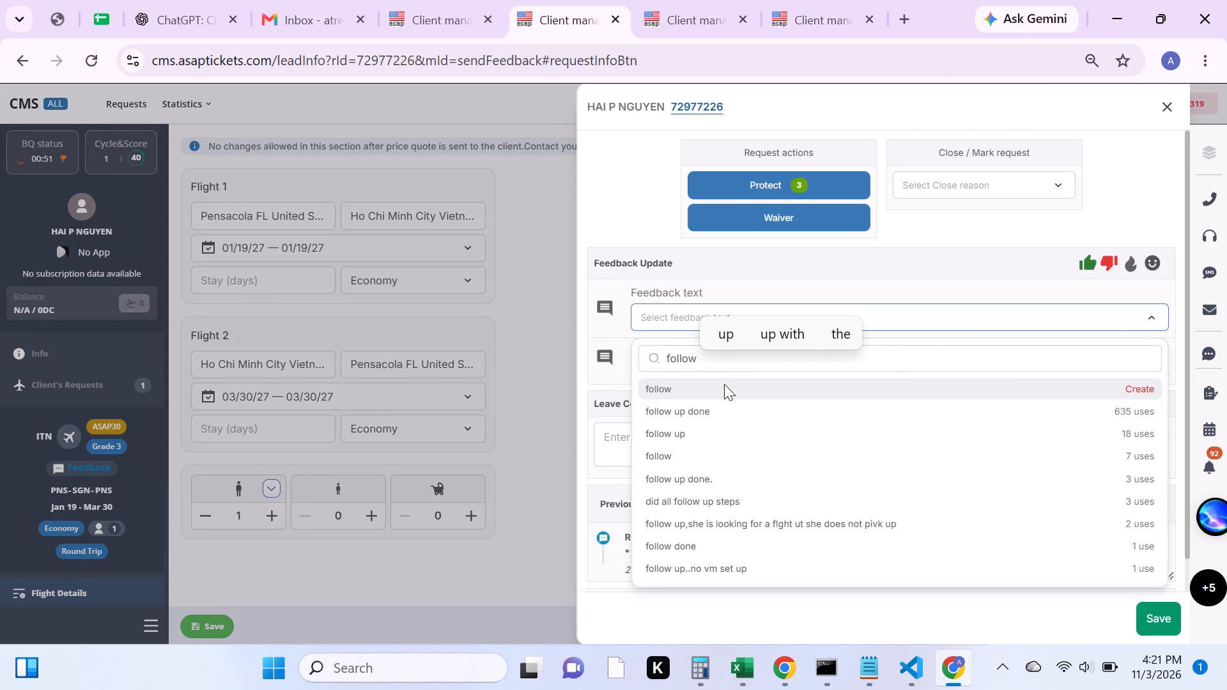
left_click(721, 413)
left_click(1158, 618)
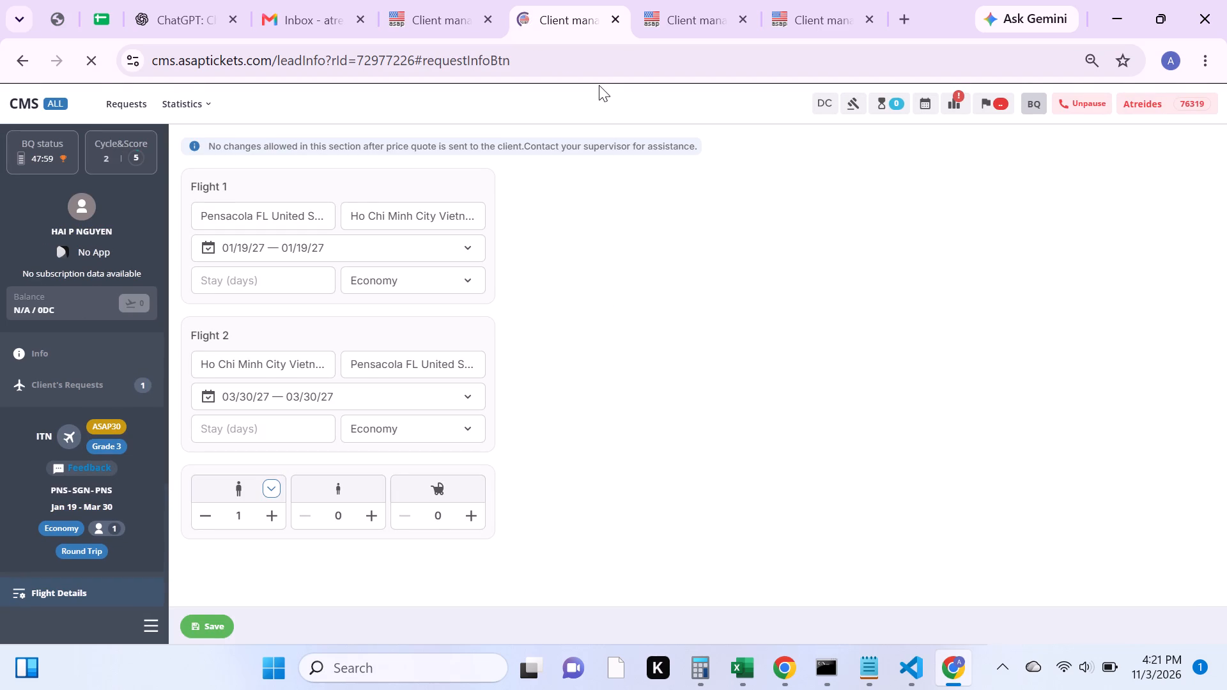
Close the browser tab of the handled request 72977226.
left_click(615, 20)
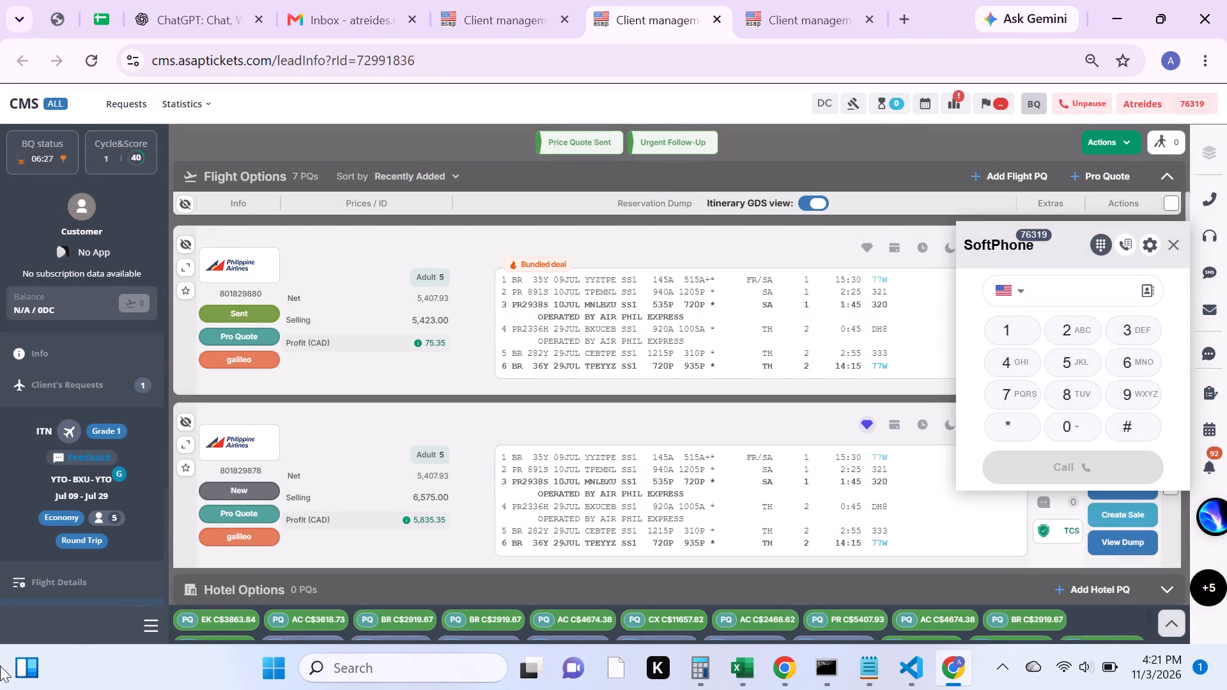
scroll(96, 561, "down", 1)
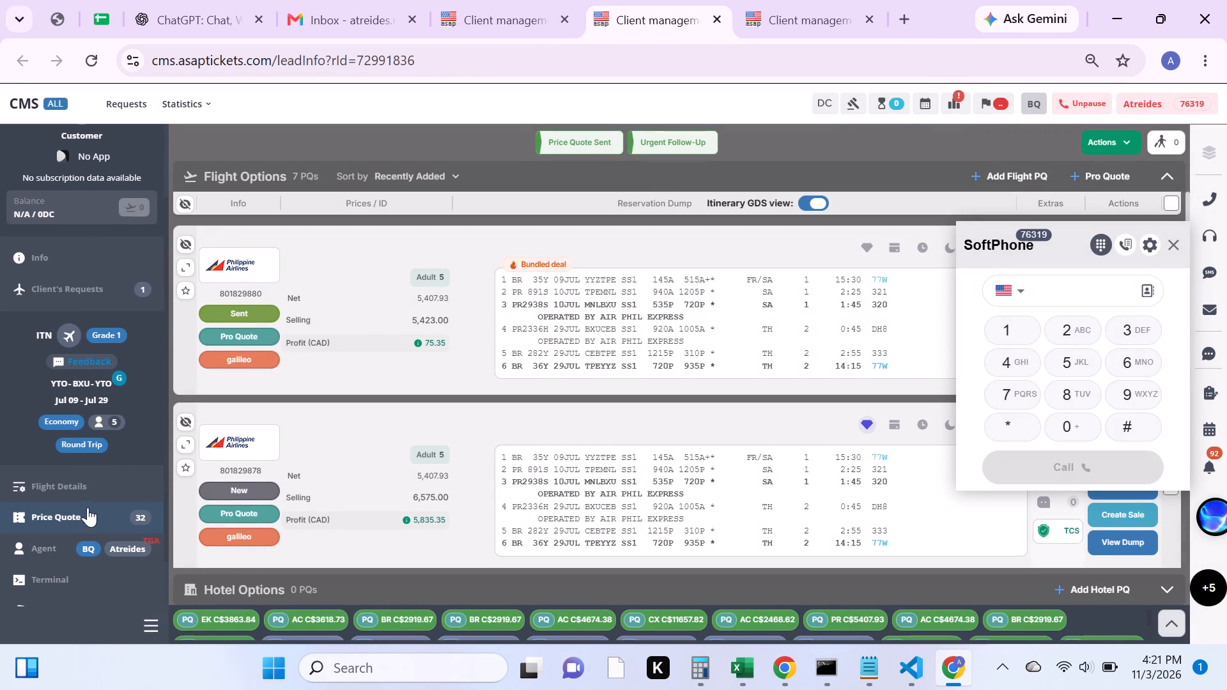
left_click(82, 490)
scroll(82, 492, "up", 4)
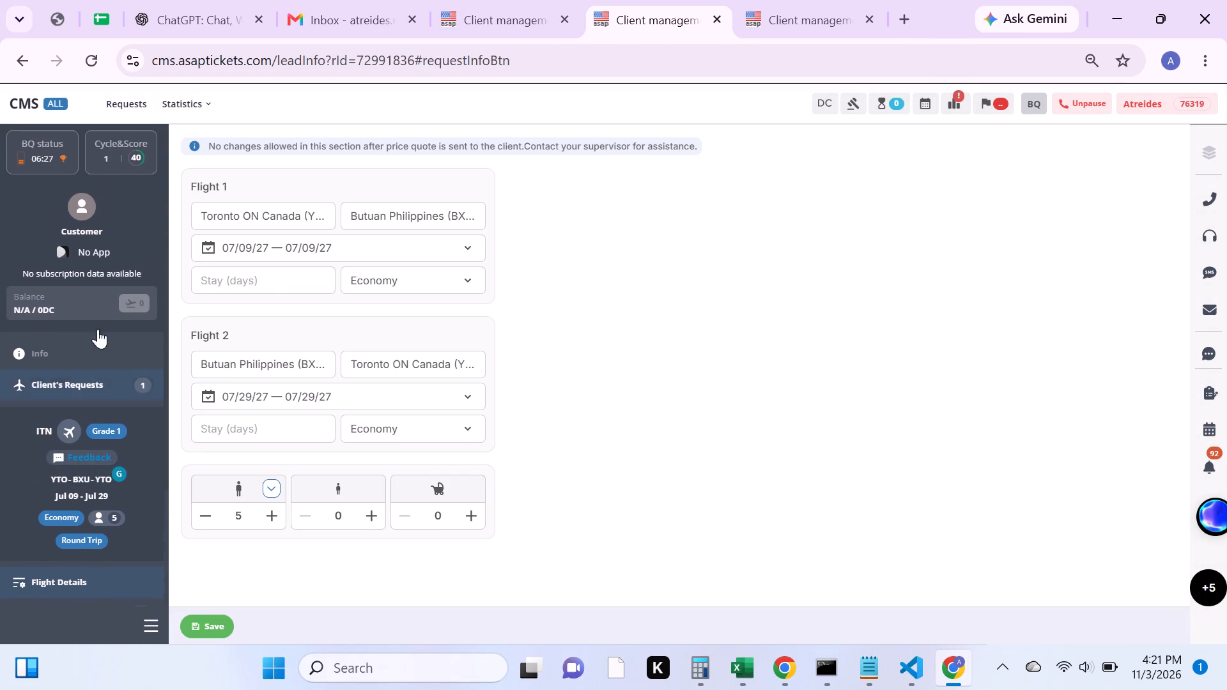
left_click(119, 381)
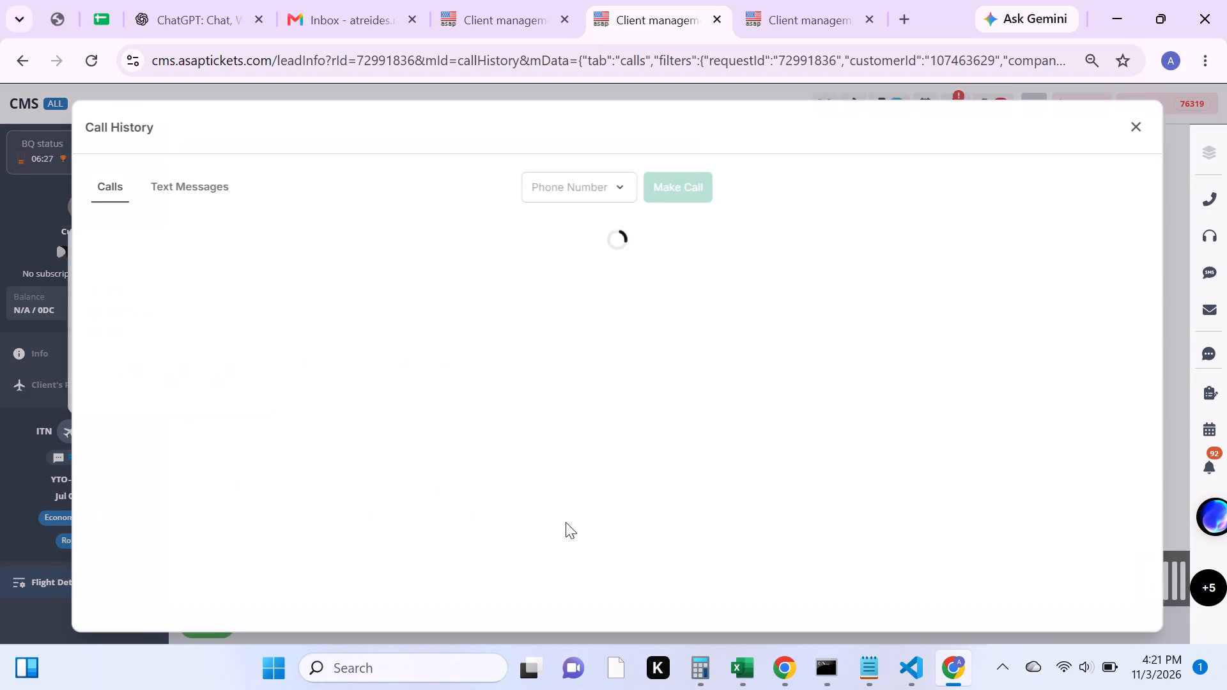
left_click(672, 187)
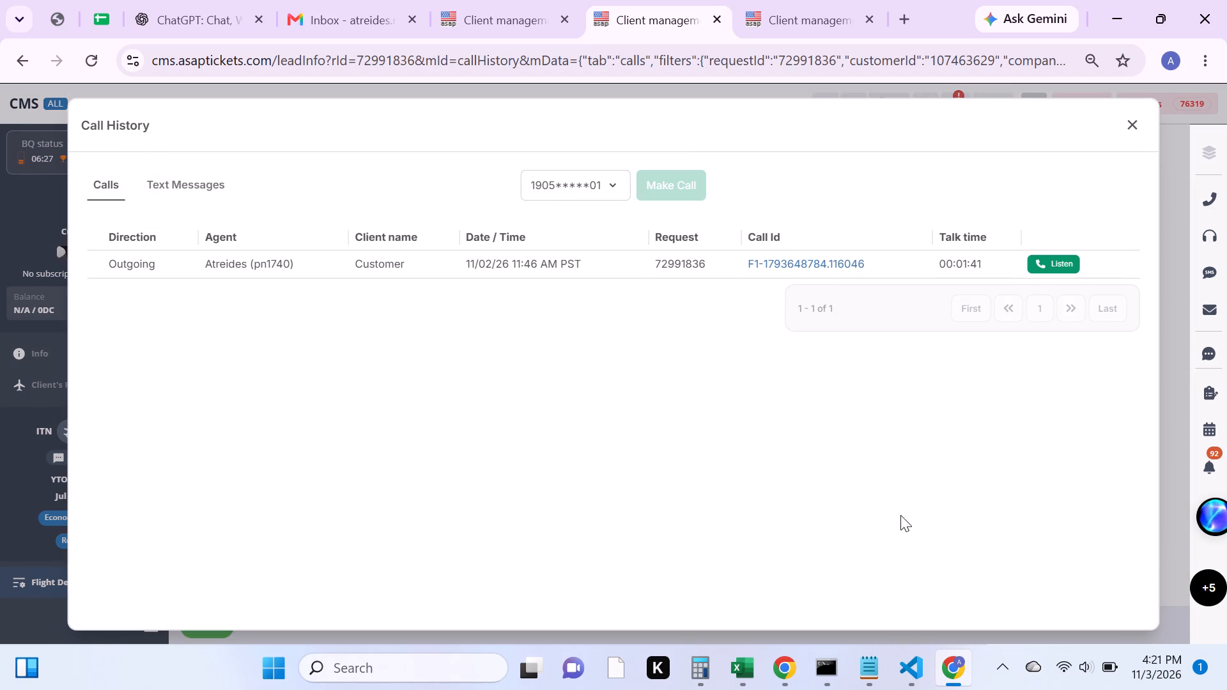
left_click(1026, 338)
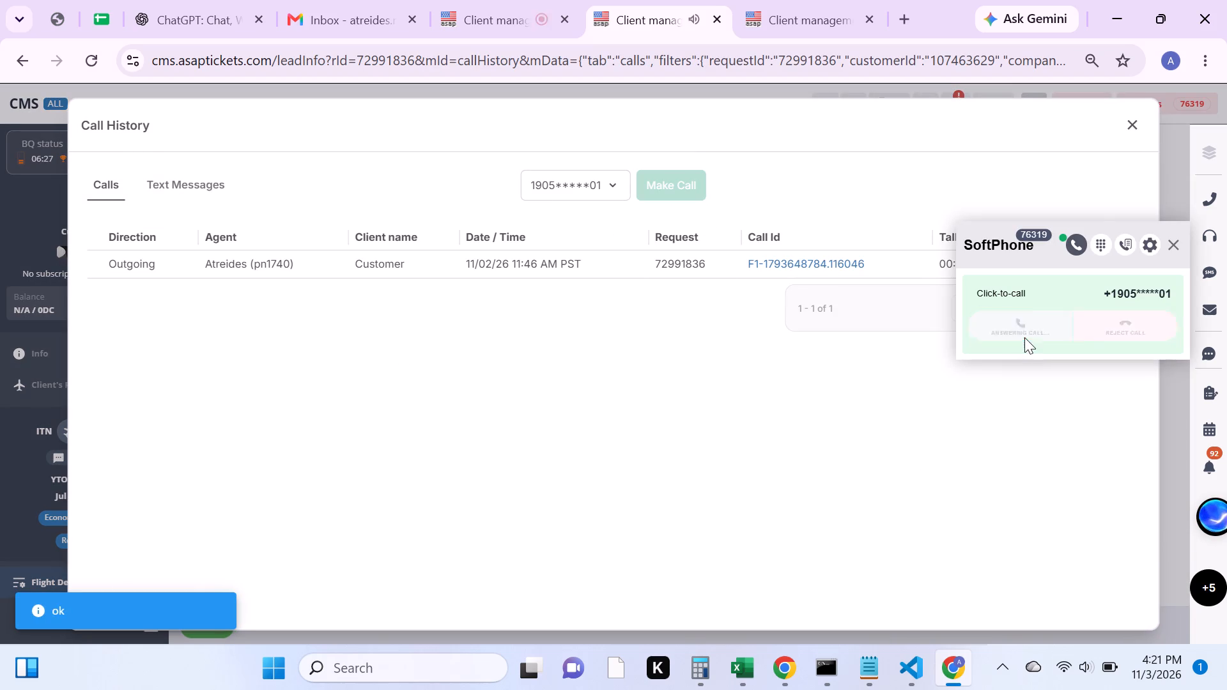
left_click(1137, 124)
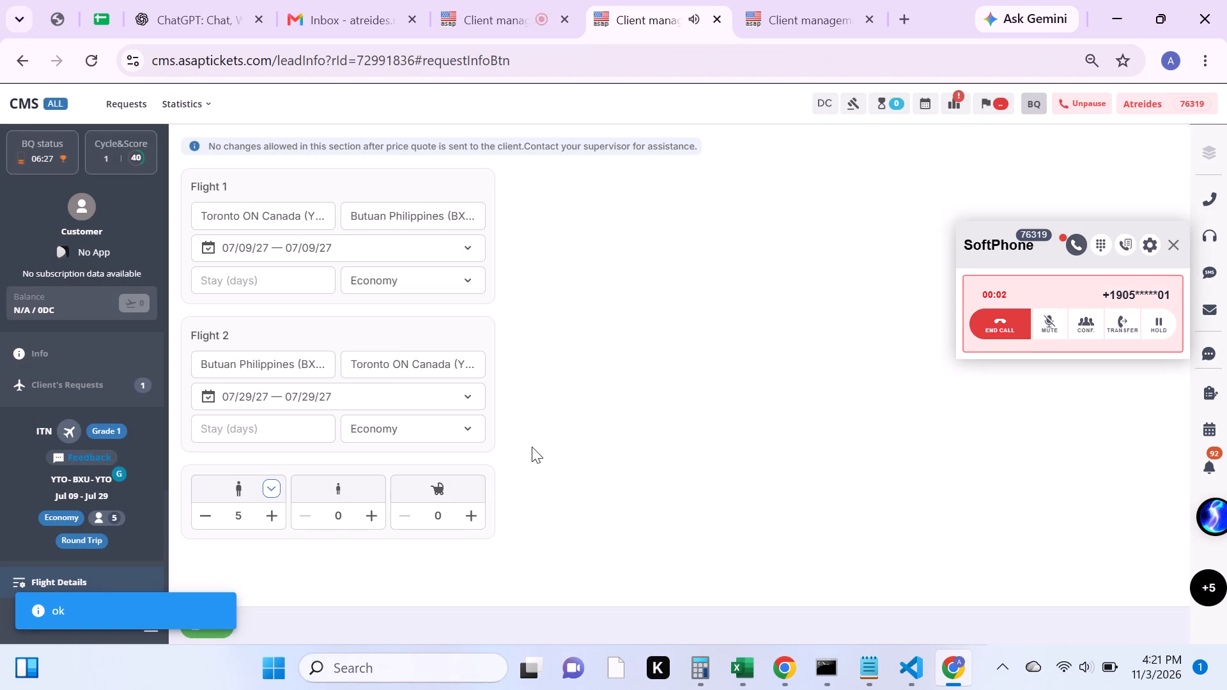
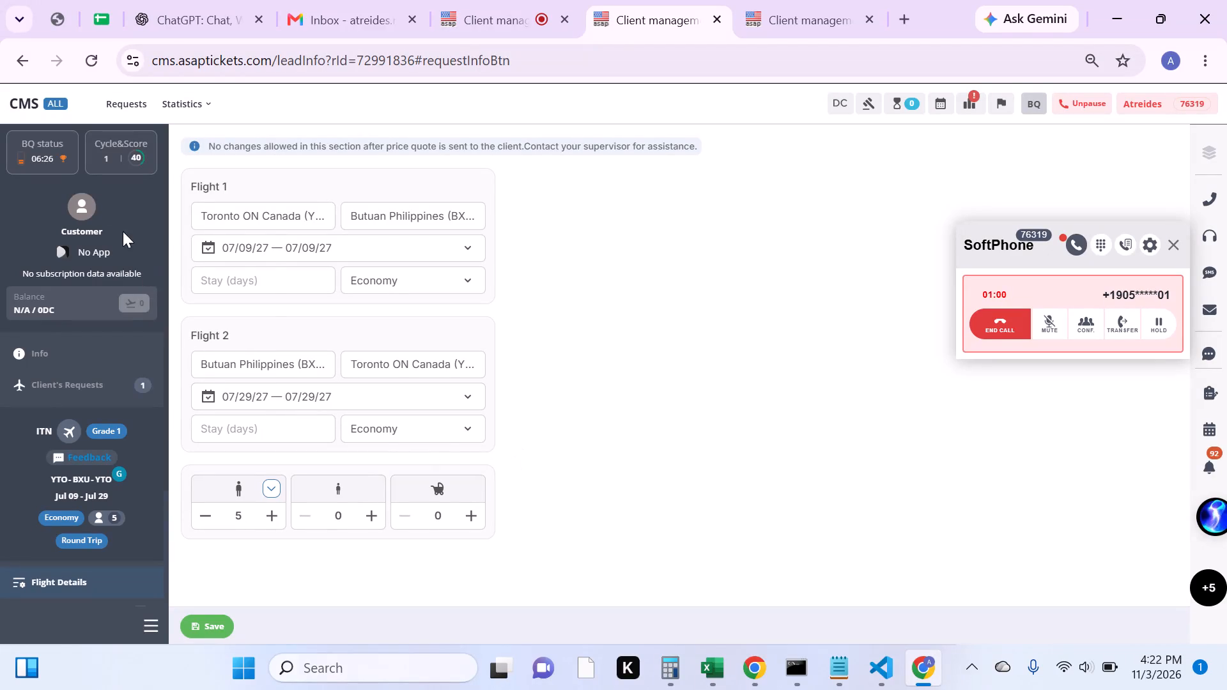
left_click(174, 387)
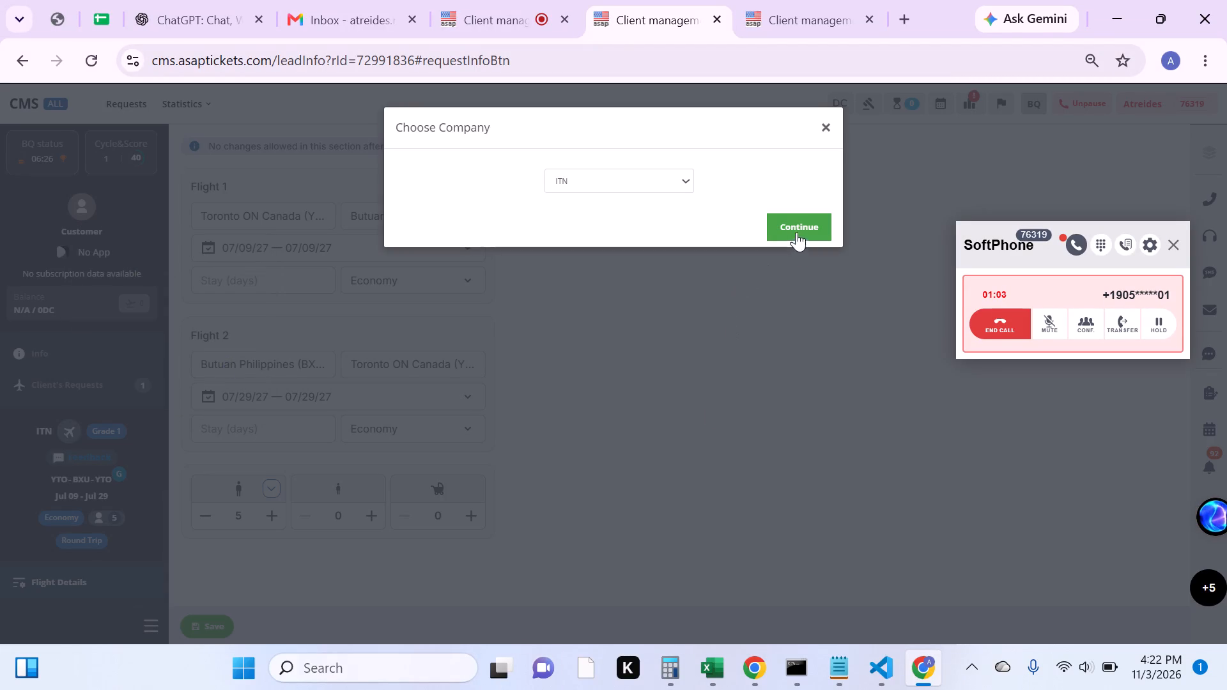
left_click(797, 224)
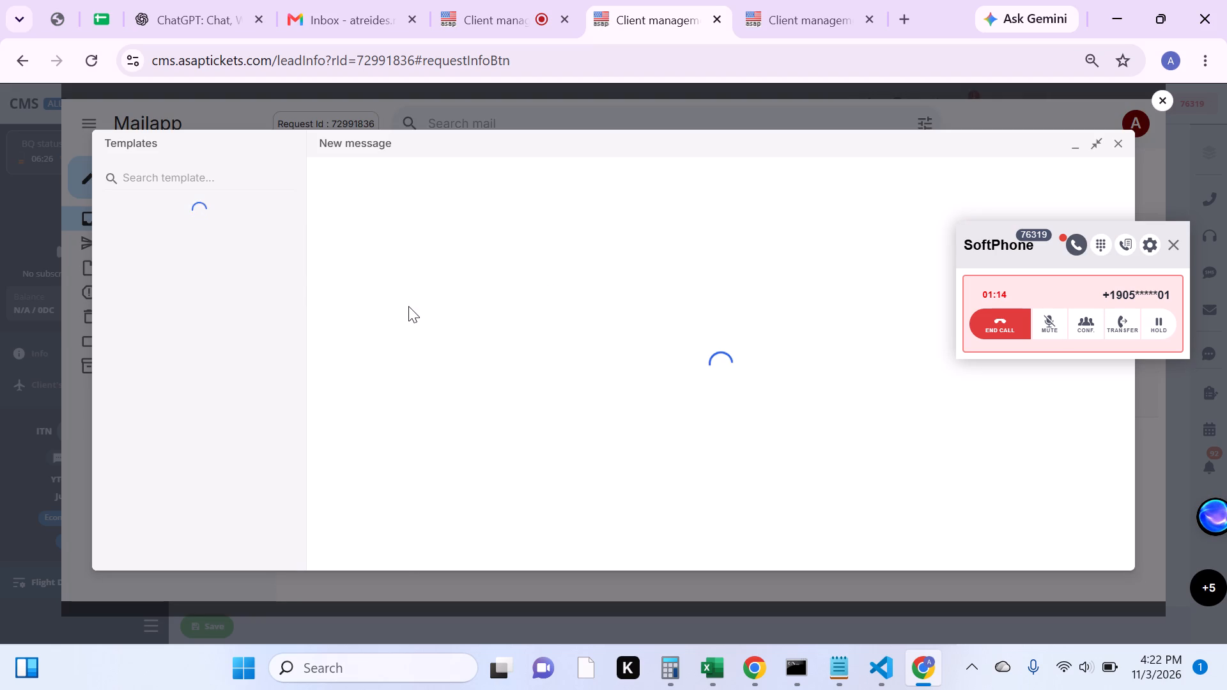
left_click(231, 349)
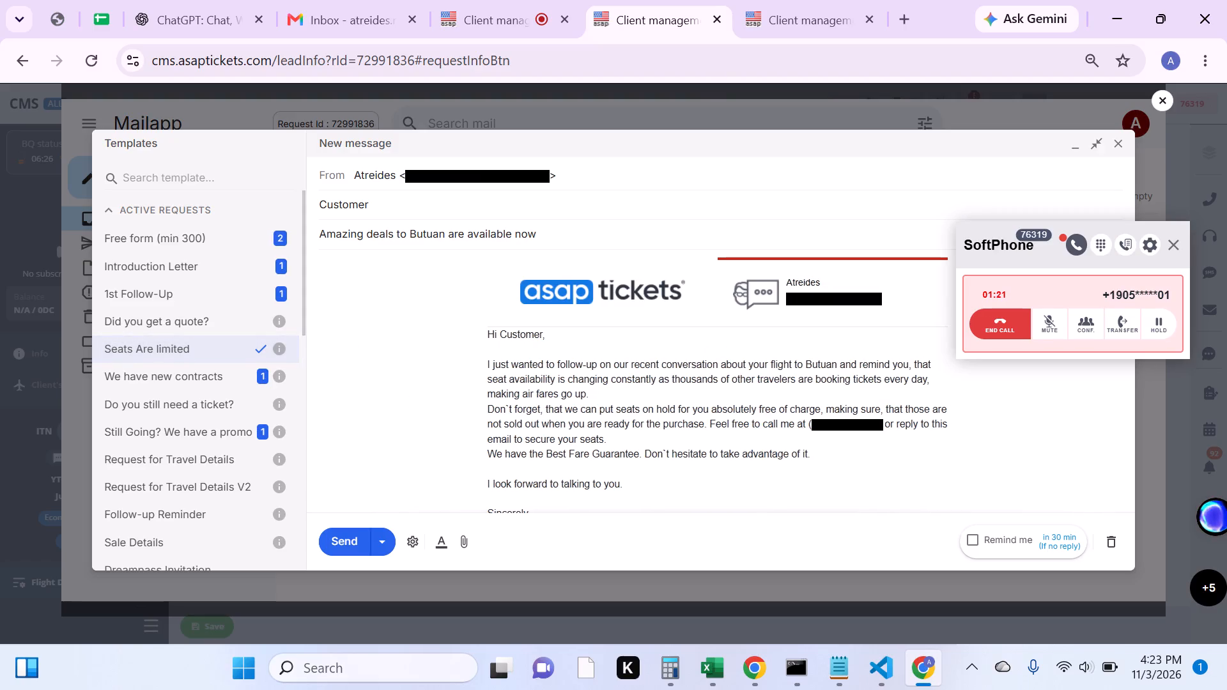
left_click(350, 539)
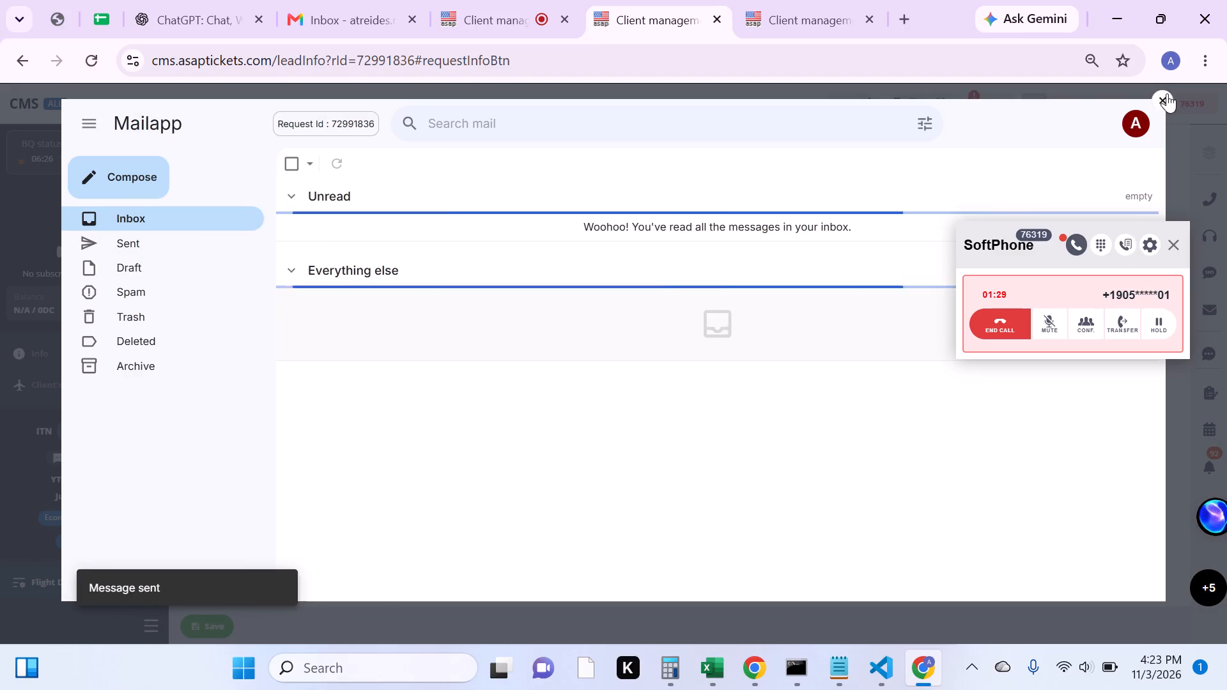
left_click(1167, 93)
left_click(984, 325)
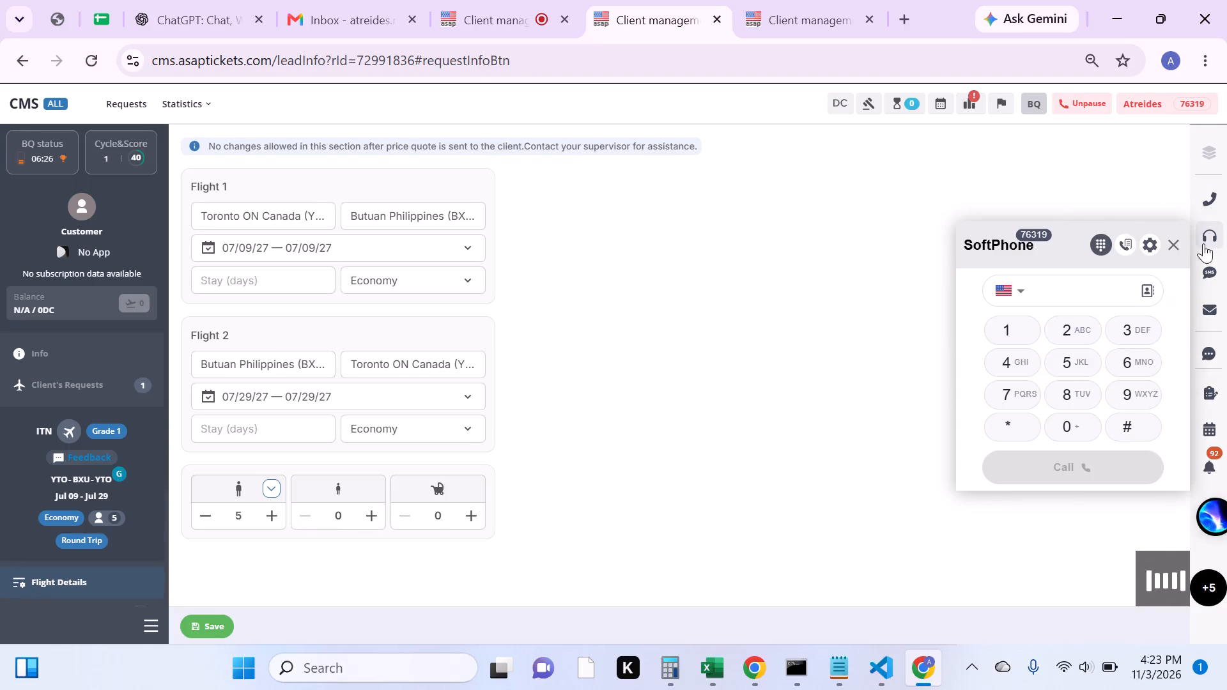
left_click(1166, 244)
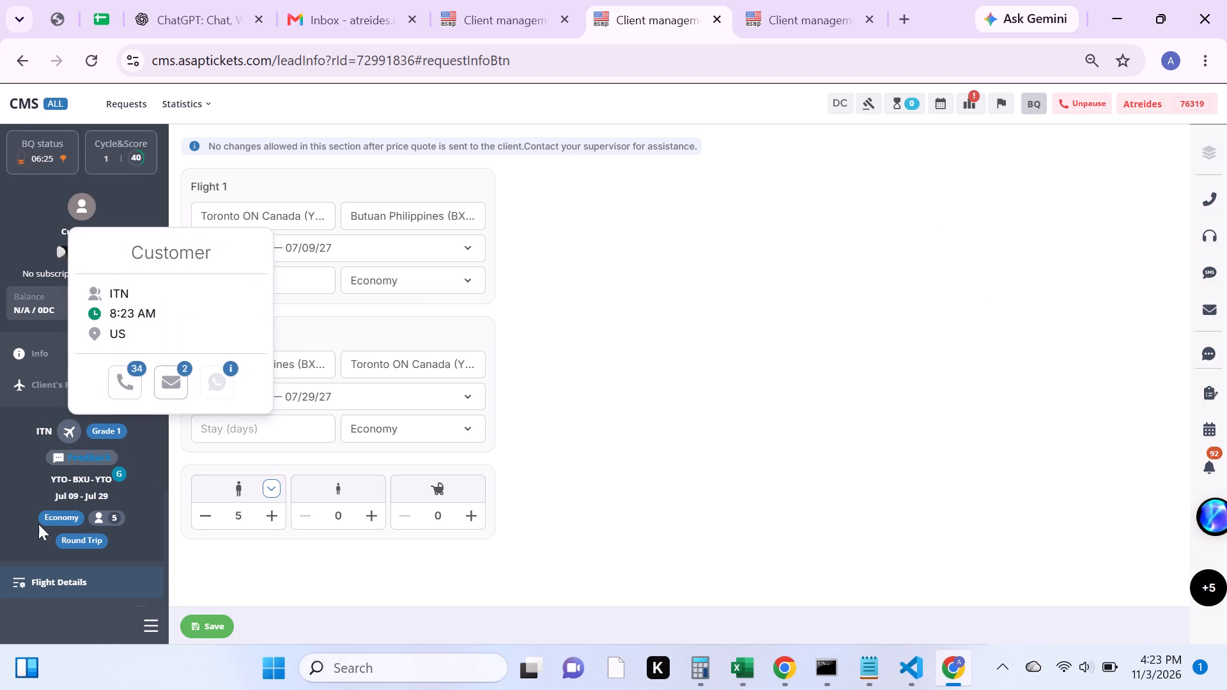
left_click(88, 463)
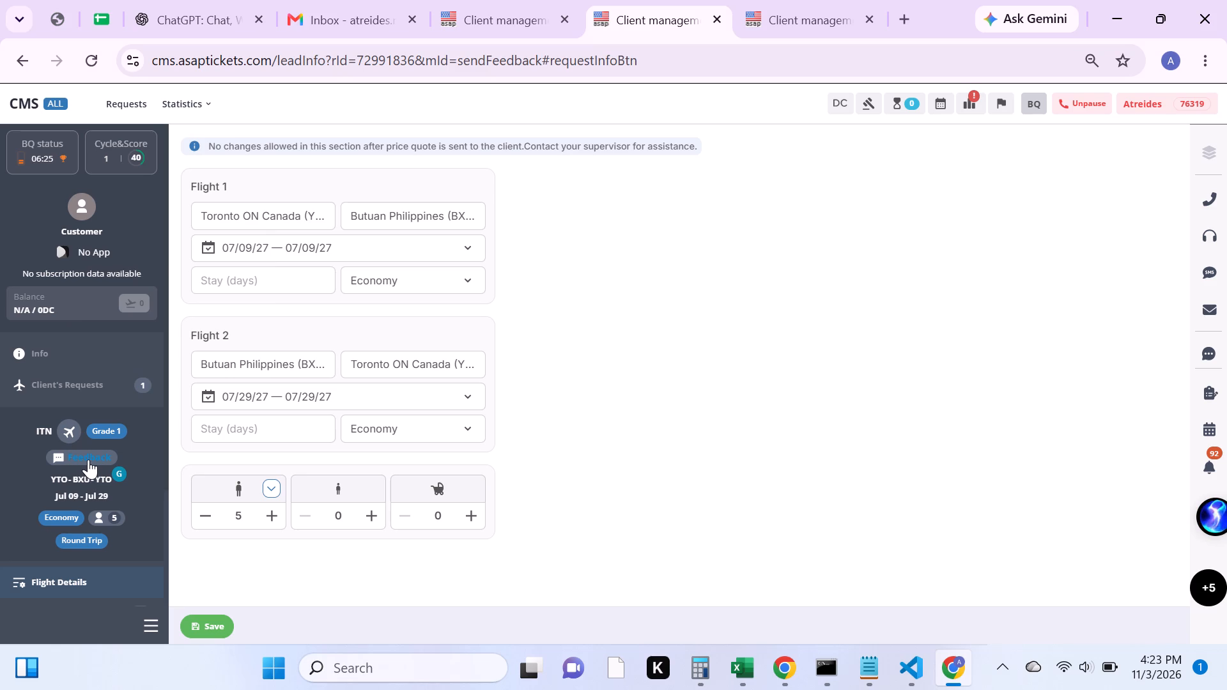
left_click(88, 459)
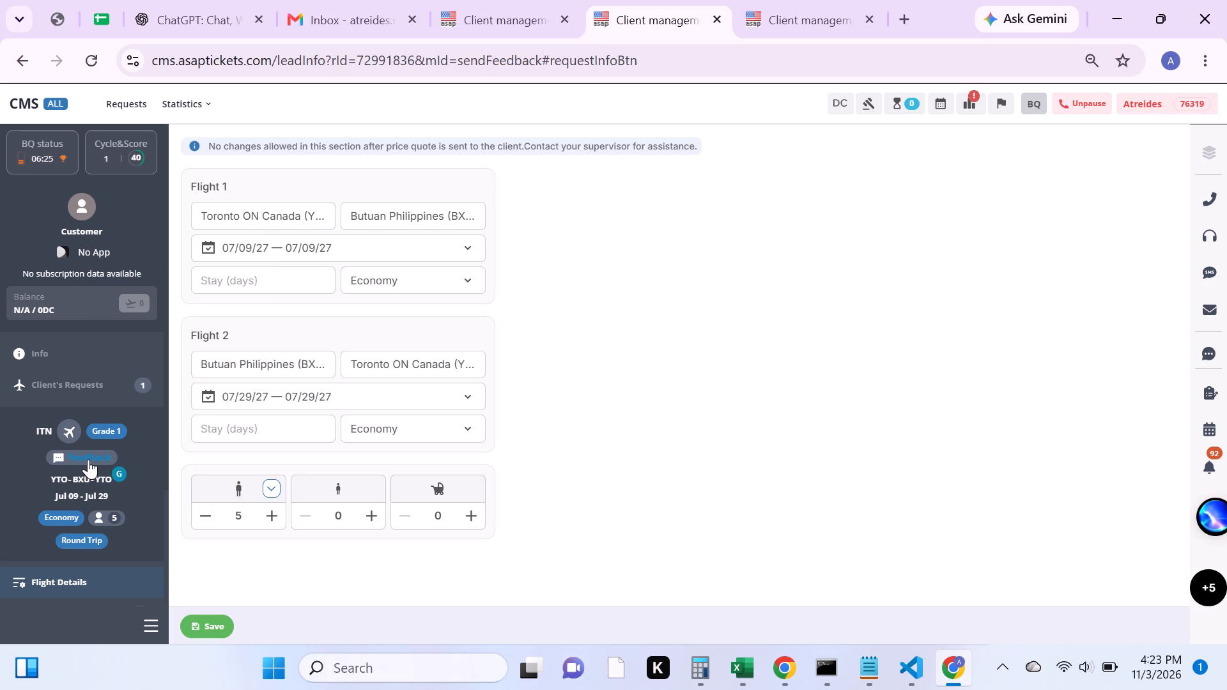
left_click(84, 461)
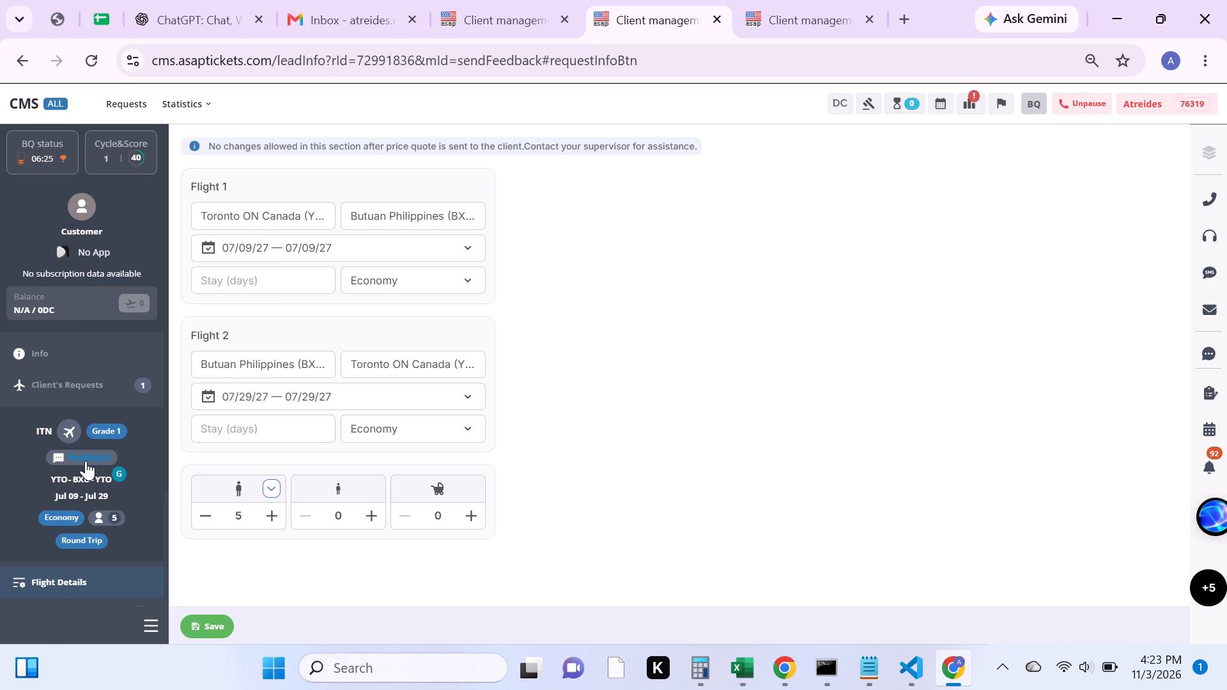
left_click(86, 461)
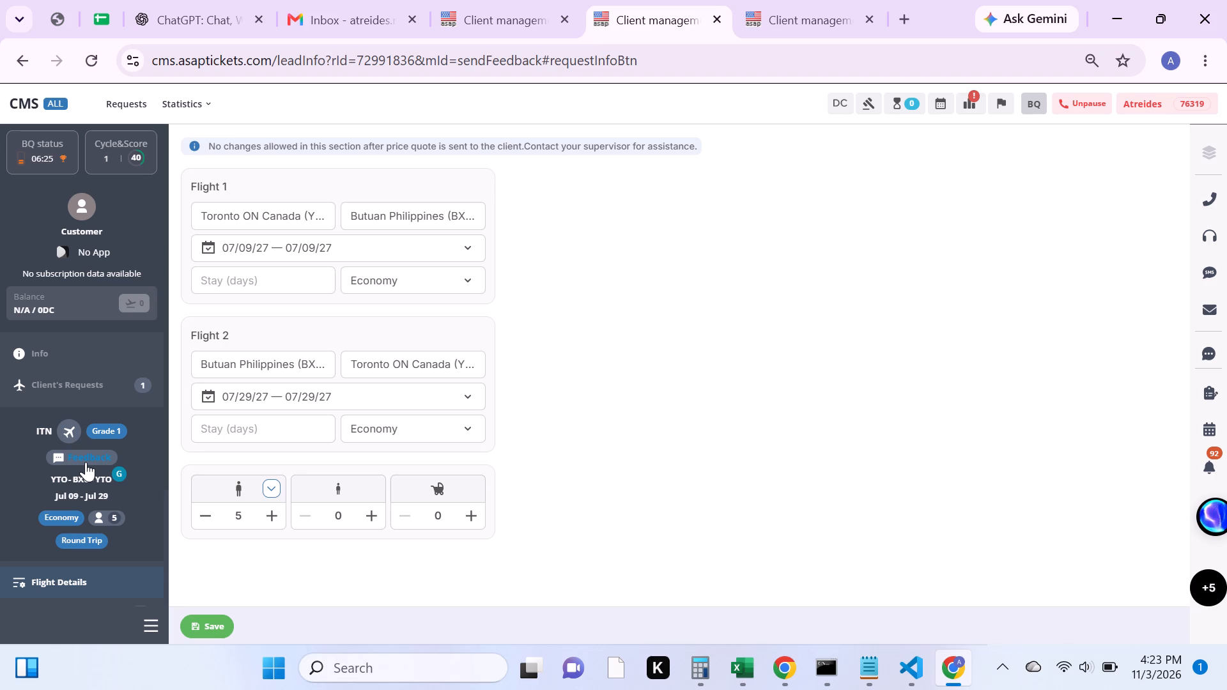
scroll(110, 494, "up", 1)
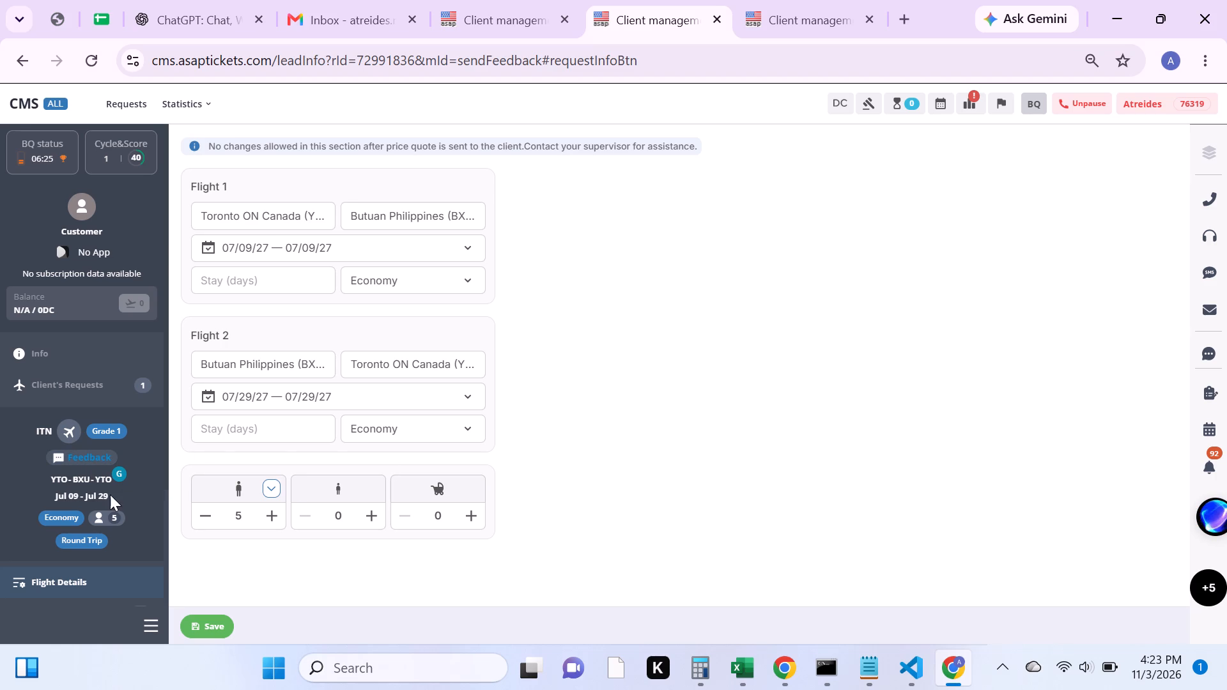
left_click(90, 460)
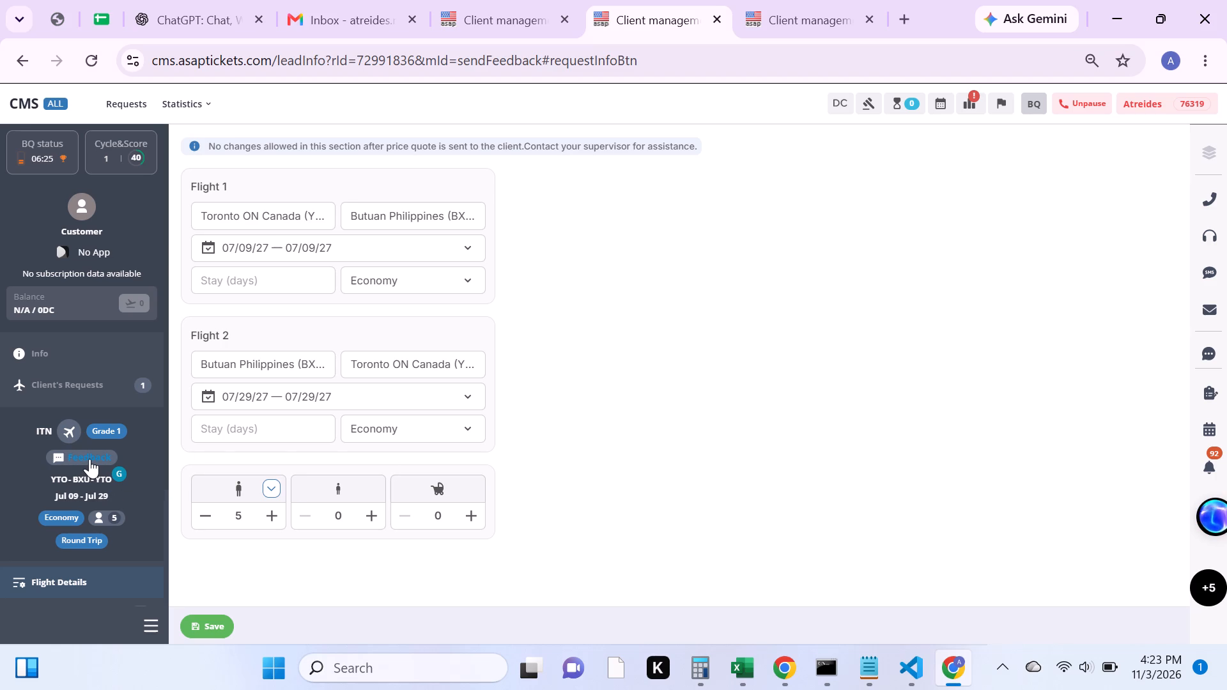
left_click(89, 459)
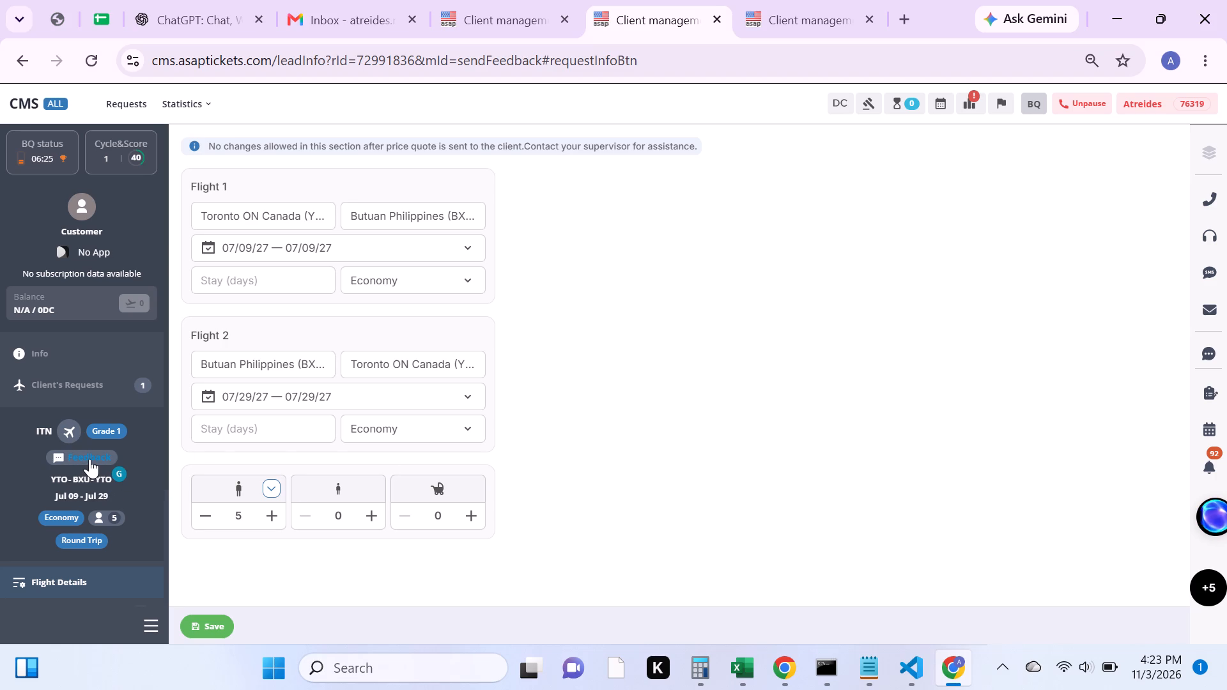
left_click(79, 69)
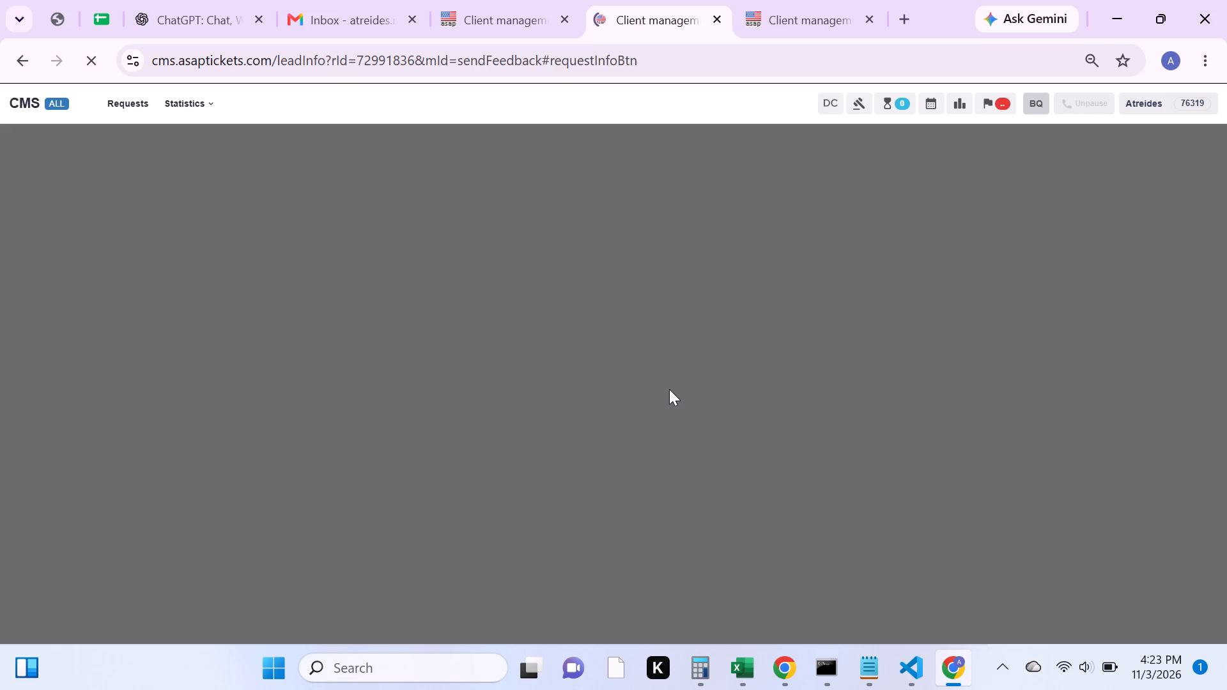
left_click(782, 0)
left_click(111, 578)
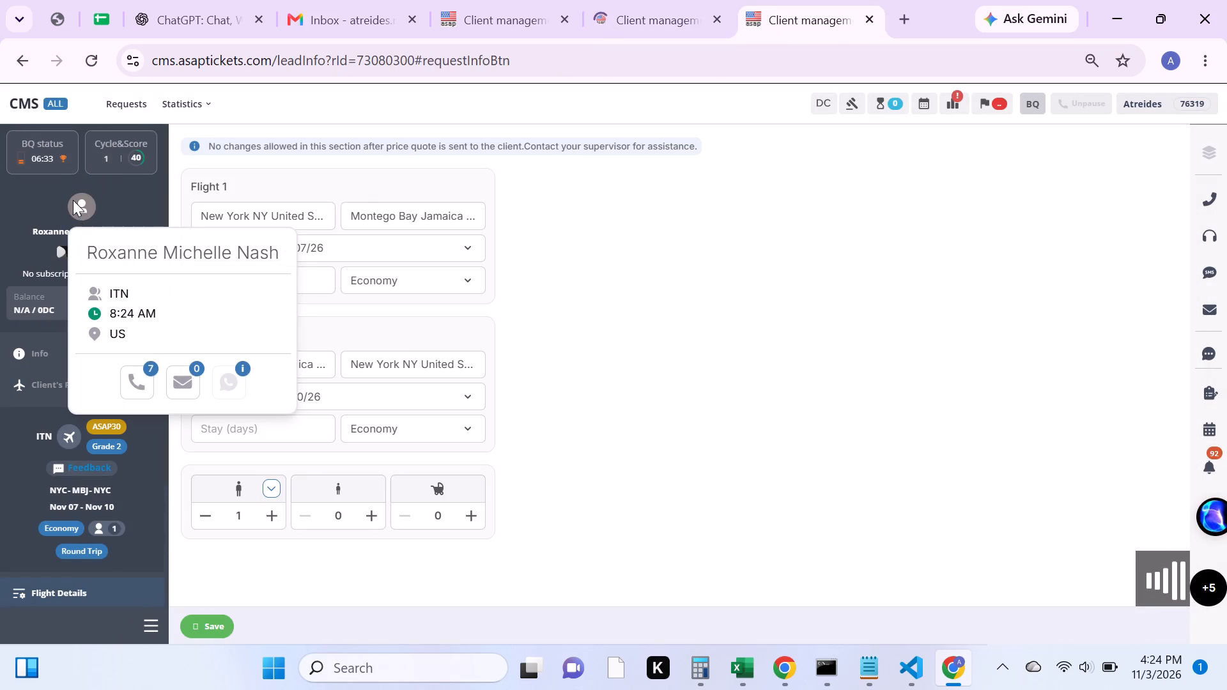
left_click(131, 369)
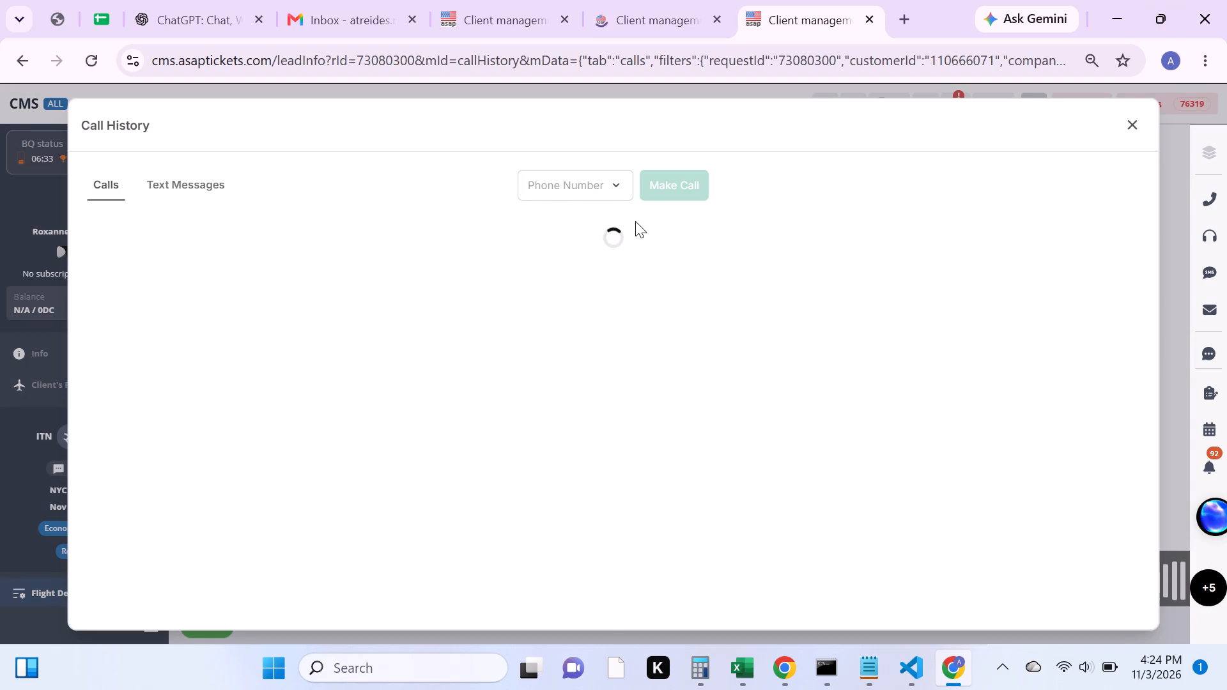
left_click(655, 183)
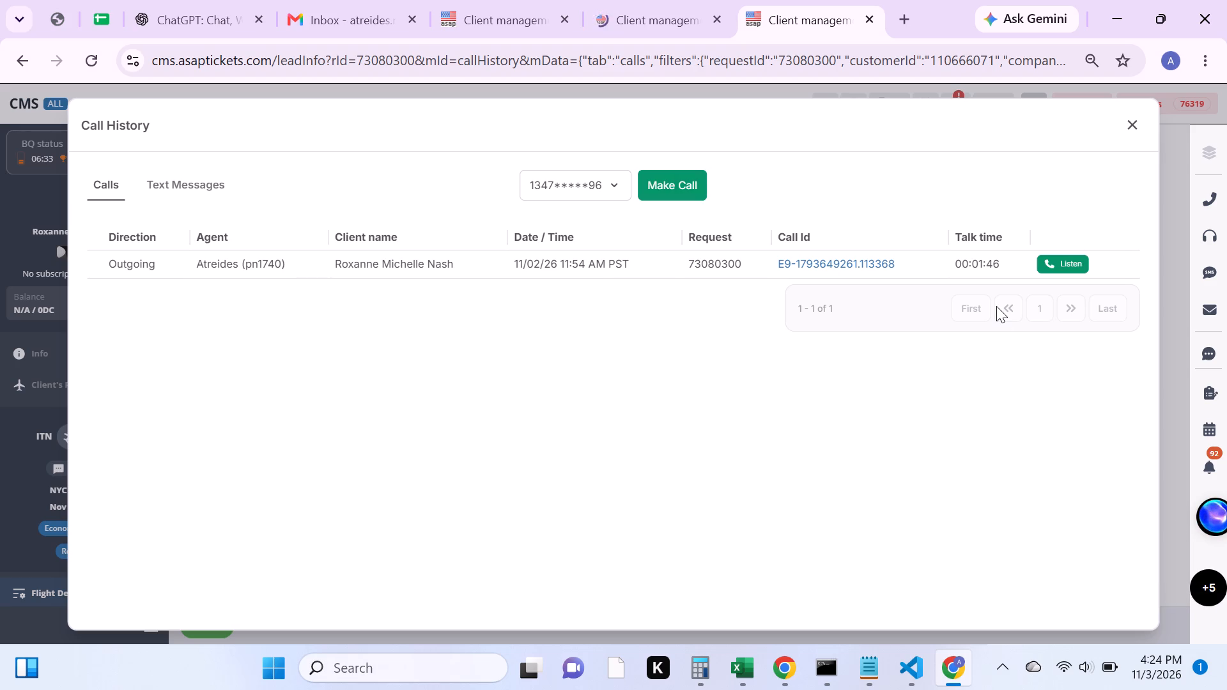
left_click(1201, 236)
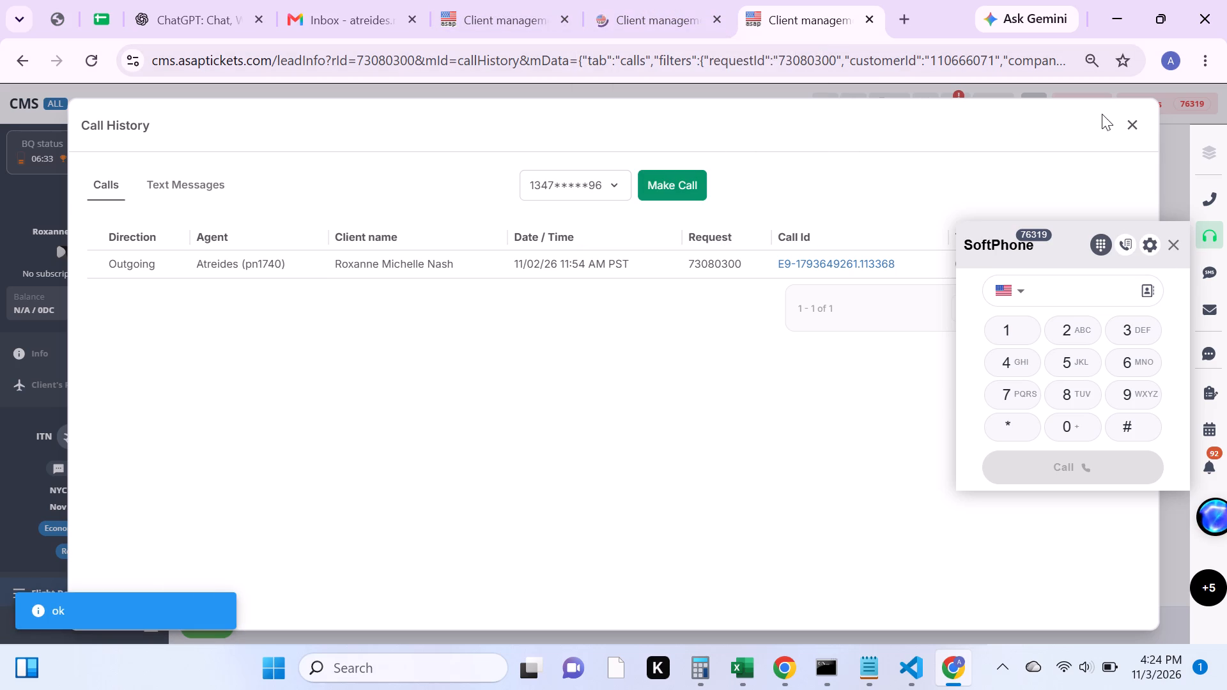
left_click(1138, 123)
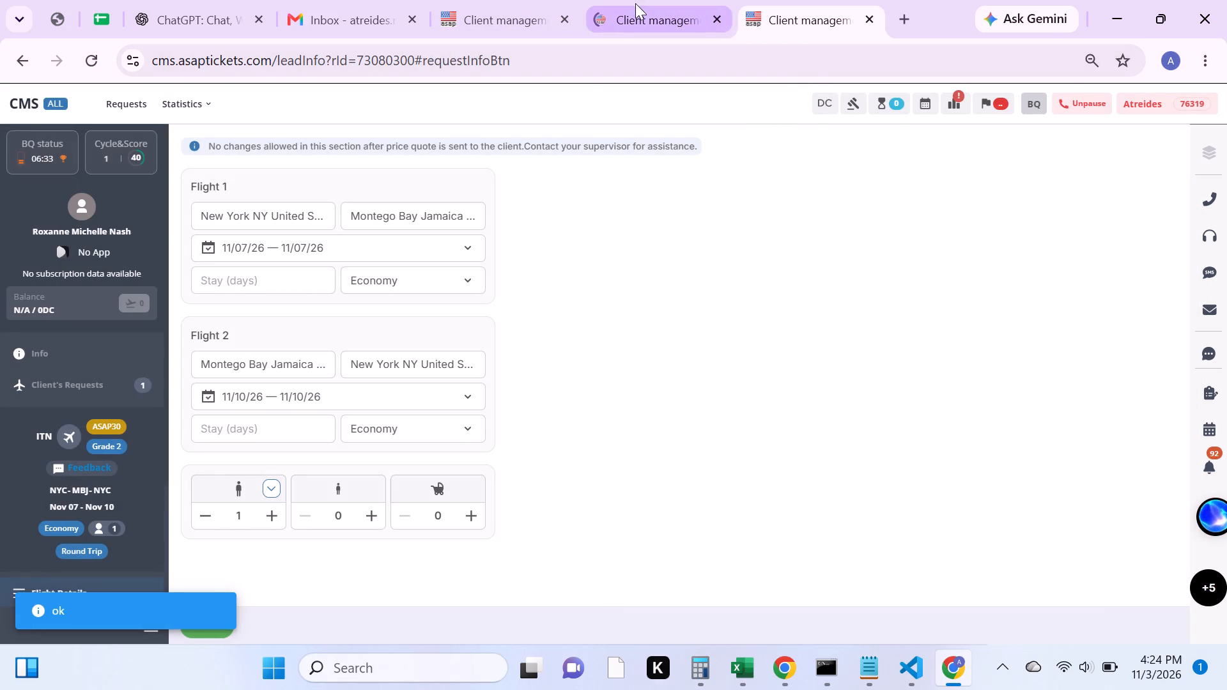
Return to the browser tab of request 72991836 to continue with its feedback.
left_click(635, 3)
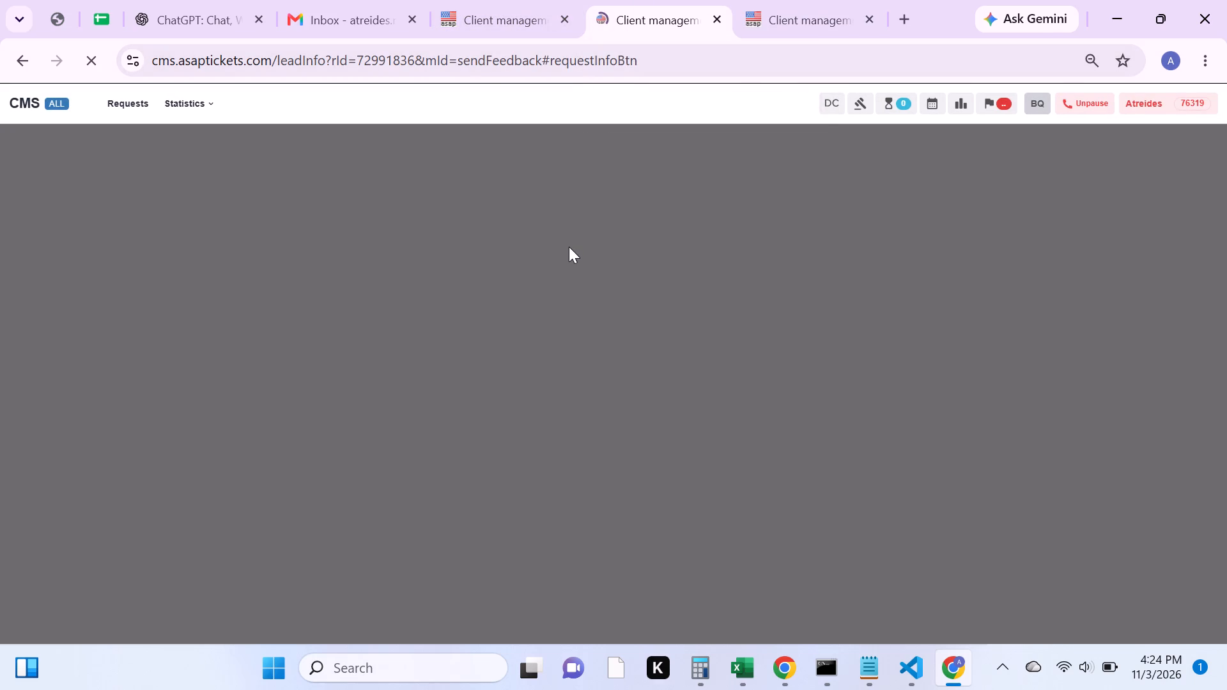
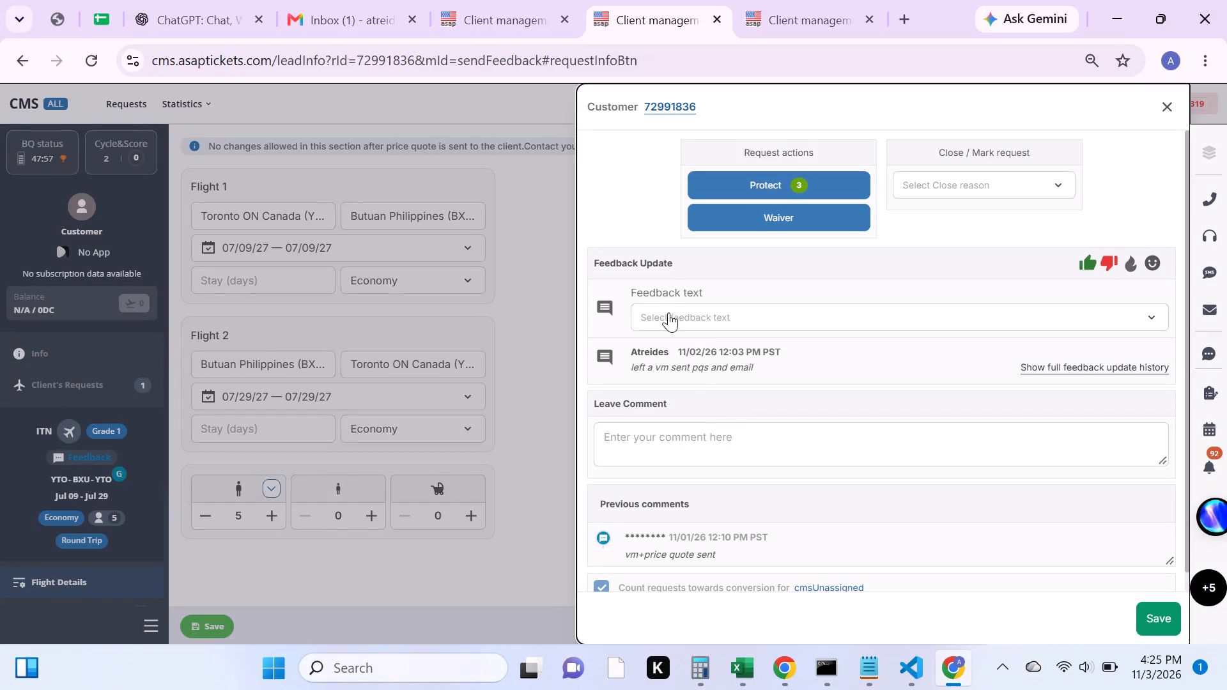
left_click(668, 315)
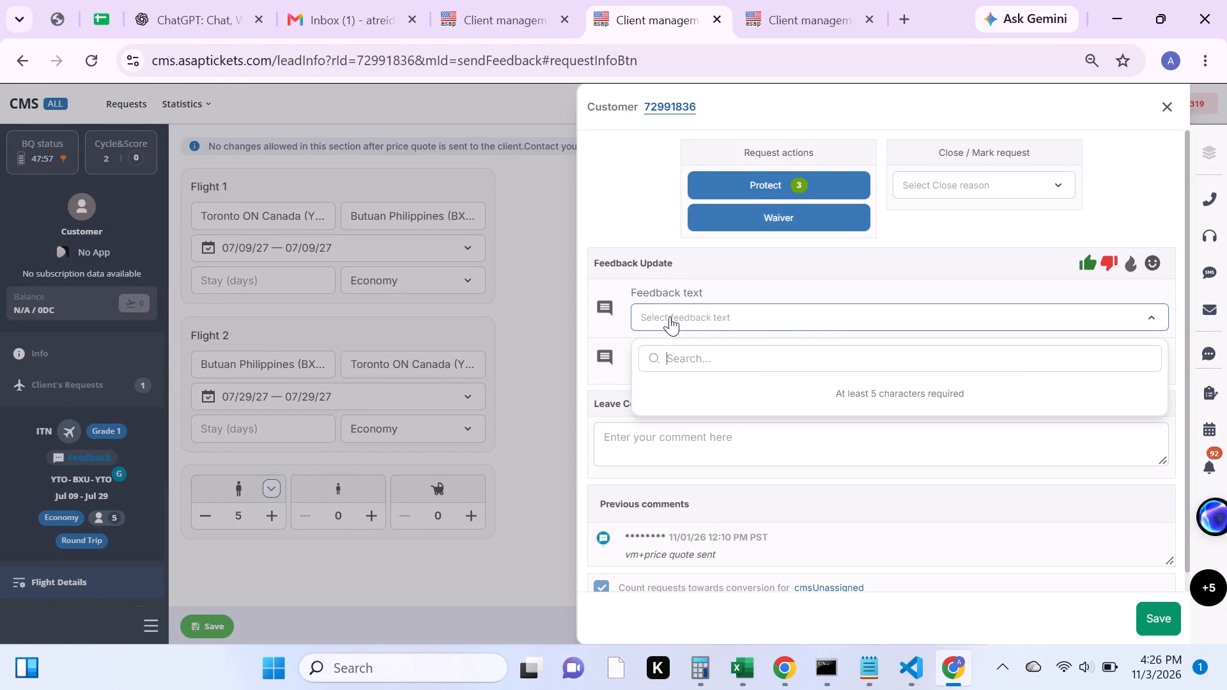
type("fol")
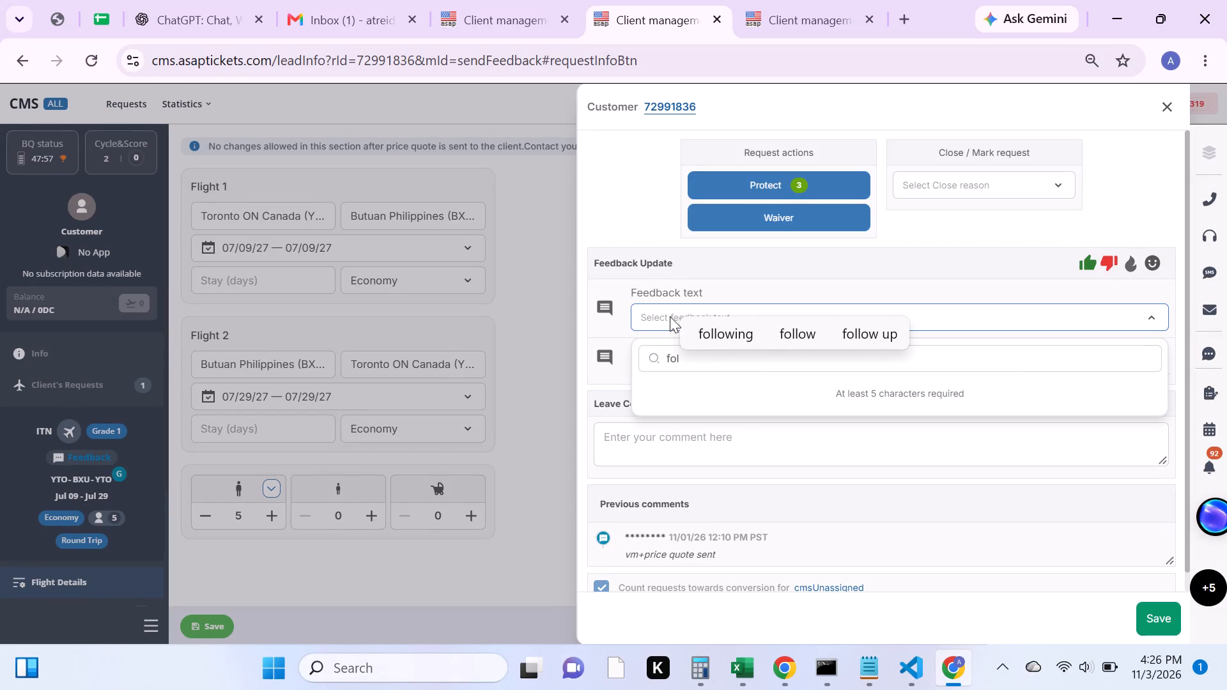
type("low")
key("space")
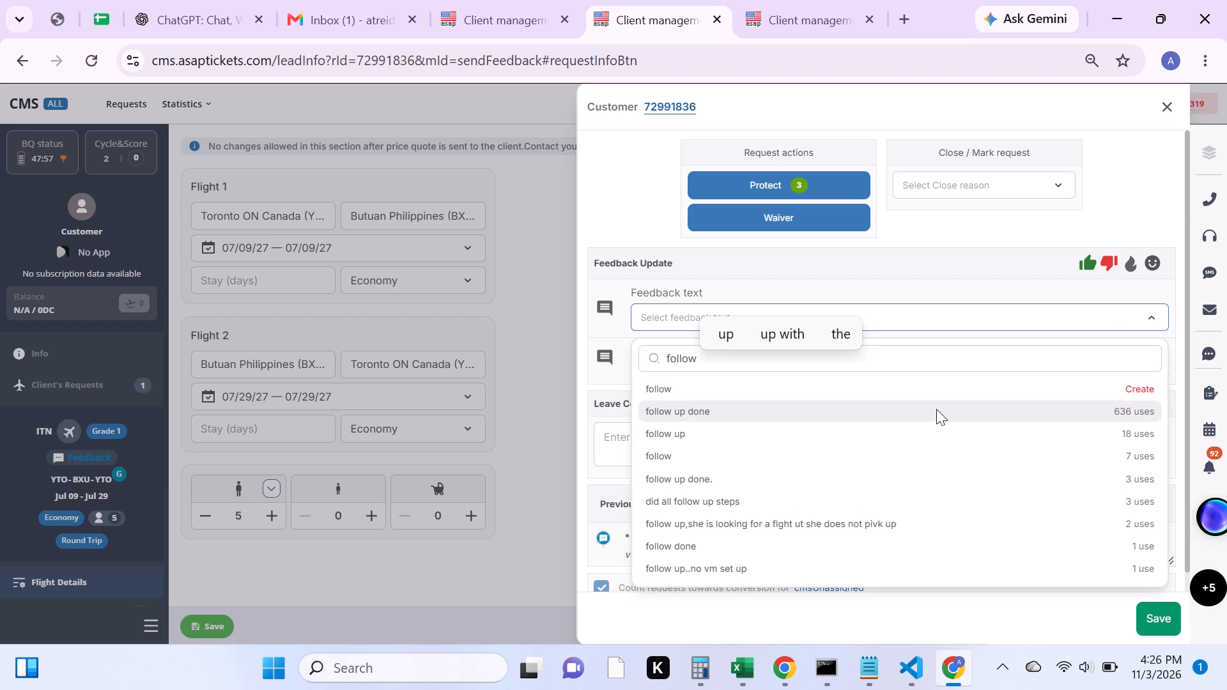
left_click(914, 419)
left_click(1162, 610)
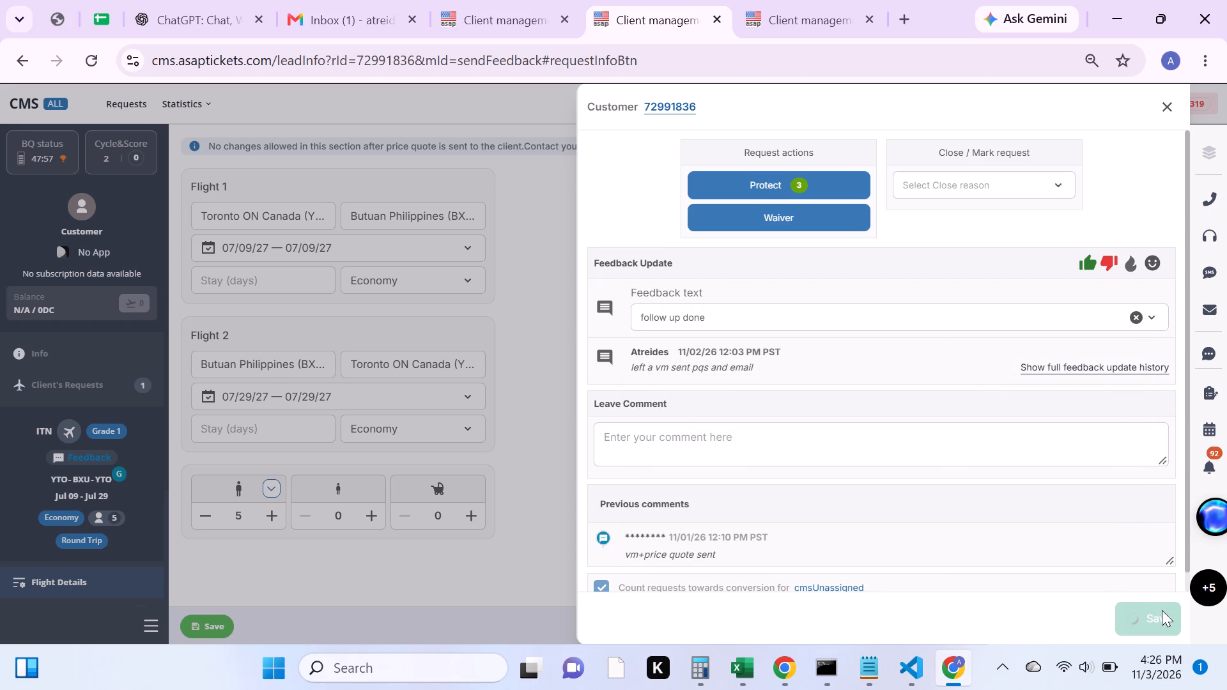
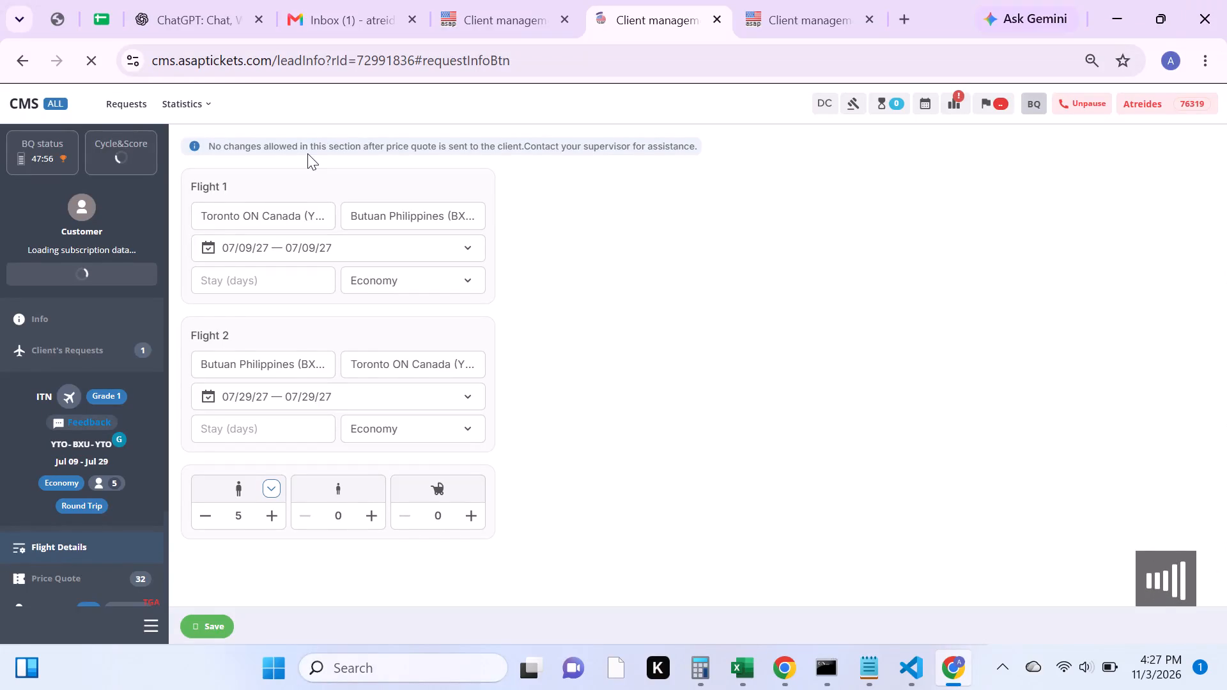
left_click(716, 17)
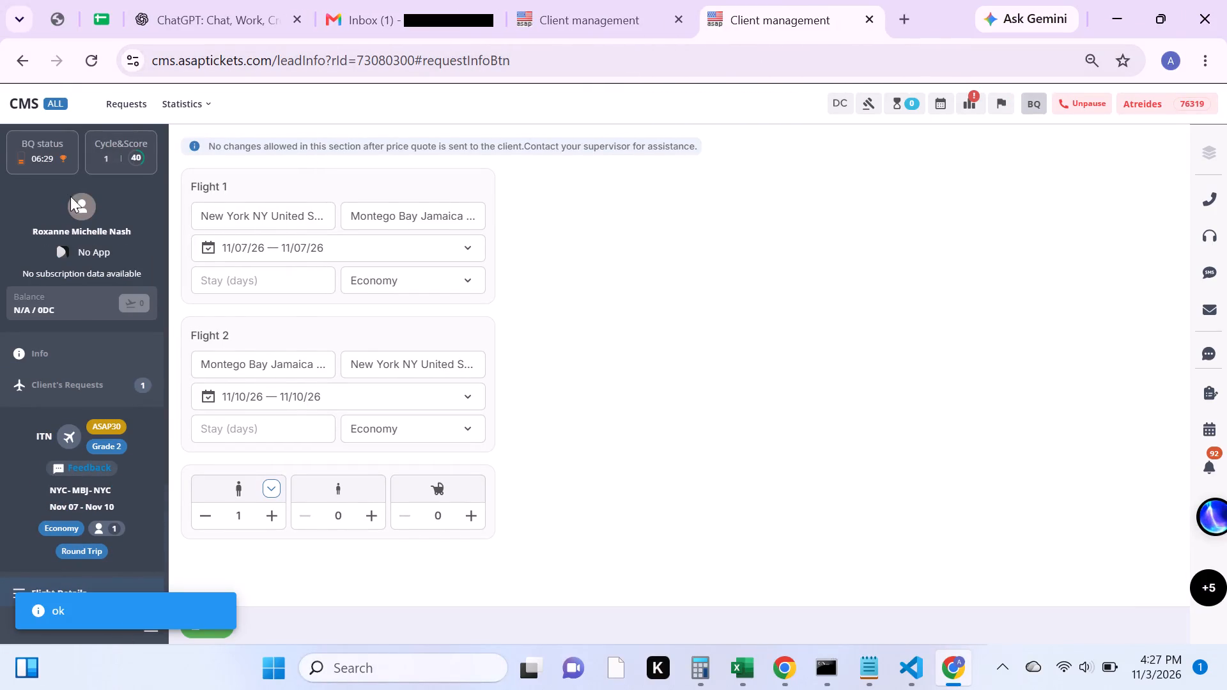
left_click(130, 385)
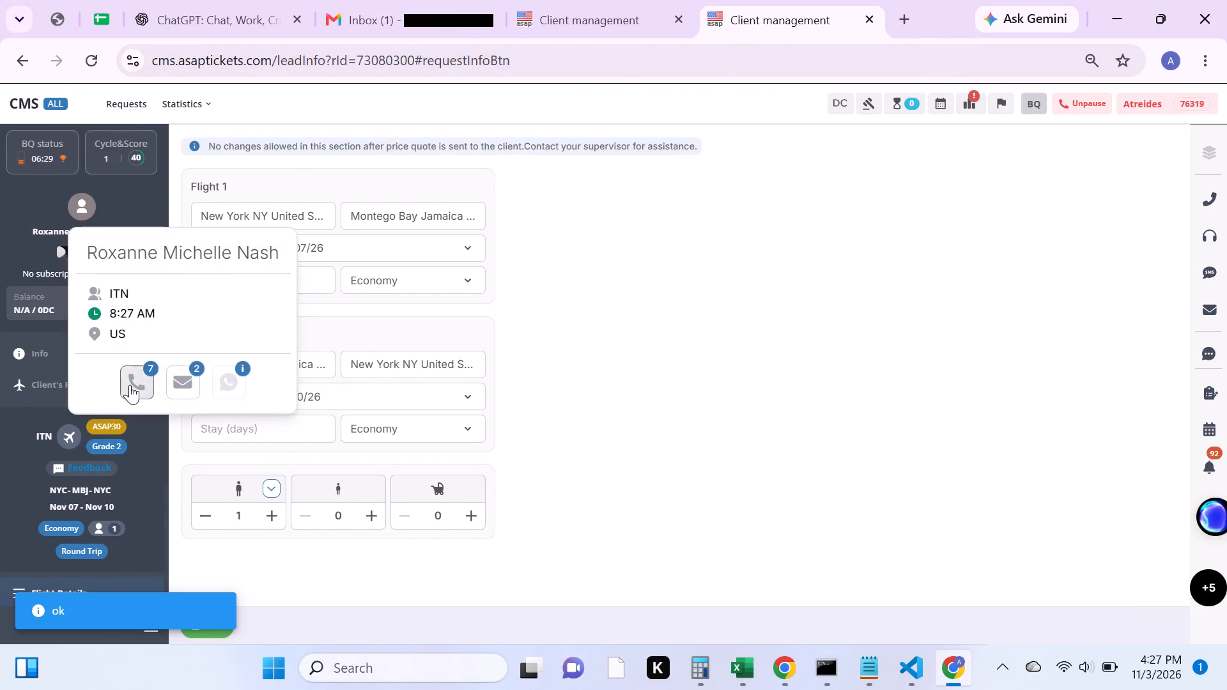
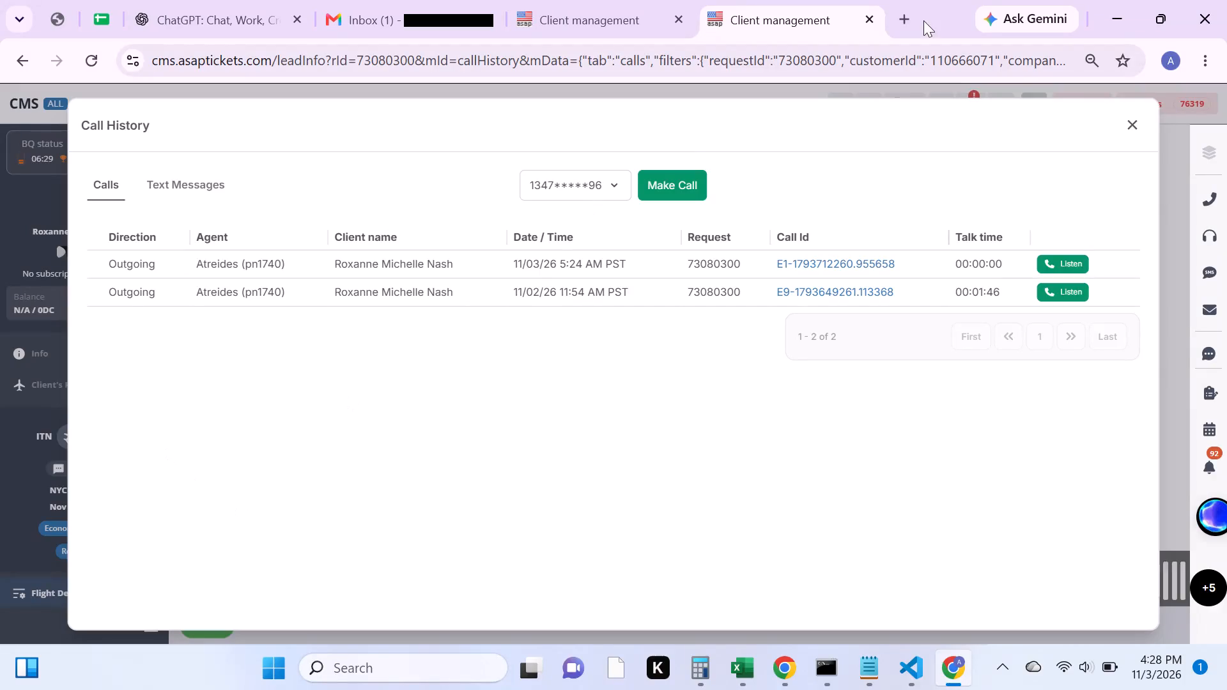
left_click(674, 183)
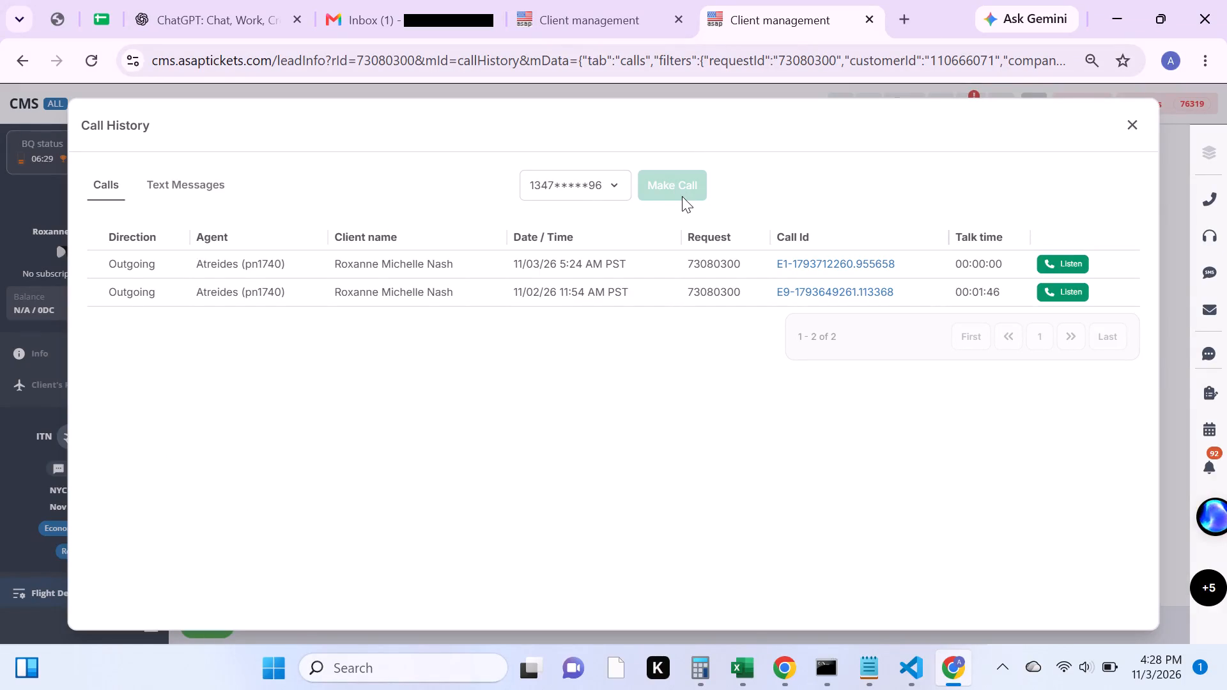
left_click(1010, 328)
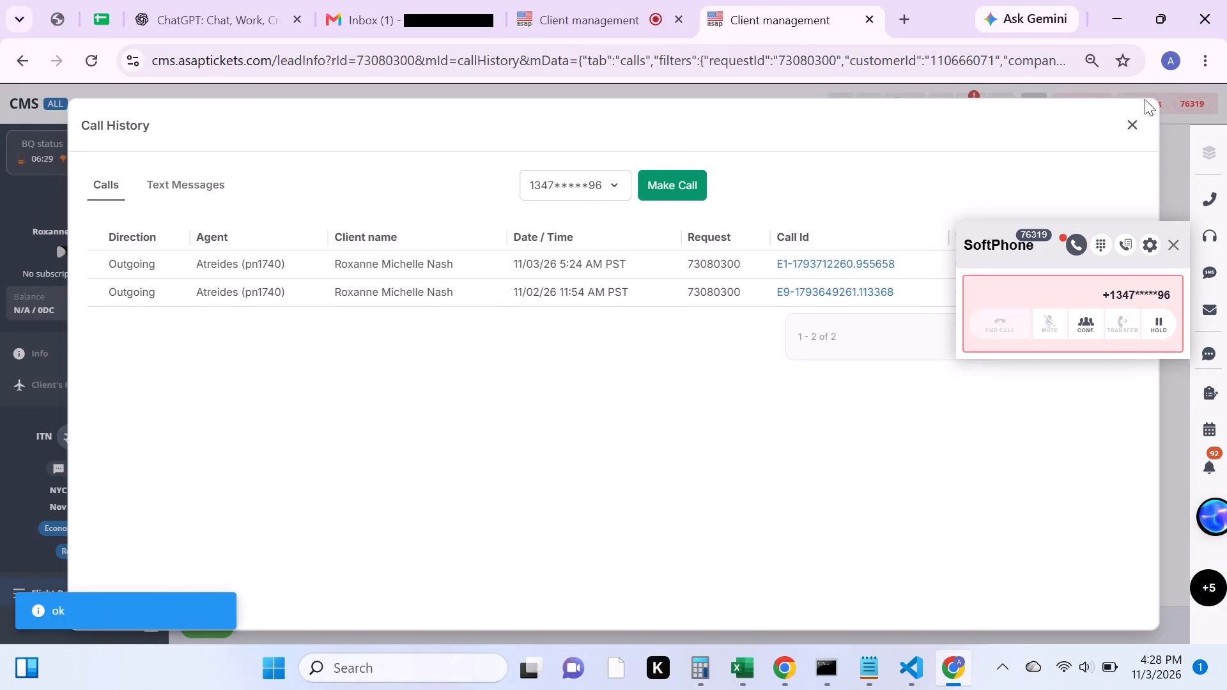
left_click(1134, 121)
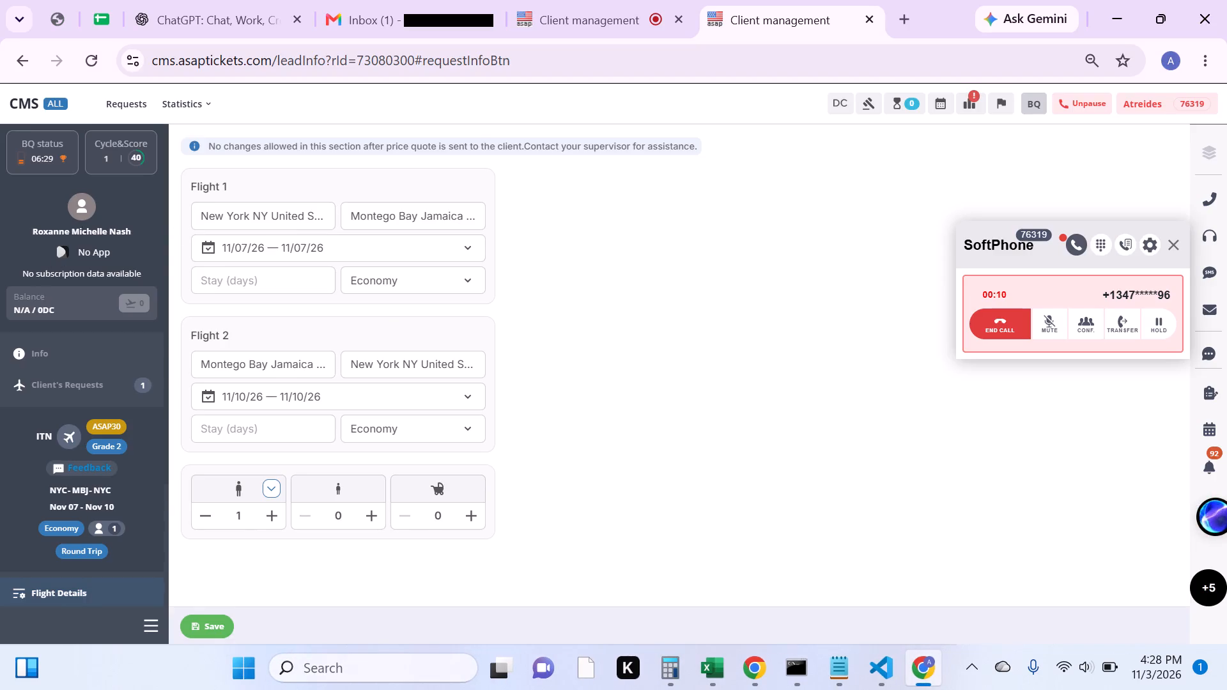
left_click(181, 387)
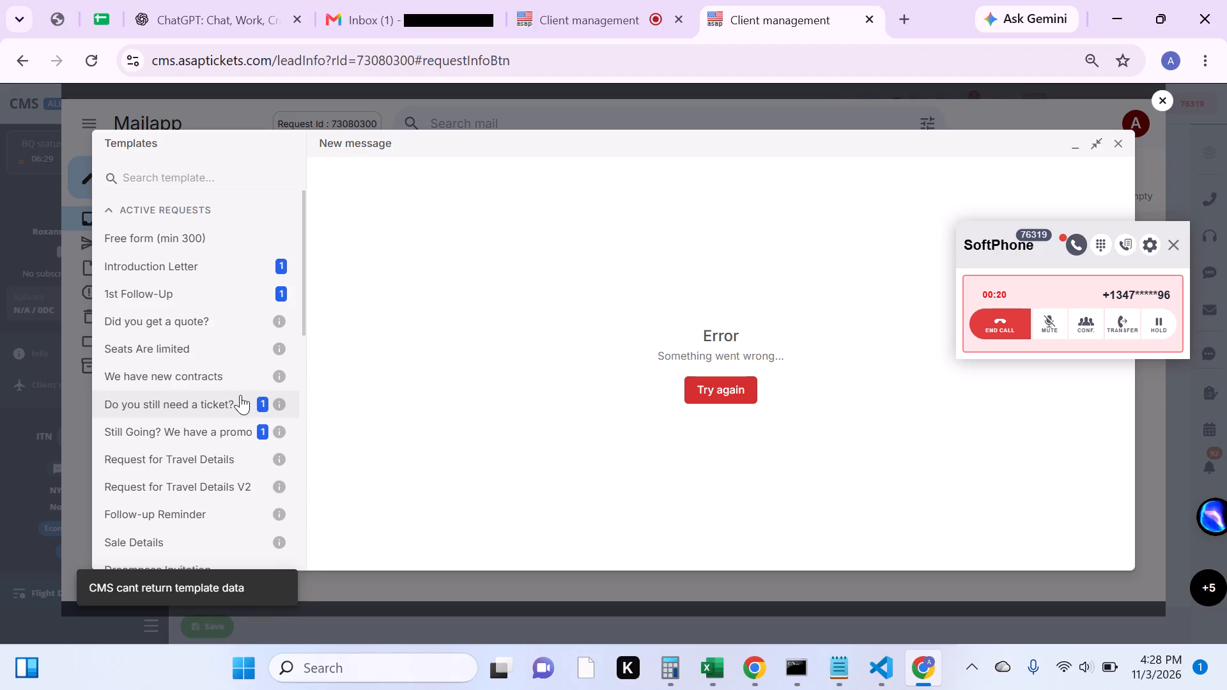
left_click(706, 395)
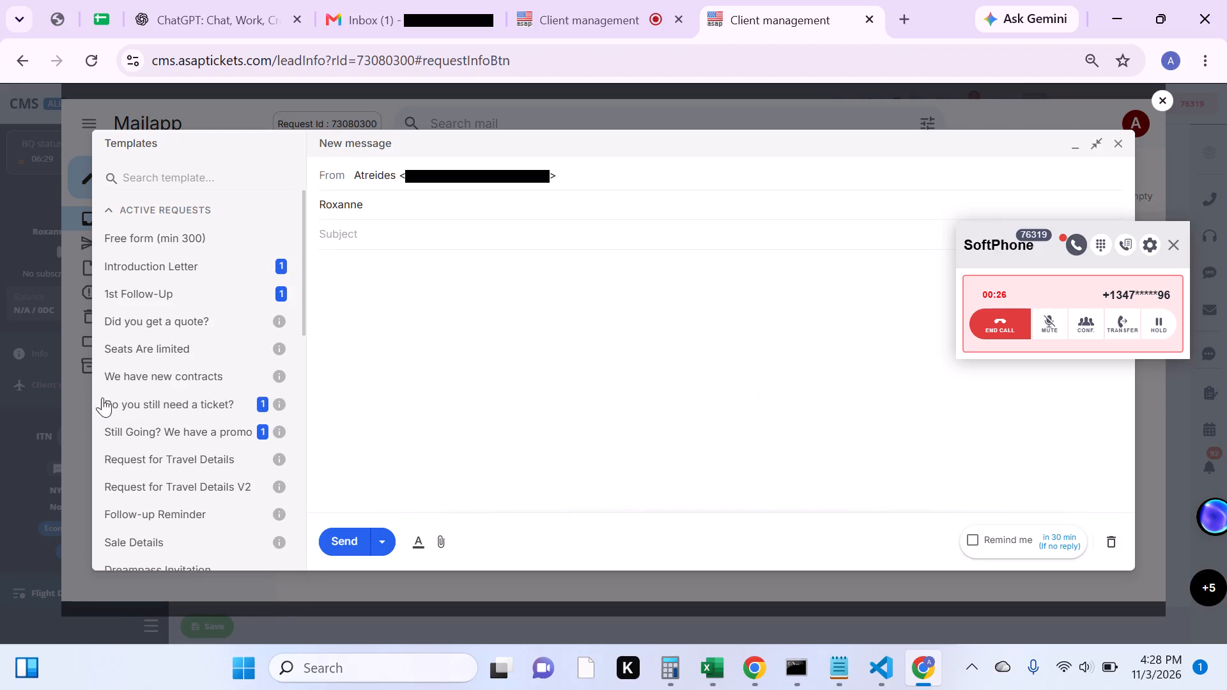
left_click(157, 381)
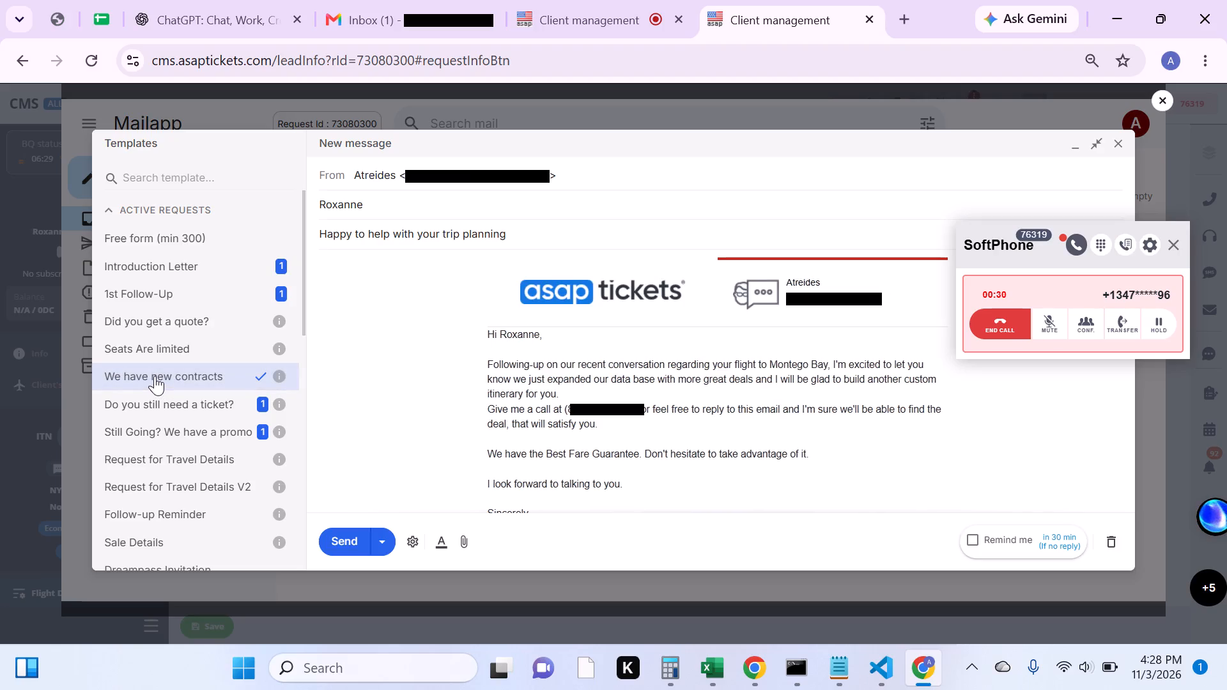
left_click(342, 539)
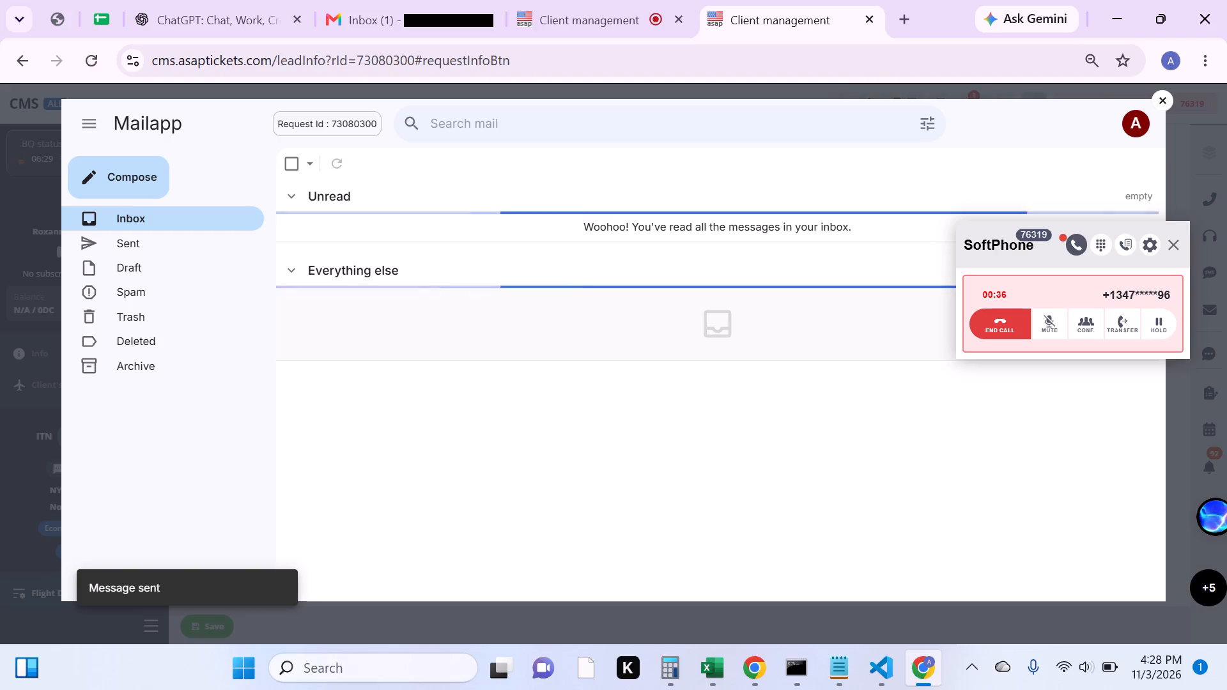
left_click(1166, 95)
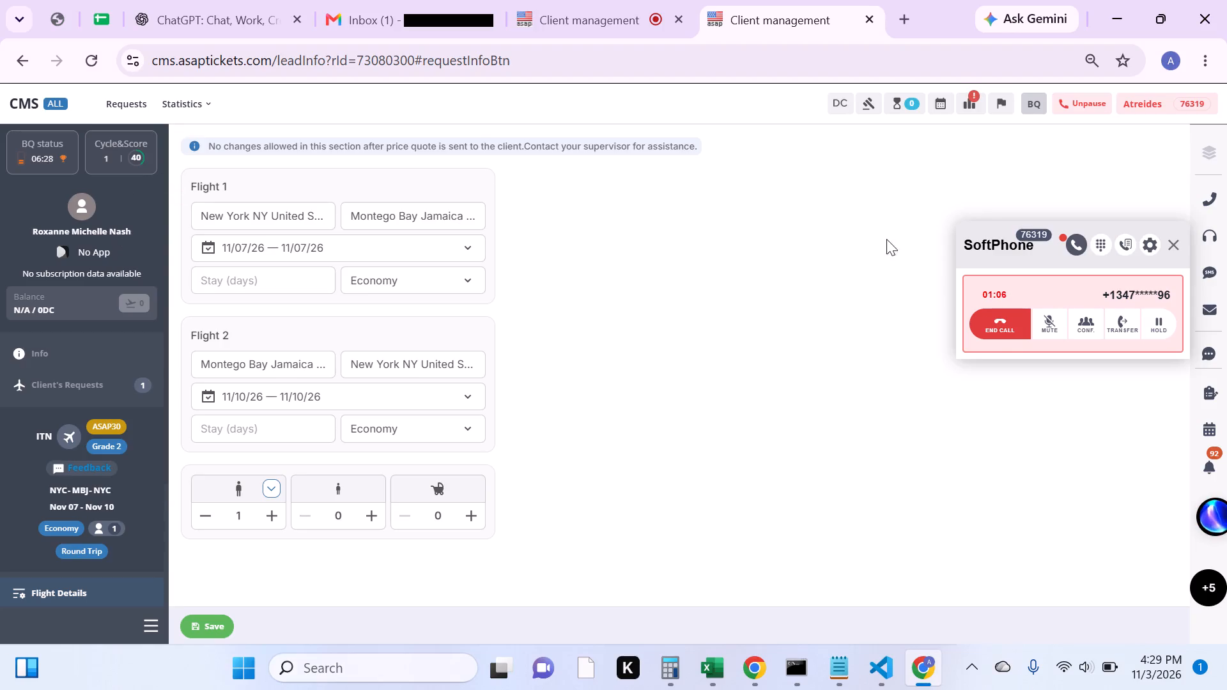
left_click(996, 321)
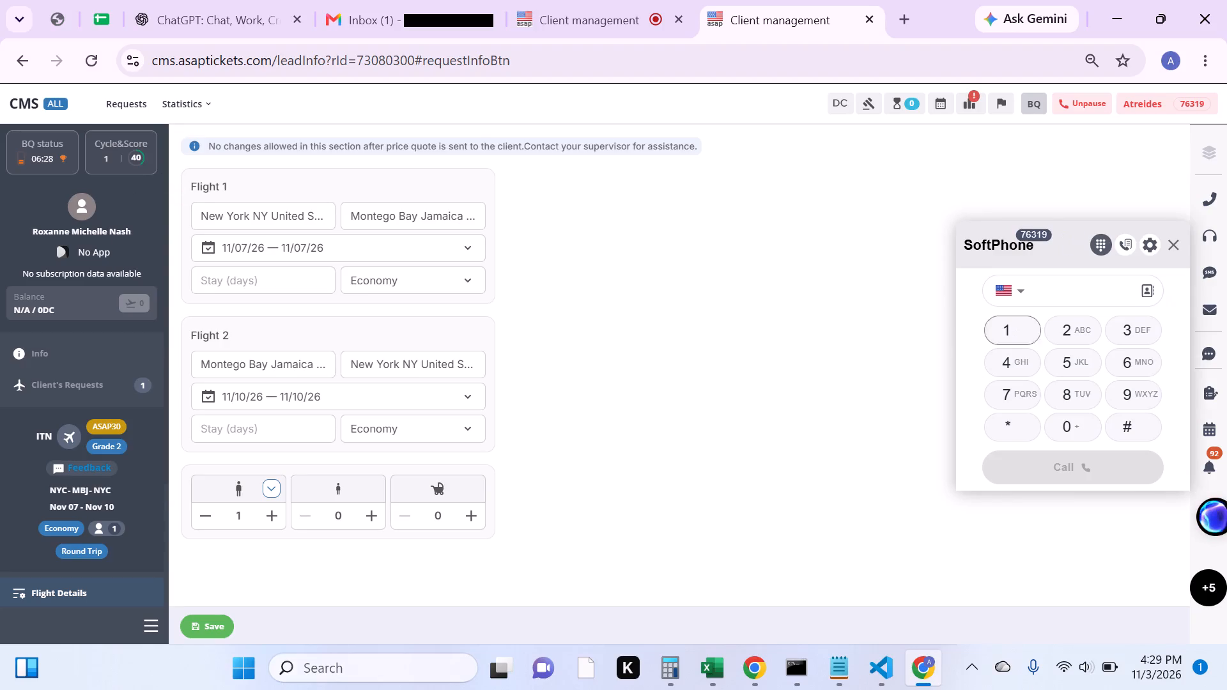
left_click(1171, 253)
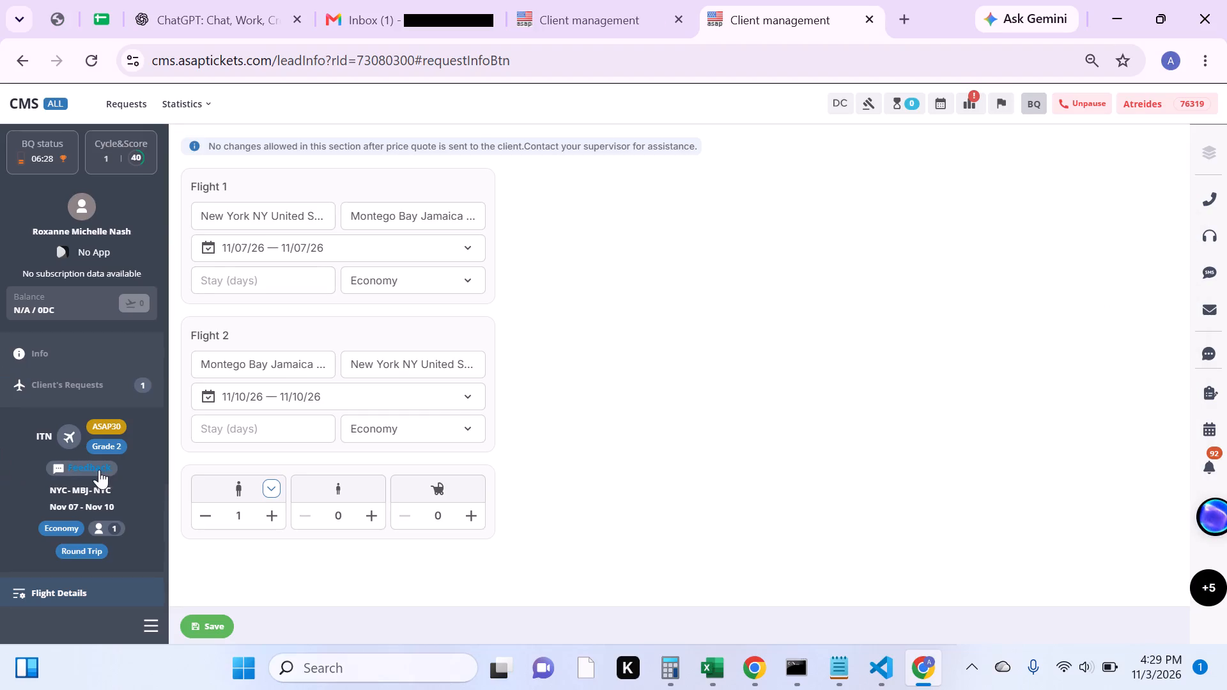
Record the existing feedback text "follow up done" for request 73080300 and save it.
left_click(86, 475)
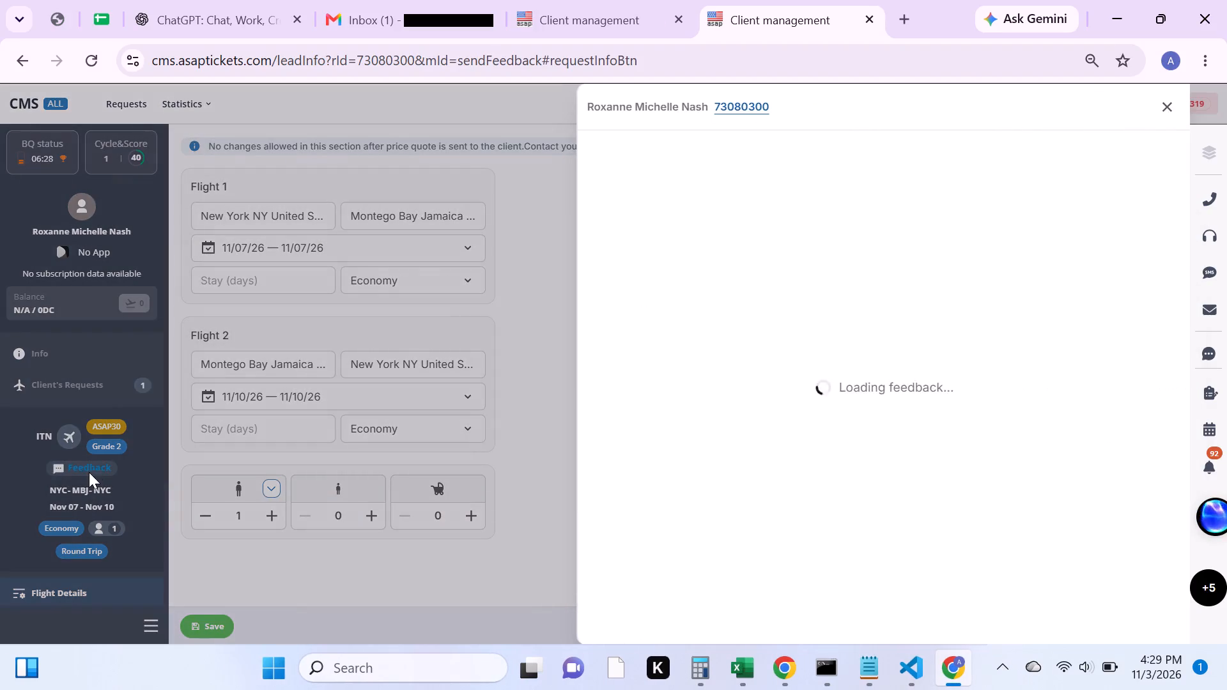
left_click(658, 316)
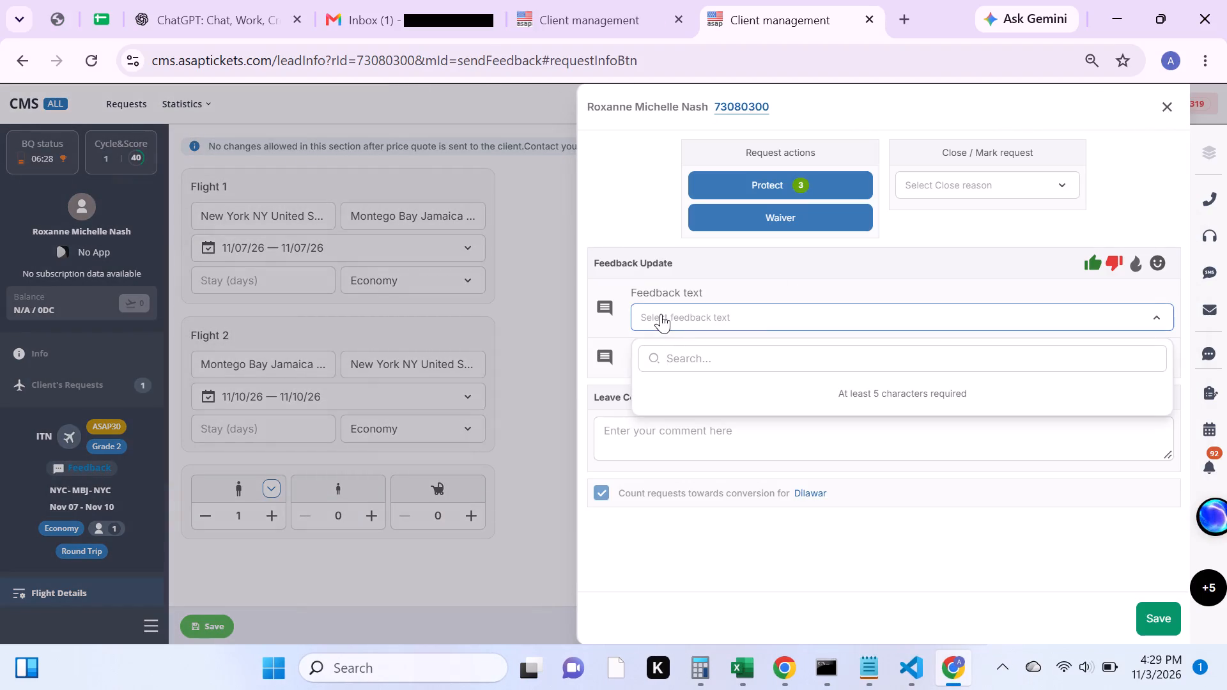
key("f")
key("o")
type("llow")
key("space")
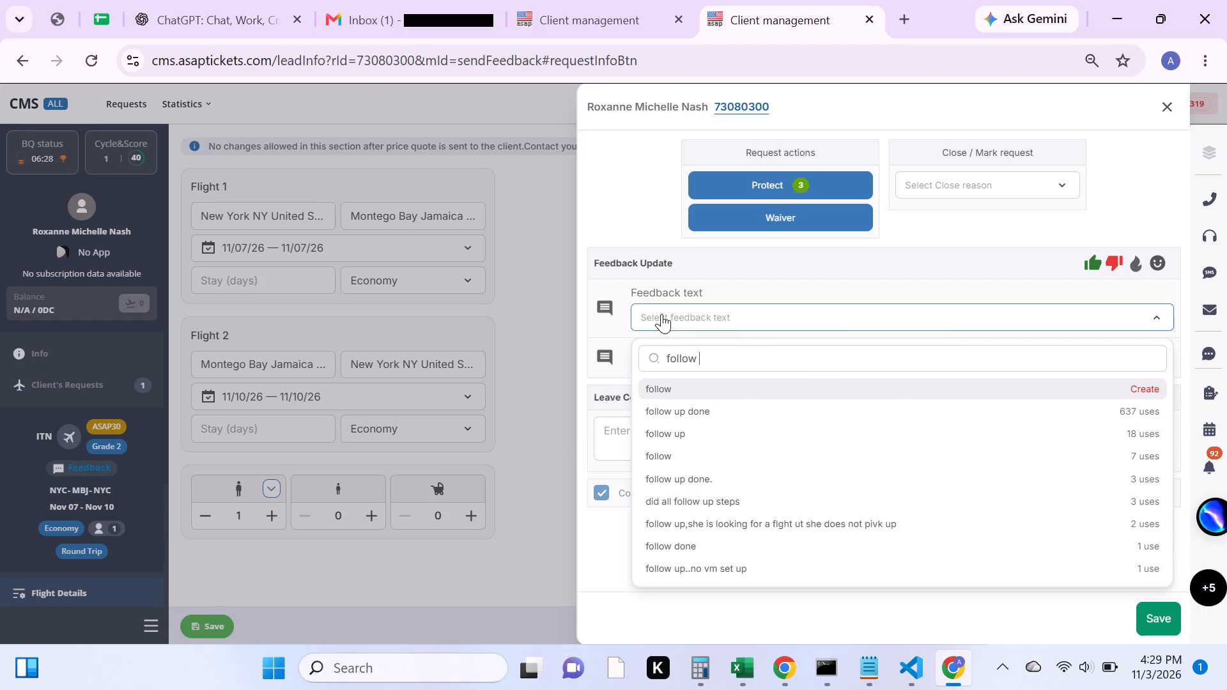
left_click(682, 404)
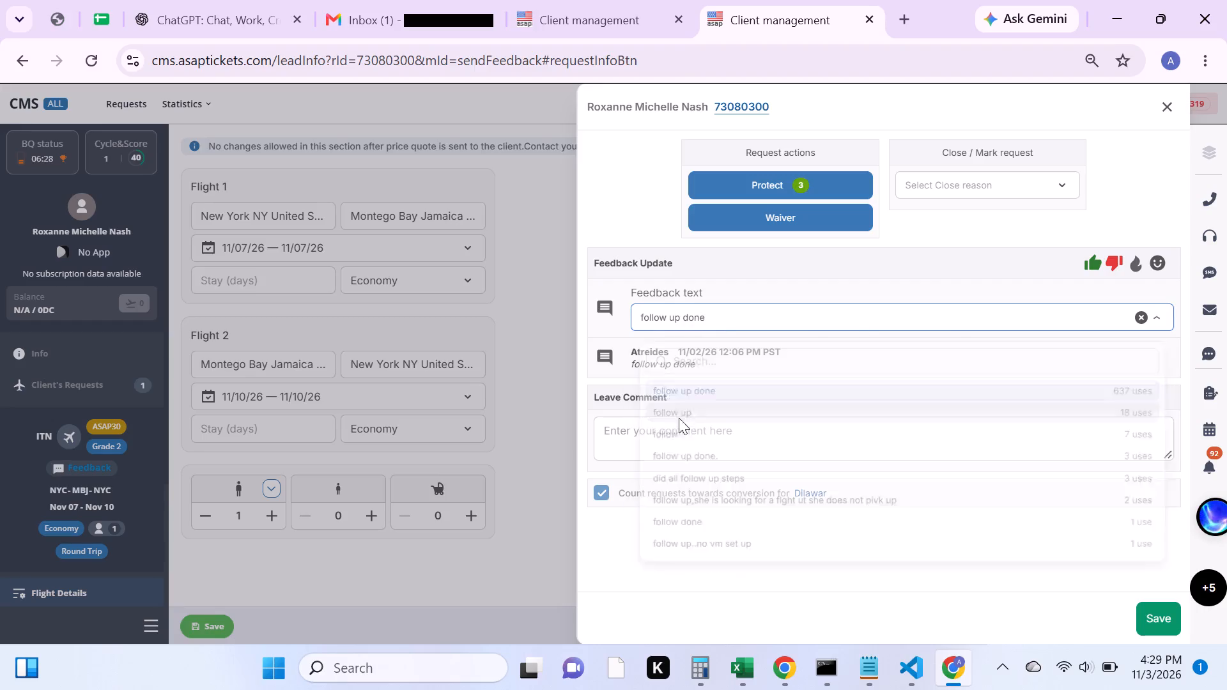
left_click(1155, 618)
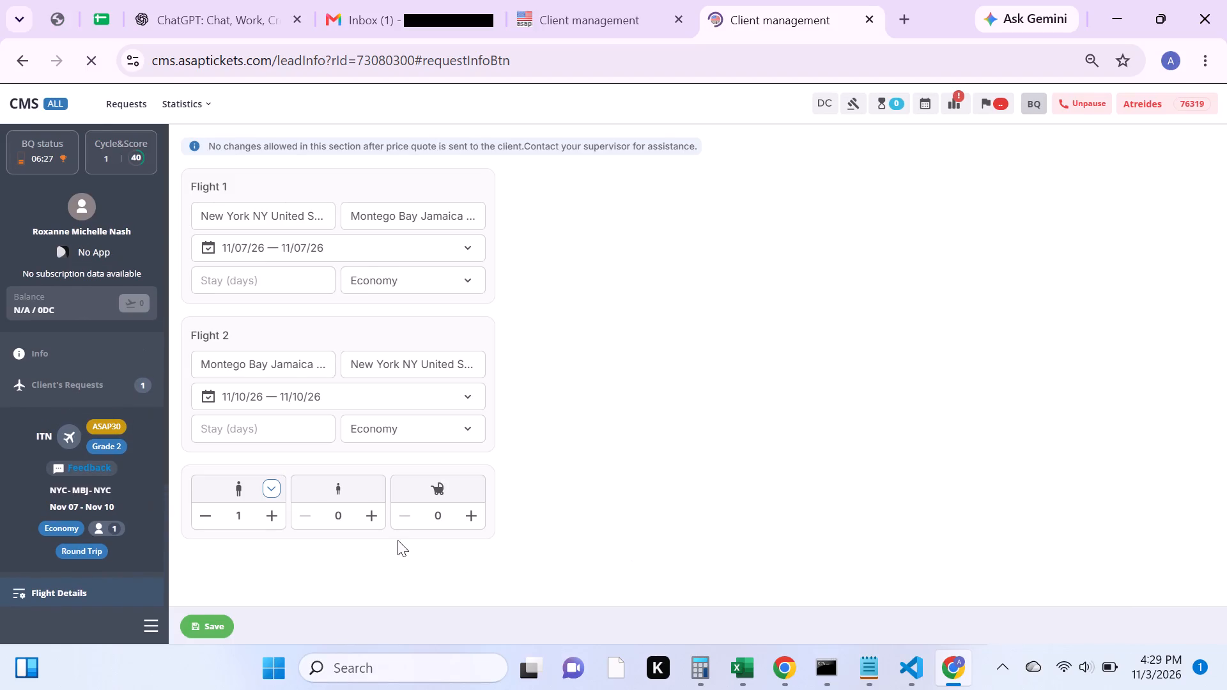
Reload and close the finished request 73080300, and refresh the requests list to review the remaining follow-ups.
triple_click(91, 73)
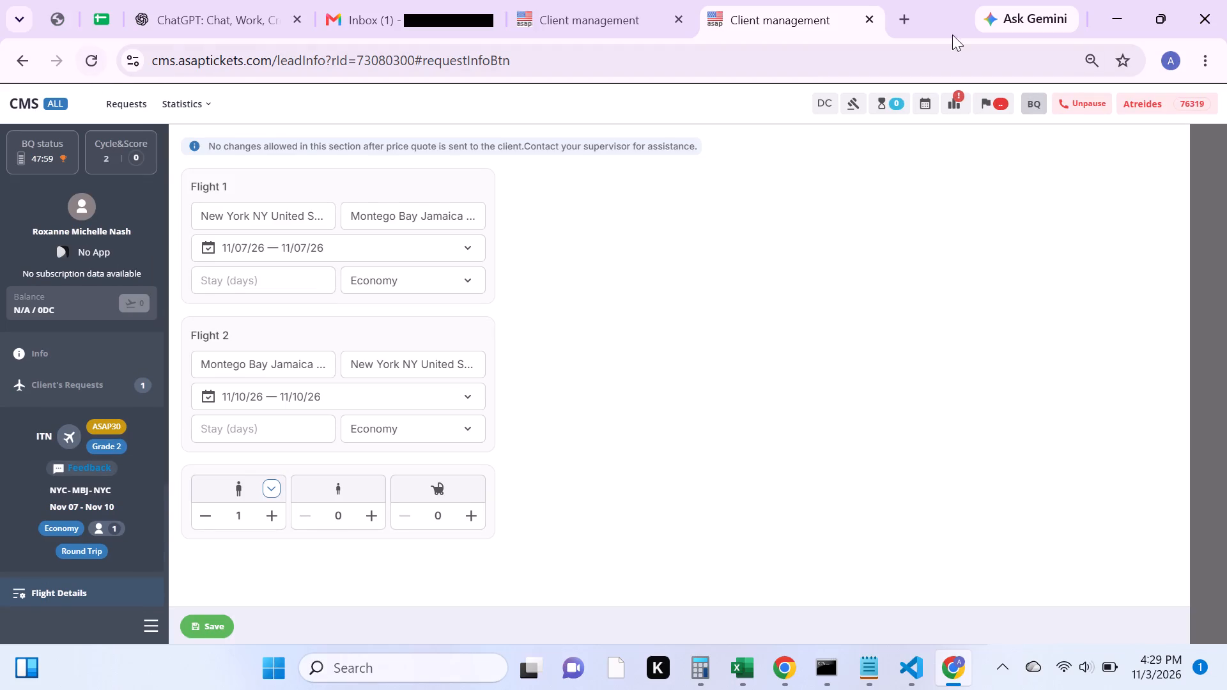
left_click(864, 17)
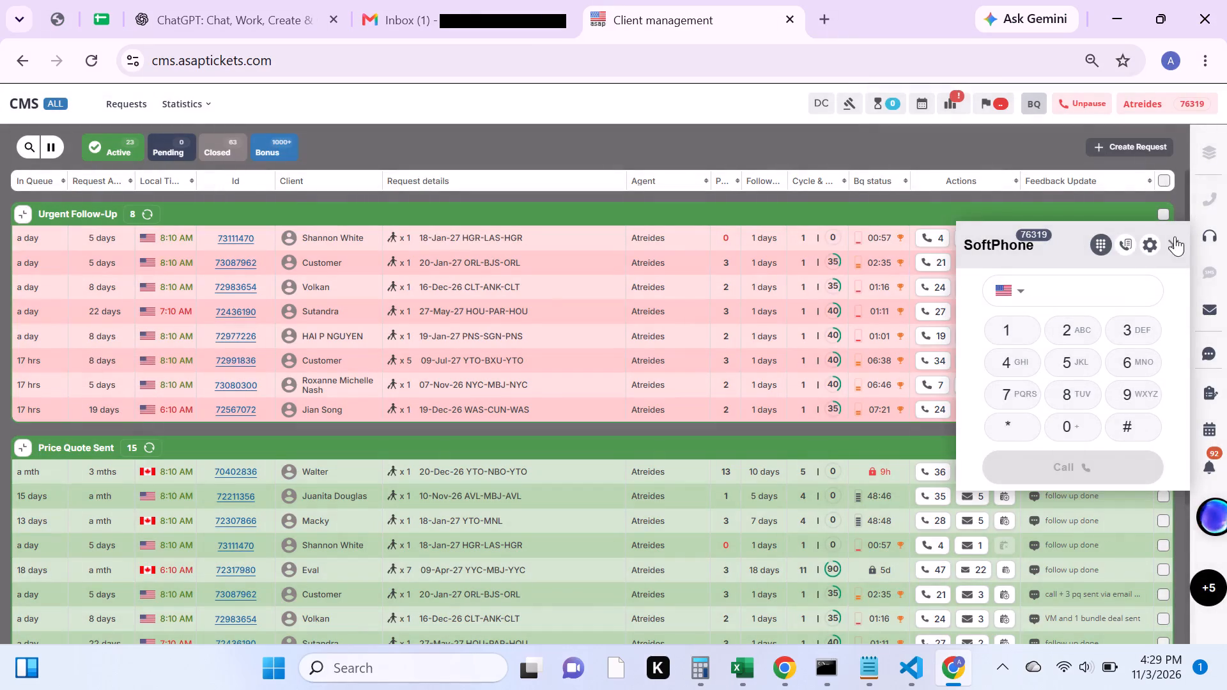
left_click(1171, 240)
double_click(84, 64)
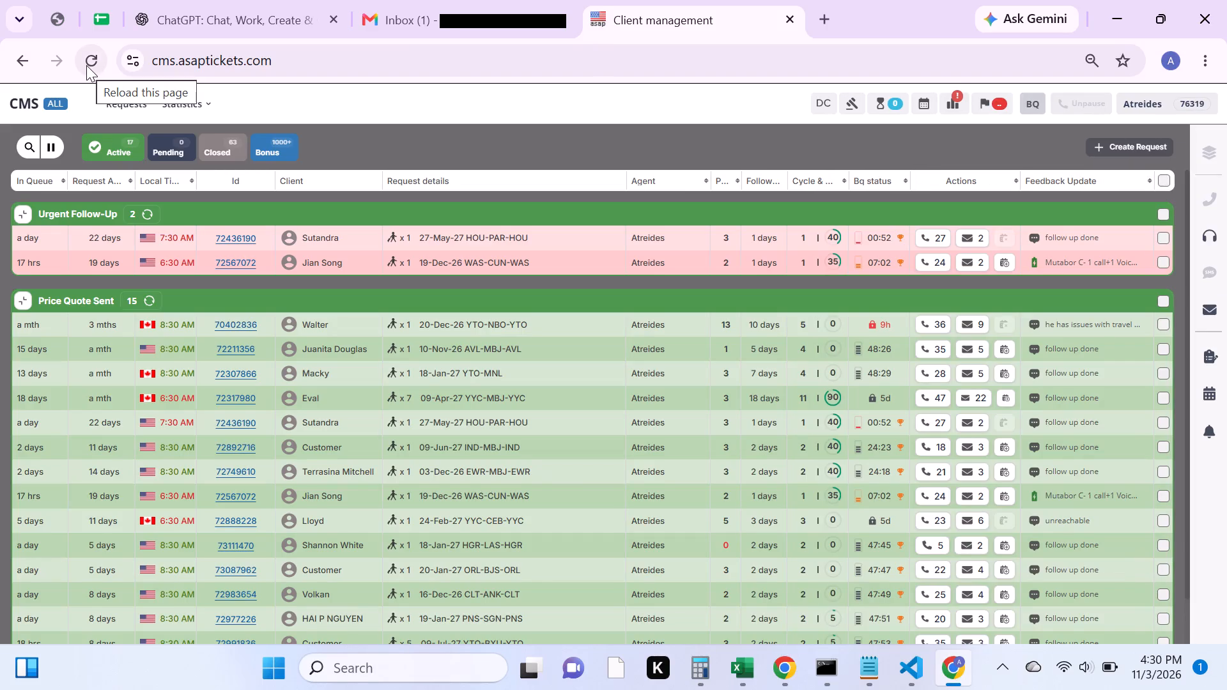
scroll(408, 323, "down", 1)
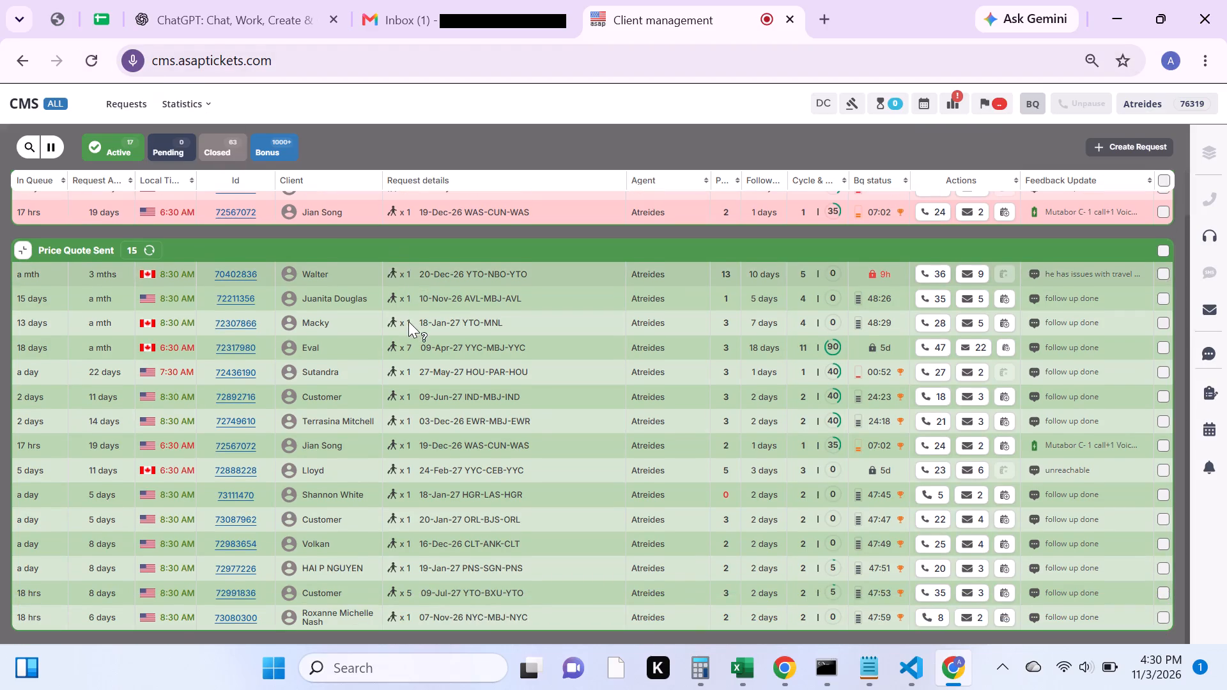
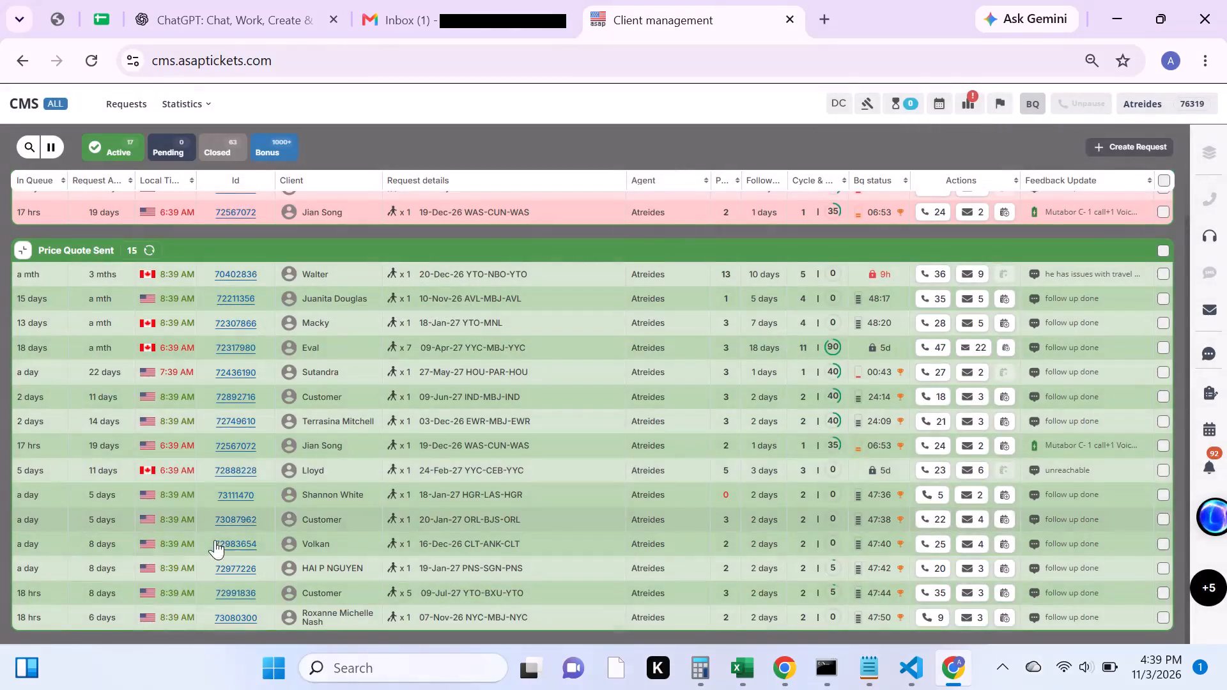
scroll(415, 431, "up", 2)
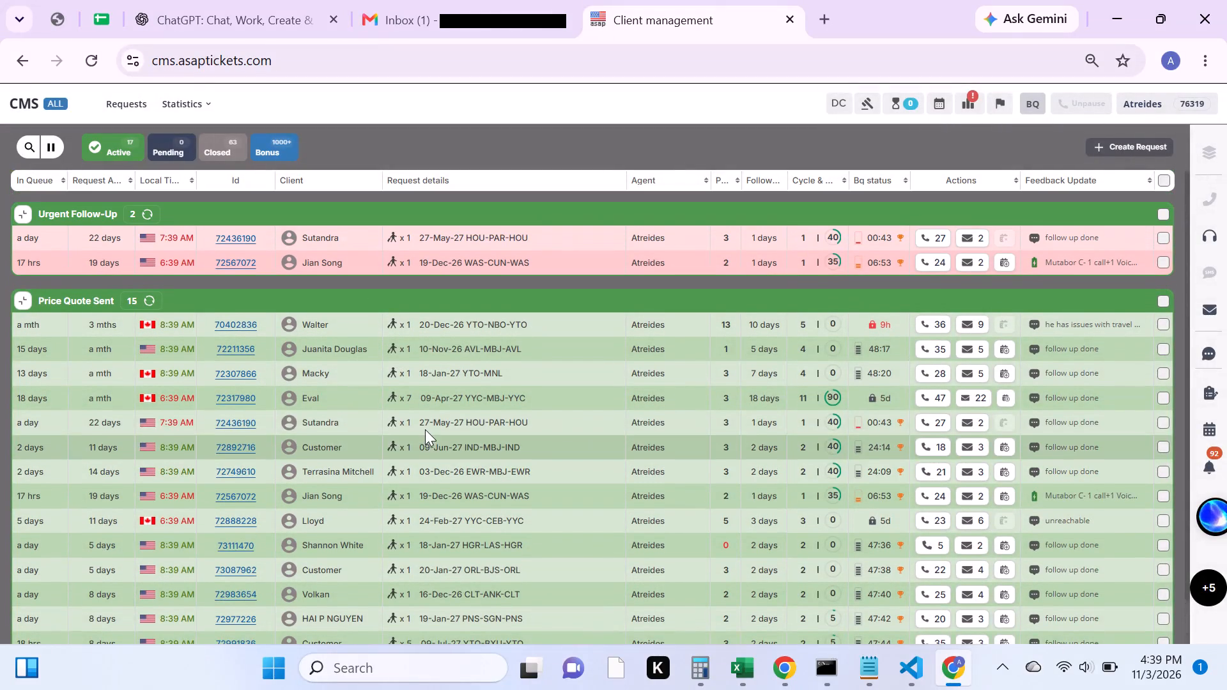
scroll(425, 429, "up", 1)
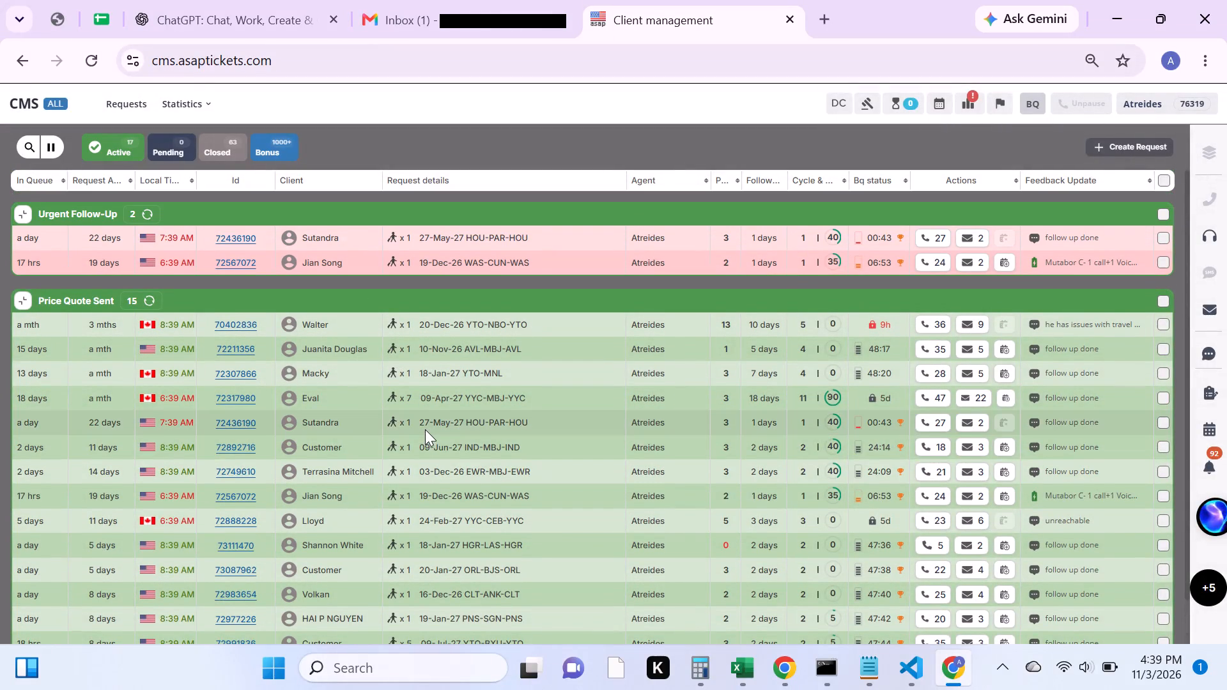
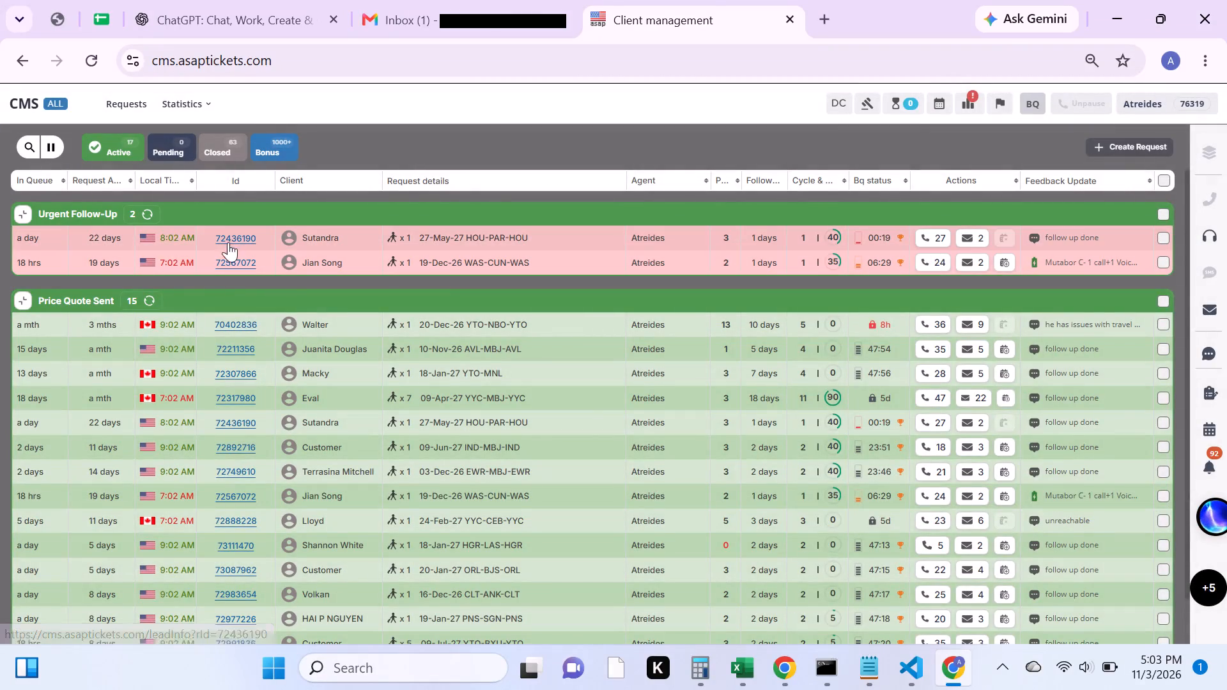
Open the Urgent Follow-Up request for the 27-May-27 HOU-PAR-HOU trip.
left_click(236, 242)
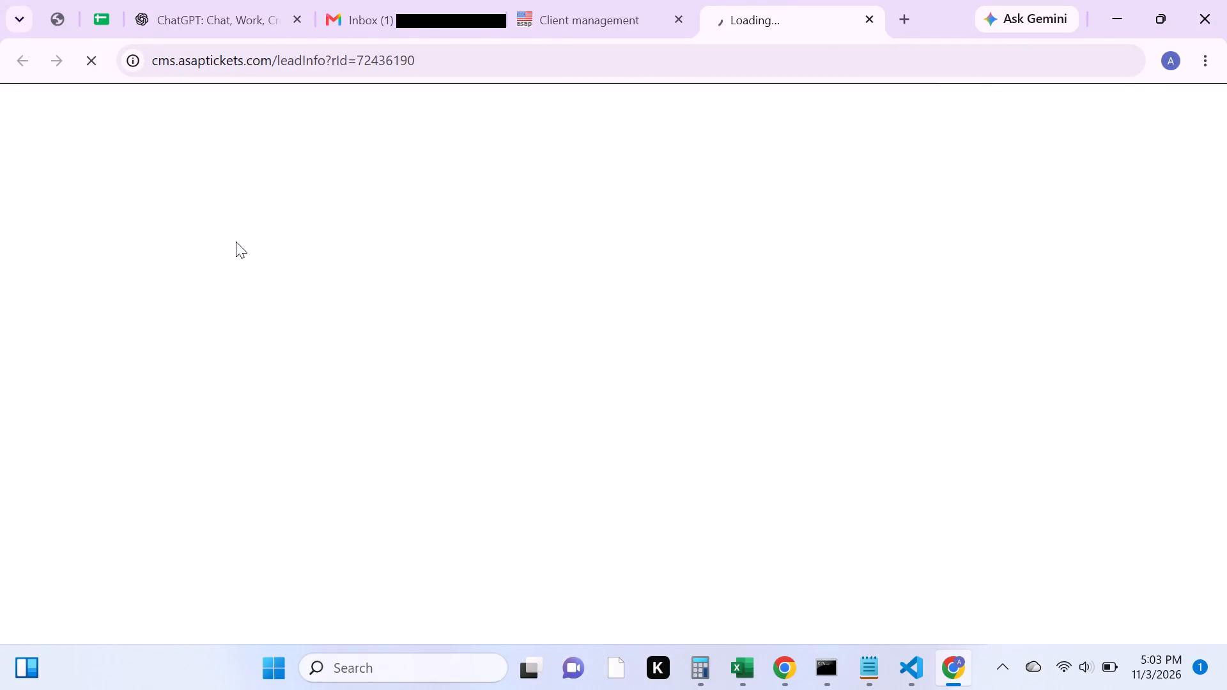
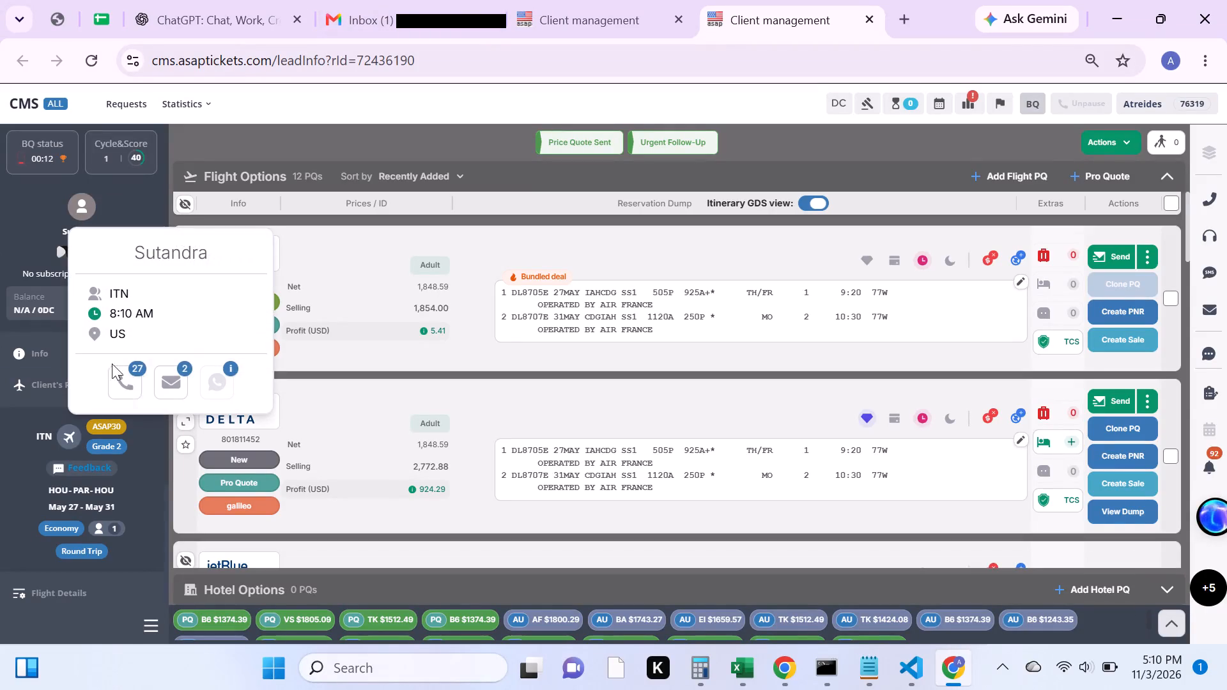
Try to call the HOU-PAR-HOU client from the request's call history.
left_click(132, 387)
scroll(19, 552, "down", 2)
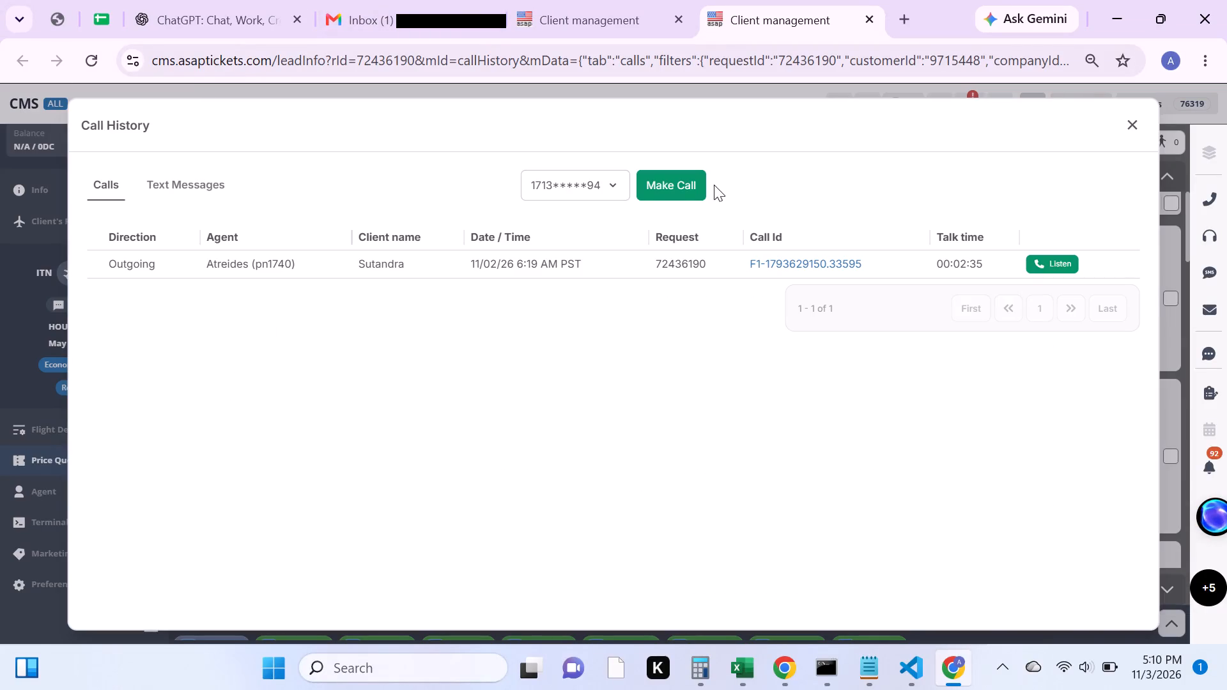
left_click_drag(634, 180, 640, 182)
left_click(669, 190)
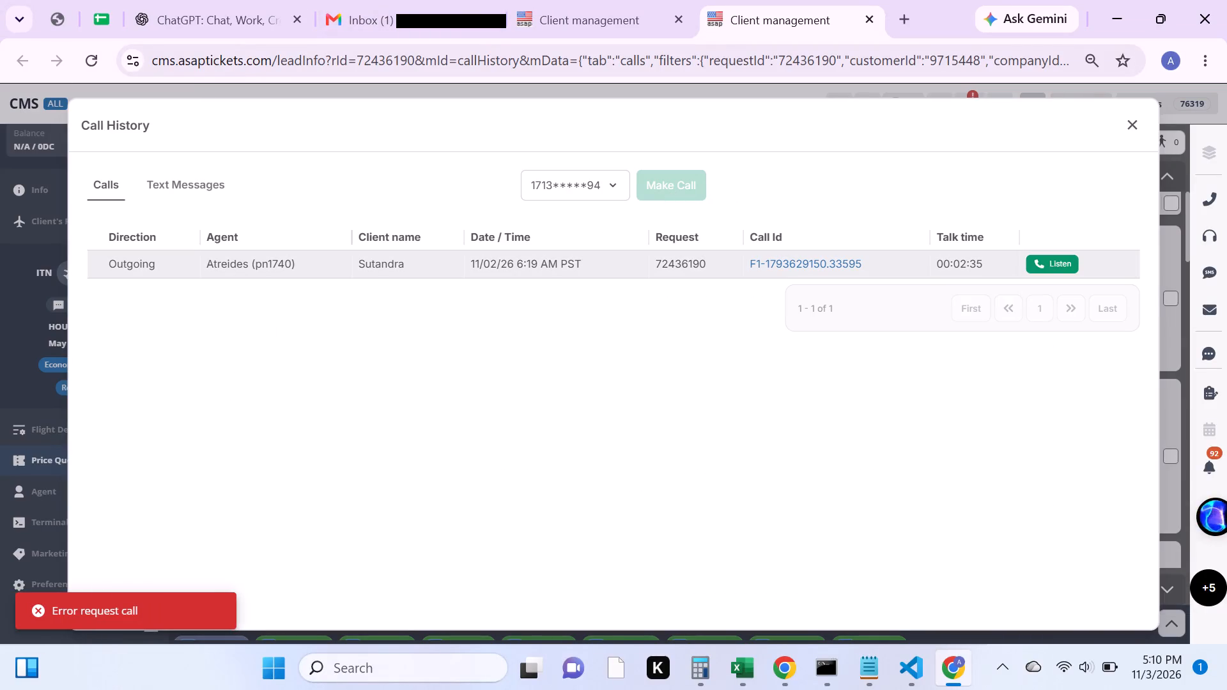
Reload the HOU-PAR-HOU request page and close it to return to the requests list.
left_click(91, 57)
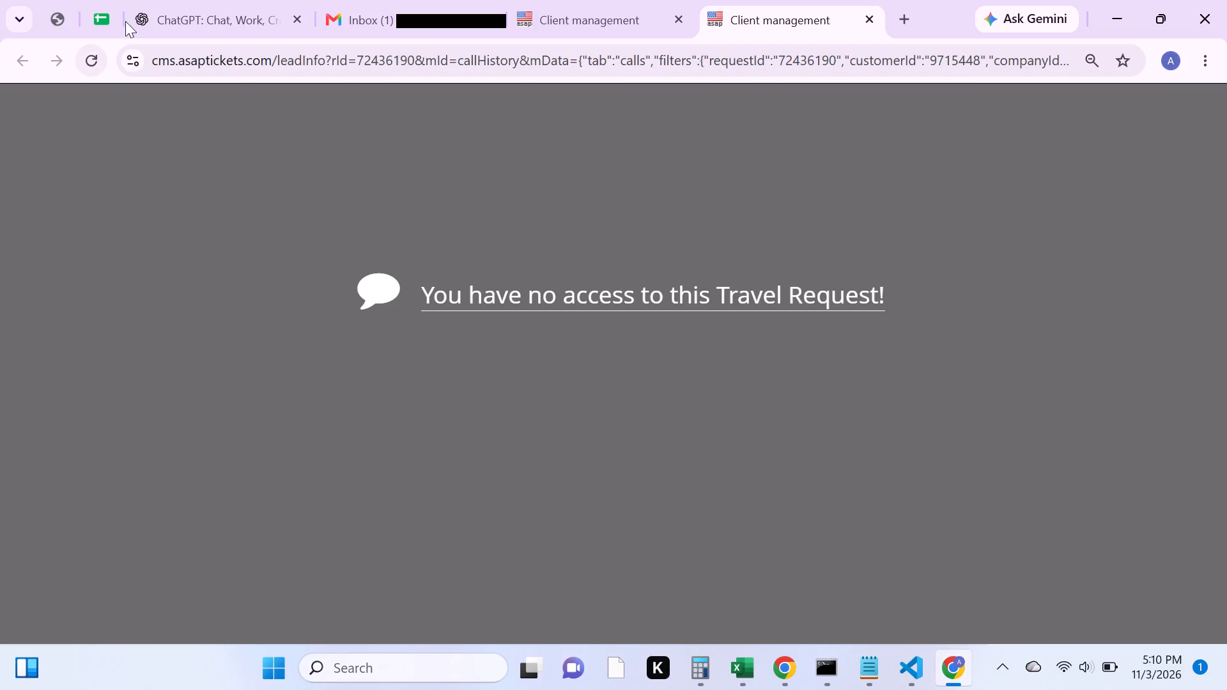
left_click(860, 21)
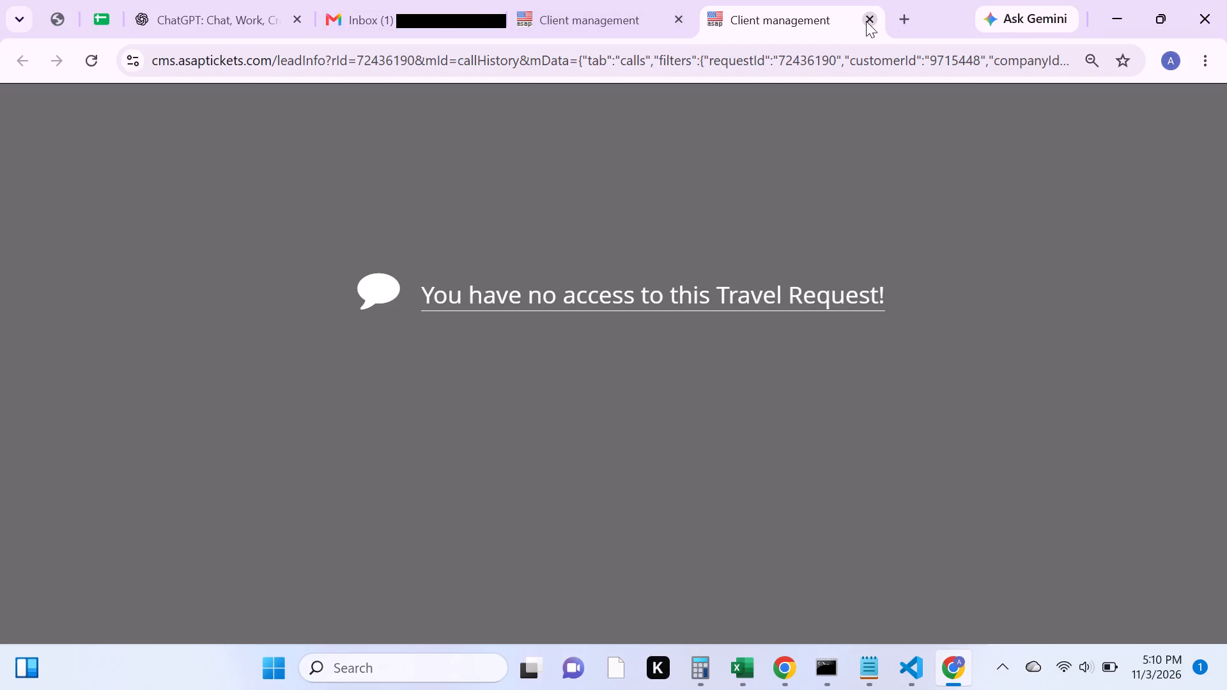
left_click(866, 21)
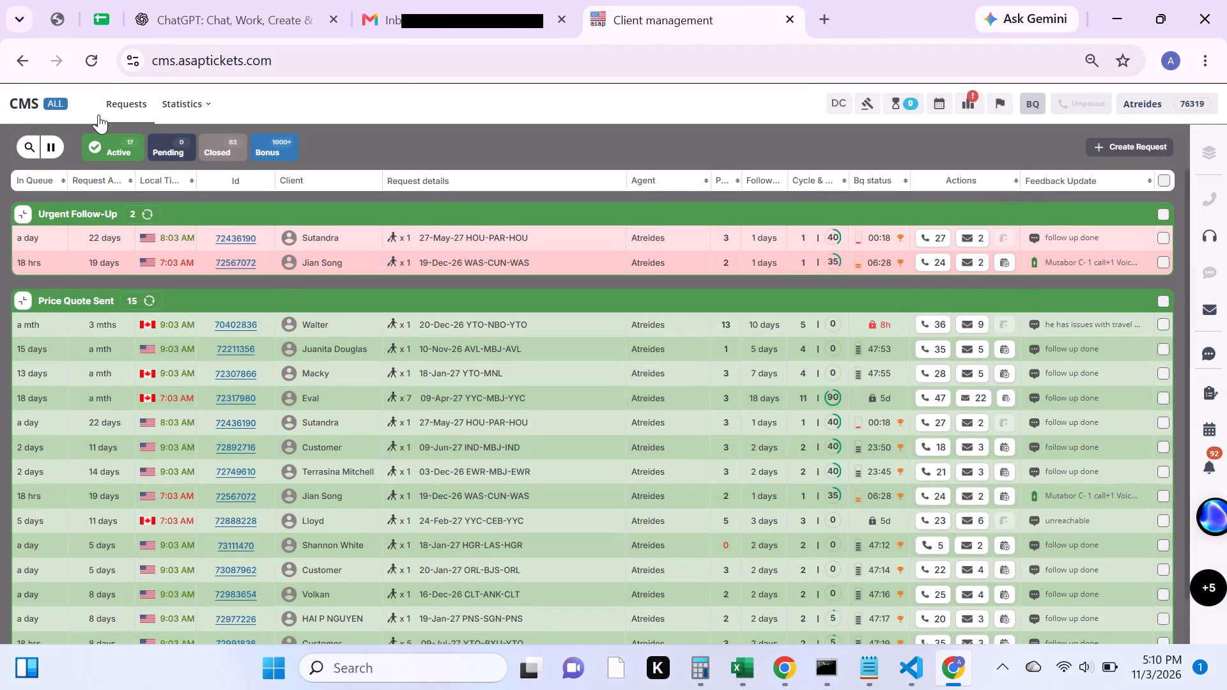
Refresh the travel requests list.
left_click(94, 55)
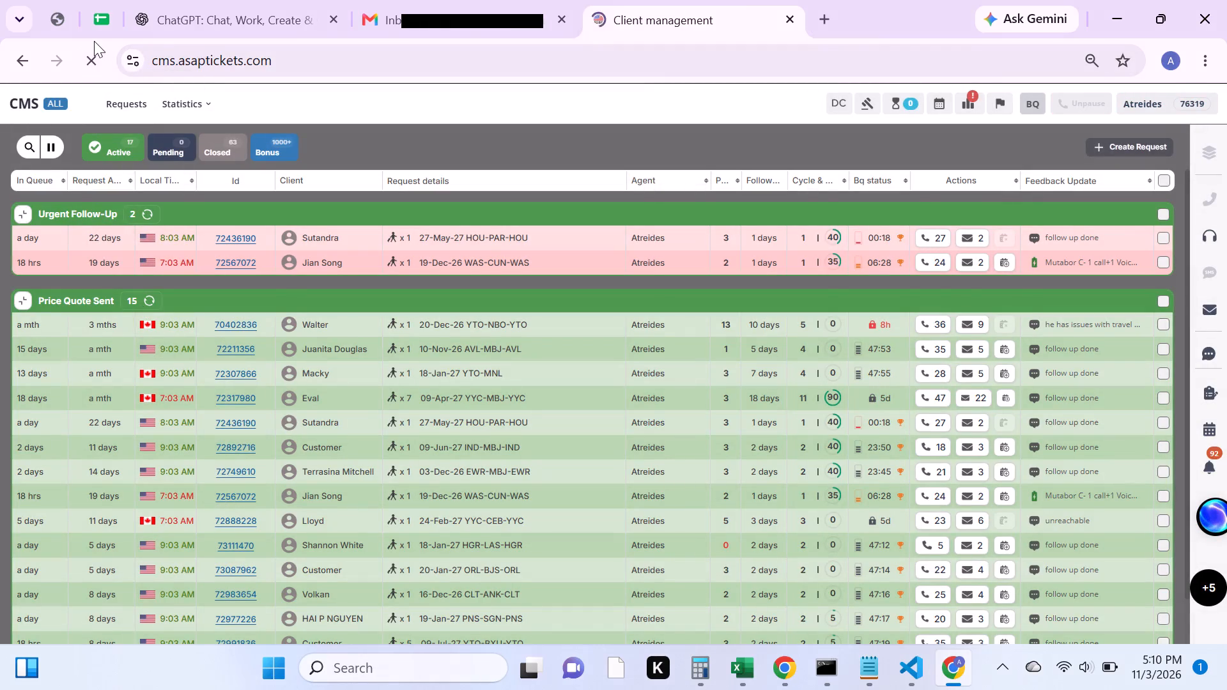
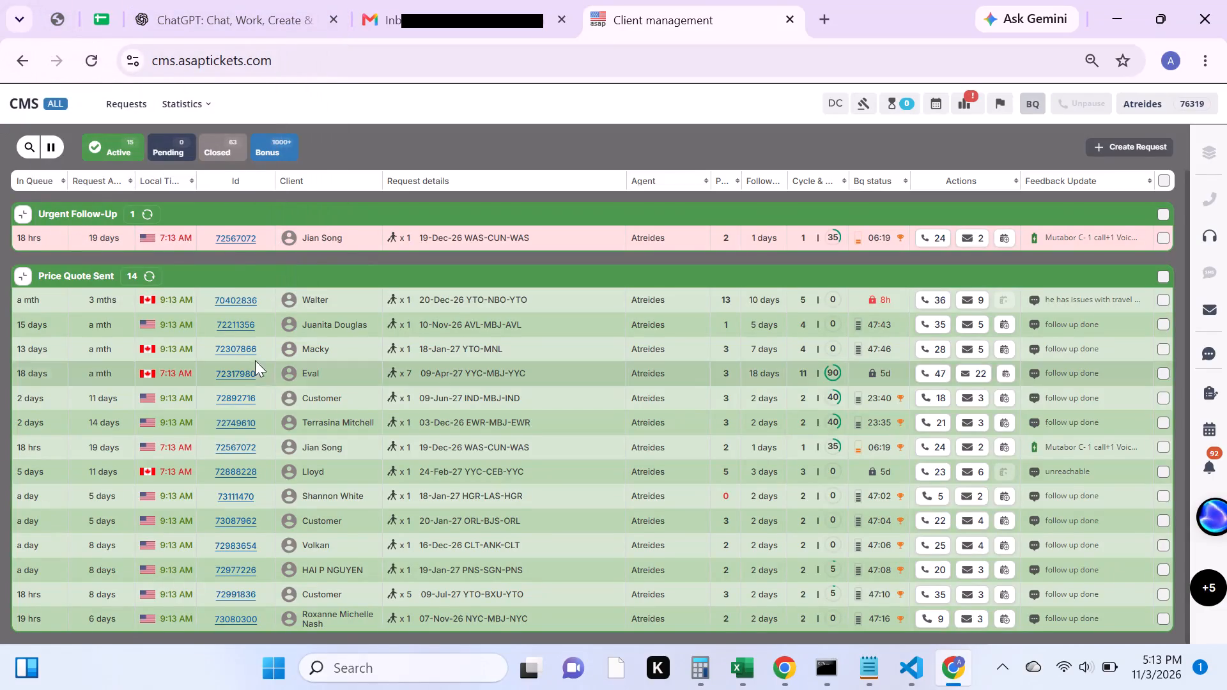
Open the browser's list of other bookmarks to reach a saved page.
scroll(383, 503, "down", 3)
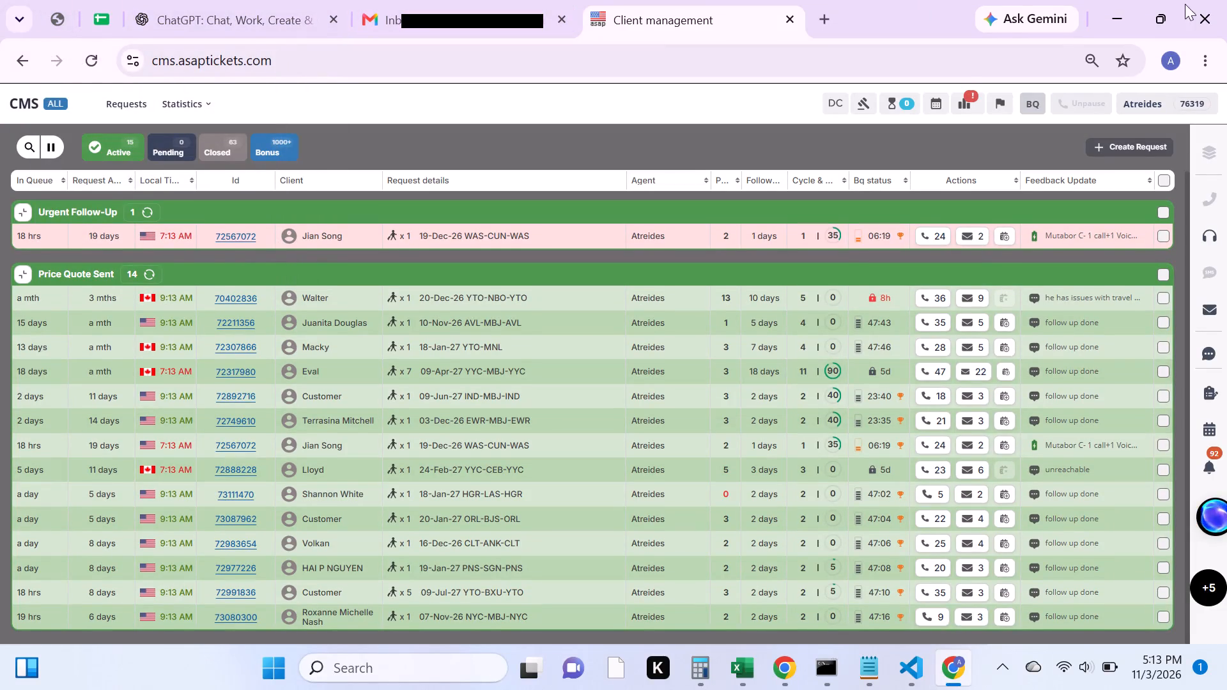
left_click(1205, 57)
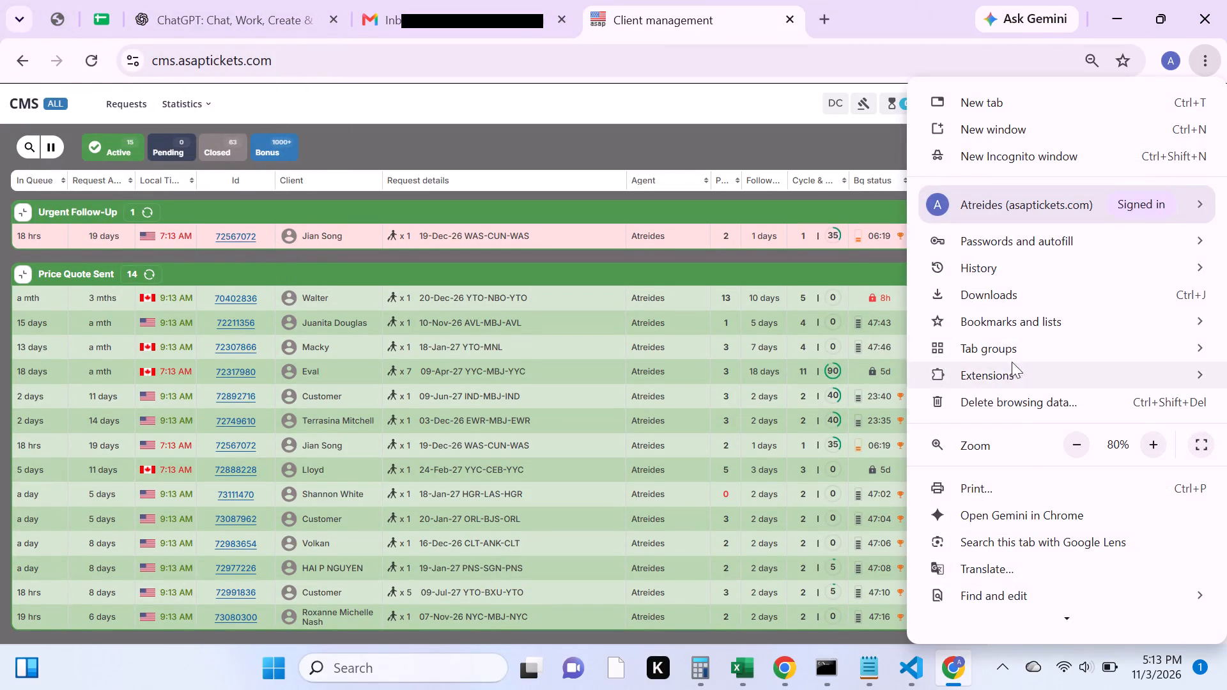
left_click(1012, 326)
left_click(722, 557)
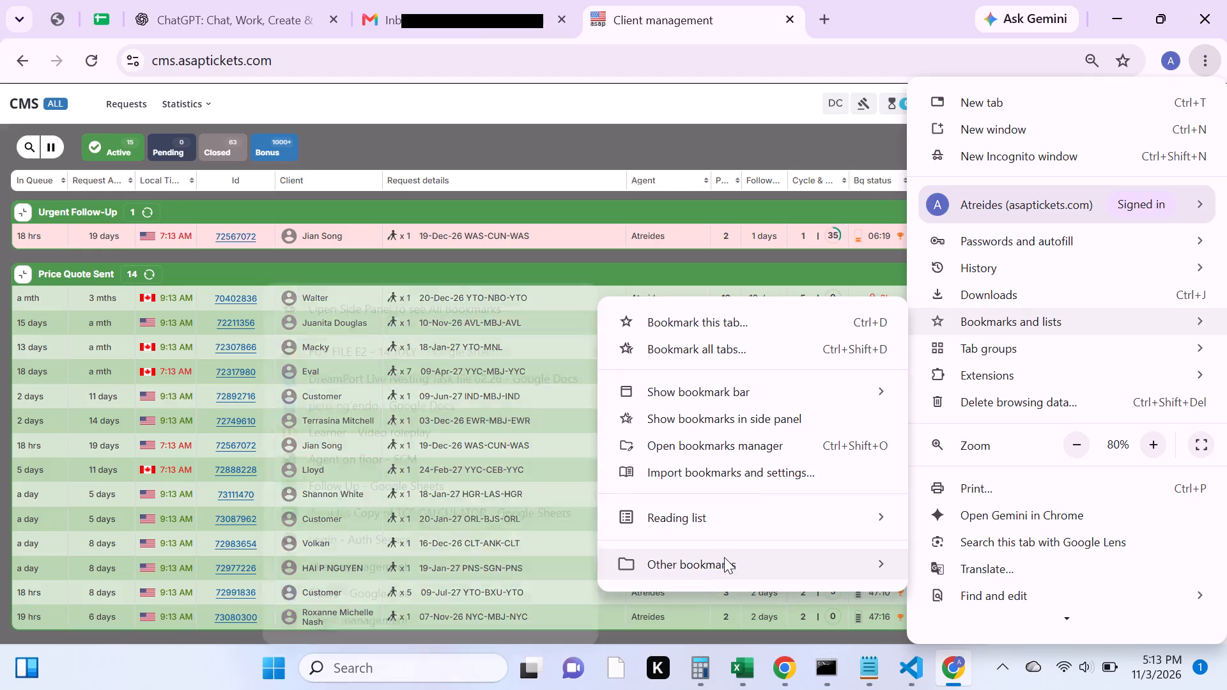
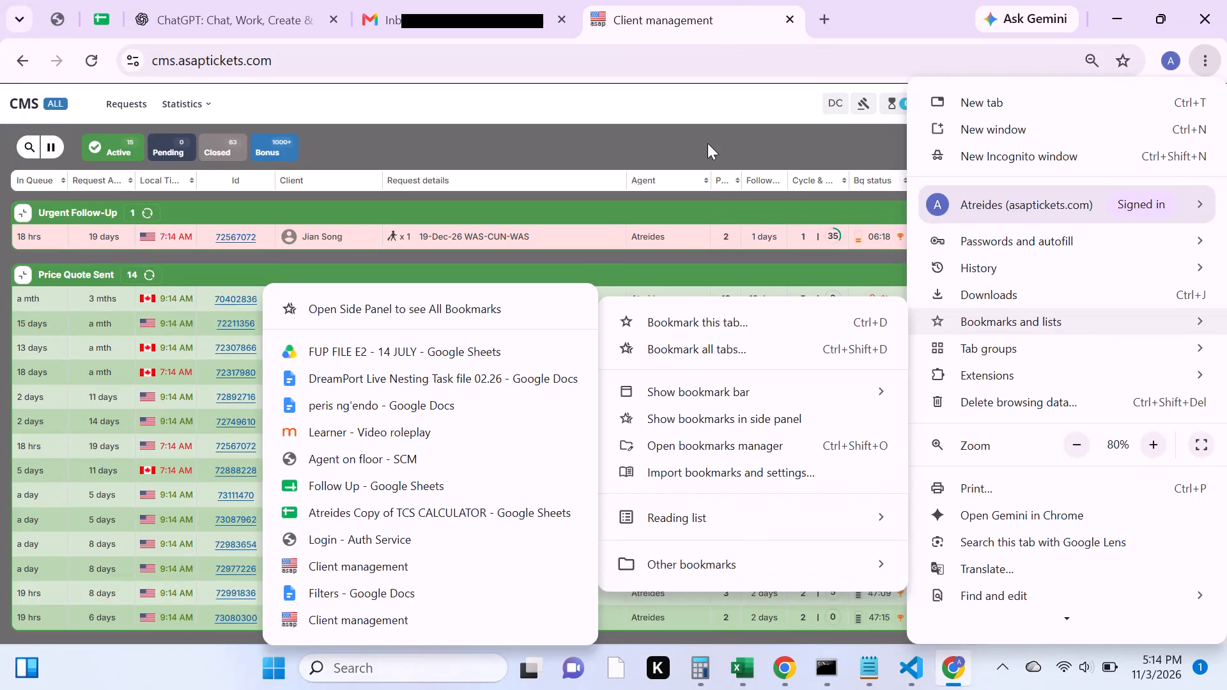
Open the last saved Client management bookmark and the Filters document in new tabs, and switch to the new Client management page.
left_click(365, 616, "ctrl")
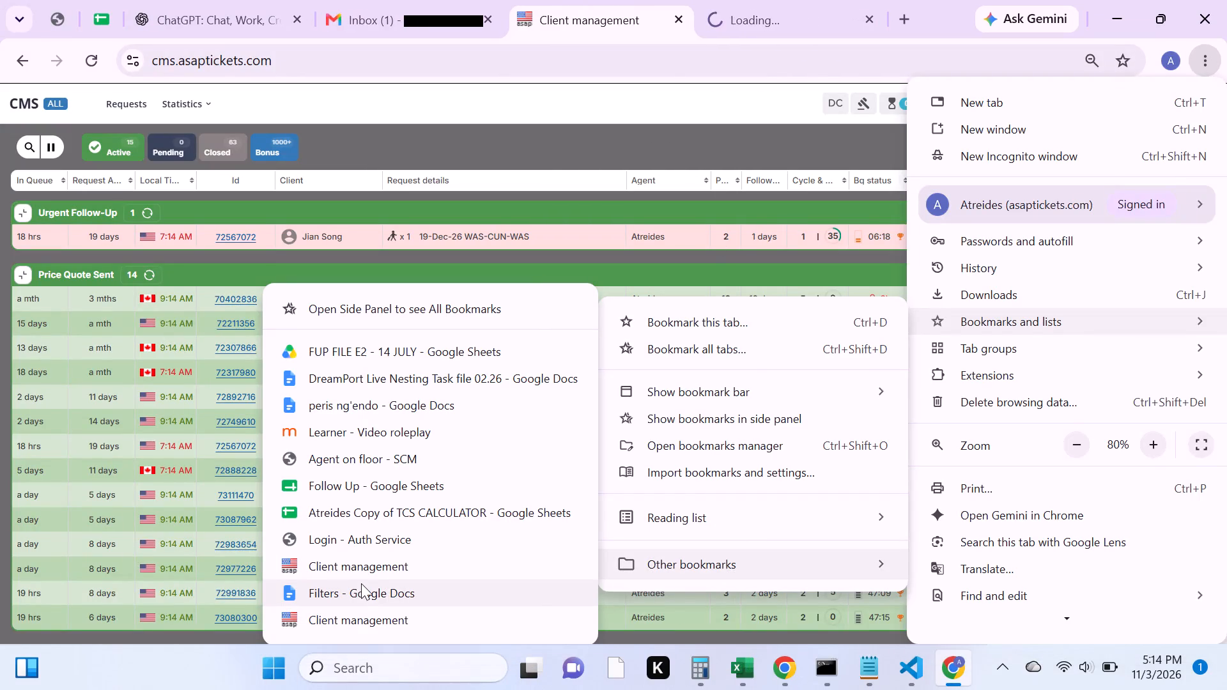
left_click(361, 583, "ctrl")
left_click(501, 70)
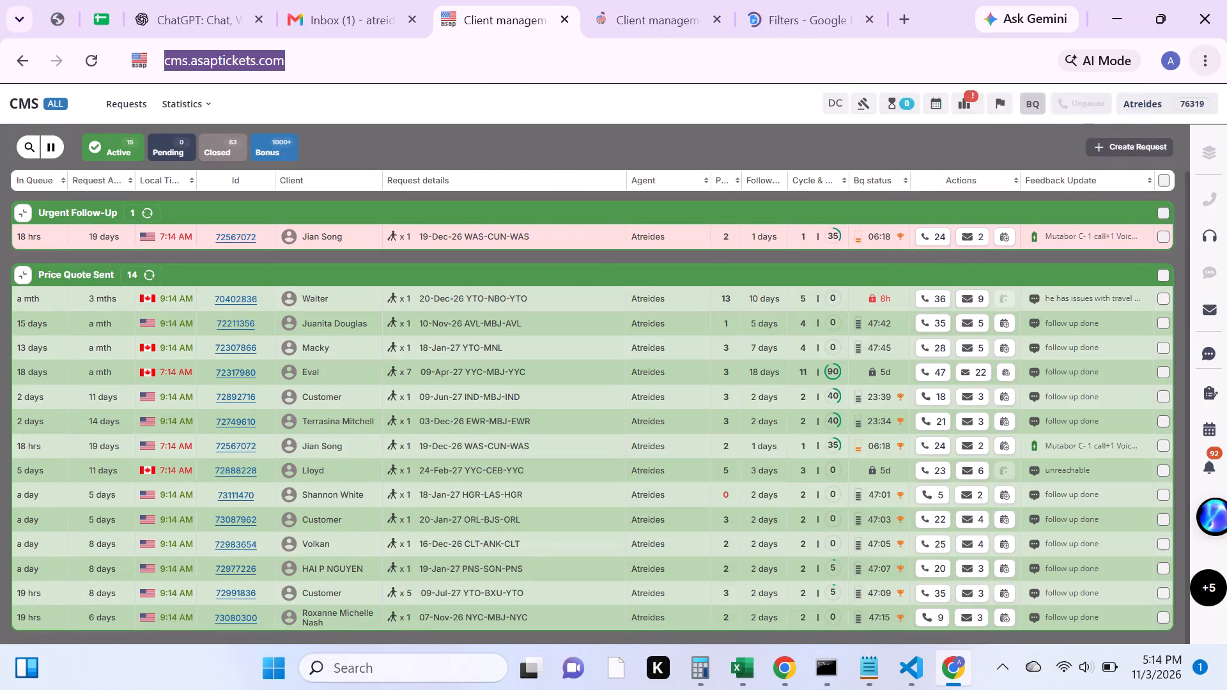
left_click(637, 22)
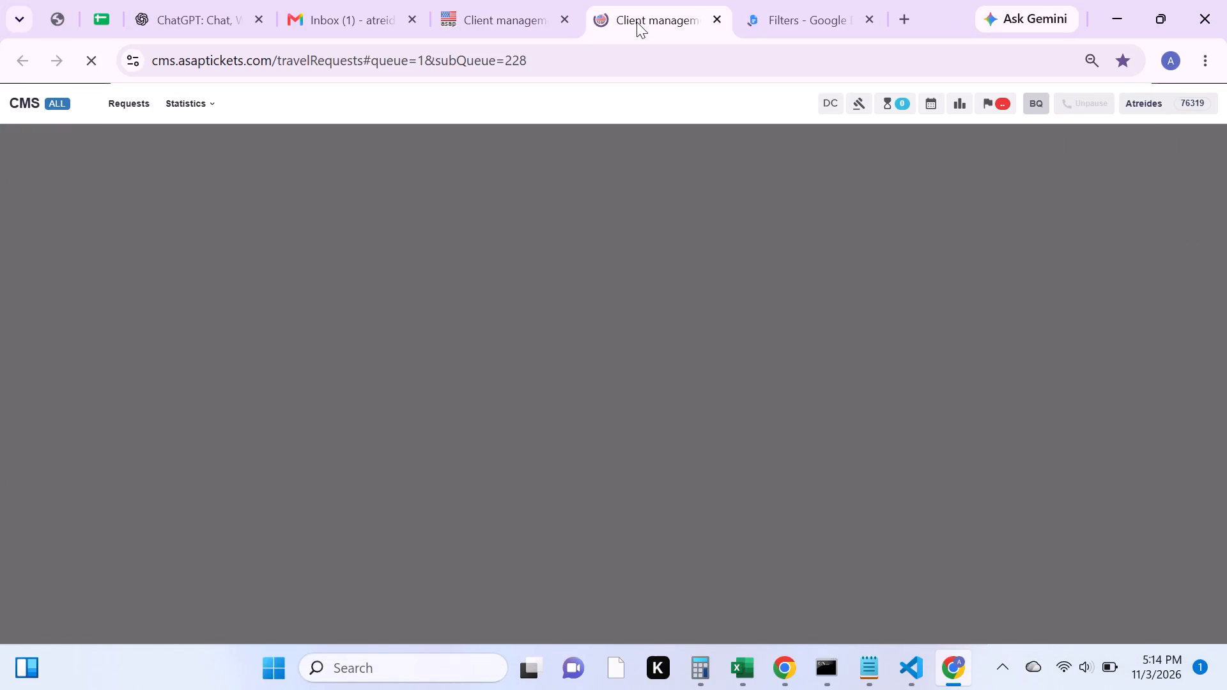
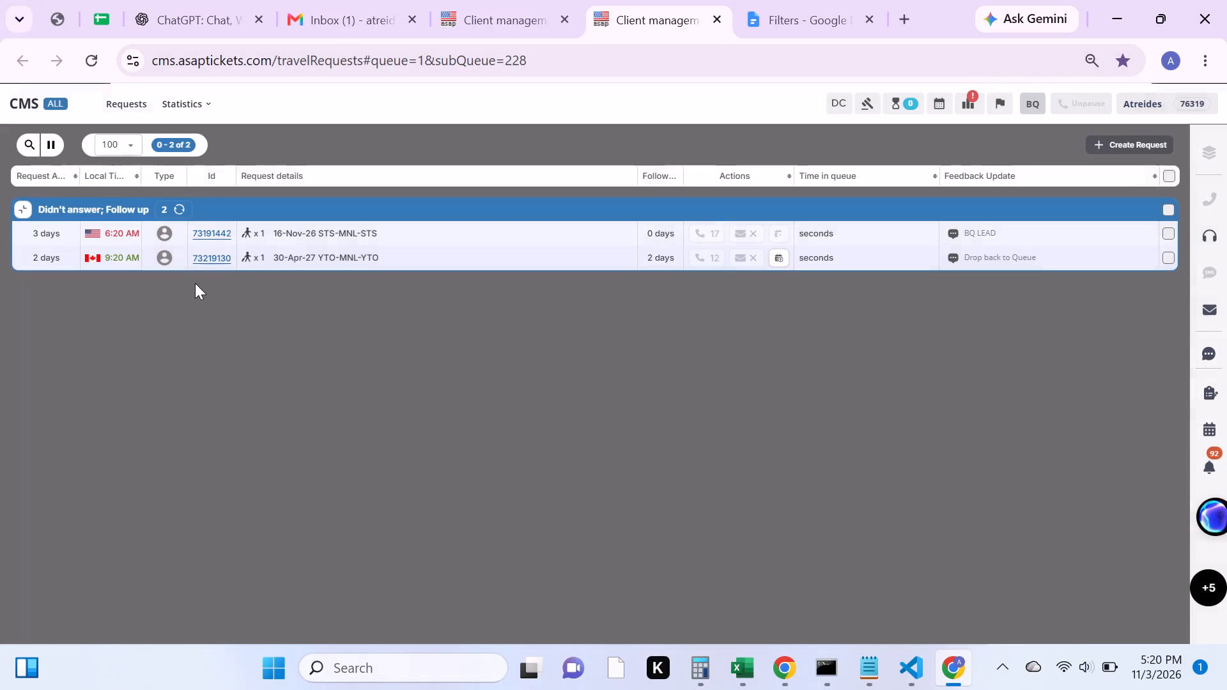
Open the 30-Apr-27 YTO-MNL-YTO travel request from the Didn't answer; Follow up queue.
left_click(209, 259)
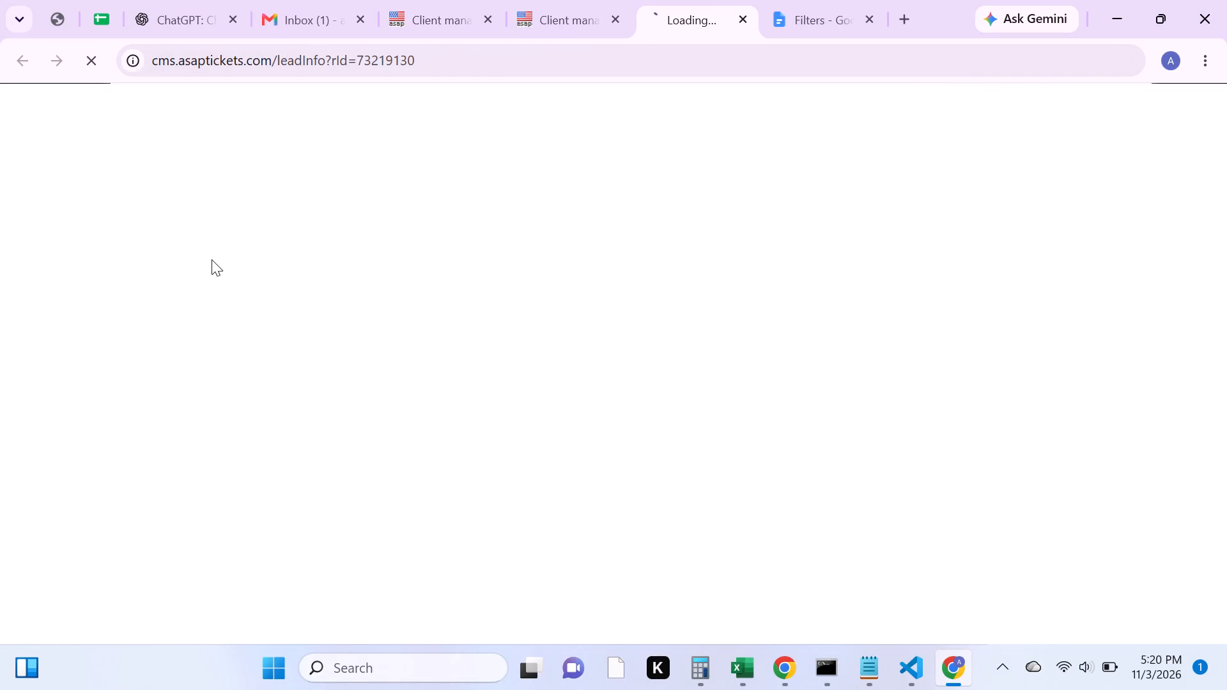
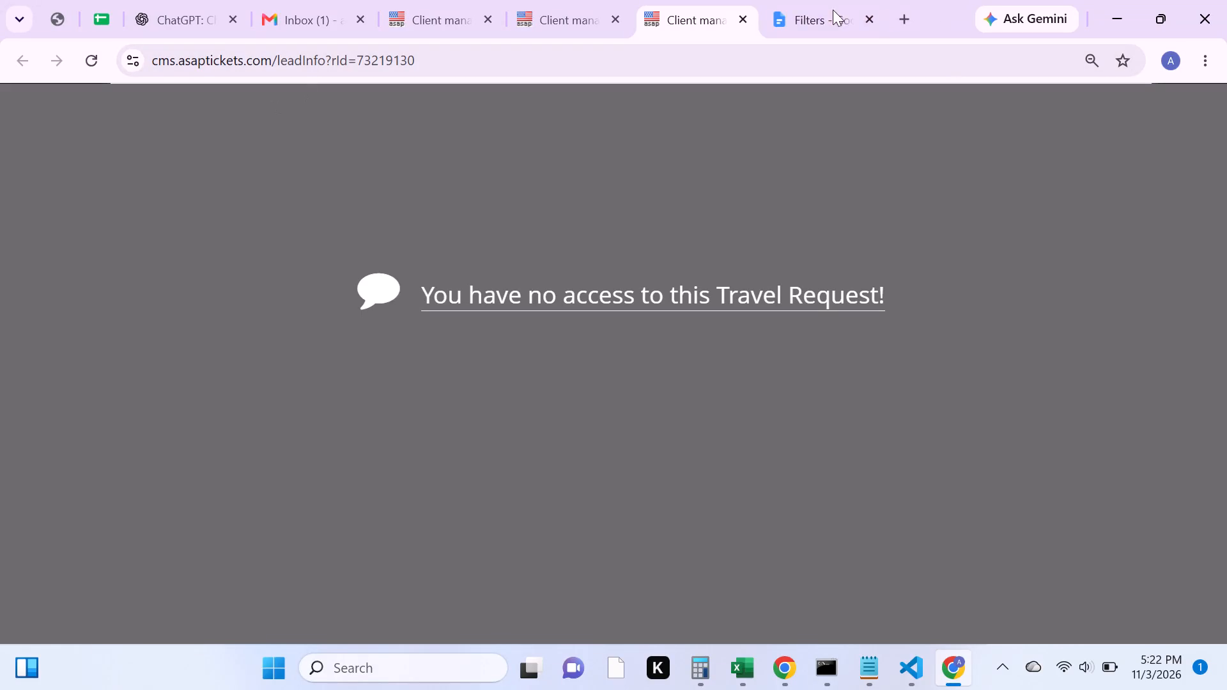
Close the inaccessible travel request page and reload the Didn't answer; Follow up queue.
left_click(743, 15)
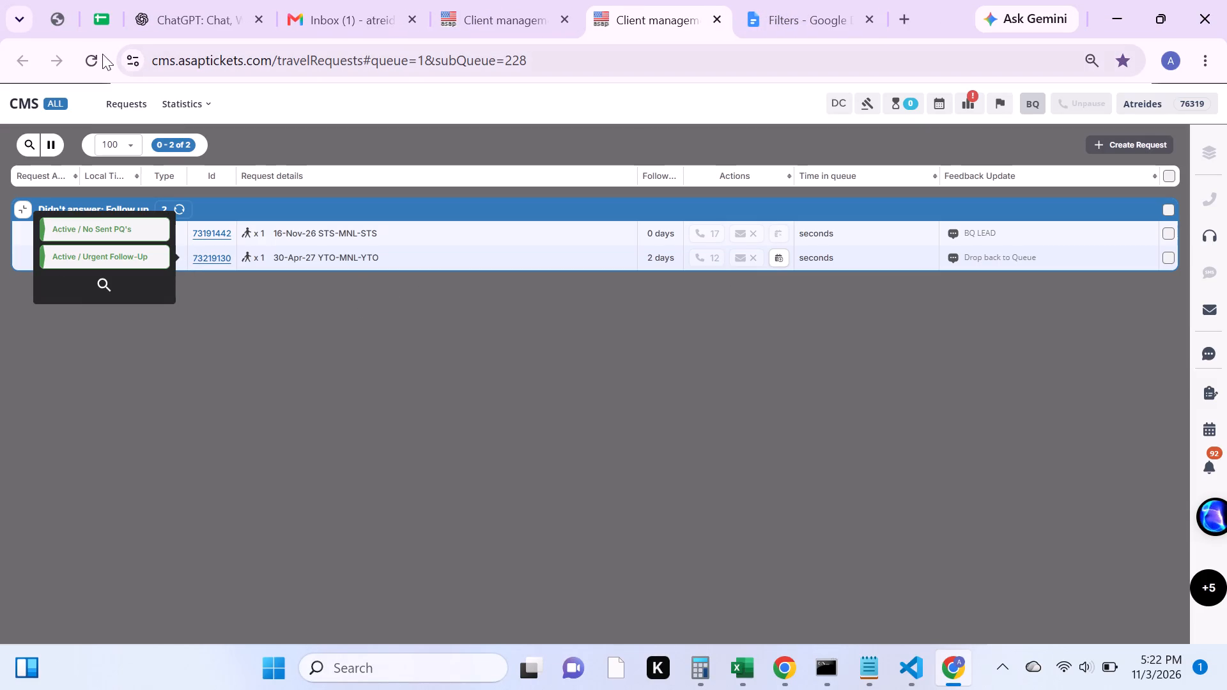
left_click(79, 50)
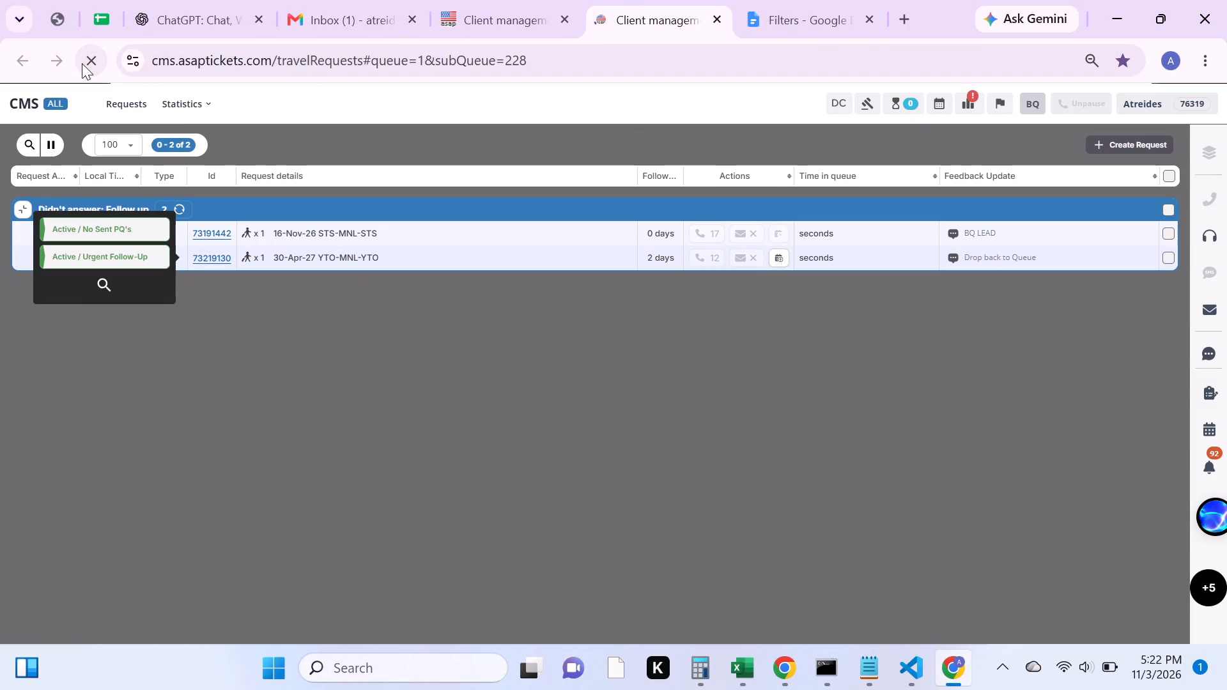
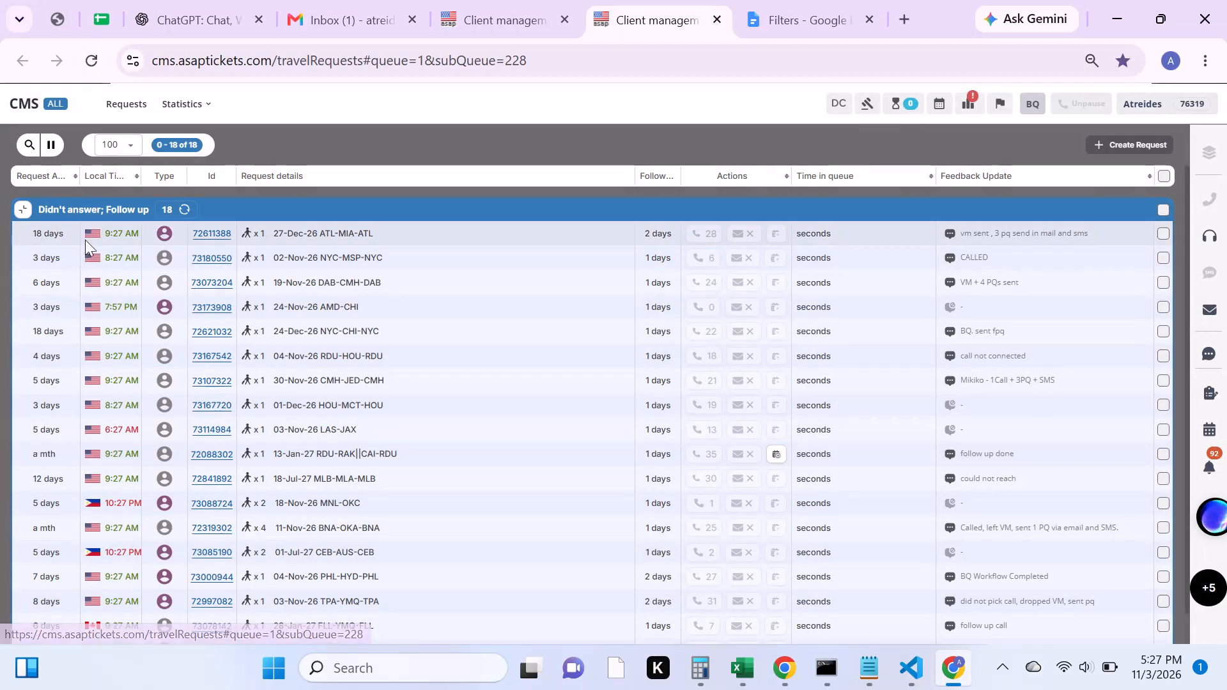
Open the ATL-MIA-ATL, 24-Dec-26 NYC-CHI-NYC and FLL-YMQ-FLL travel requests from the Didn't answer; Follow up queue.
left_click(219, 233, "ctrl")
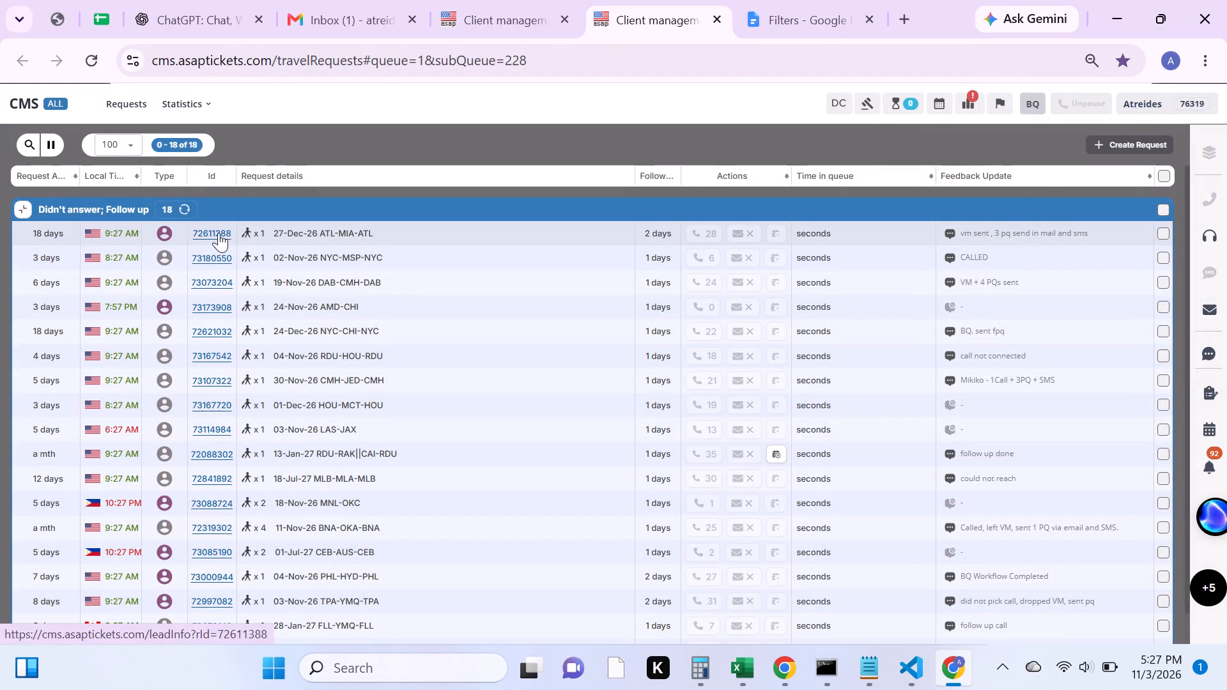
left_click(221, 332, "ctrl")
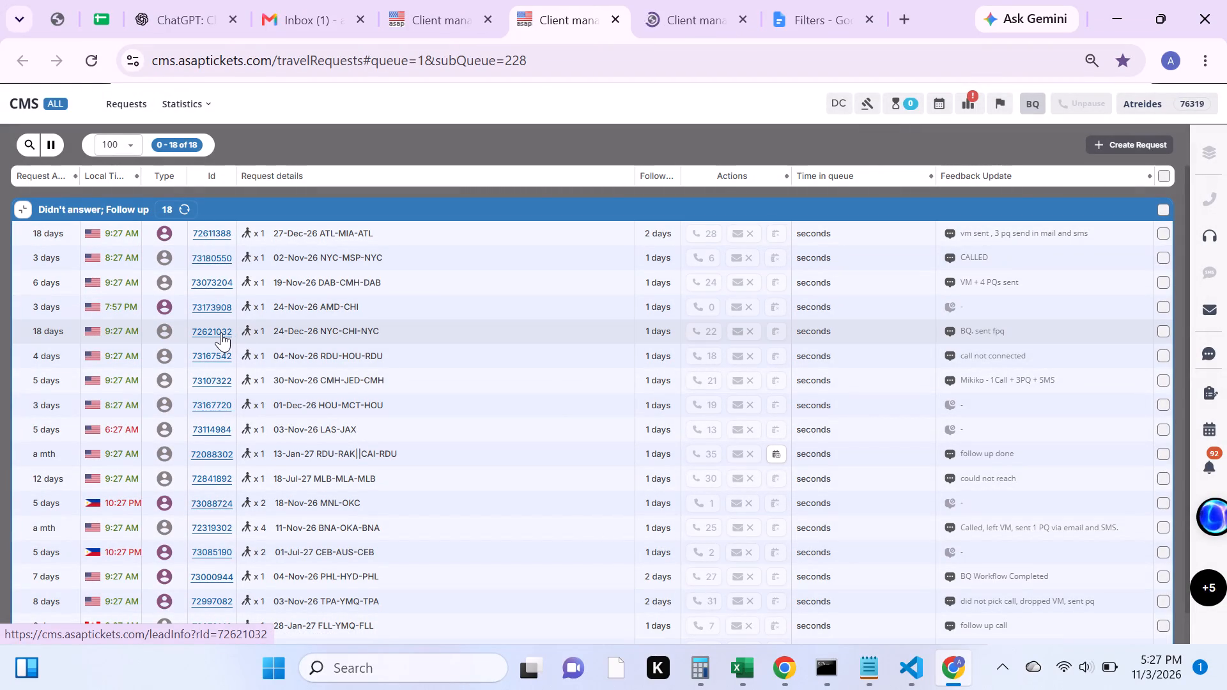
scroll(224, 341, "down", 4)
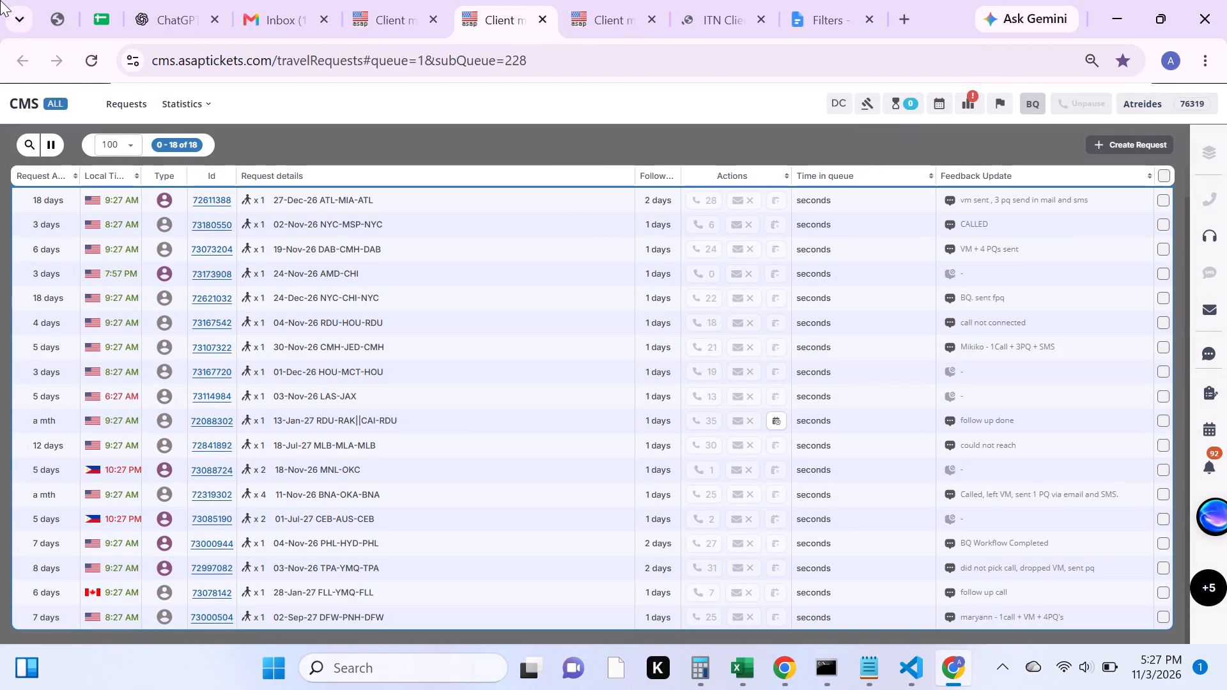
left_click(212, 593, "ctrl")
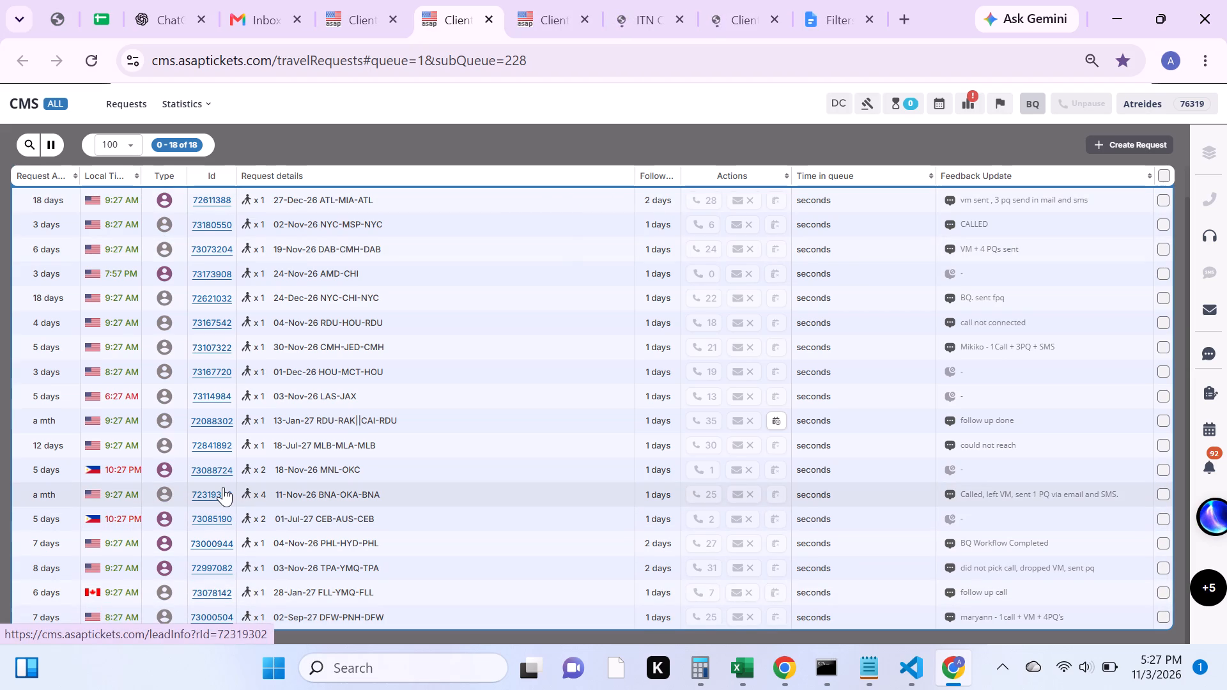
Open the 13-Jan-27 RDU-RAK||CAI-RDU travel request from the Didn't answer; Follow up queue.
left_click(210, 417, "ctrl")
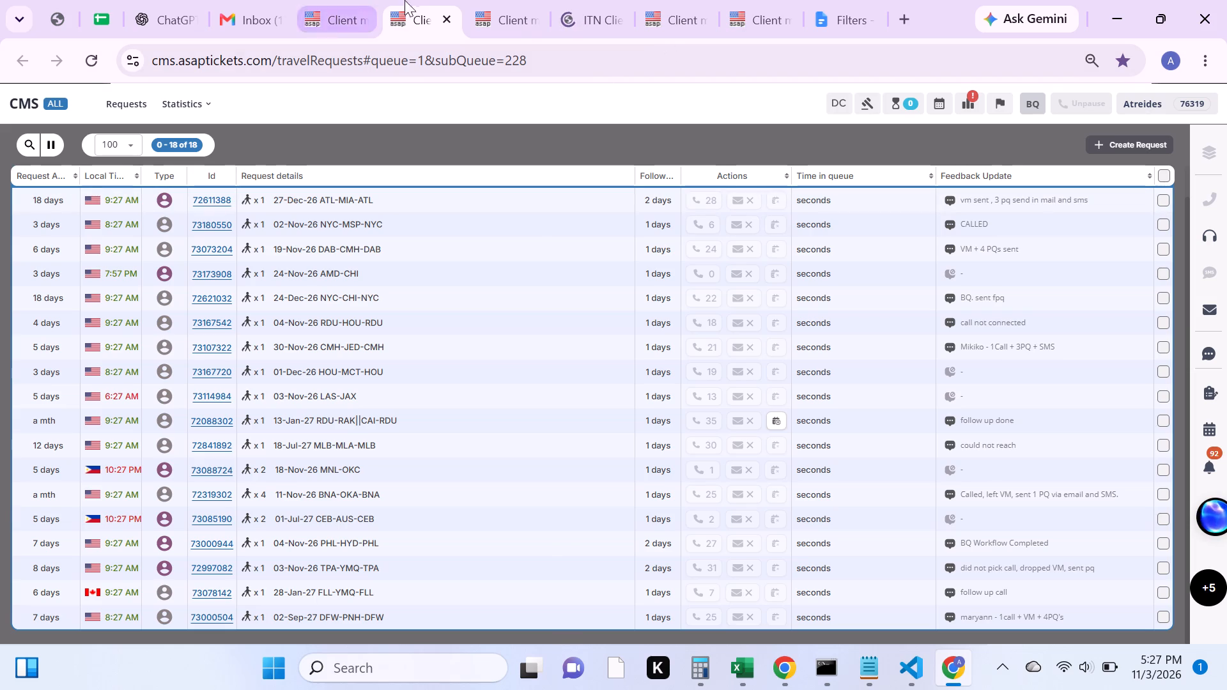
left_click(507, 27)
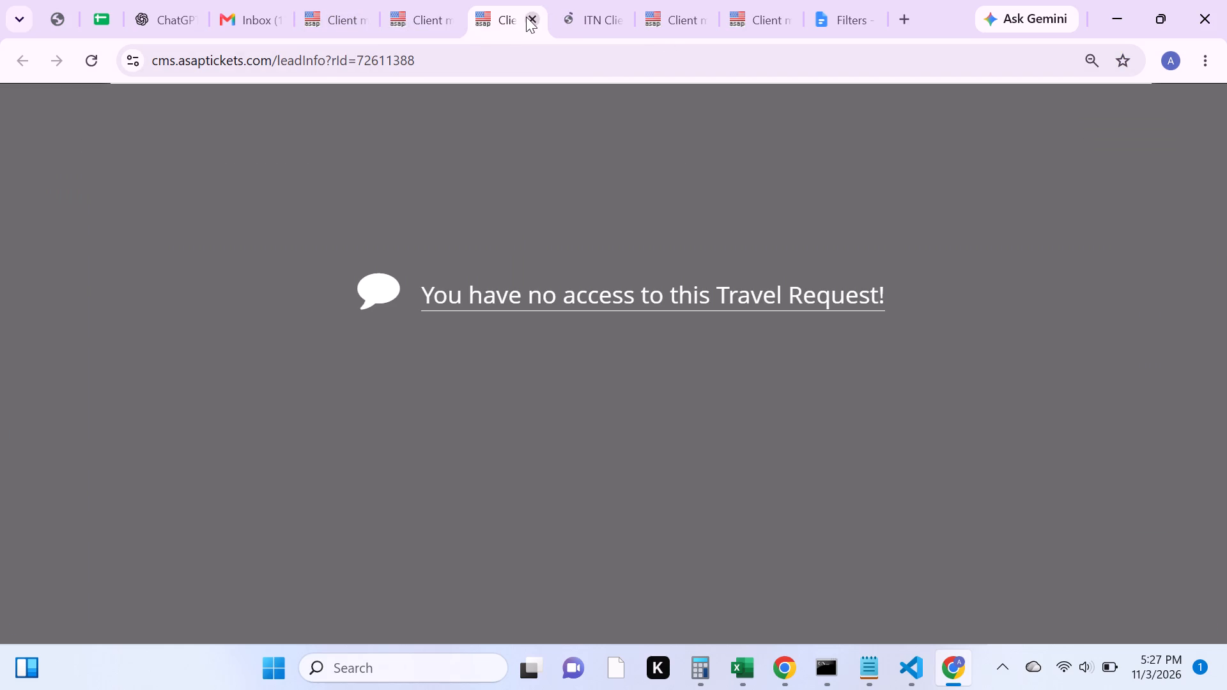
left_click(529, 20)
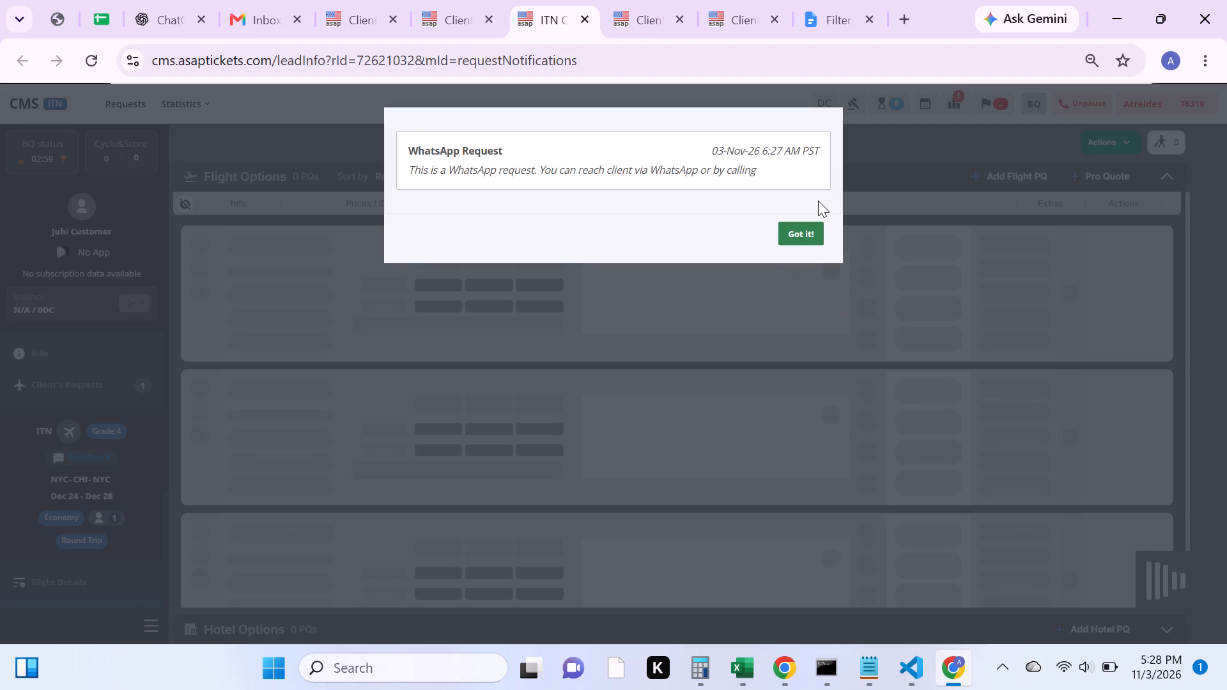
left_click(808, 229)
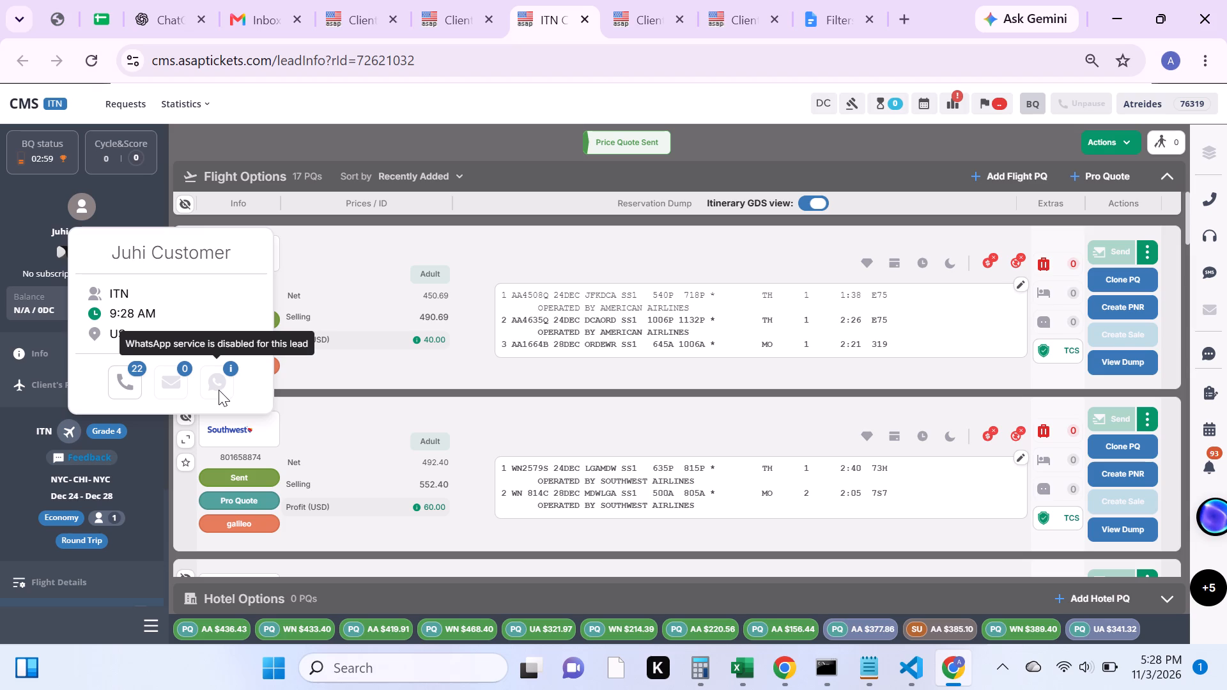
Close the FLL-YMQ-FLL travel request page opened from the follow-up queue.
left_click(629, 13)
left_click(684, 26)
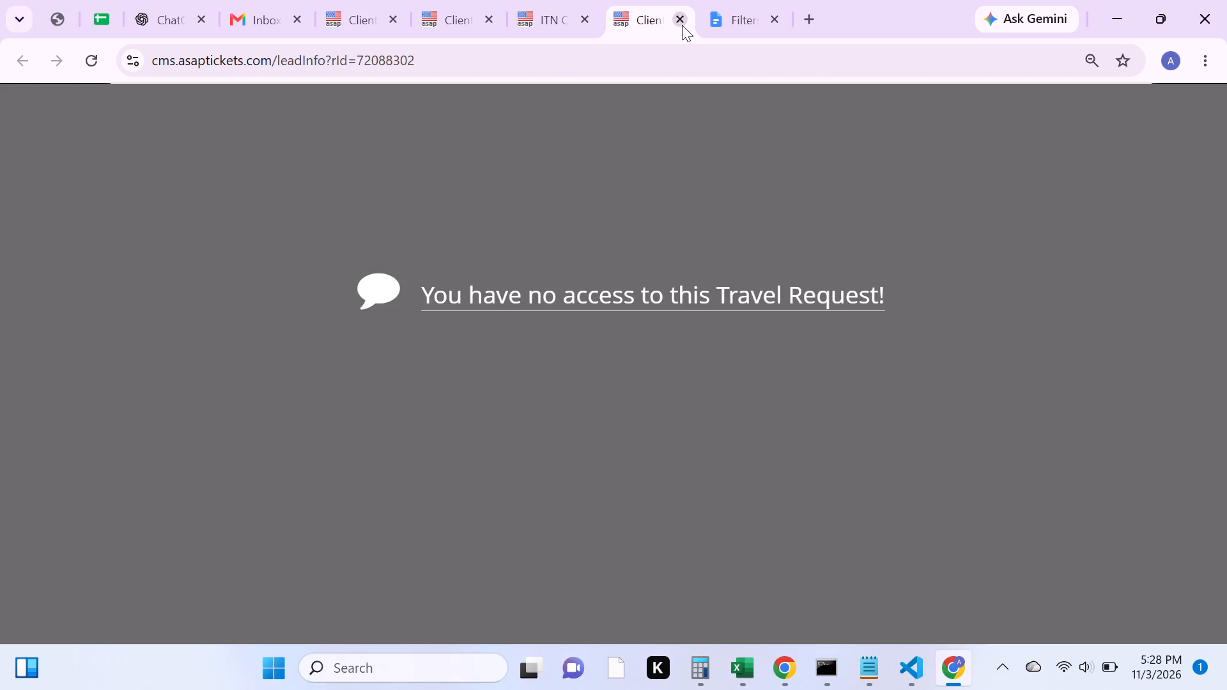
left_click(682, 25)
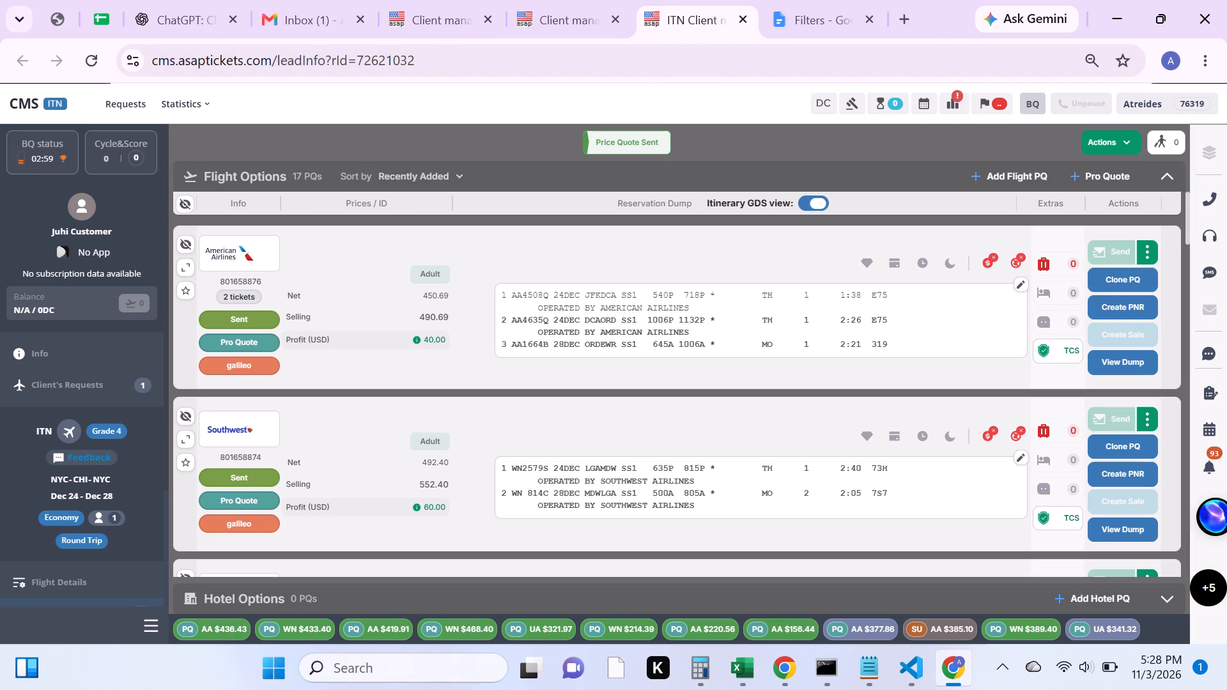
Turn off the itinerary GDS view for the NYC-CHI-NYC request's flight options and open its flight details.
left_click(826, 203)
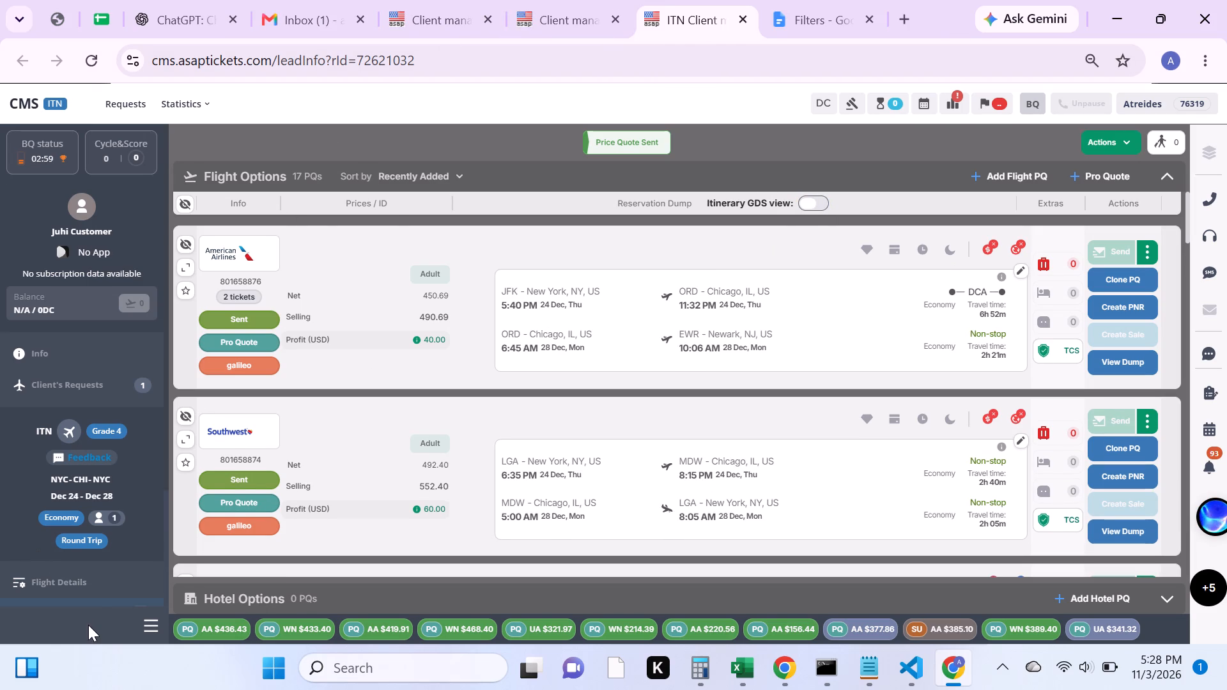
left_click(89, 591)
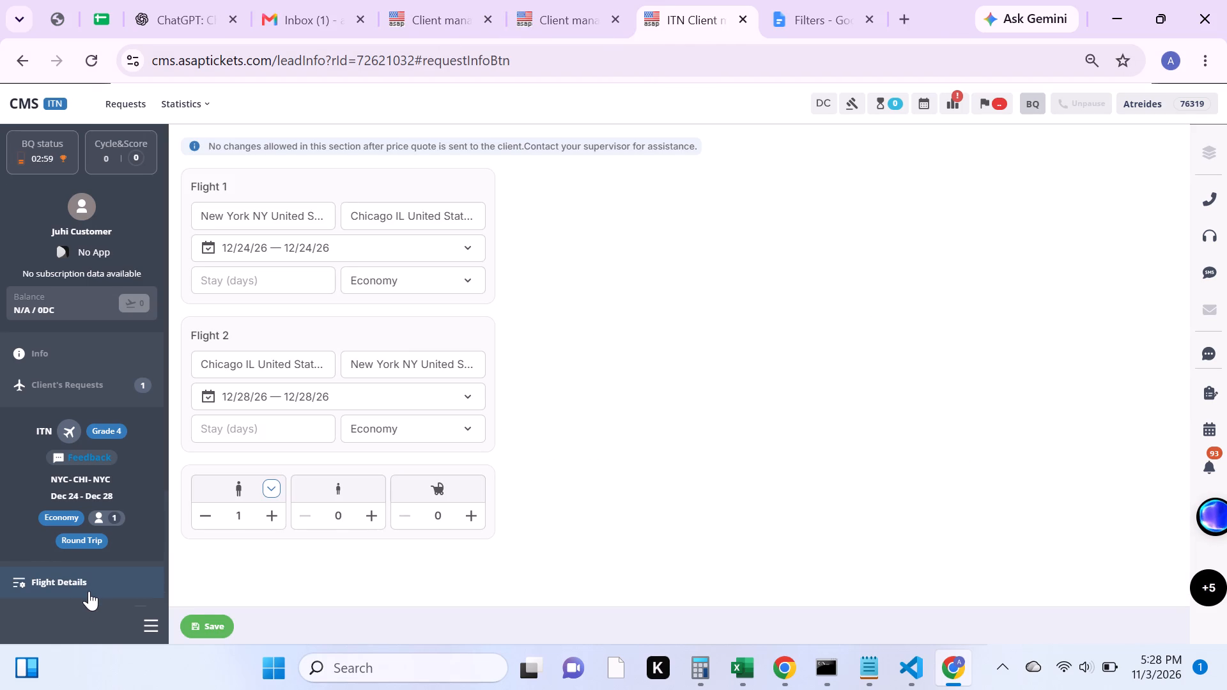
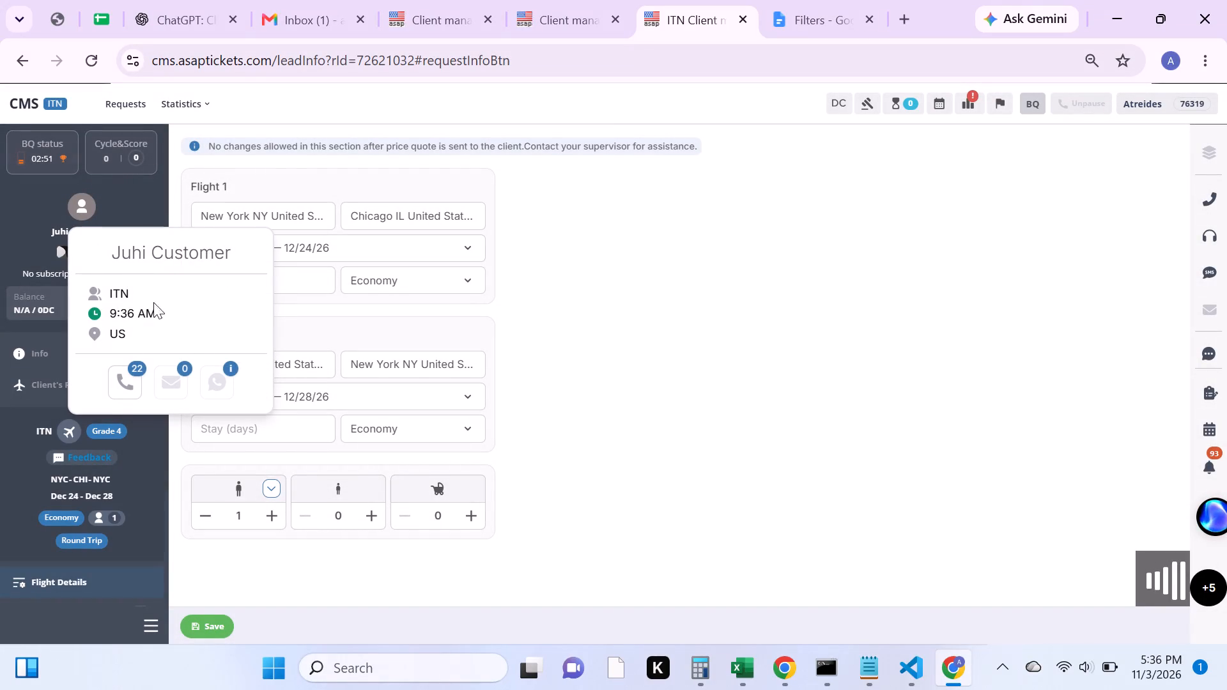
Open the client's call history from the NYC-CHI-NYC travel request.
left_click(120, 397)
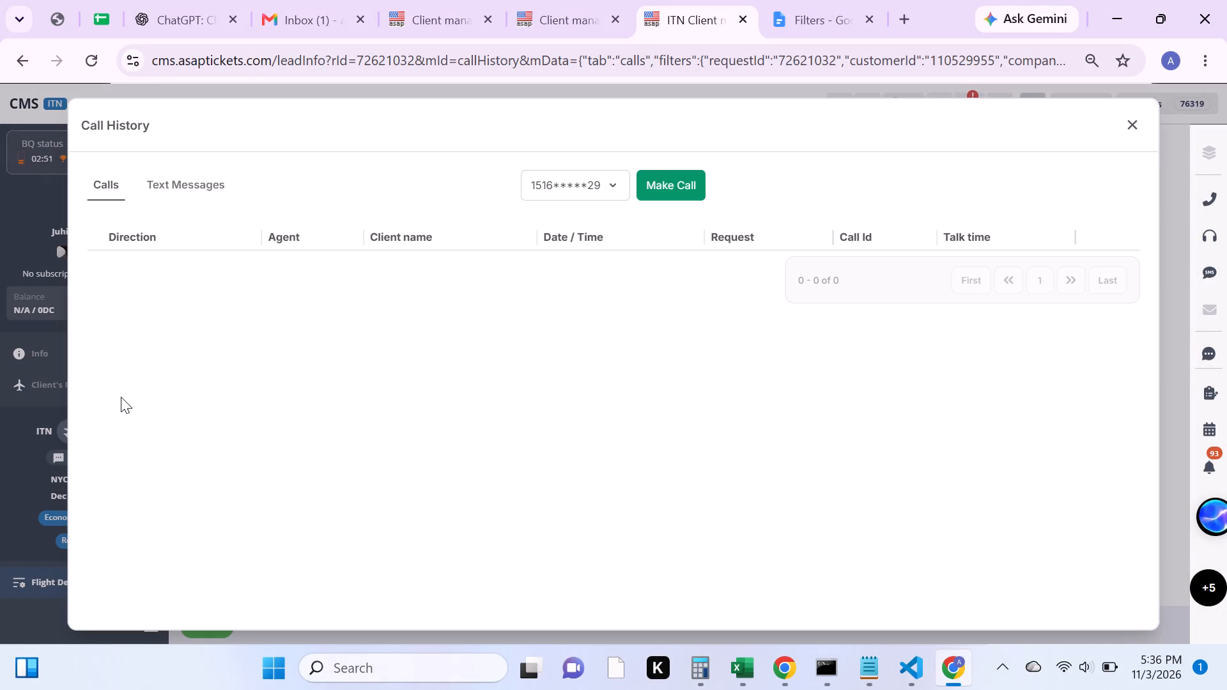
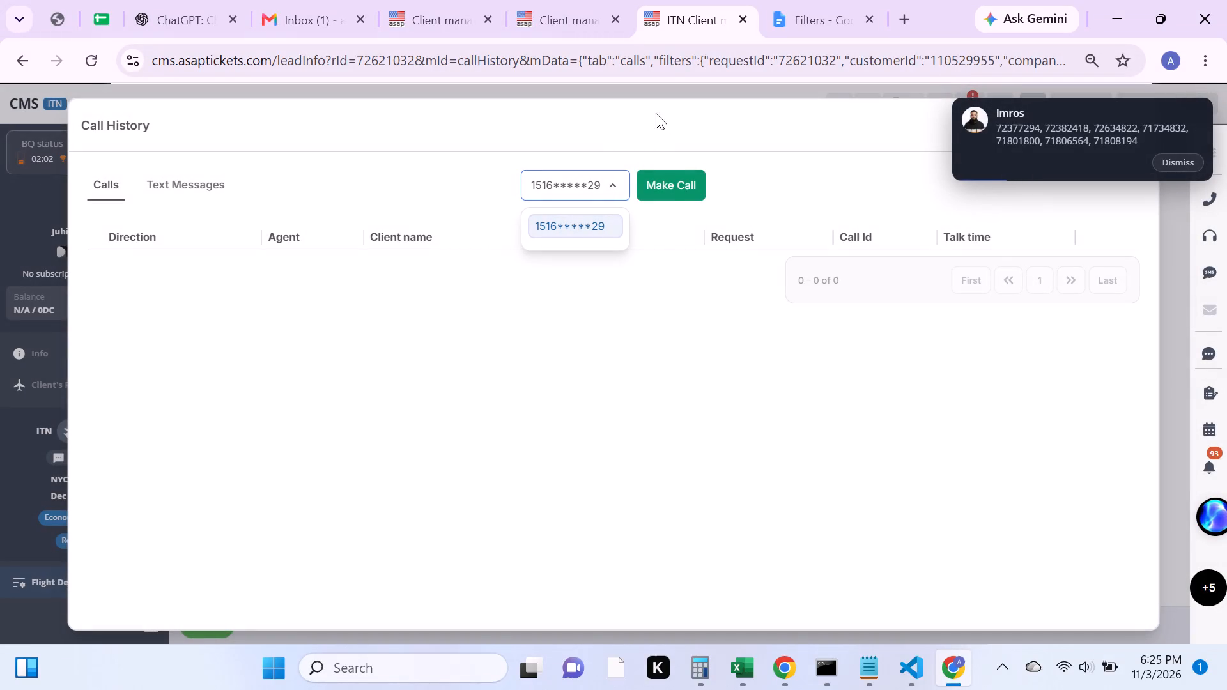
Call the client from the call history using the listed phone number, connect the softphone call, and close the call history.
left_click(658, 190)
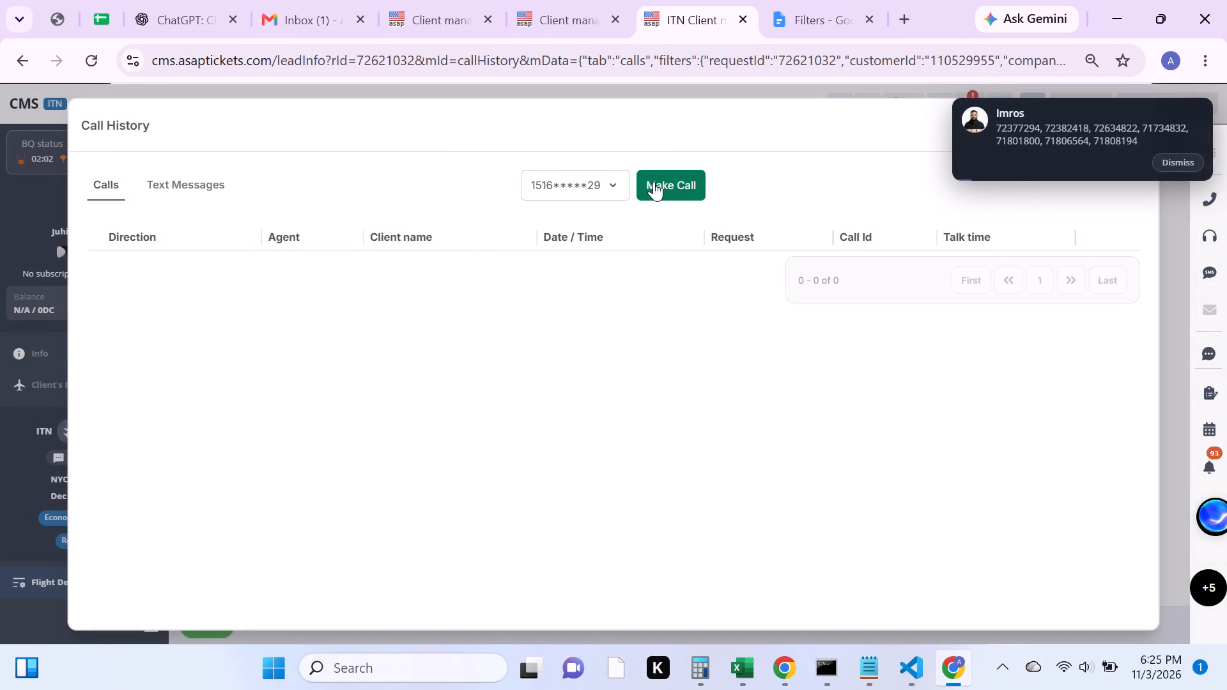
left_click(664, 188)
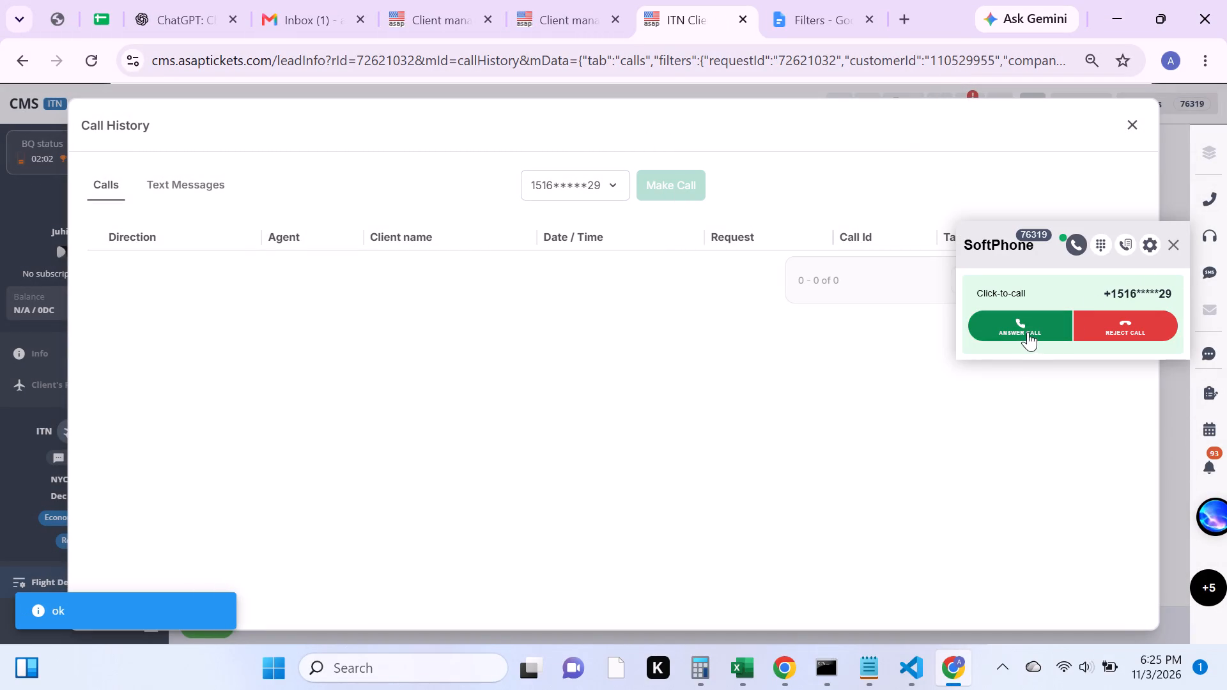
left_click(1026, 328)
left_click(1130, 127)
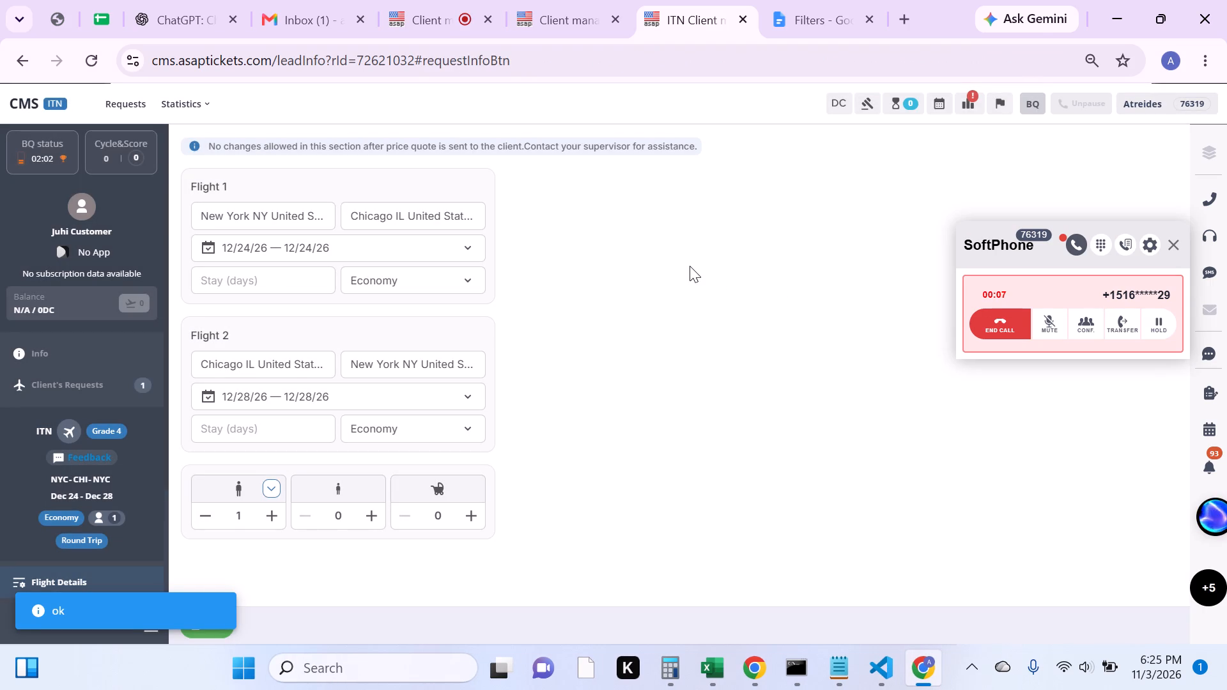
Check the price quotes for the NYC-CHI-NYC request and return to its flight details.
scroll(8, 536, "down", 1)
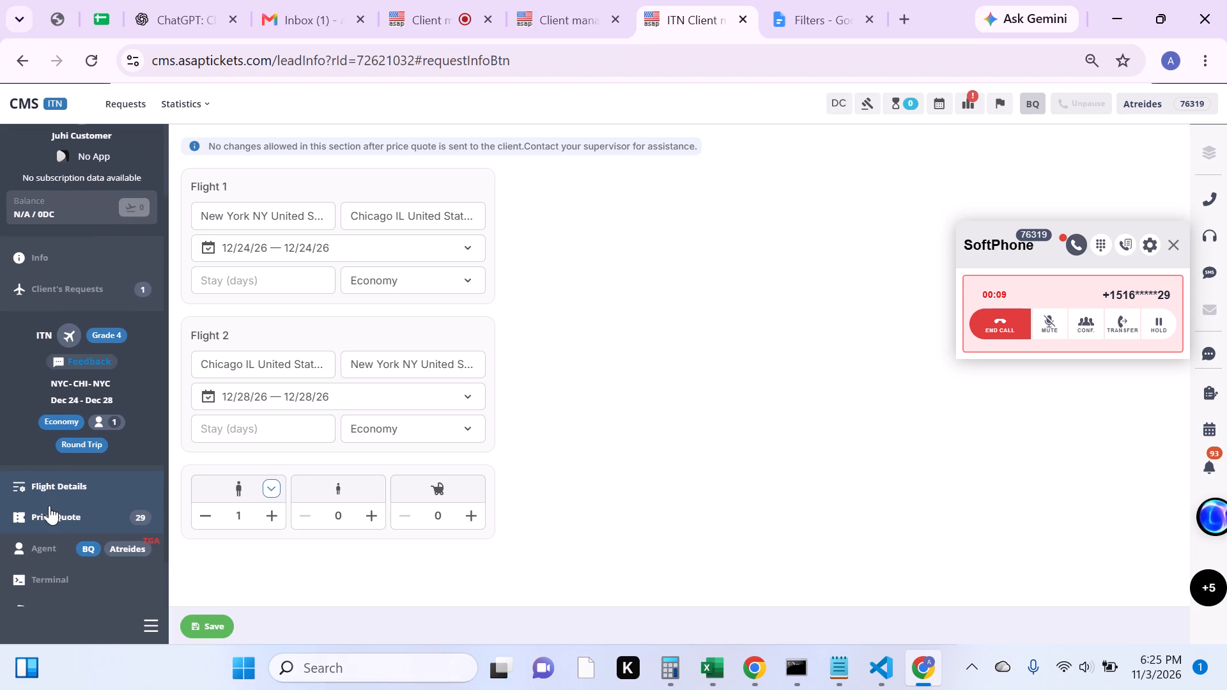
left_click(61, 523)
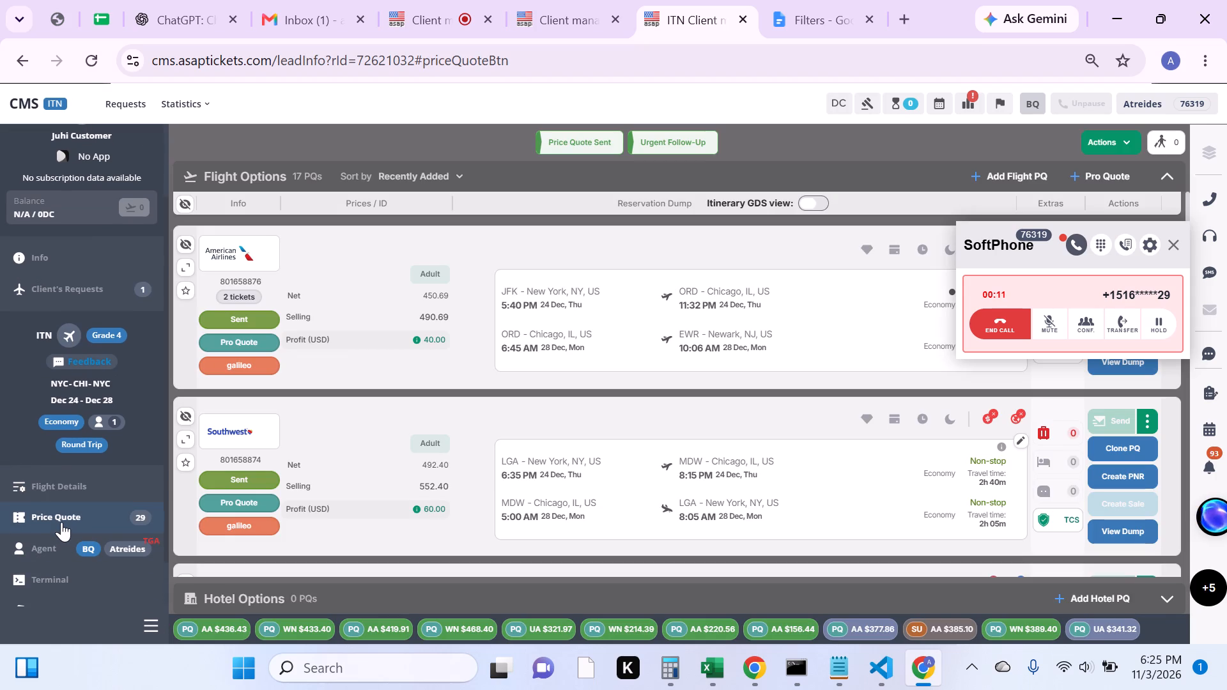
left_click(61, 487)
scroll(61, 484, "up", 4)
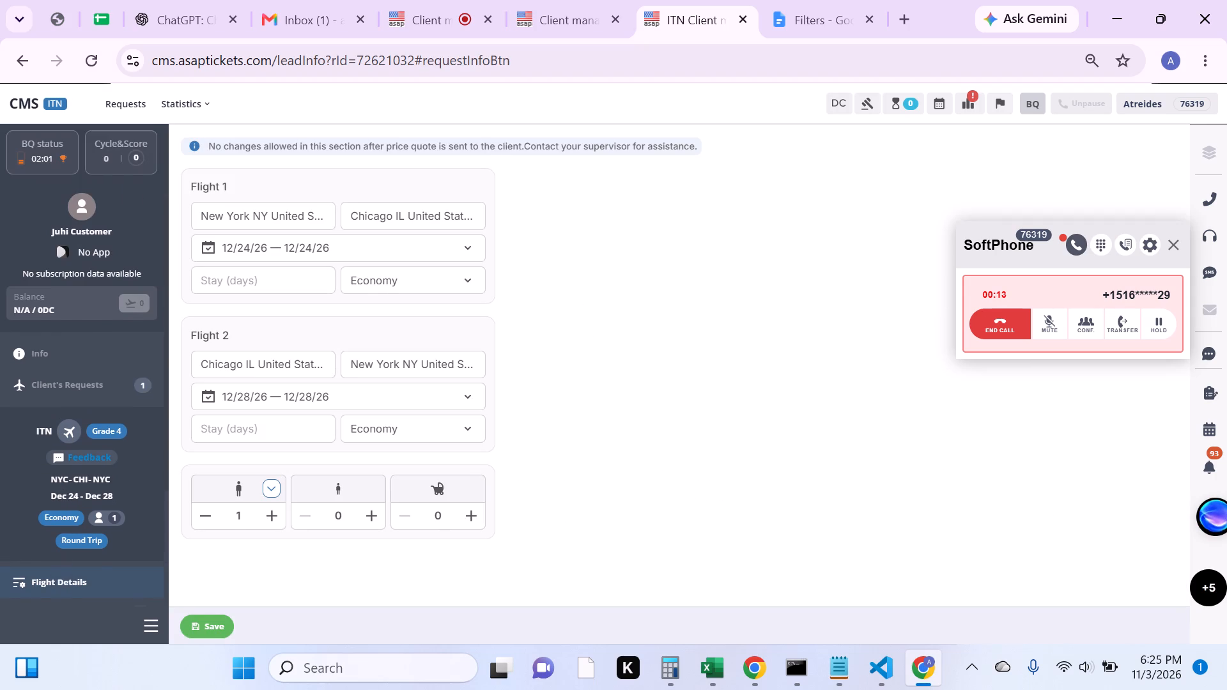
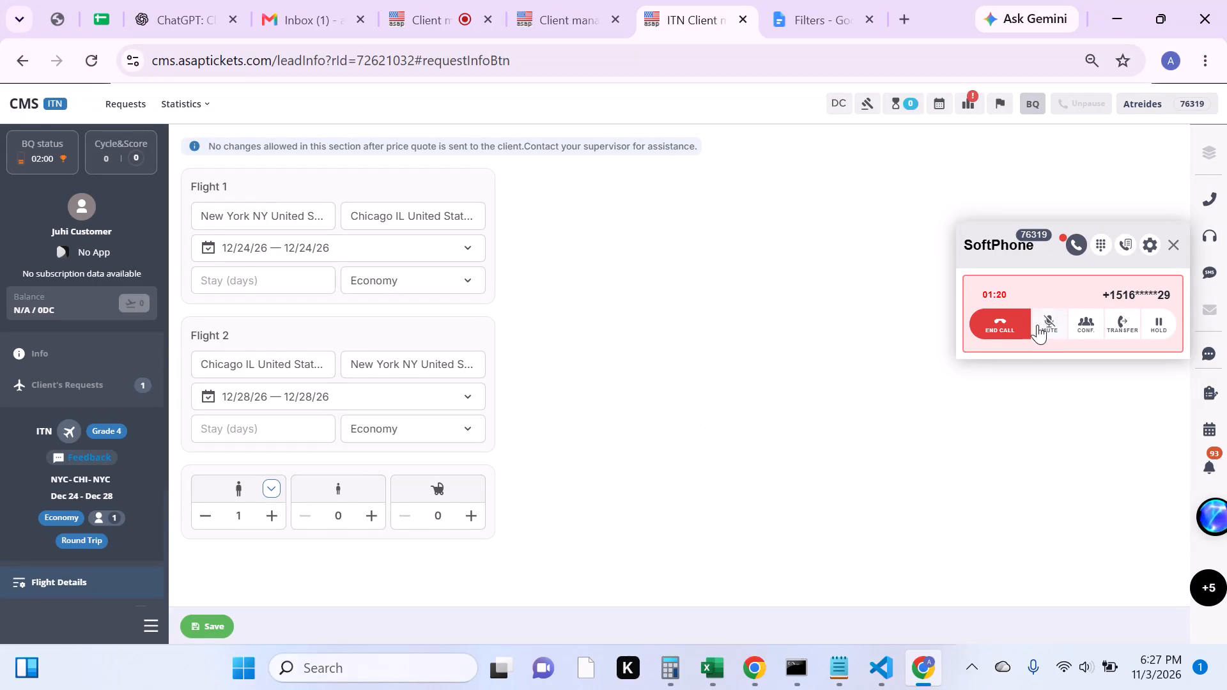
Mute the microphone on the ongoing softphone call.
left_click(1044, 333)
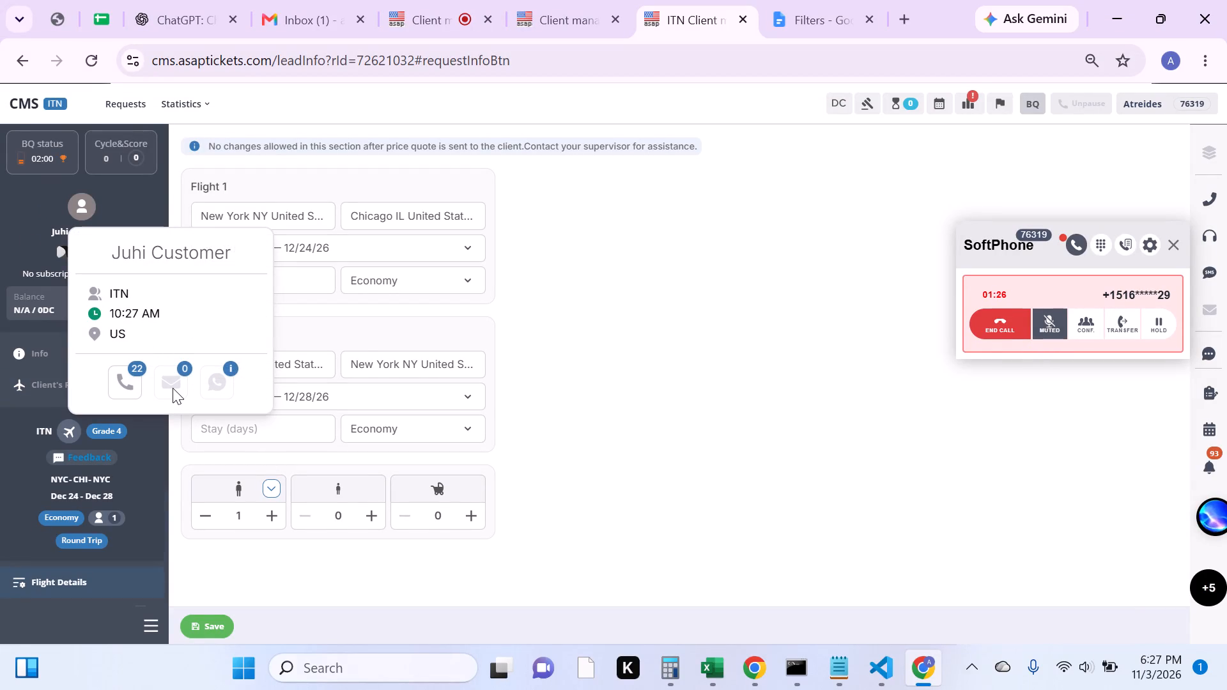
Open the price quotes of the NYC-CHI-NYC request and start a new Pro Quote for its flight options.
scroll(130, 489, "down", 1)
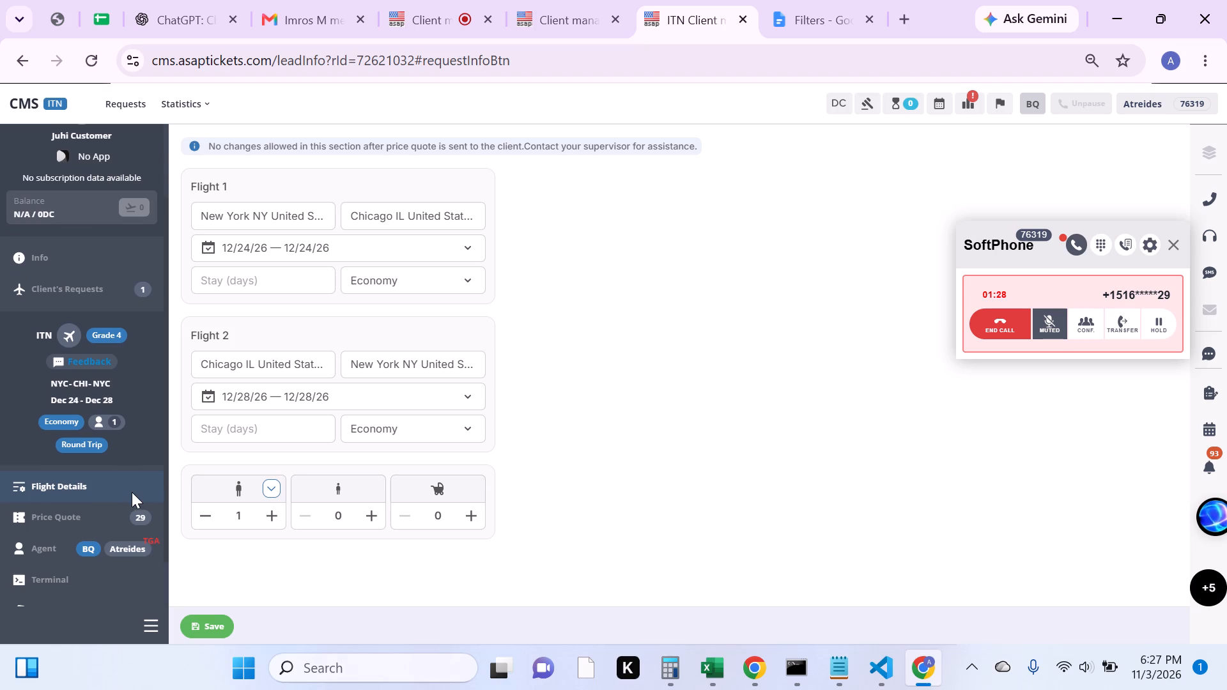
left_click(98, 515)
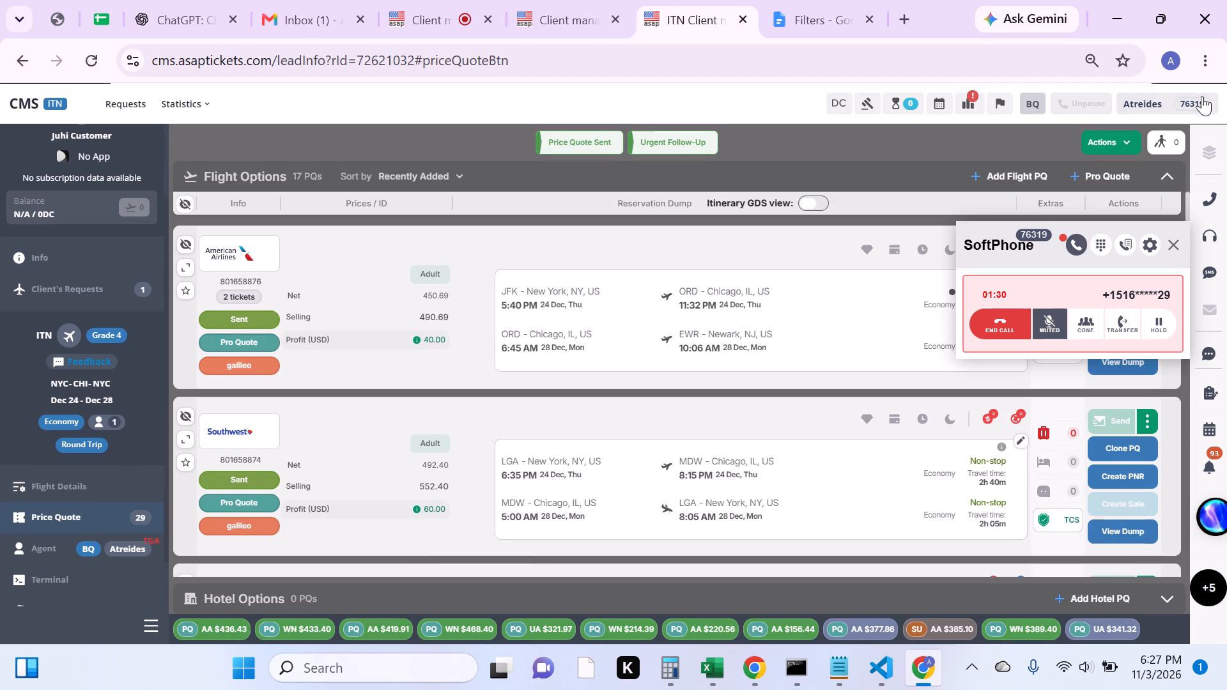
left_click(1093, 179)
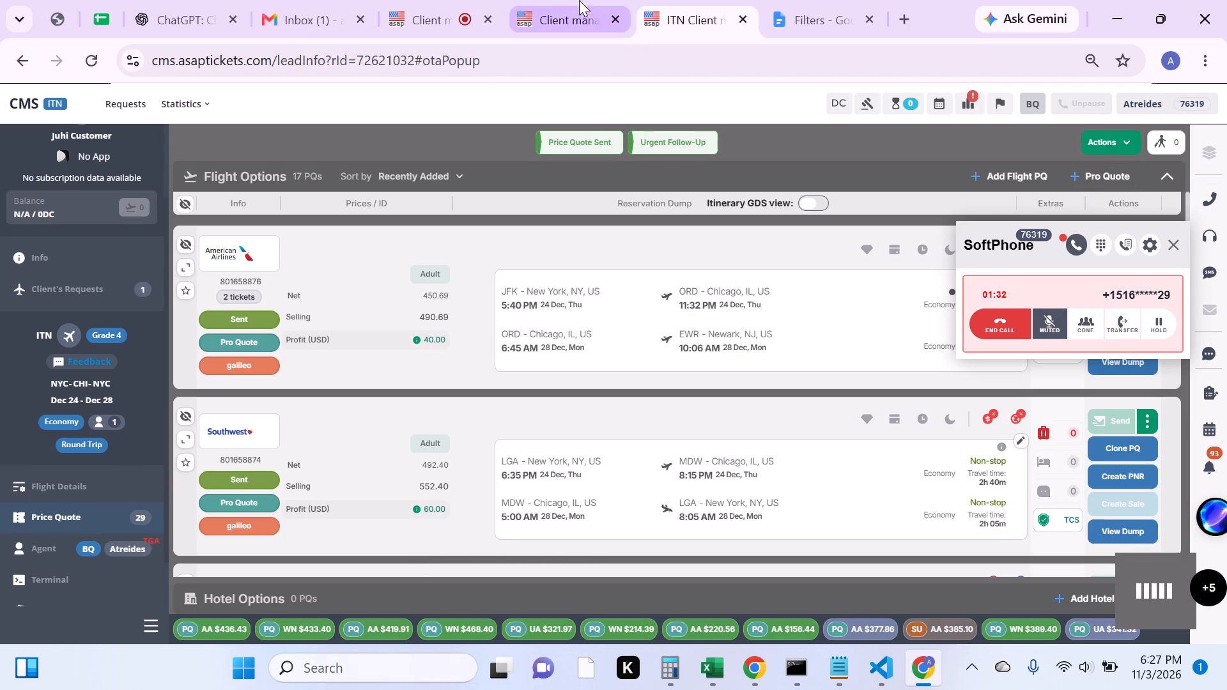
Reload the main requests list showing the Urgent Follow-Up and Price Quote Sent groups, and return to the NYC-CHI-NYC Pro Quote.
left_click(555, 7)
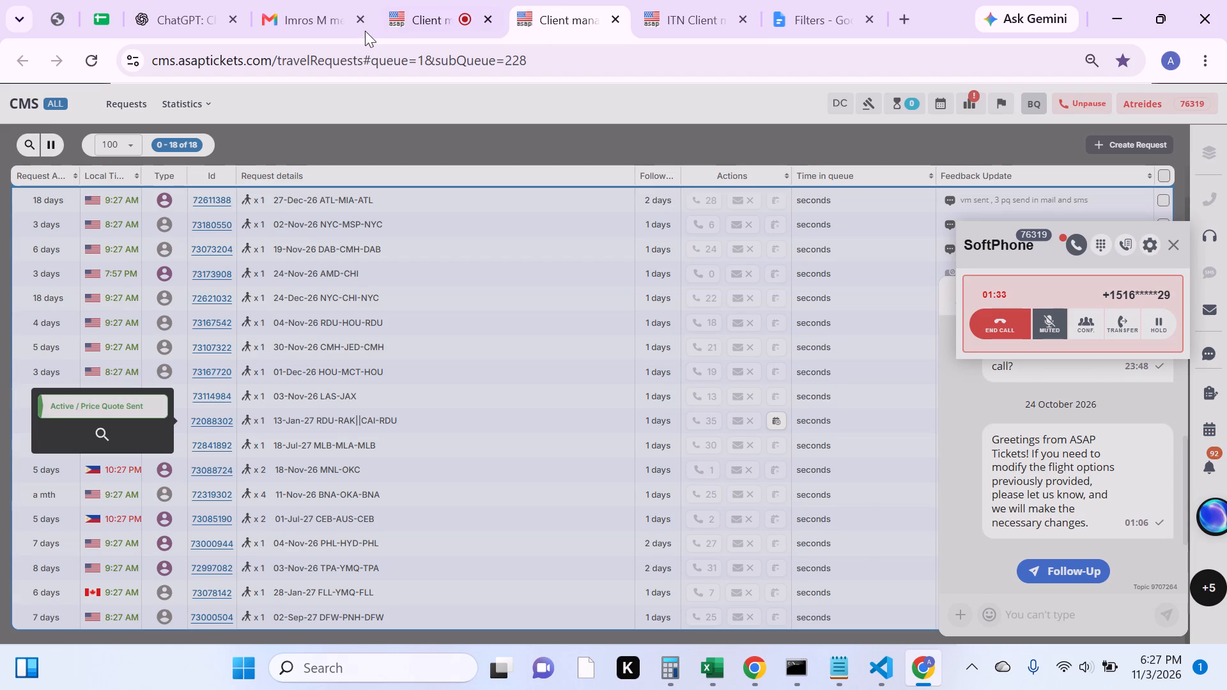
left_click(406, 21)
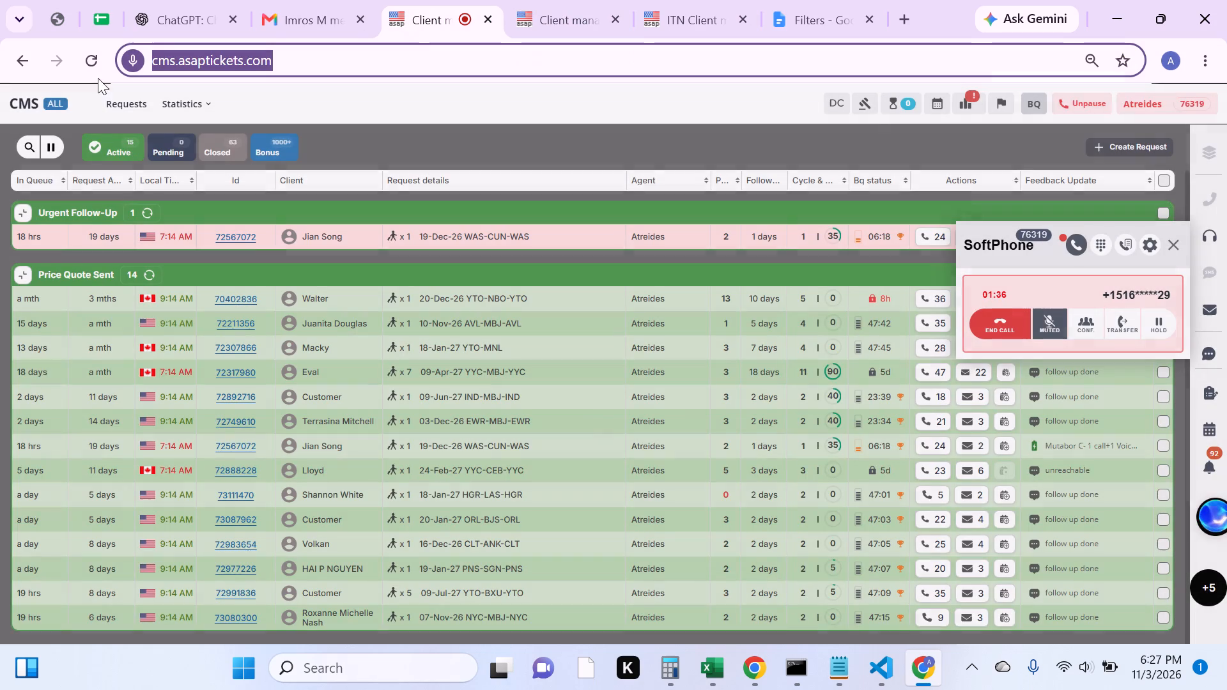
left_click(96, 59)
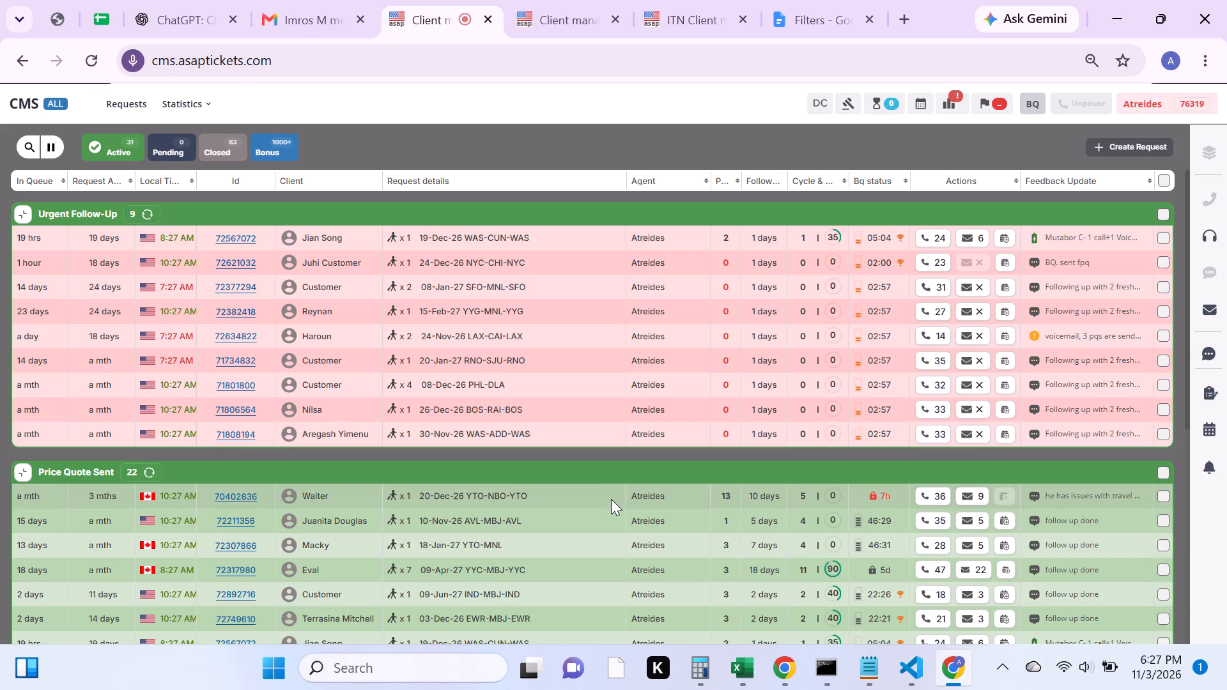
left_click(553, 24)
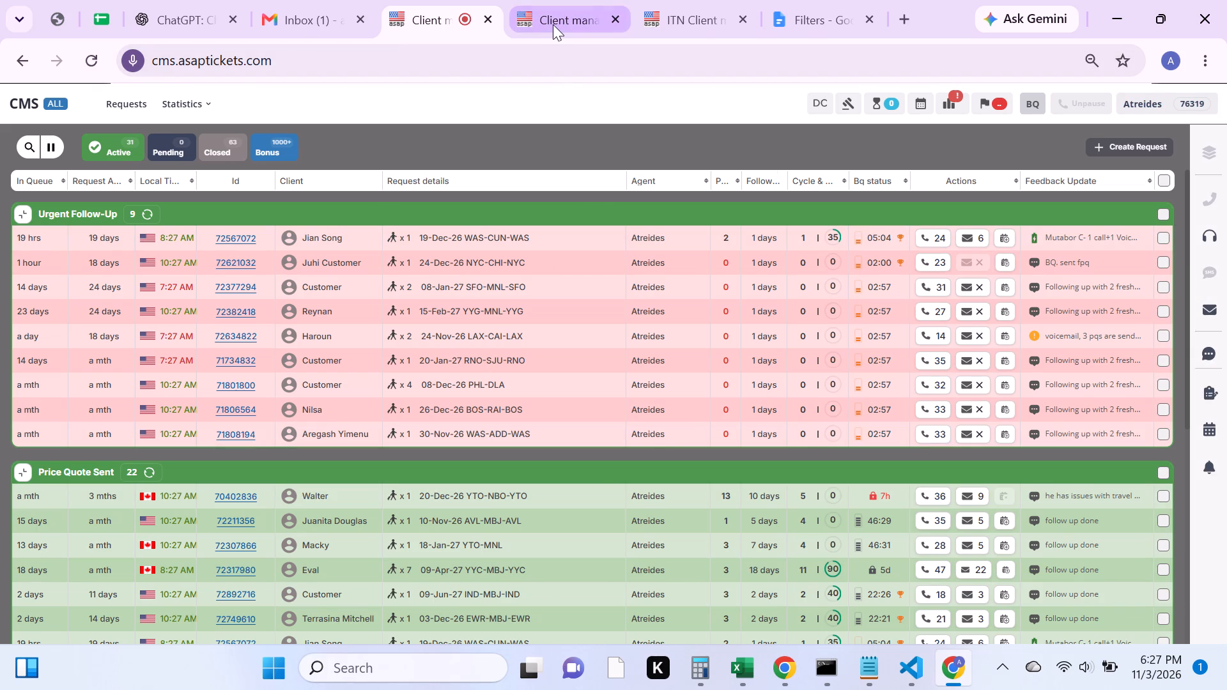
left_click(669, 20)
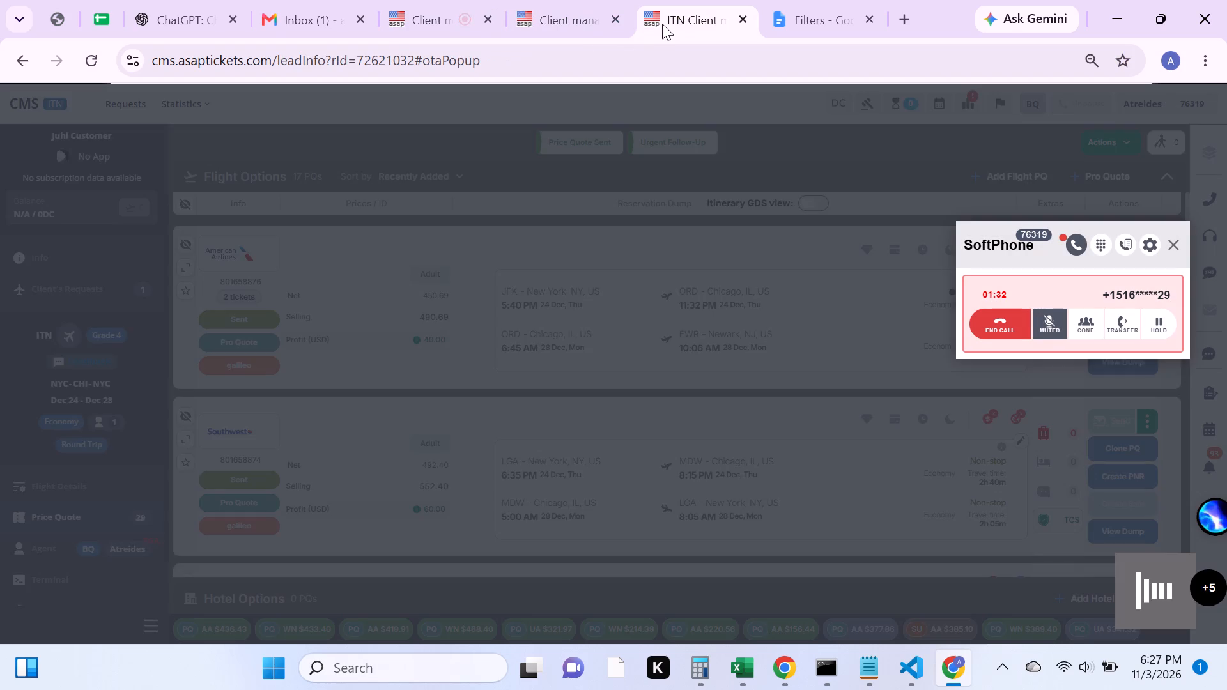
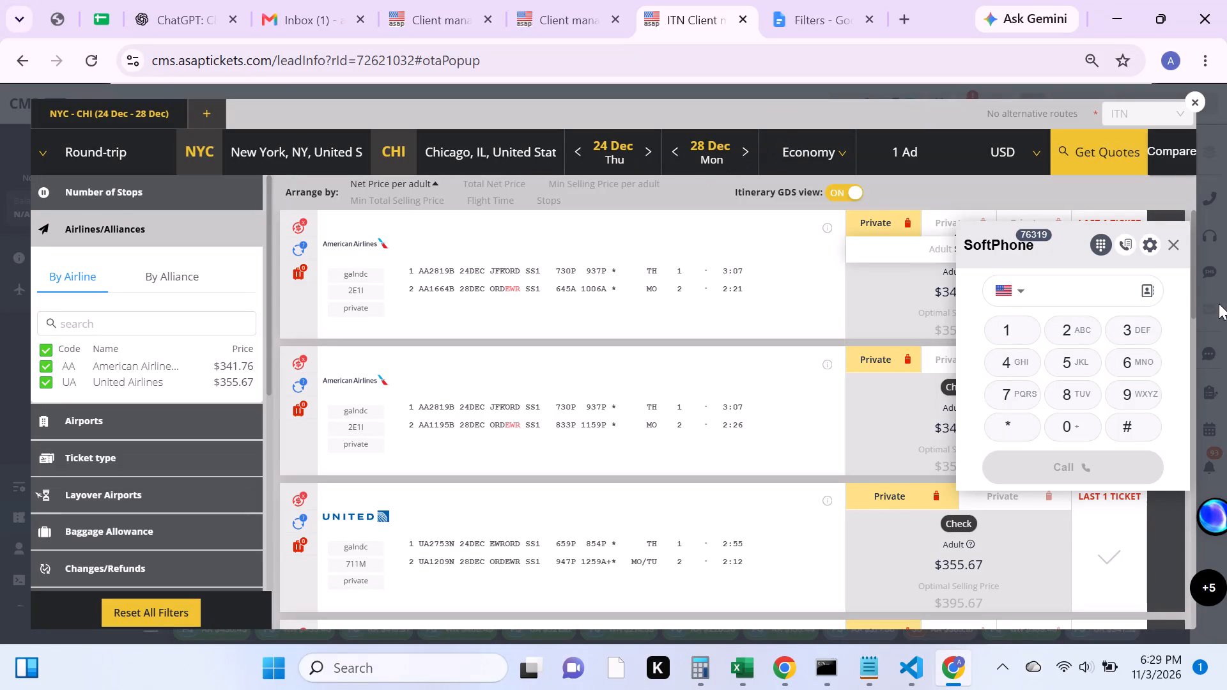
Close the softphone and reset all filters on the NYC-CHI flight results.
left_click(1175, 246)
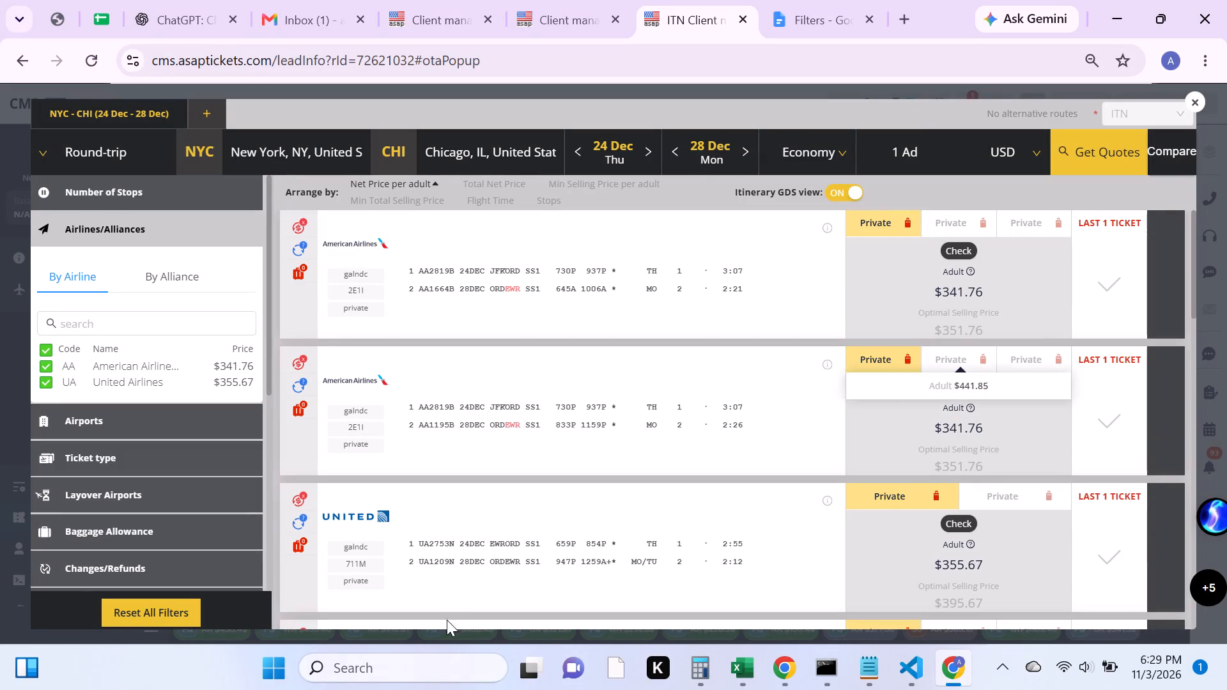
left_click(134, 620)
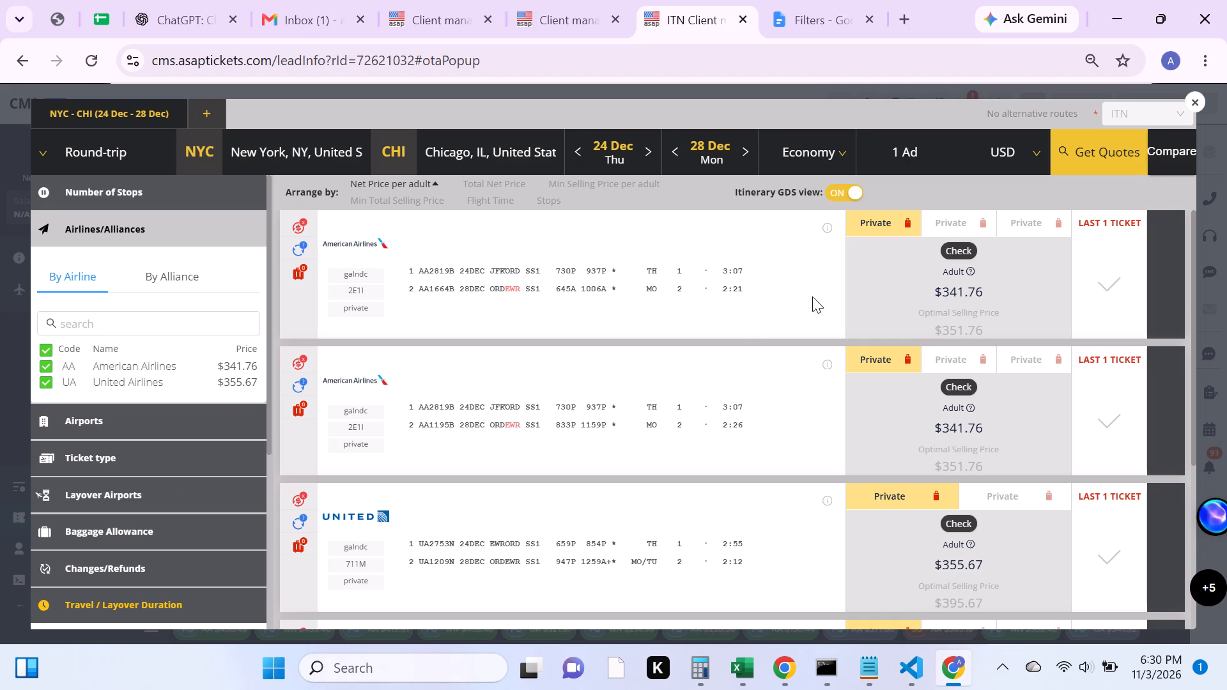
Turn off the itinerary GDS view and select the $341.76 American Airlines option with flights AA2819 and AA1664 for the quote.
left_click(854, 191)
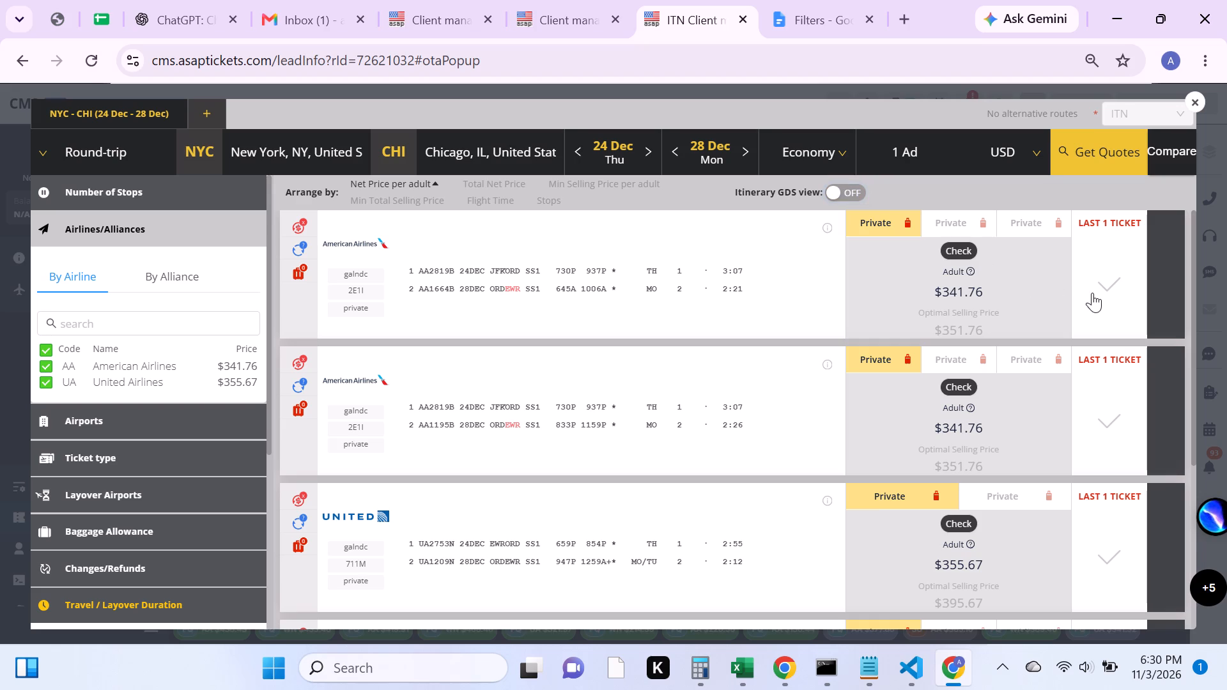
left_click(1101, 292)
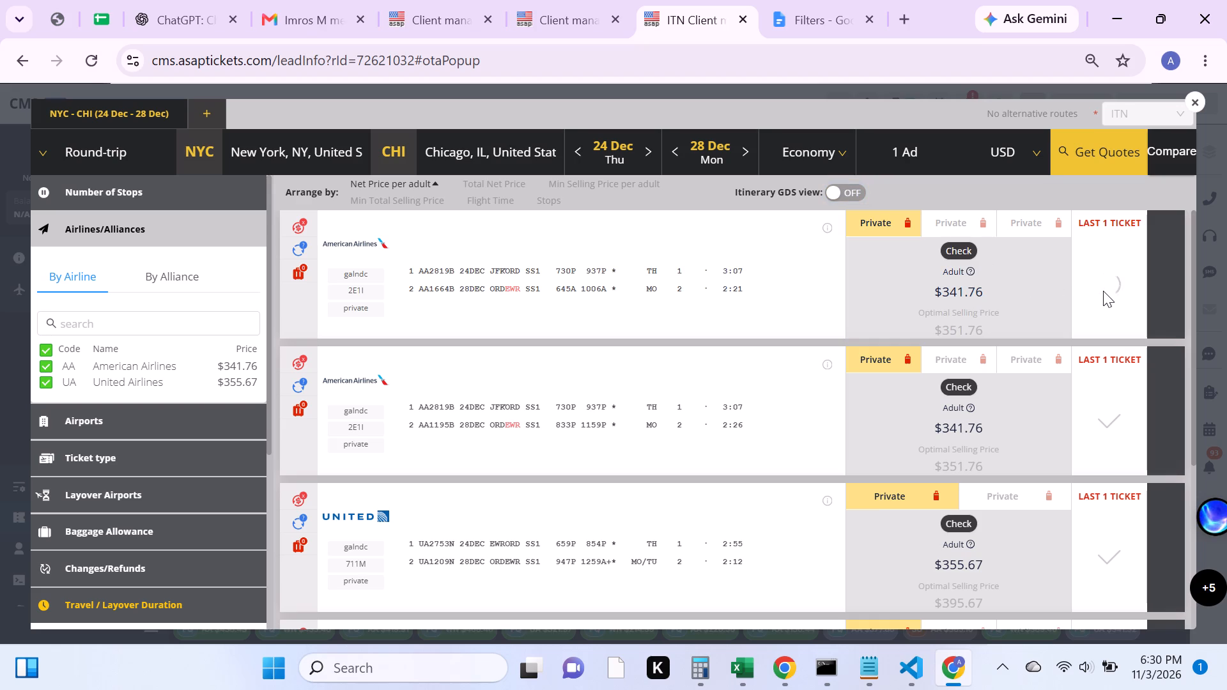
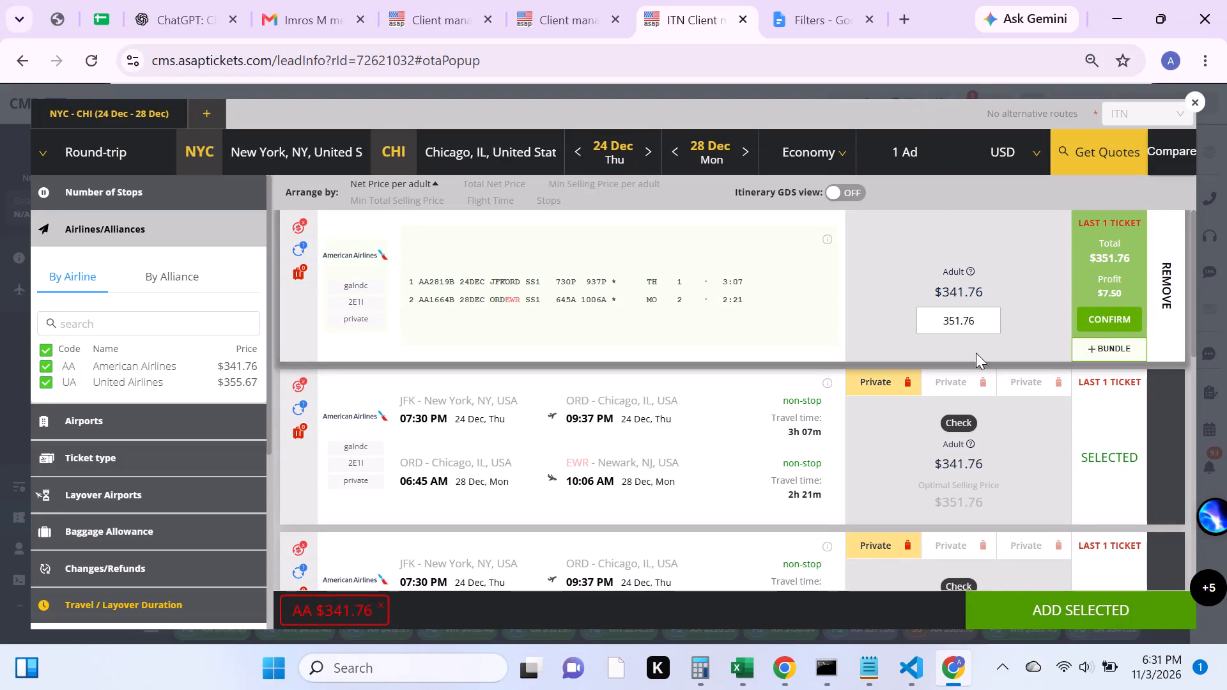
Set the selling price of the selected American Airlines option with the 06:45 AM return to $751.76.
left_click(953, 326)
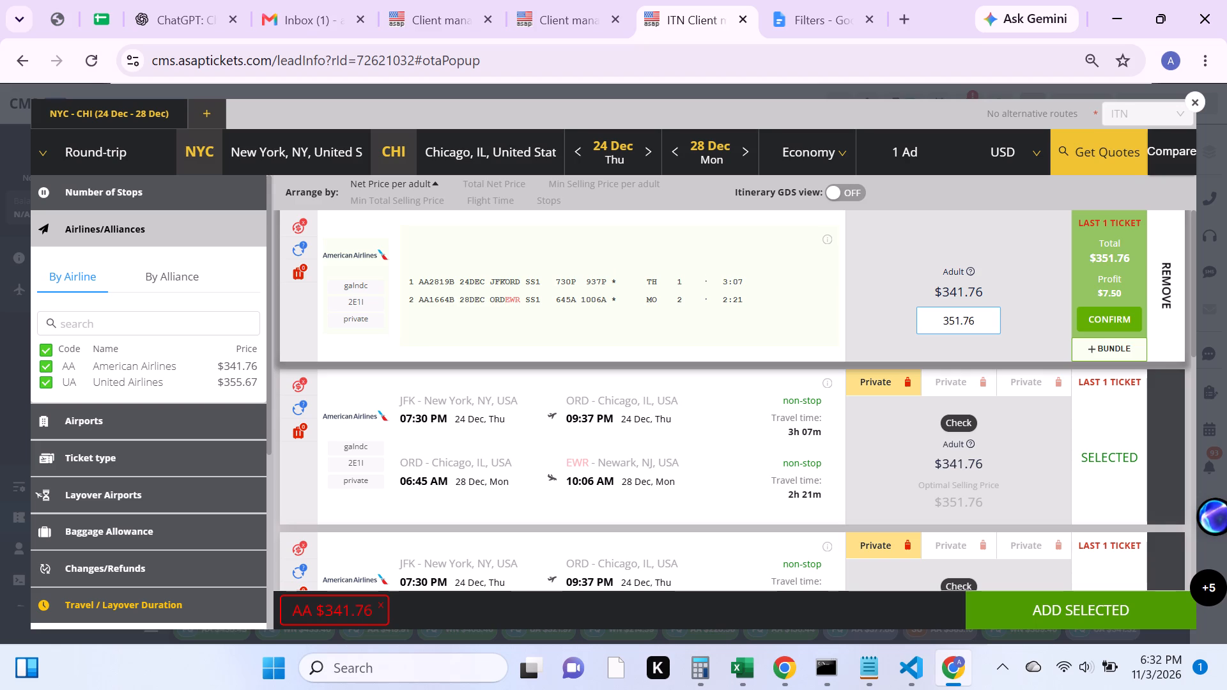
left_click(944, 309)
left_click(951, 314)
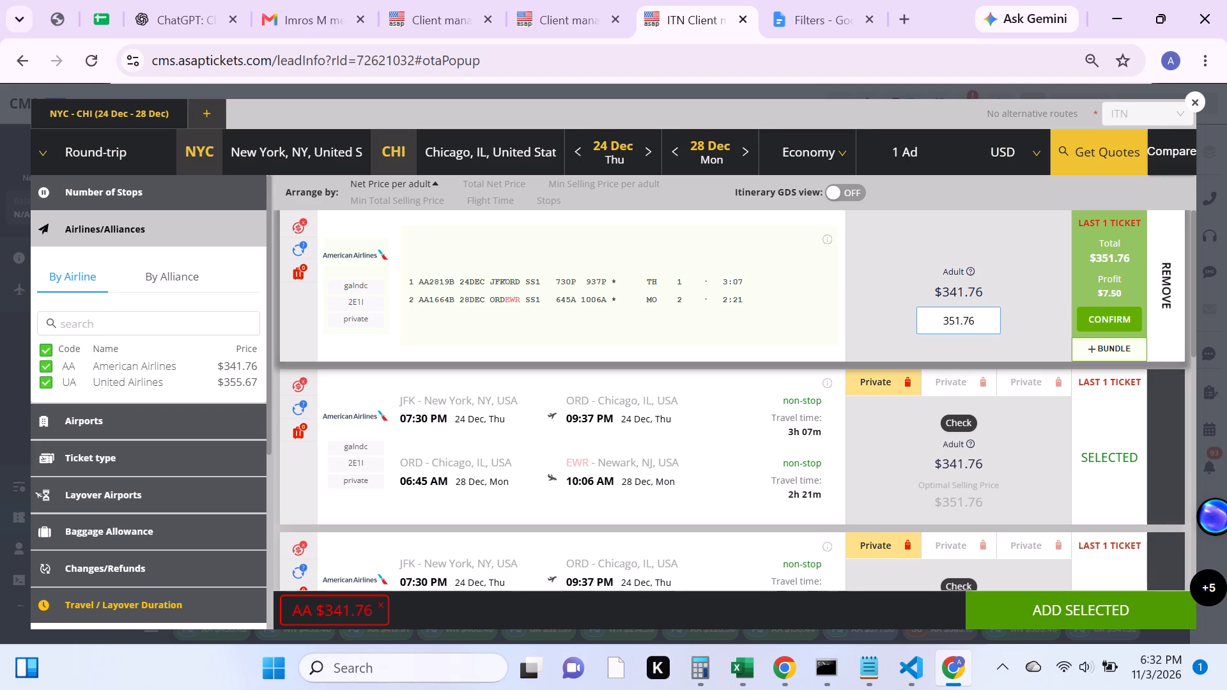
key("BackSpace")
key("7")
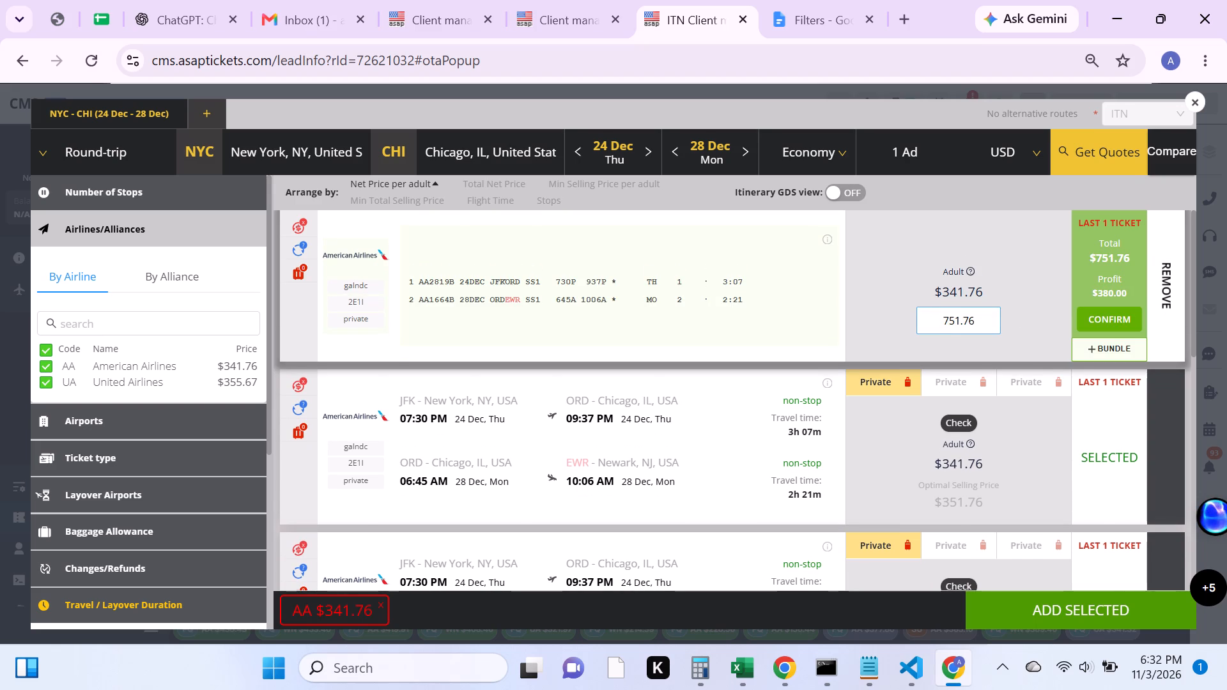
Add a TCS bundled deal priced at 354.00 to this American Airlines option and confirm it.
left_click(1101, 358)
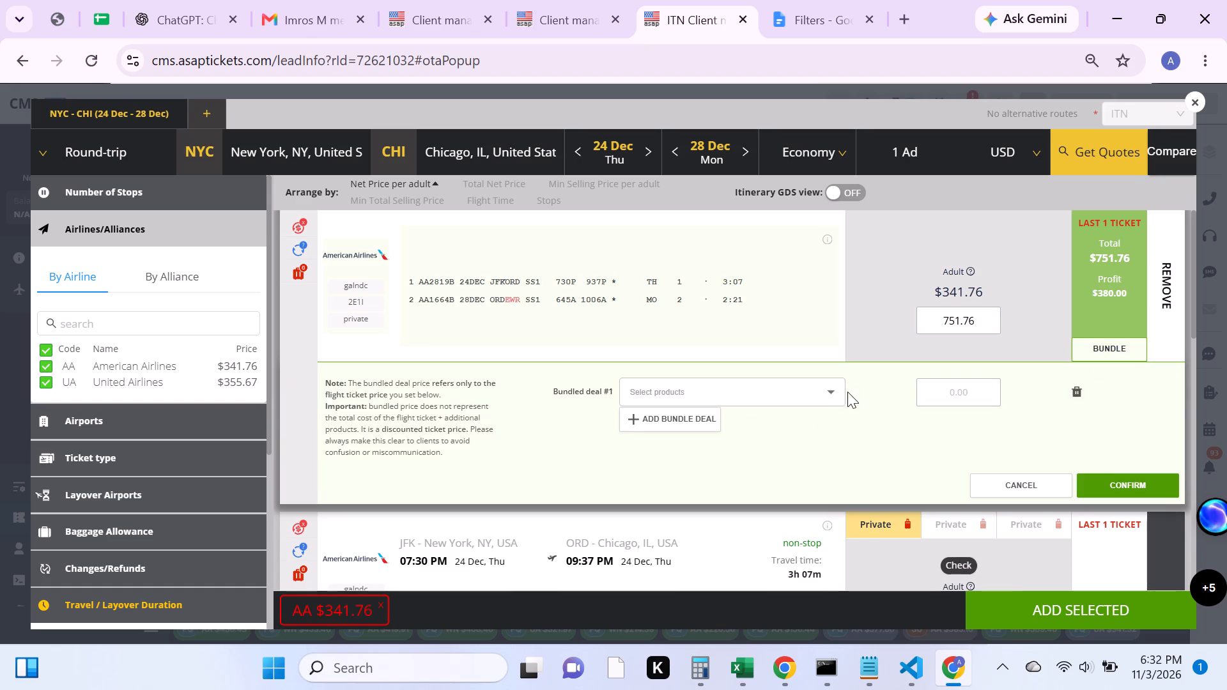
left_click(828, 395)
left_click(809, 420)
left_click(798, 510)
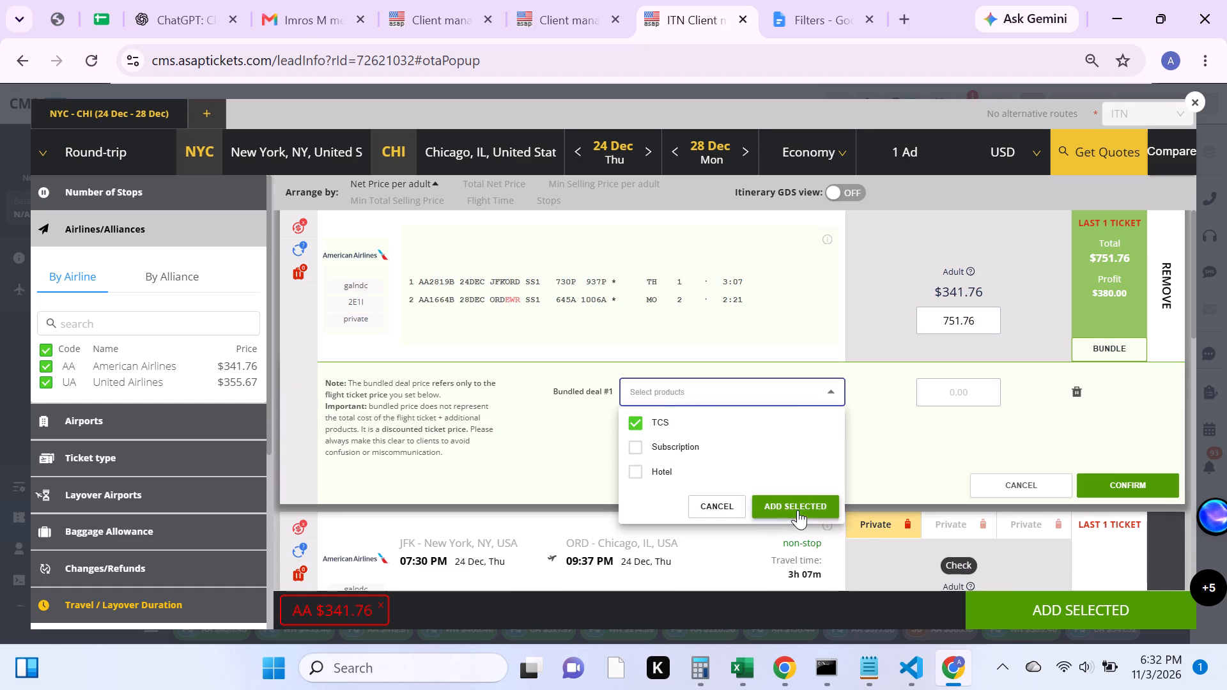
left_click(949, 389)
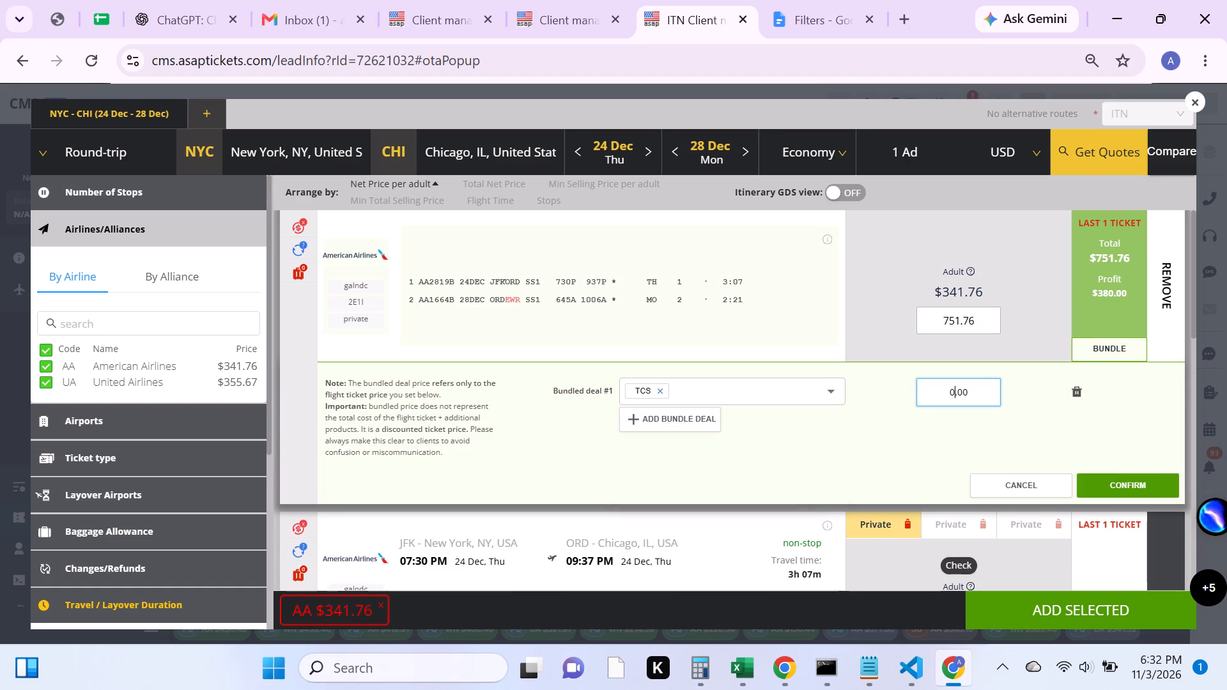
type("354")
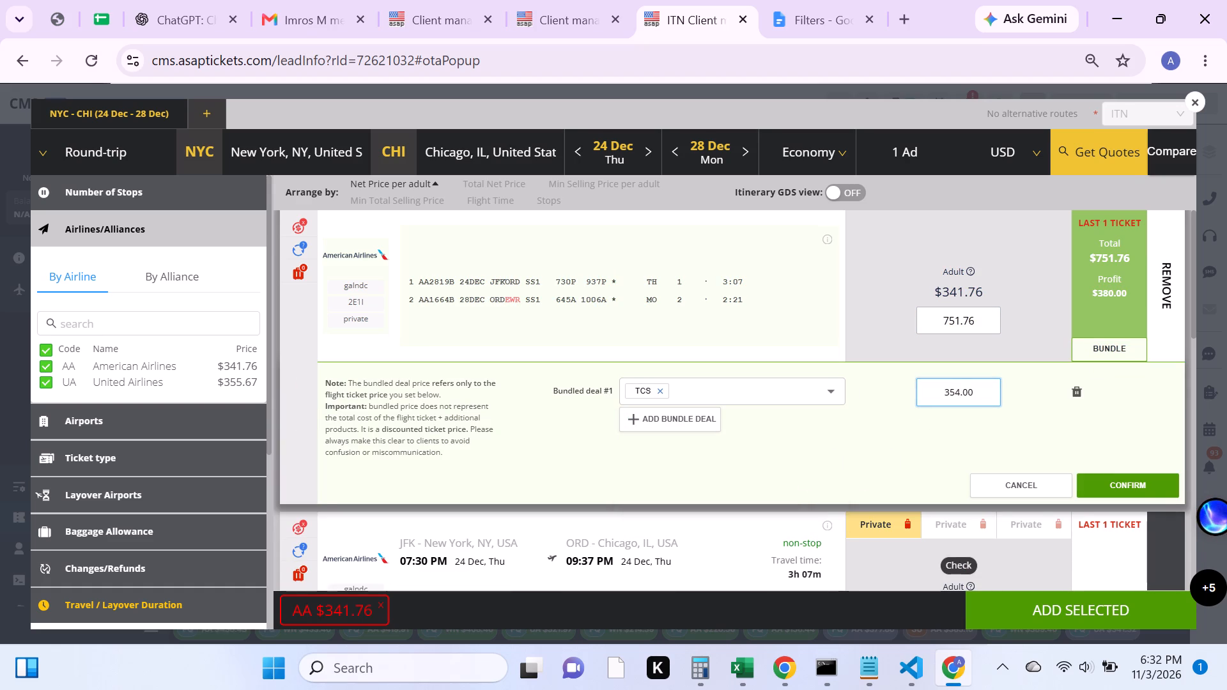
left_click(1132, 479)
Select the $341.76 American Airlines option returning at 08:33 PM and set its selling price to $851.76.
scroll(1128, 472, "down", 3)
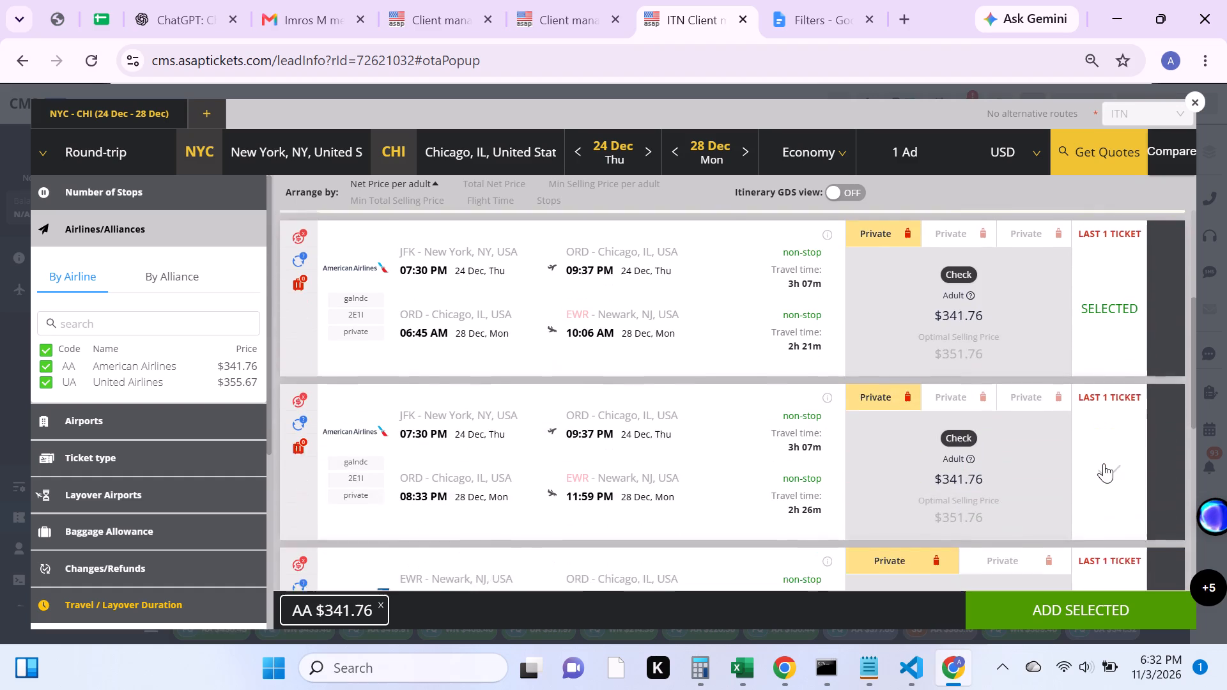
scroll(1104, 463, "down", 1)
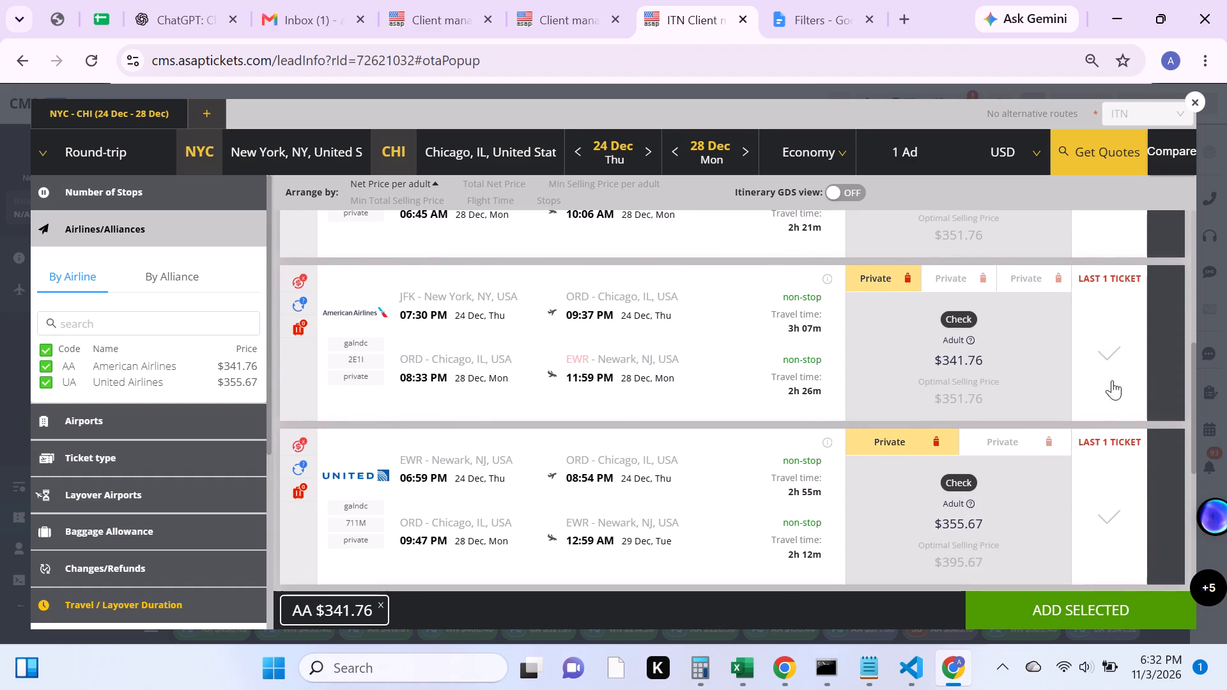
left_click(1105, 353)
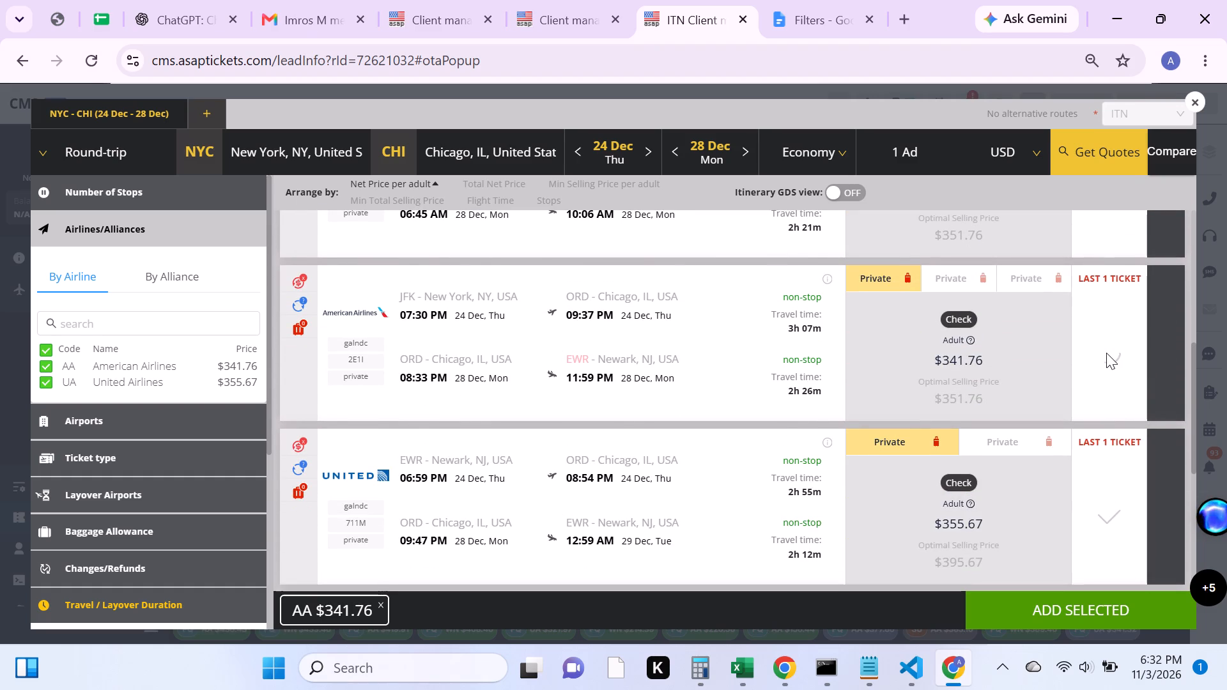
left_click(948, 323)
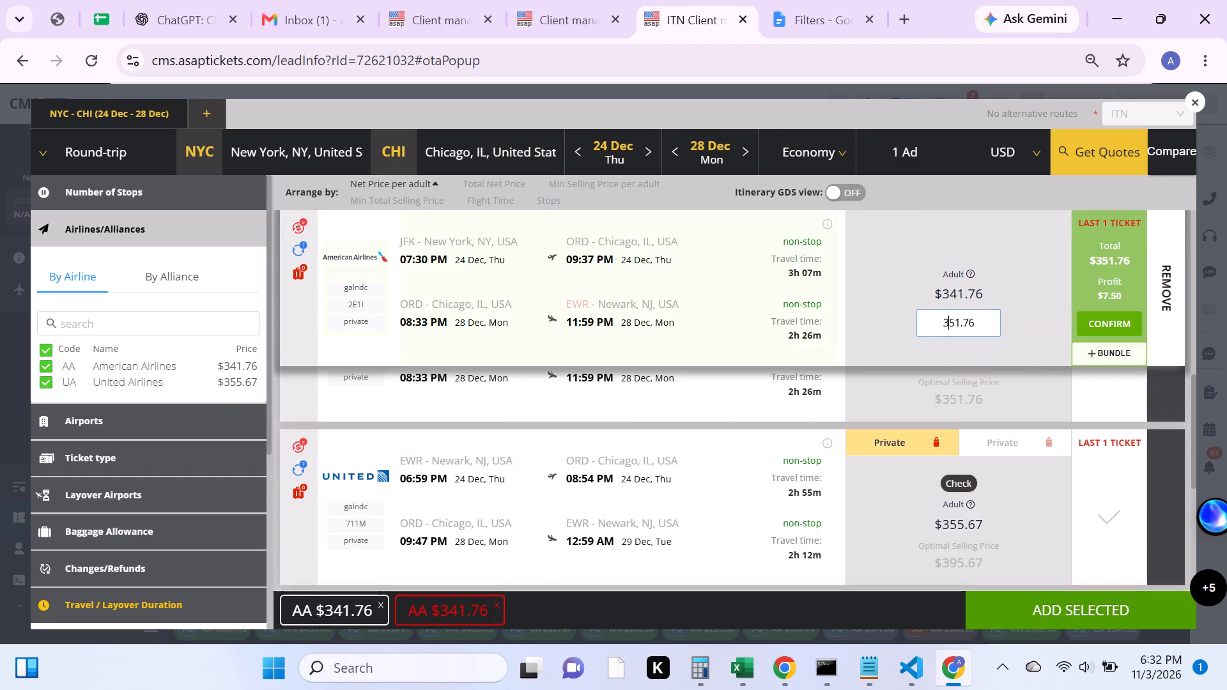
key("BackSpace")
key("8")
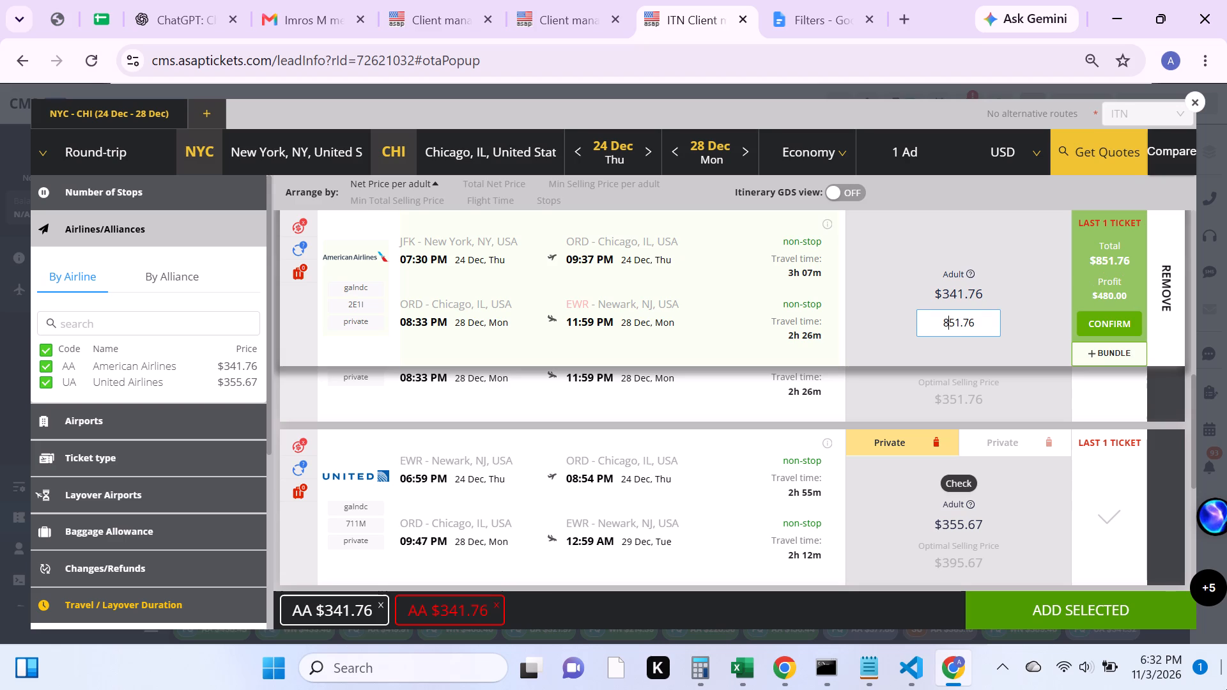
Add a TCS bundled deal priced at 356.00 to the 08:33 PM return option and confirm it.
left_click(1112, 349)
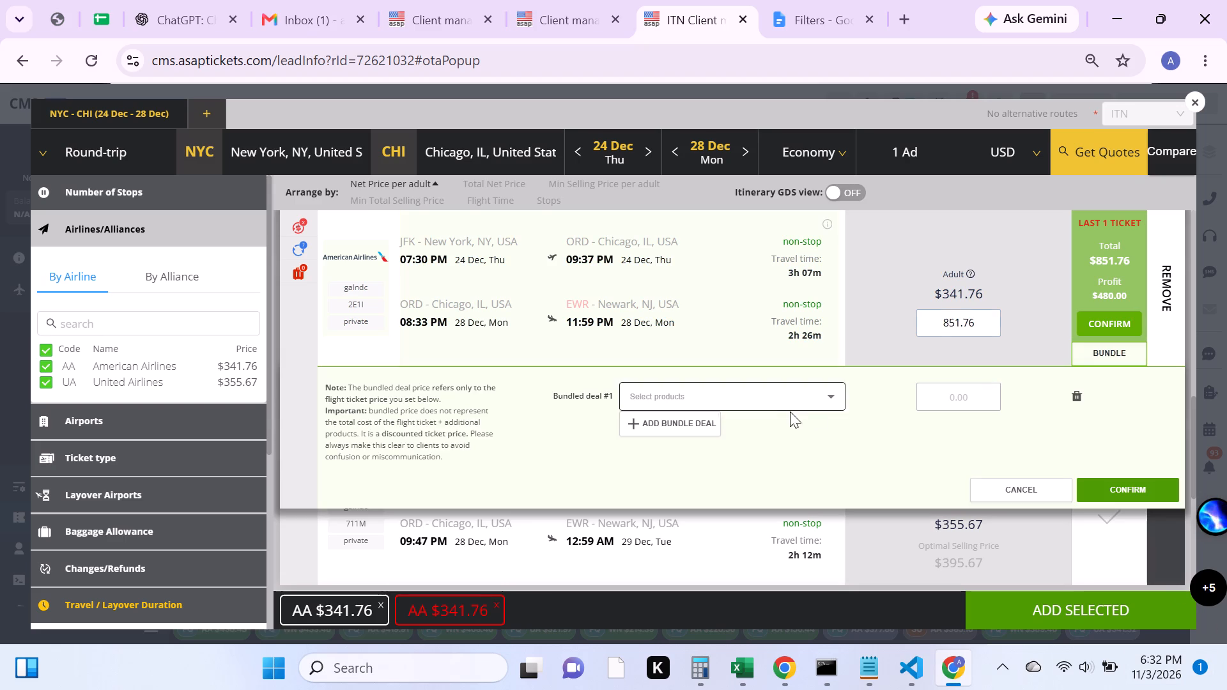
left_click(830, 397)
left_click(795, 421)
left_click(807, 515)
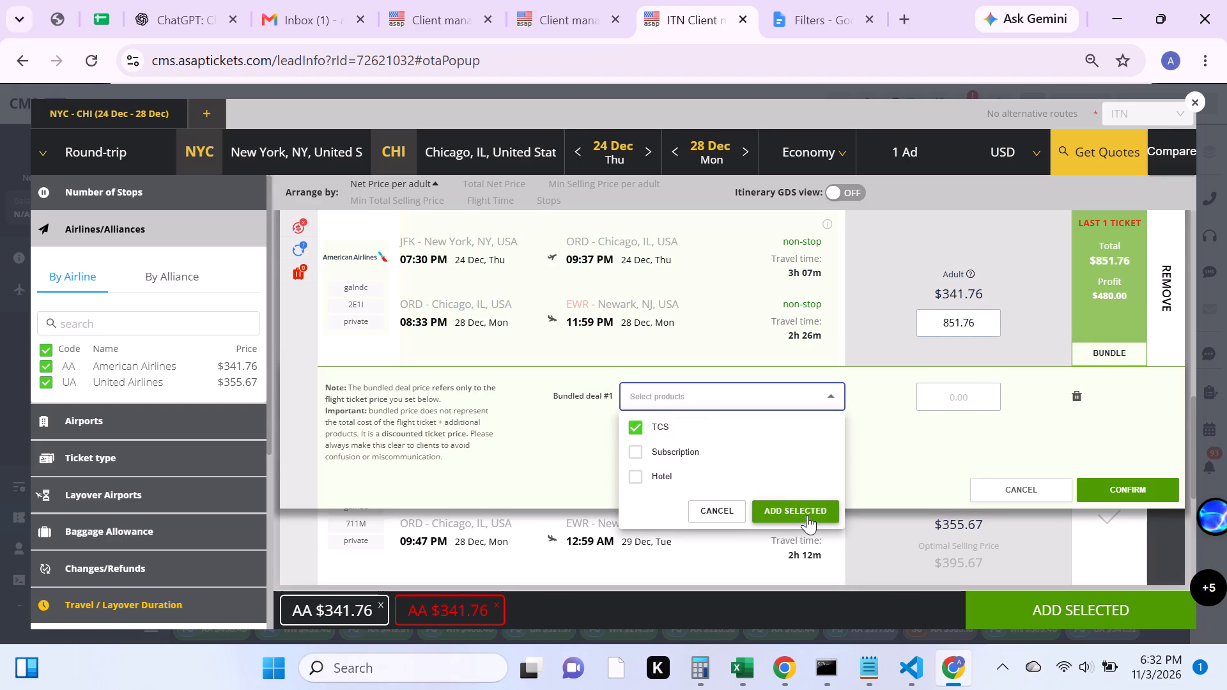
left_click(928, 394)
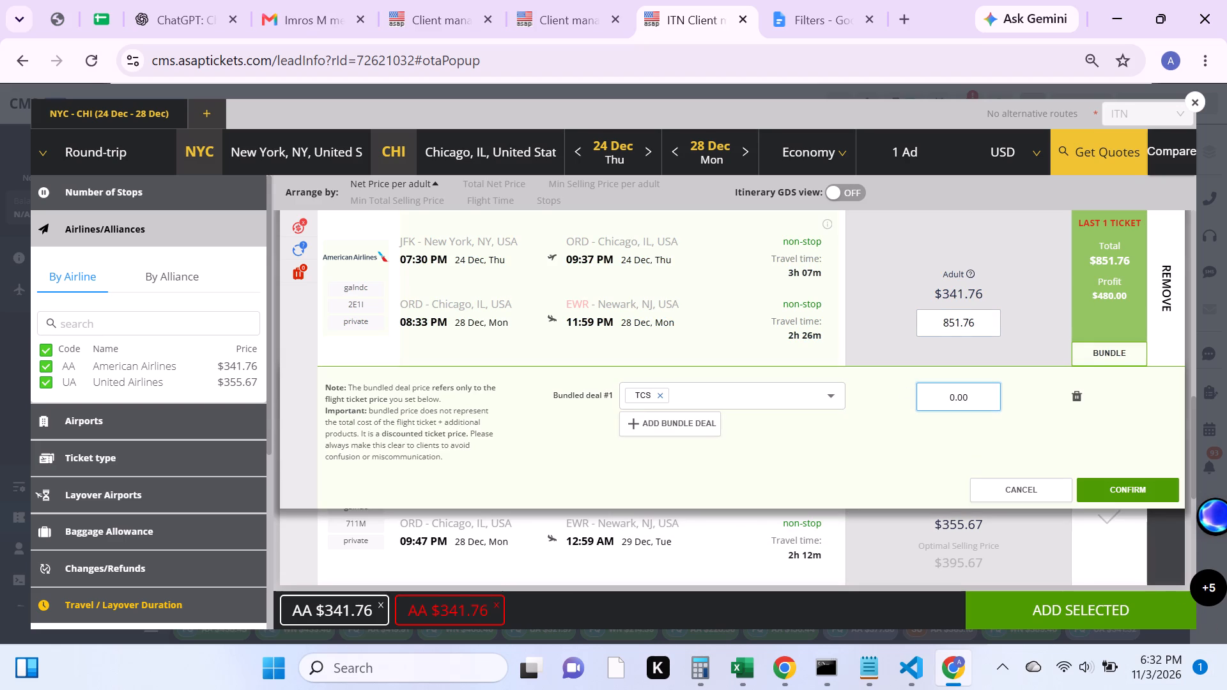
type("356")
left_click(1132, 489)
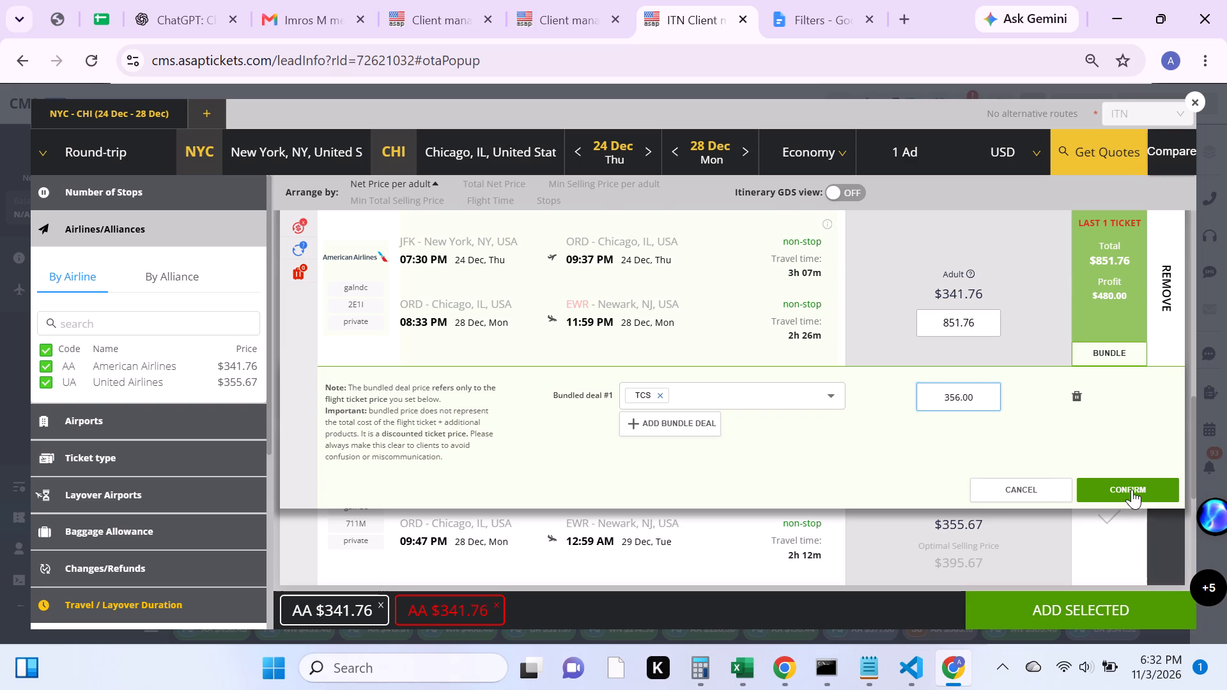
Select the $363.20 United option departing Newark at 07:07 AM and set its selling price to $673.20.
scroll(1111, 488, "down", 5)
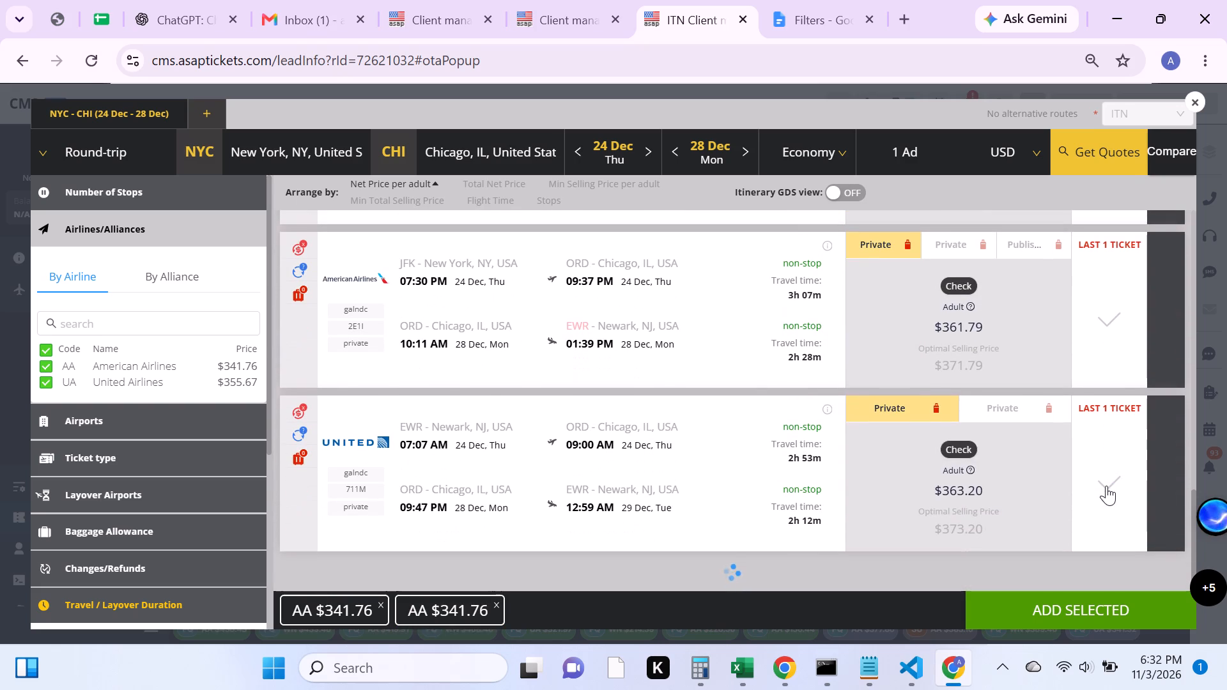
left_click(1109, 487)
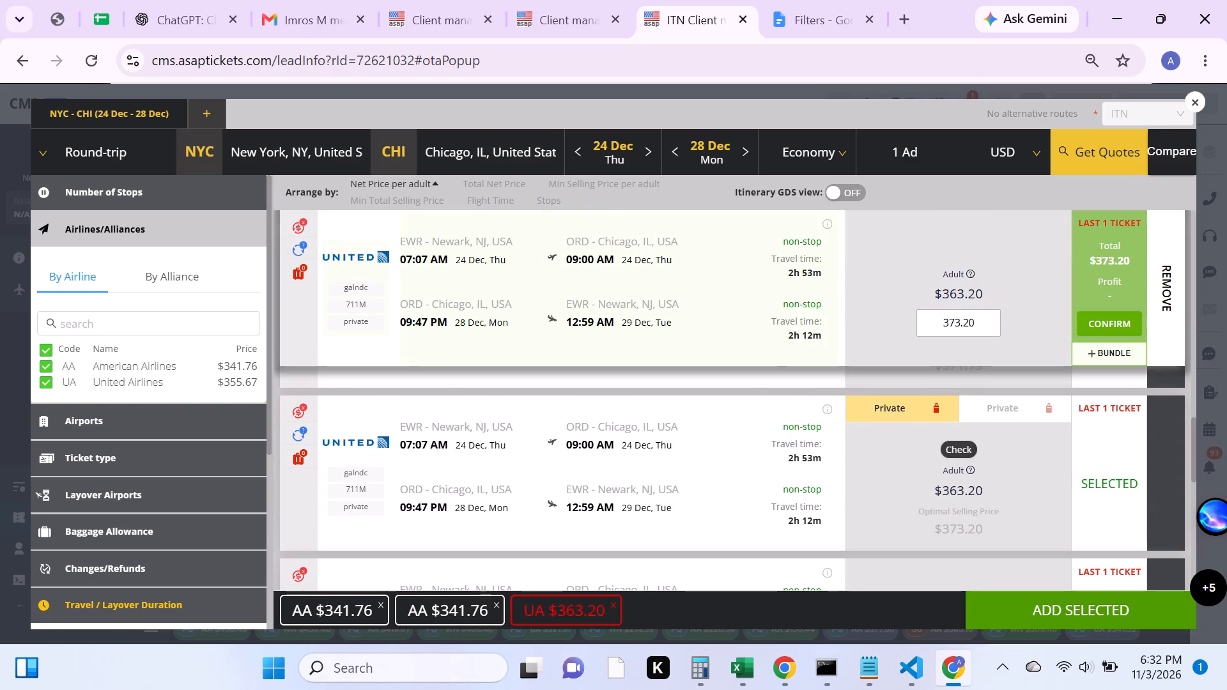
left_click(948, 320)
key("BackSpace")
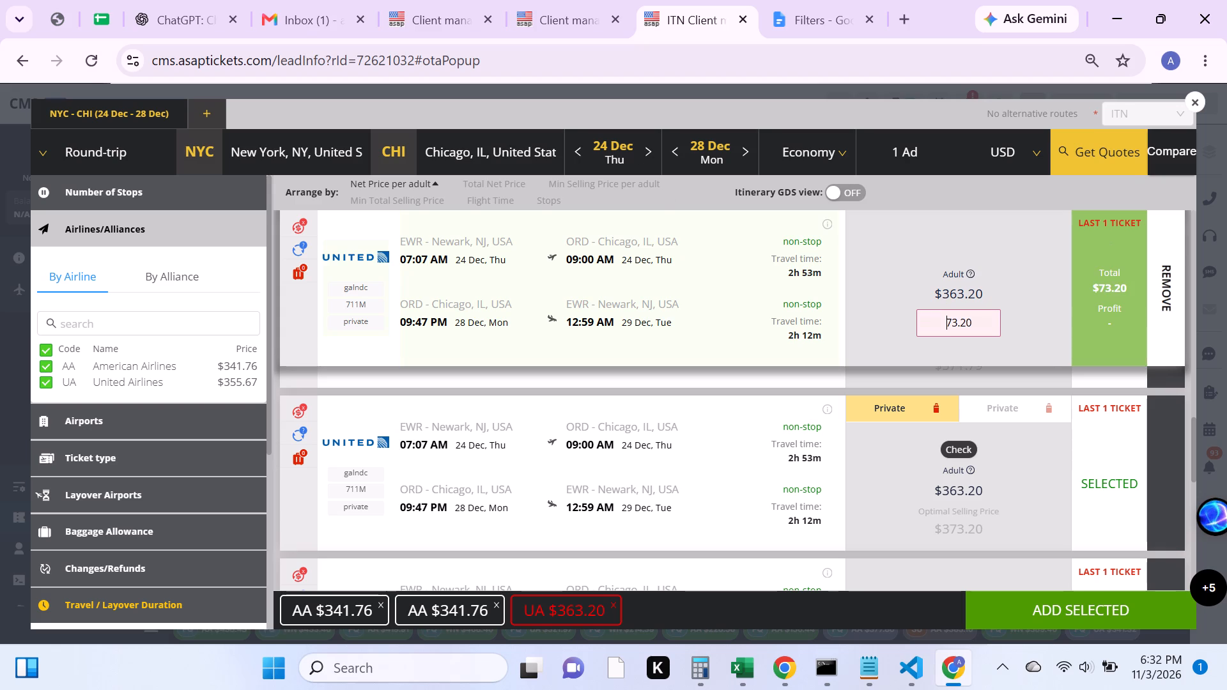
key("6")
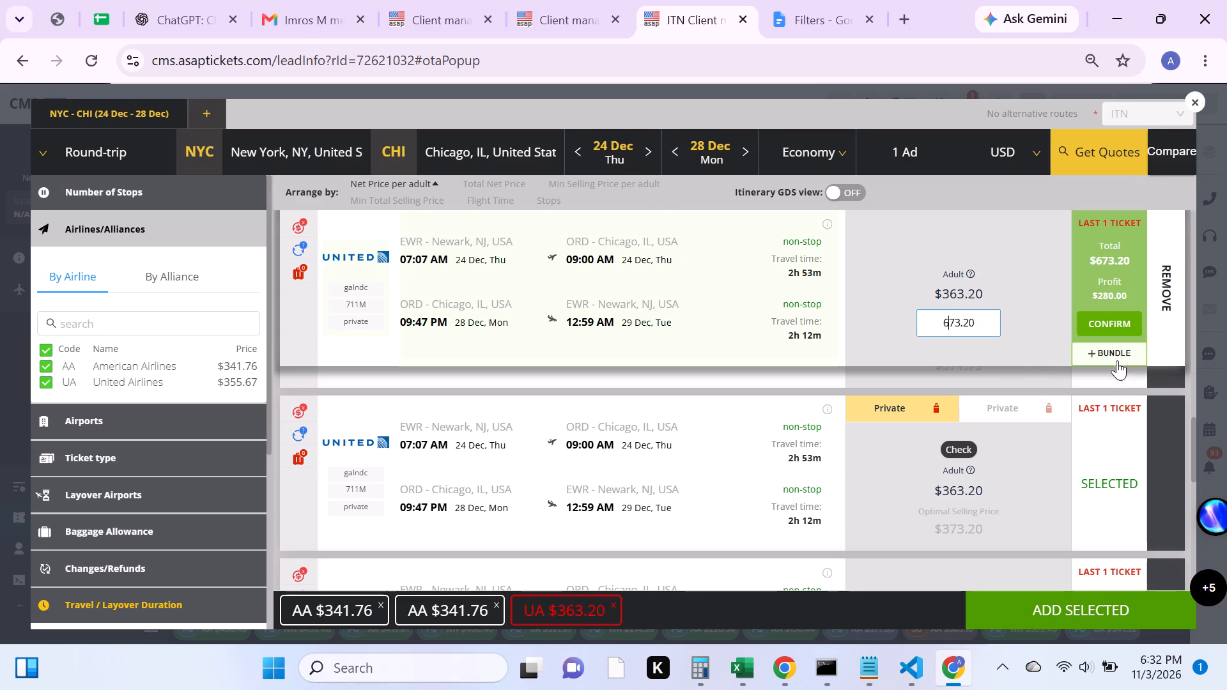
Add a Subscription bundled deal priced at 378.00 to the United option and confirm it.
left_click(1116, 356)
left_click(830, 395)
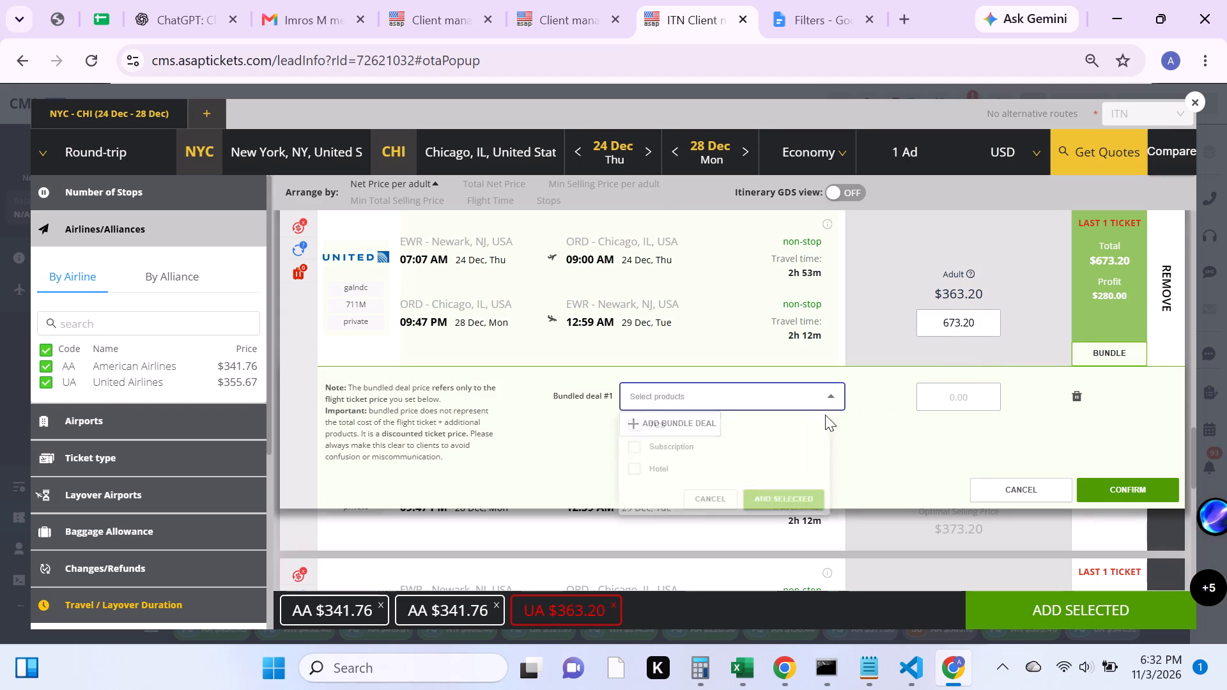
left_click(797, 445)
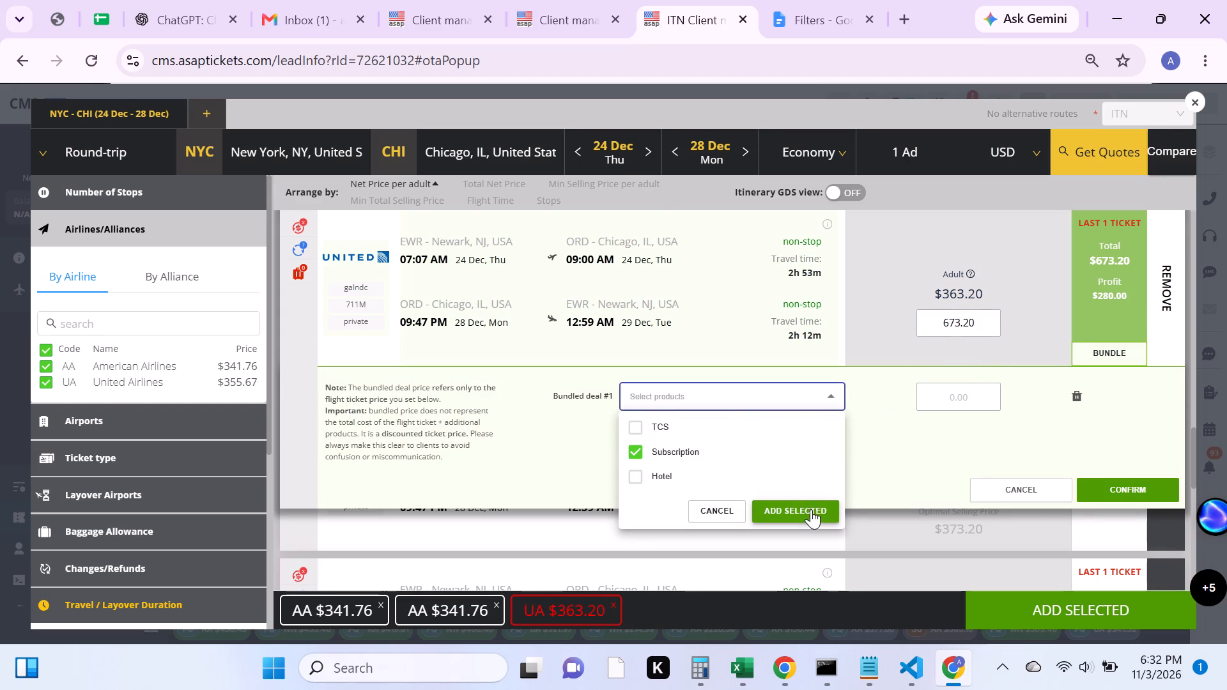
left_click(810, 510)
left_click(953, 397)
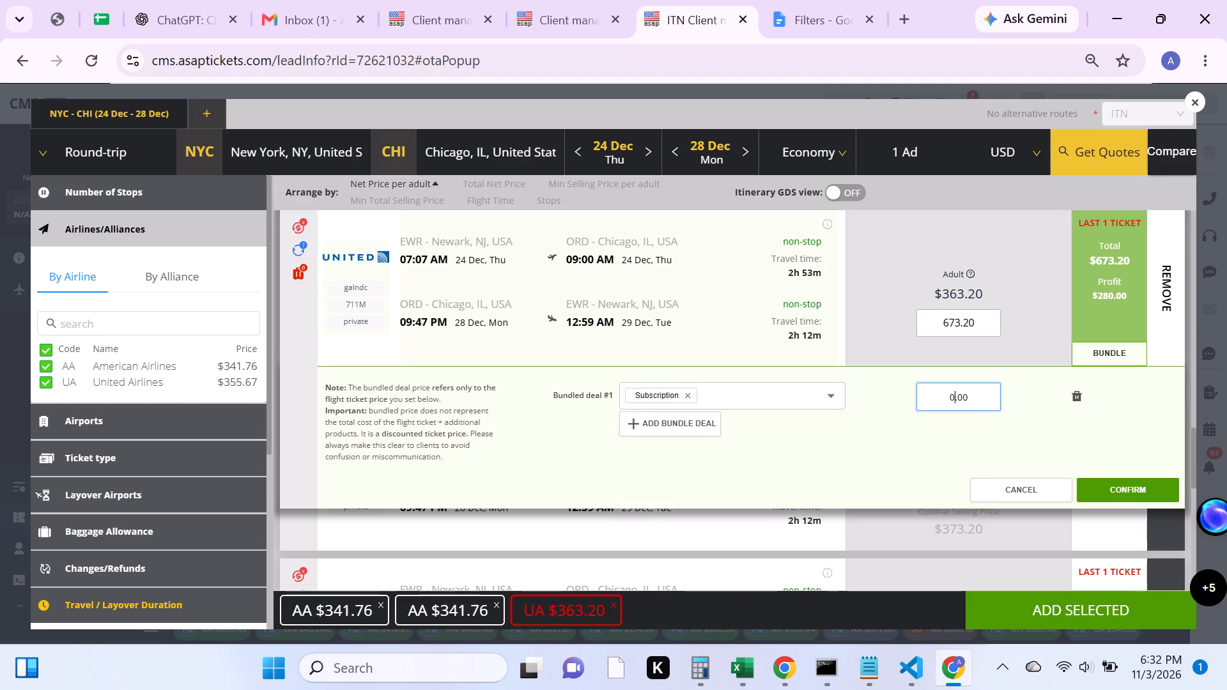
key("3")
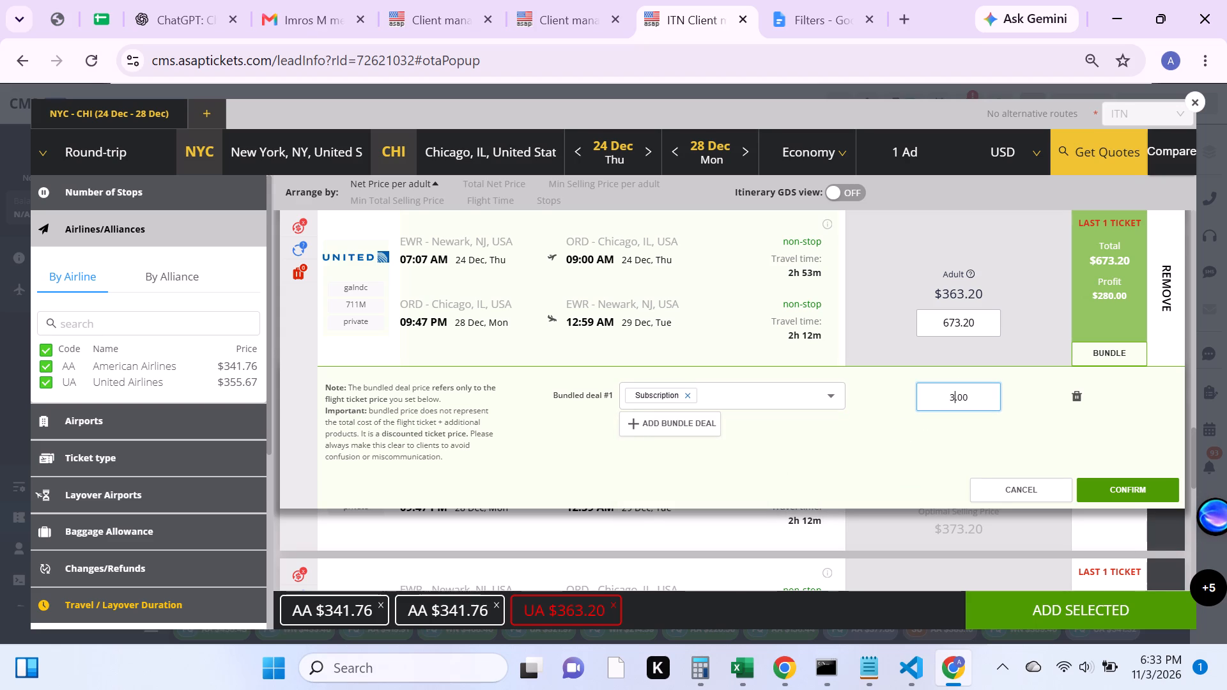
key("7")
key("8")
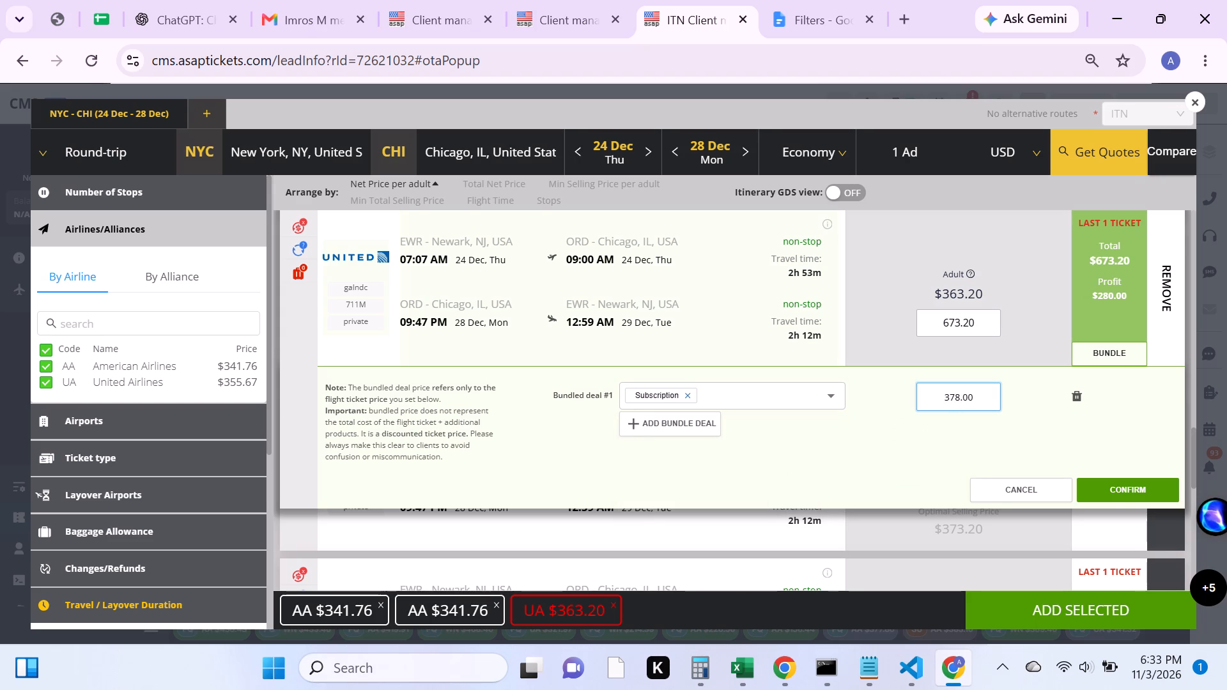
left_click(1122, 482)
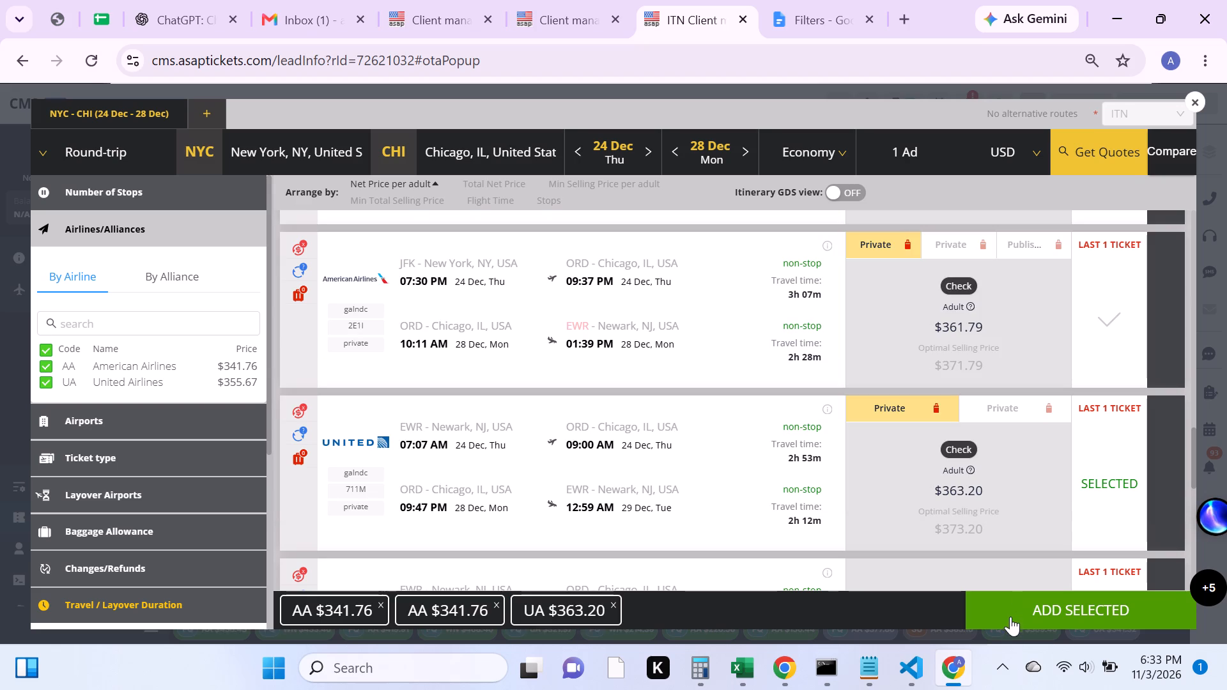
Add the selected options to the request, including the AA $354.00, AA $356.00 and UA $378.00 bundle deals.
left_click(1011, 613)
left_click(423, 318)
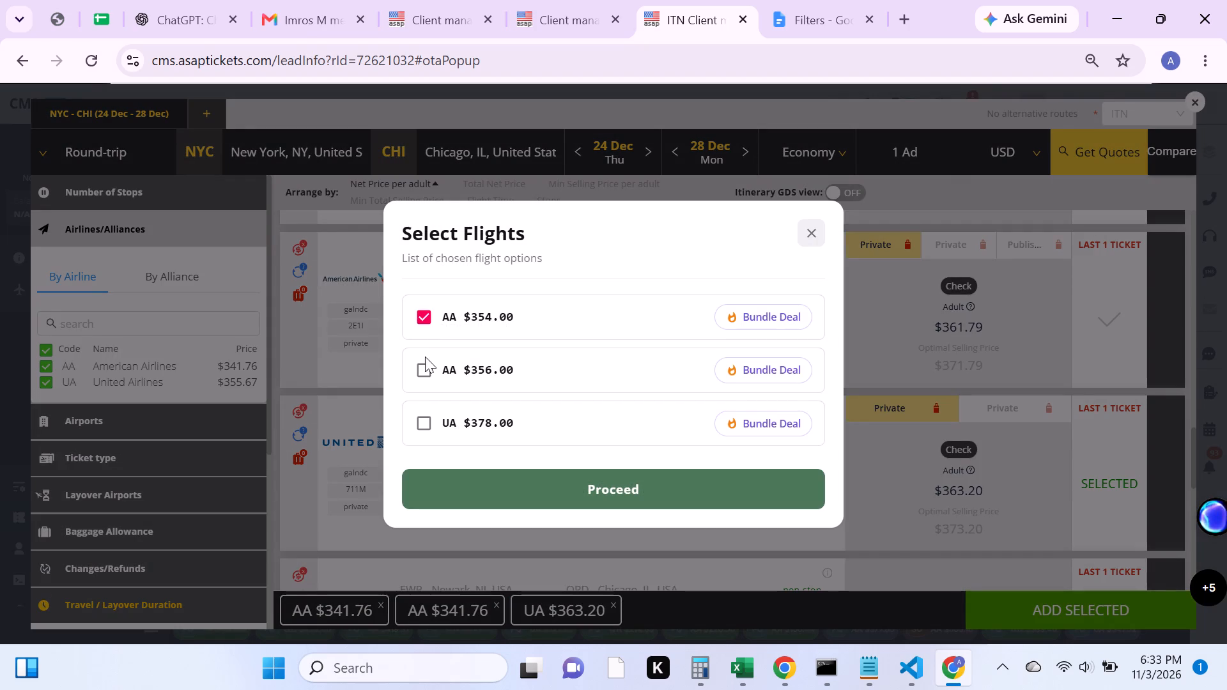
left_click(422, 374)
left_click(425, 427)
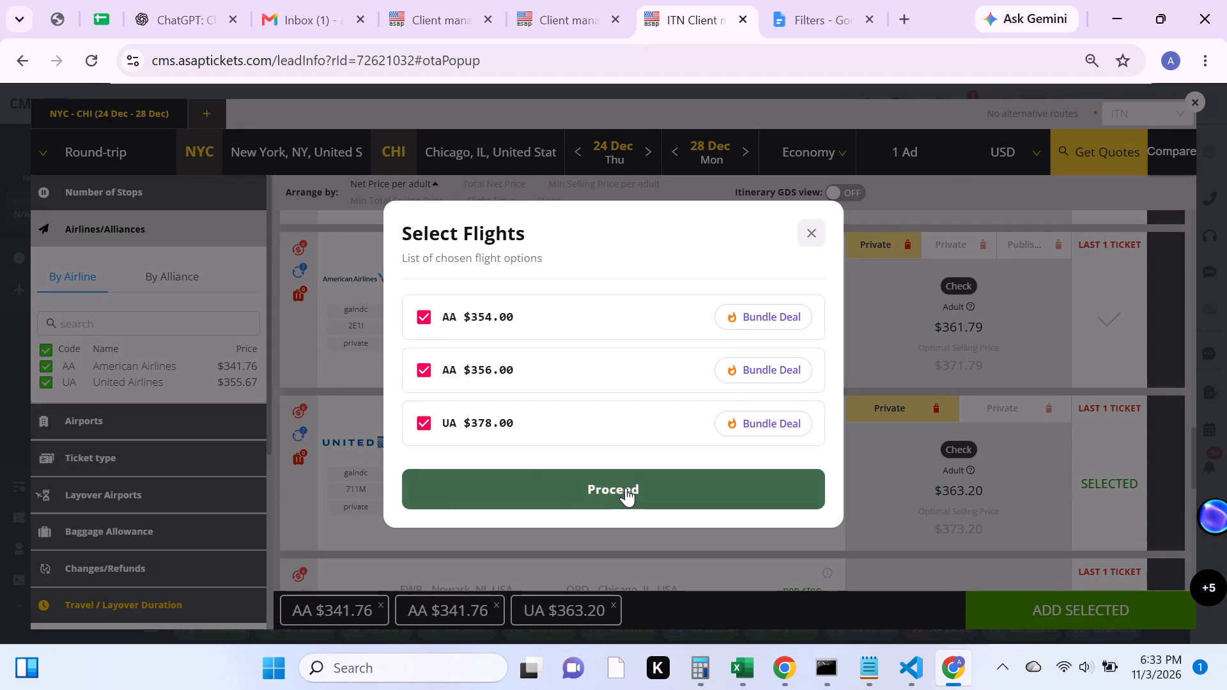
left_click(626, 489)
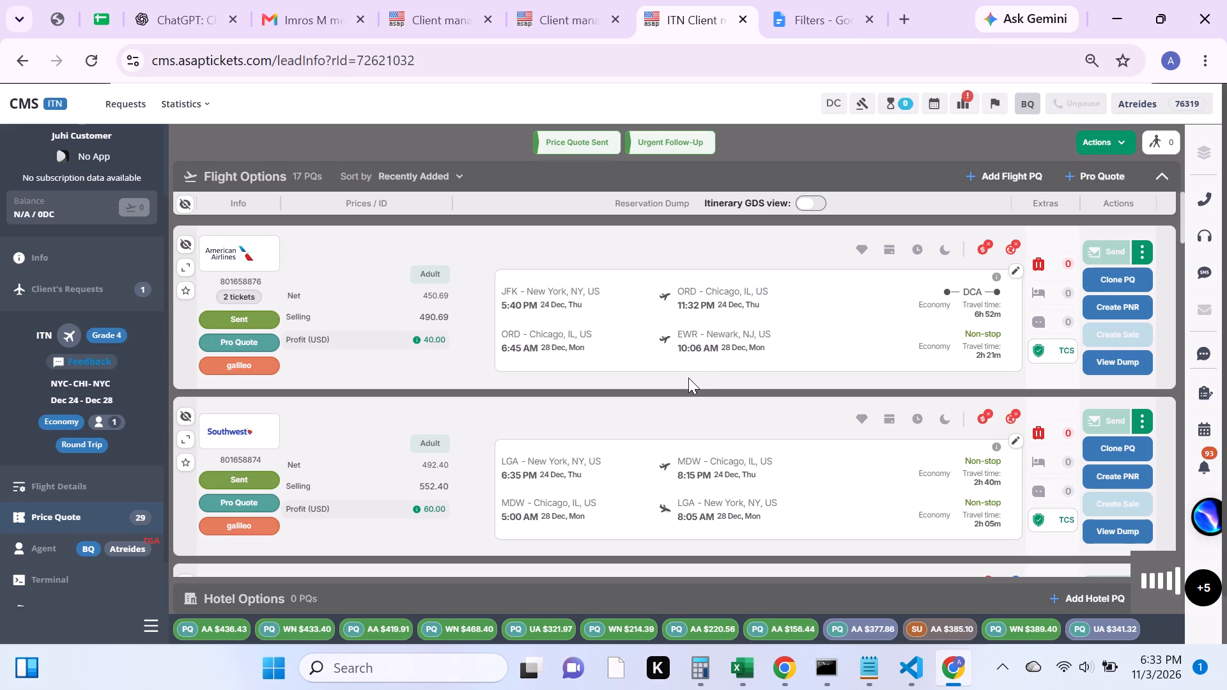
Send the client the new American Airlines bundled-deal price quote selling at 354.00.
scroll(689, 383, "down", 2)
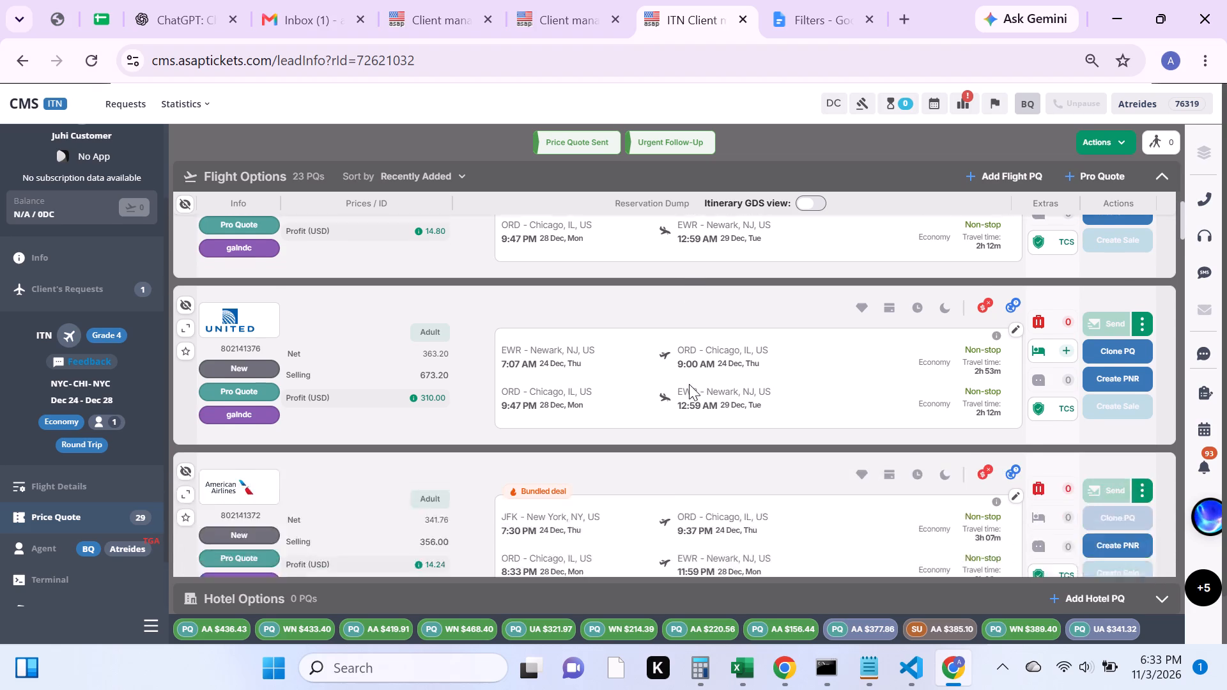
scroll(689, 384, "down", 4)
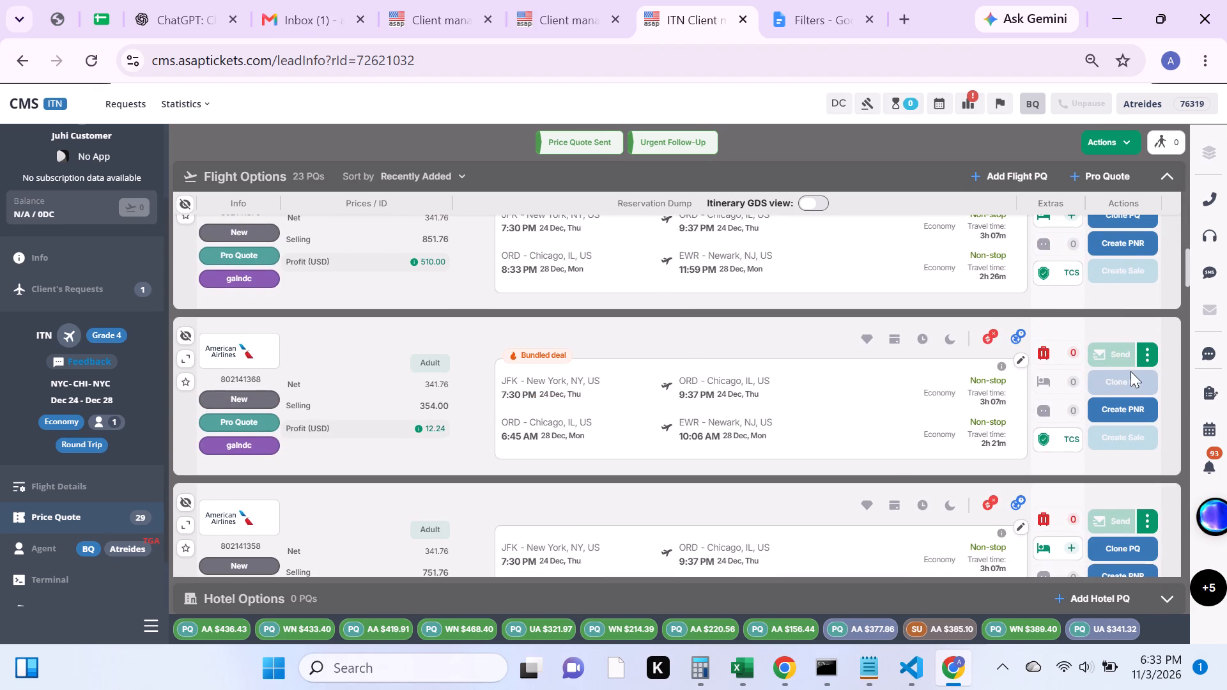
scroll(994, 418, "down", 1)
scroll(991, 421, "up", 1)
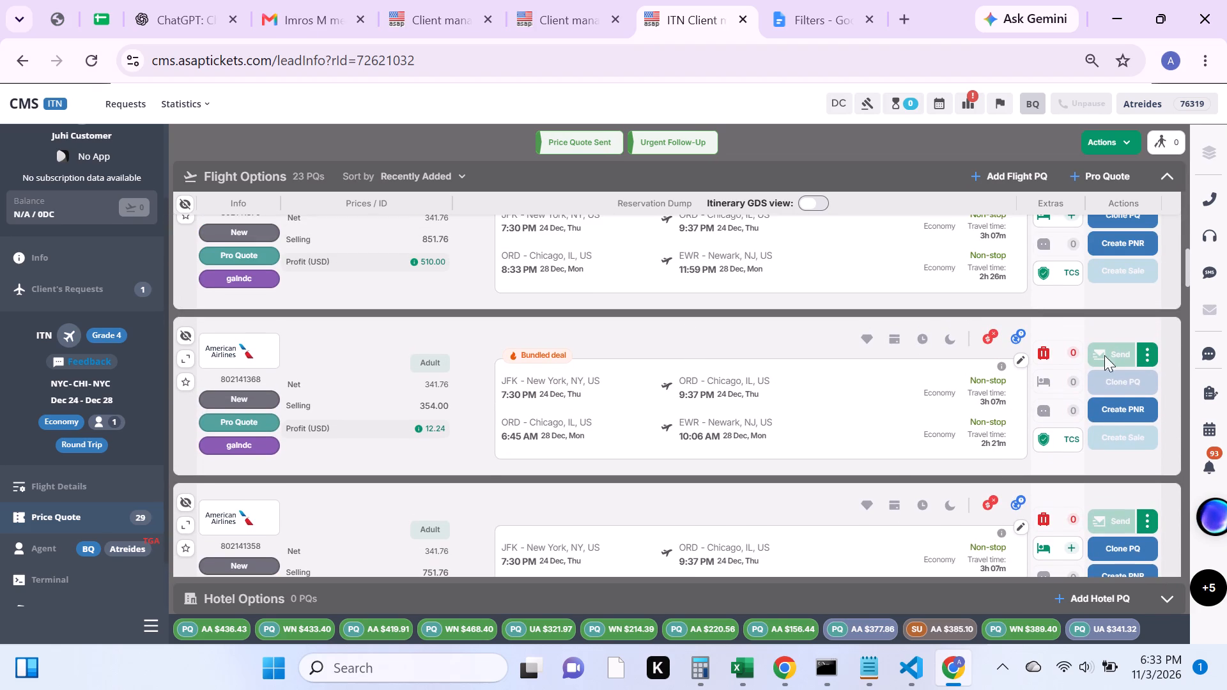
left_click(1154, 355)
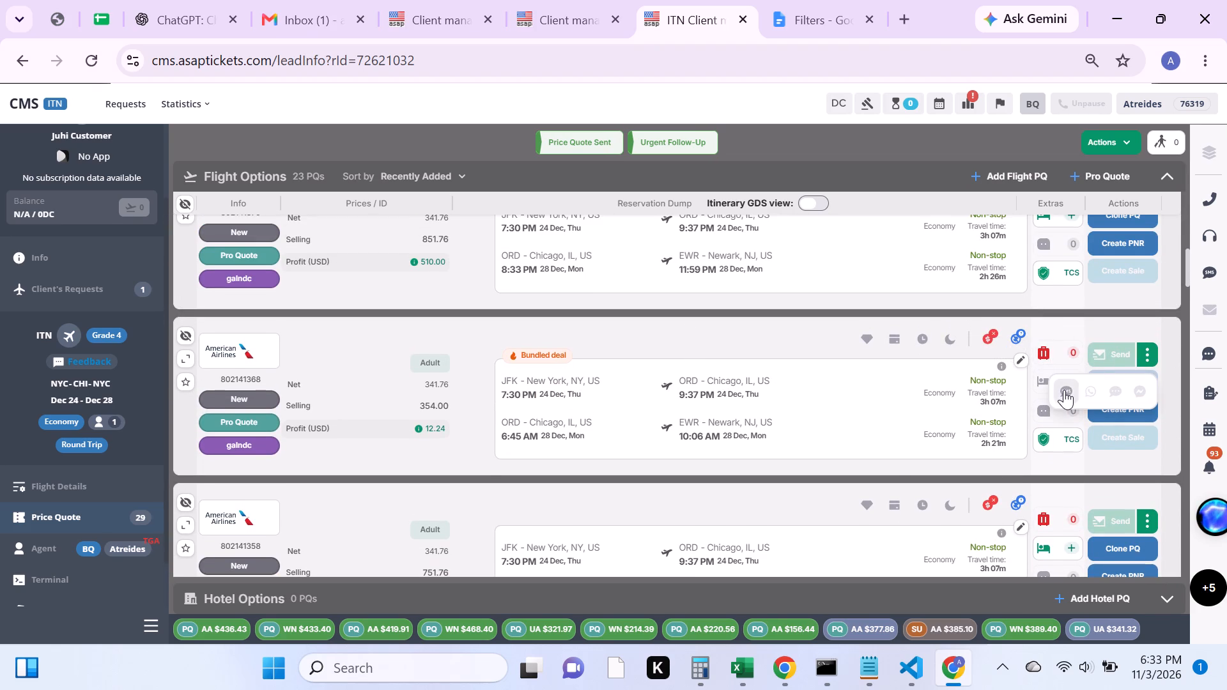
left_click(1064, 390)
left_click(736, 407)
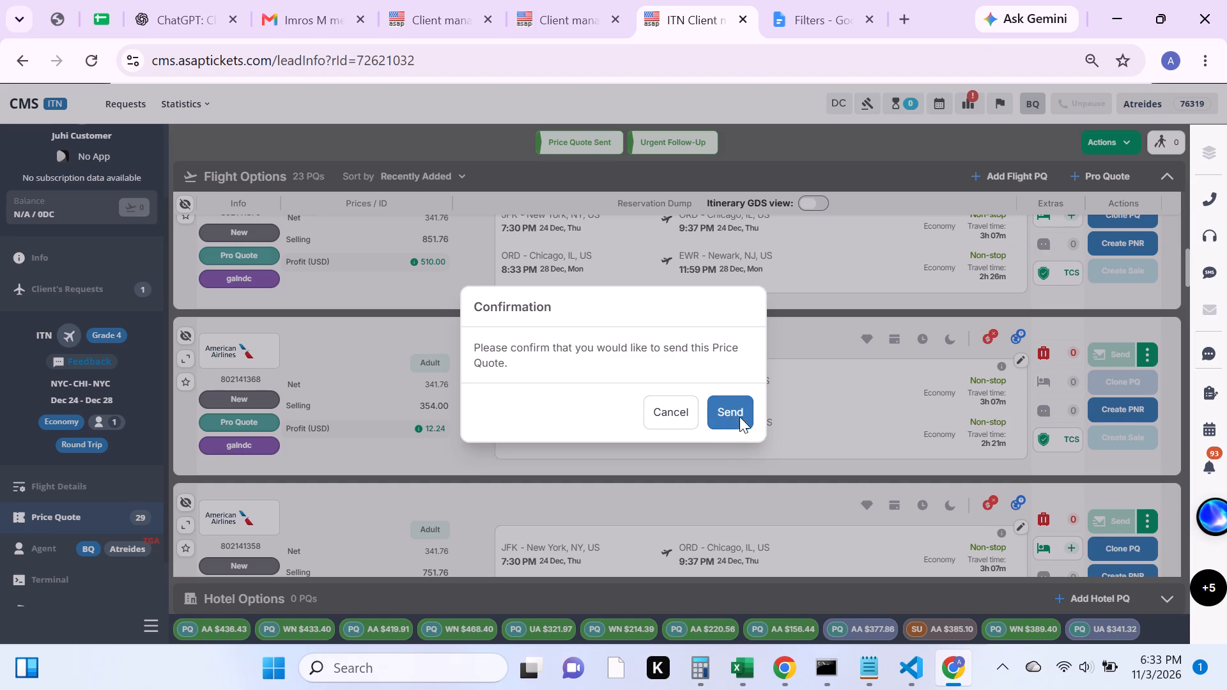
Send the client the American Airlines bundled-deal price quote selling at 356.00 by text message and confirm.
scroll(753, 420, "up", 2)
scroll(1023, 385, "up", 1)
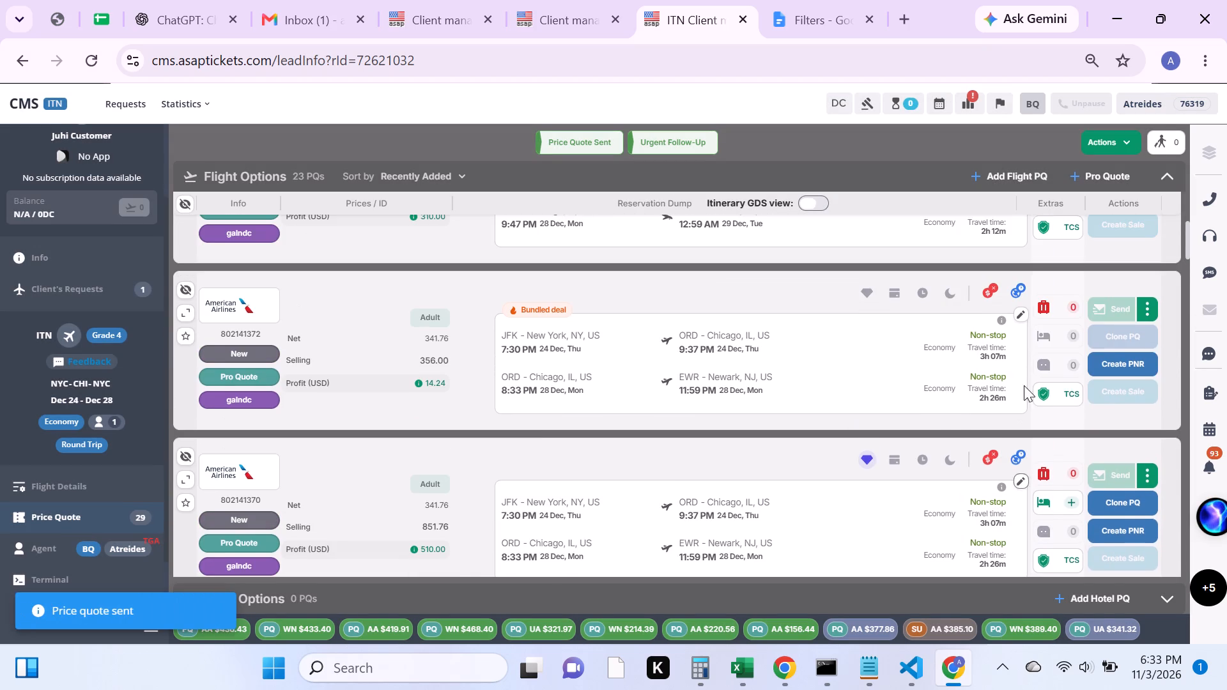
left_click(1145, 314)
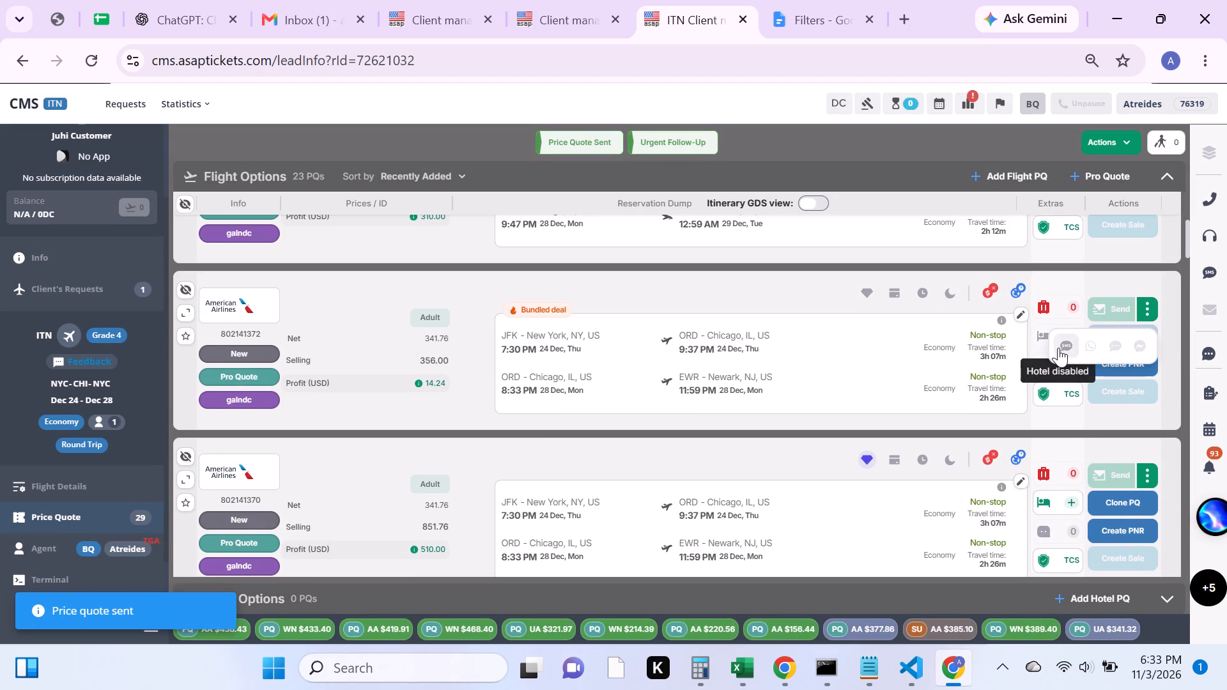
left_click(1059, 348)
left_click(714, 420)
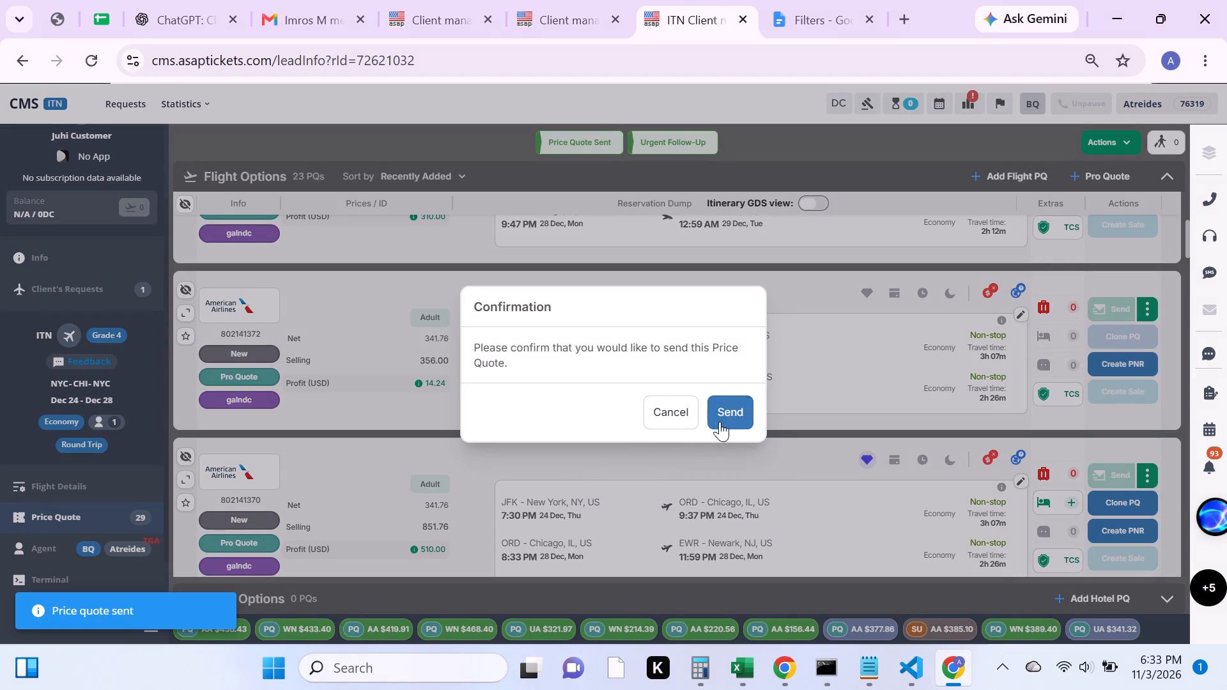
Send the client the United bundled-deal price quote selling at 378.00 by text message and confirm.
scroll(775, 421, "up", 4)
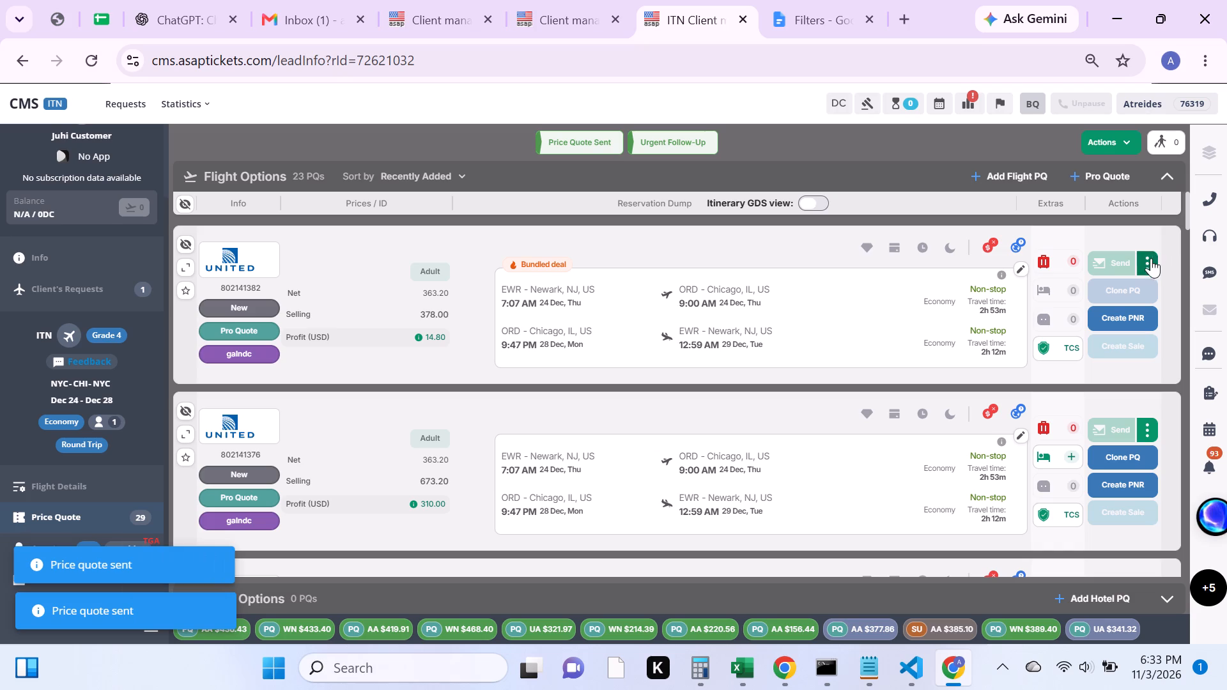
left_click(1151, 258)
left_click(1059, 300)
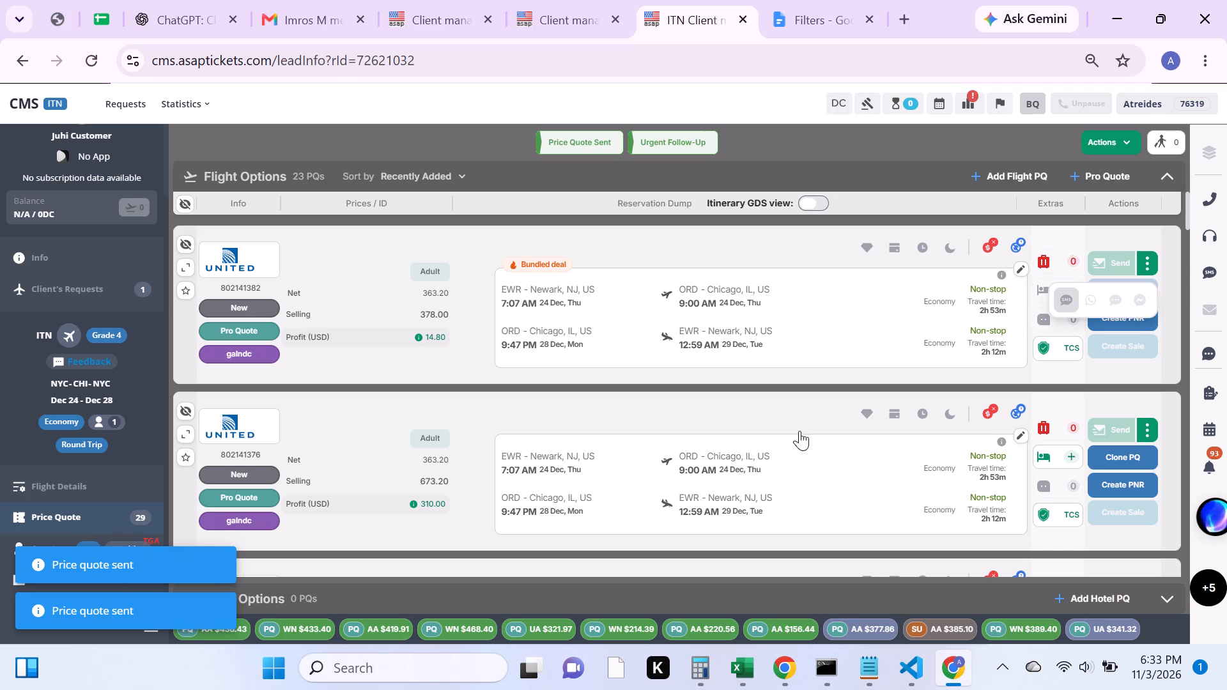
left_click(738, 419)
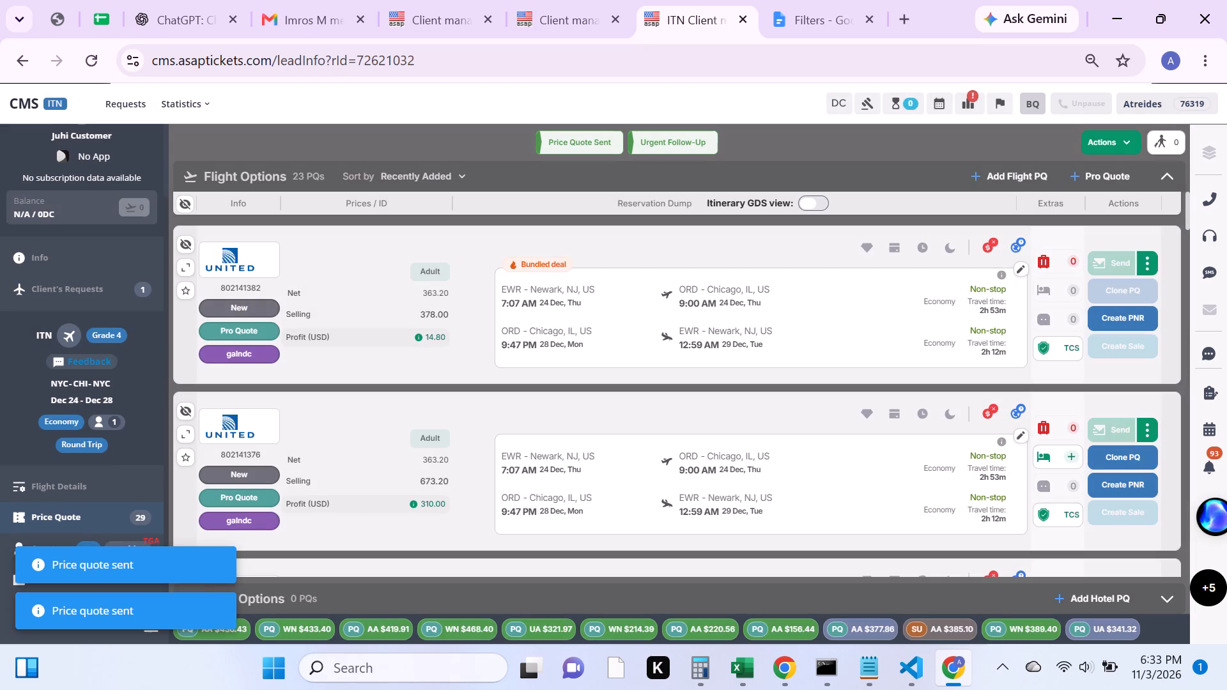
Open the feedback for the NYC-CHI-NYC request.
left_click(89, 365)
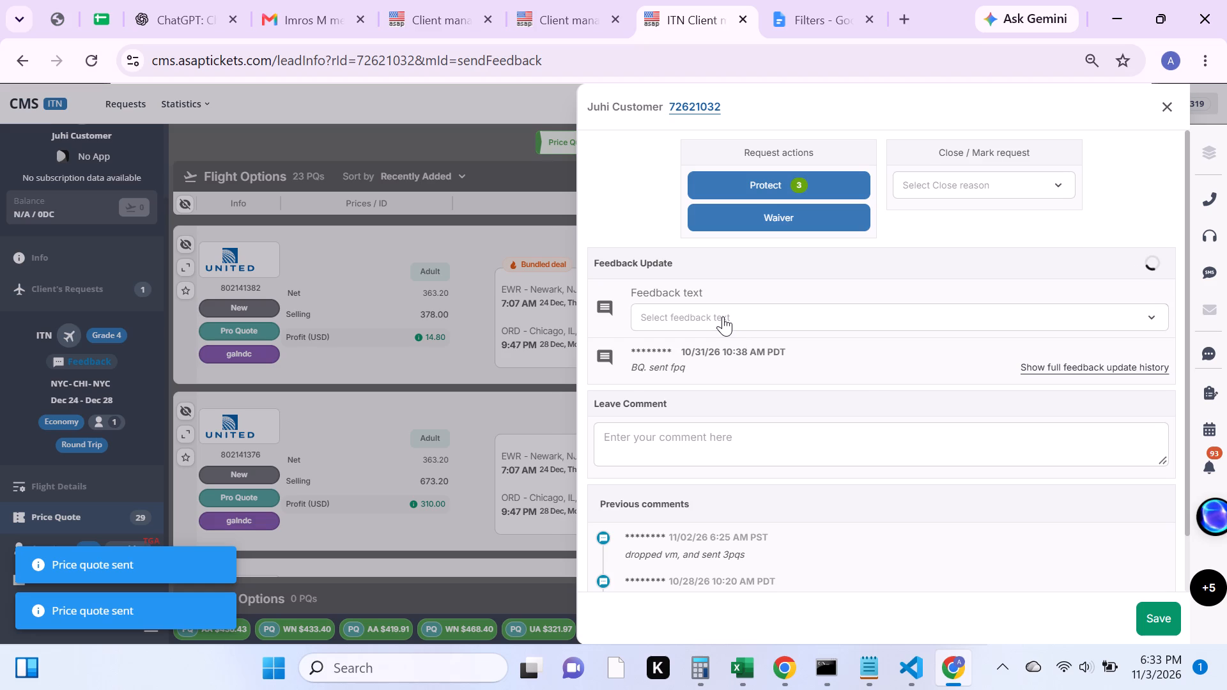
Record the feedback "follow up done" on request 72621032 and save it.
left_click(718, 314)
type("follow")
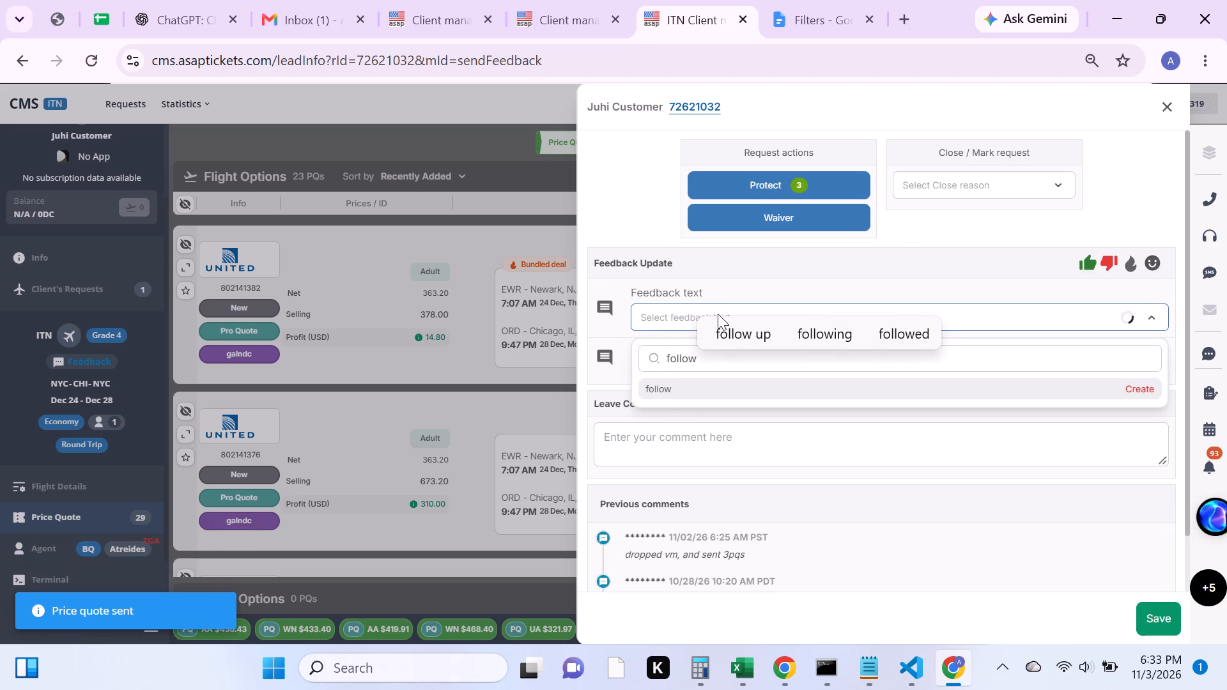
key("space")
left_click(744, 413)
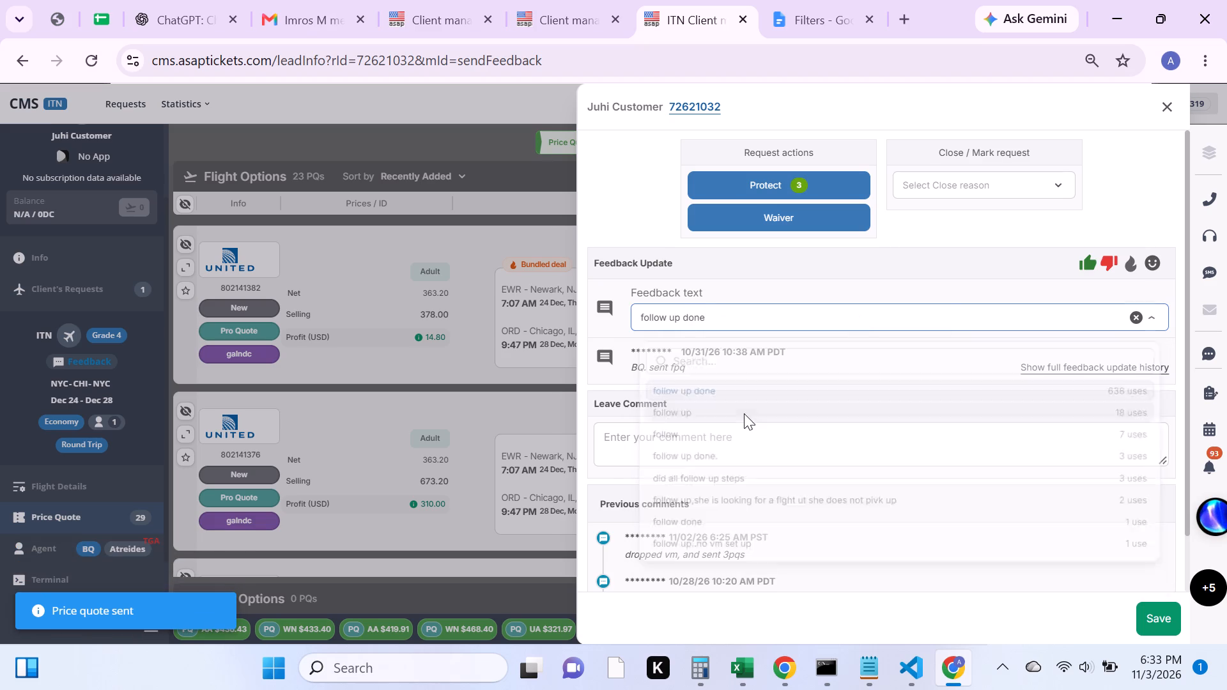
left_click(1147, 624)
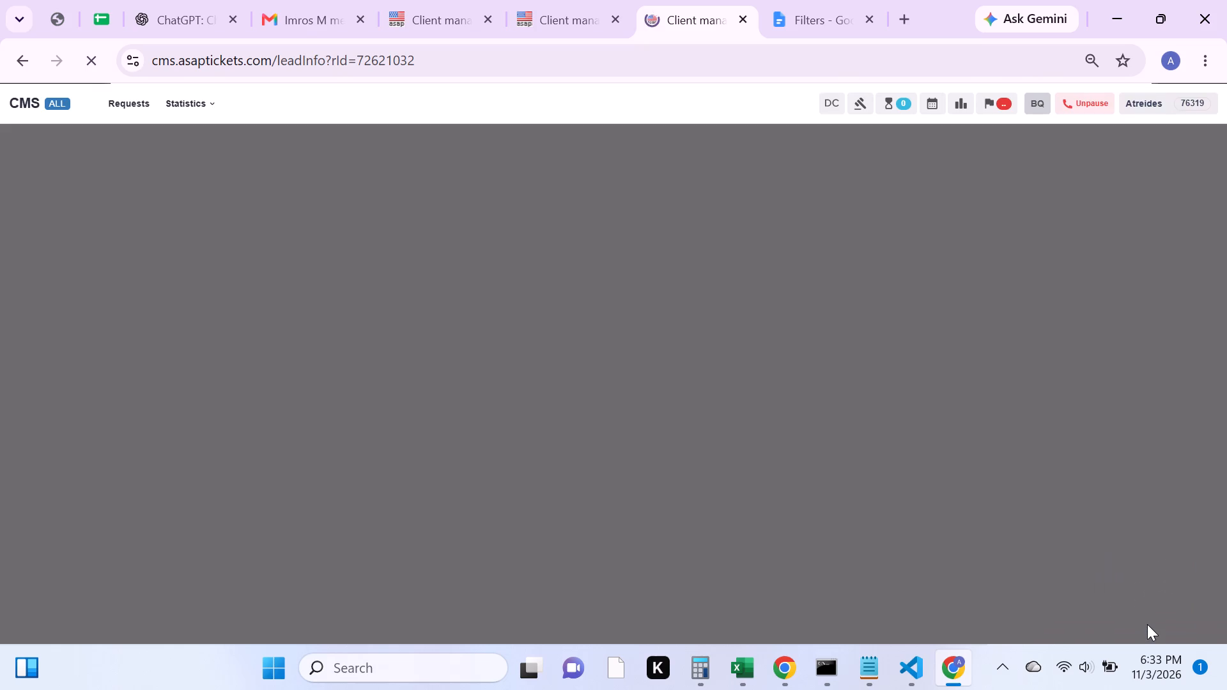
Lower the Windows display brightness to nearly its minimum.
left_click(1098, 674)
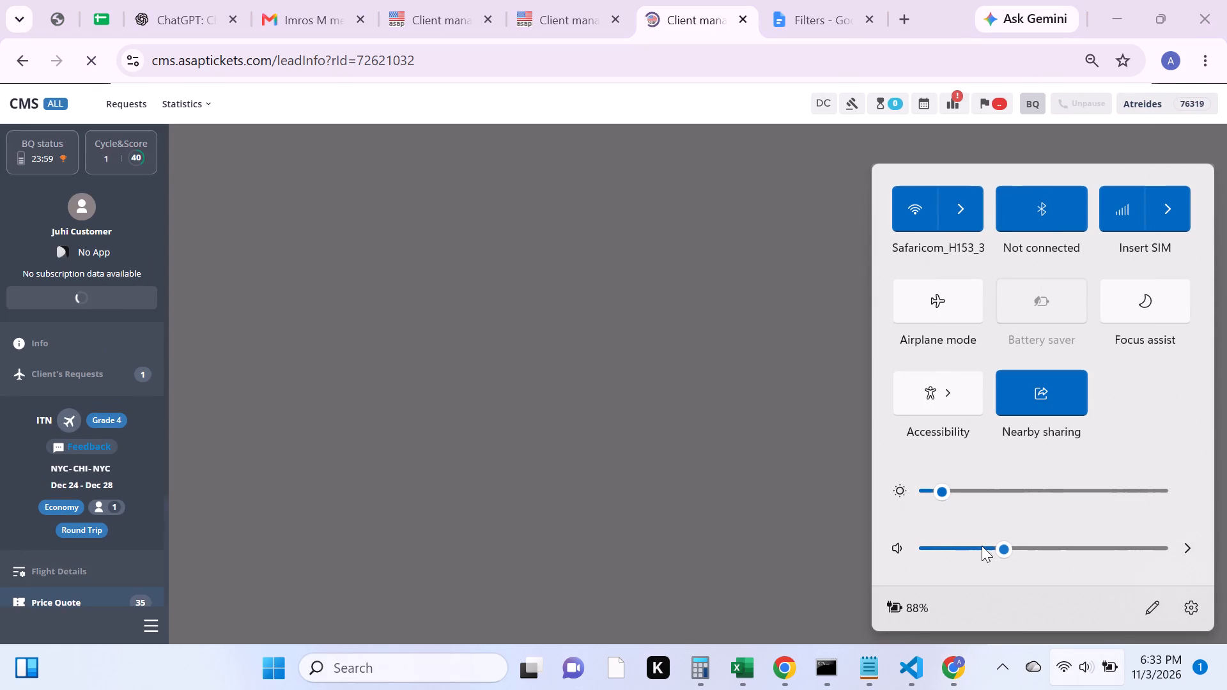
left_click(923, 493)
left_click(735, 449)
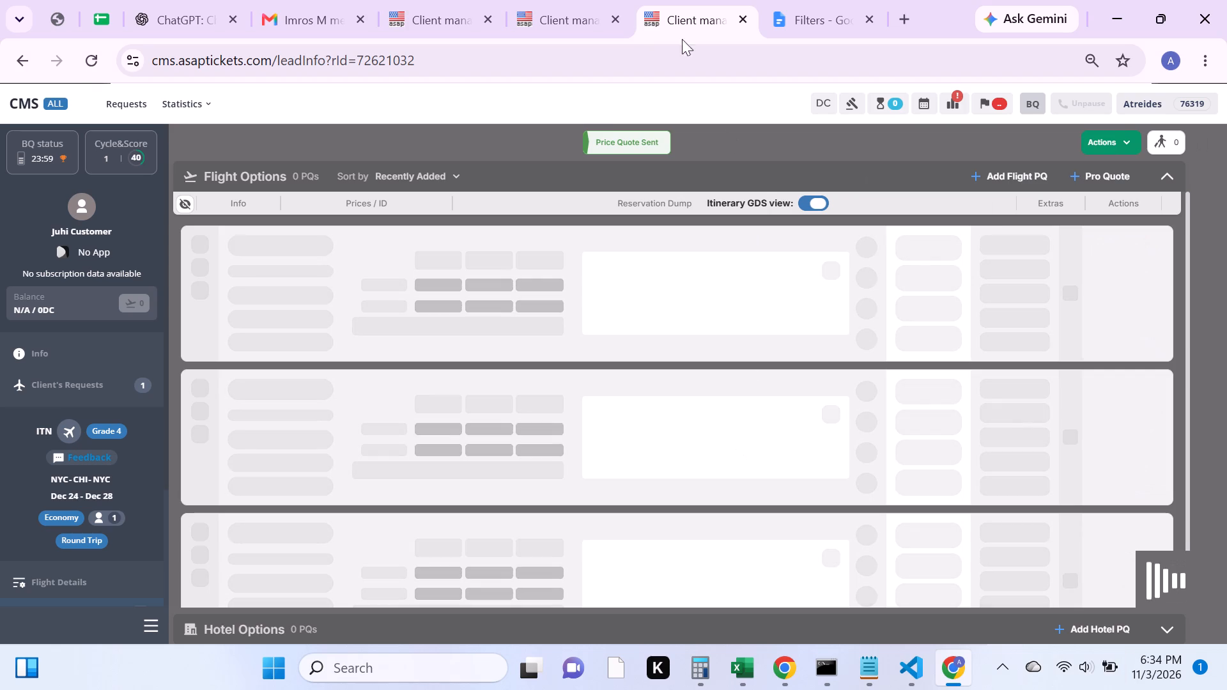
left_click(739, 16)
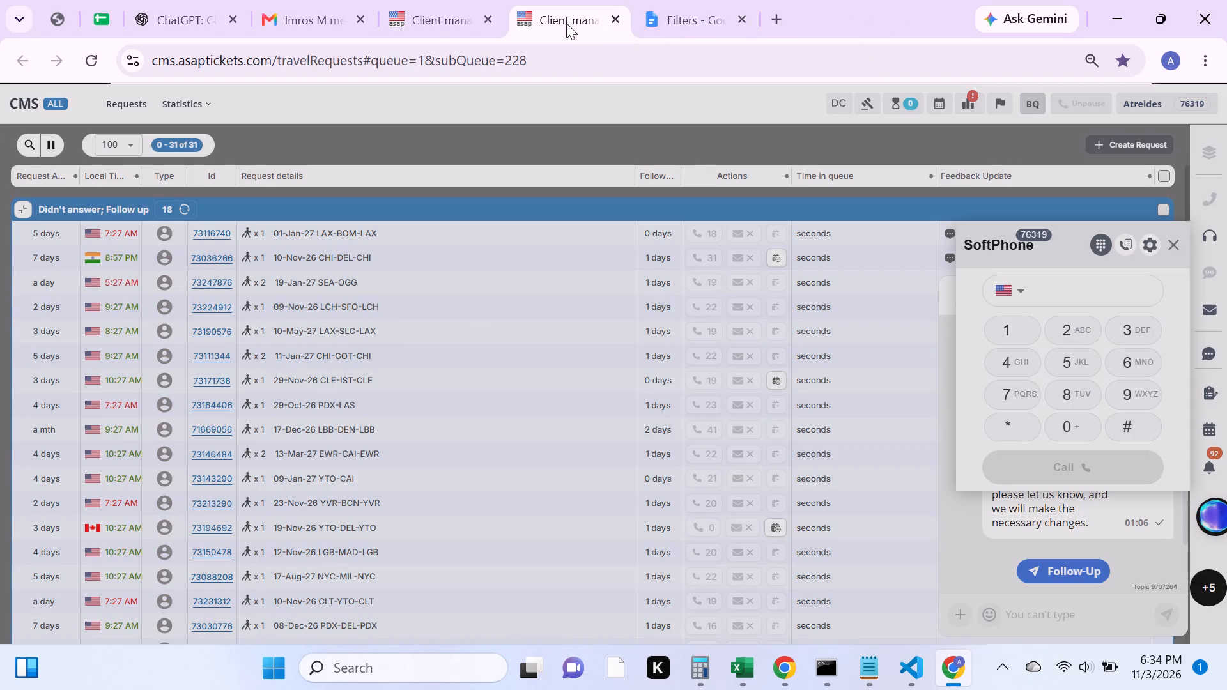
left_click(428, 16)
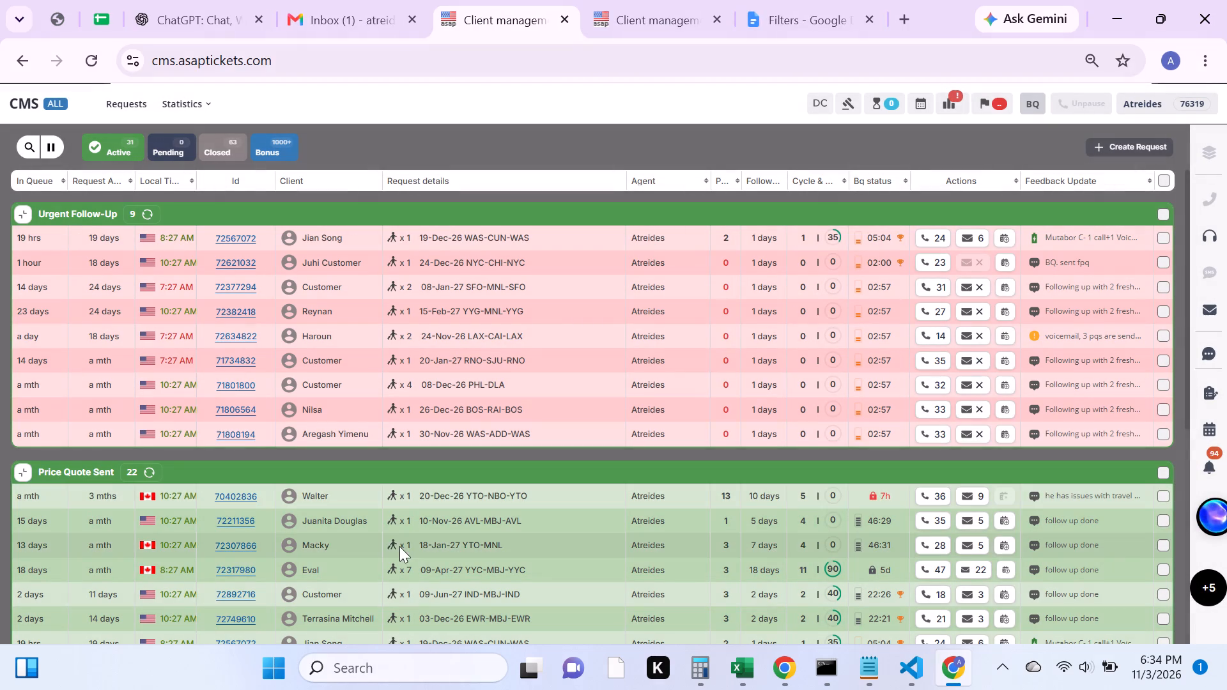
left_click(241, 431, "ctrl")
left_click(238, 406, "ctrl")
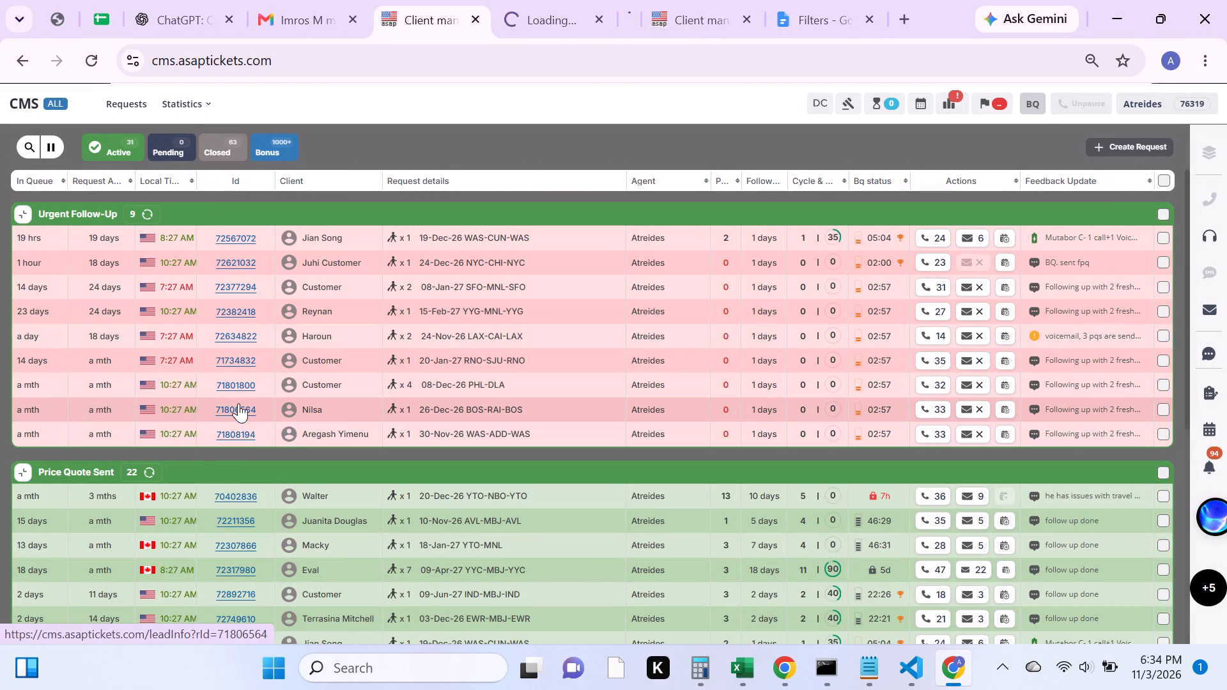
left_click(238, 384, "ctrl")
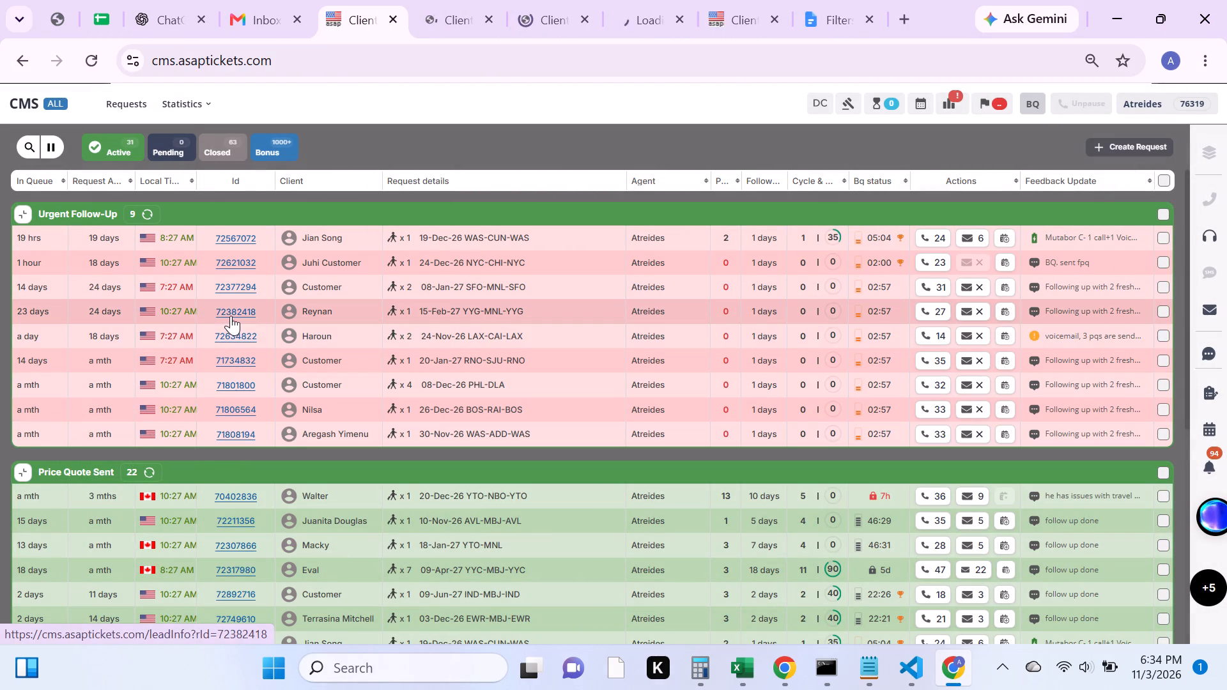
Open the YYG-MNL-YYG and NYC-CHI-NYC requests from the Urgent Follow-Up list in separate browser tabs.
left_click(231, 316, "ctrl")
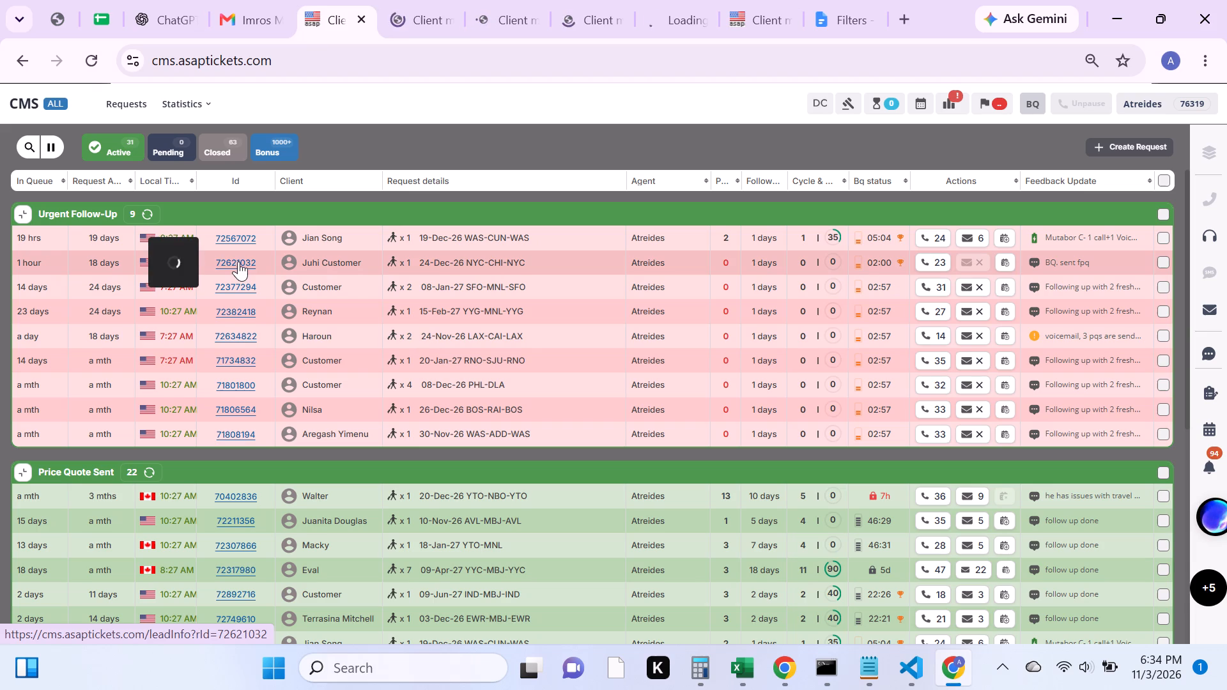
left_click(238, 261, "ctrl")
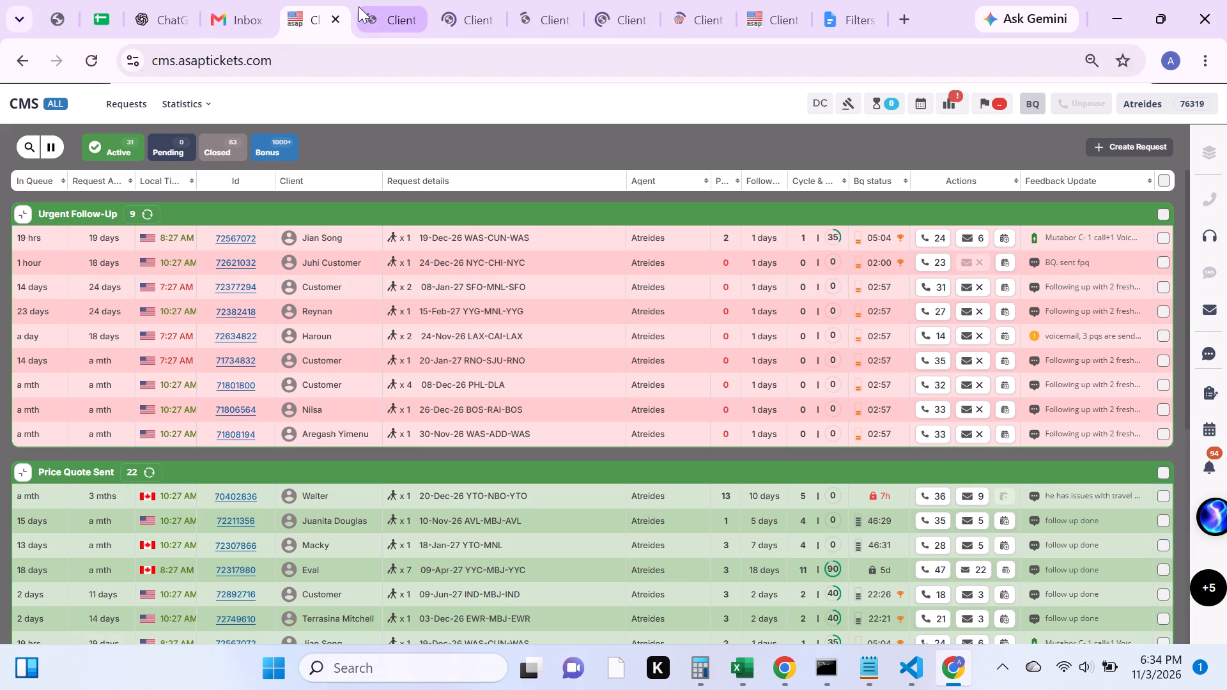
Bring up the WAS-ADD-WAS request, turn off its itinerary GDS view, and display its flight details.
left_click(382, 14)
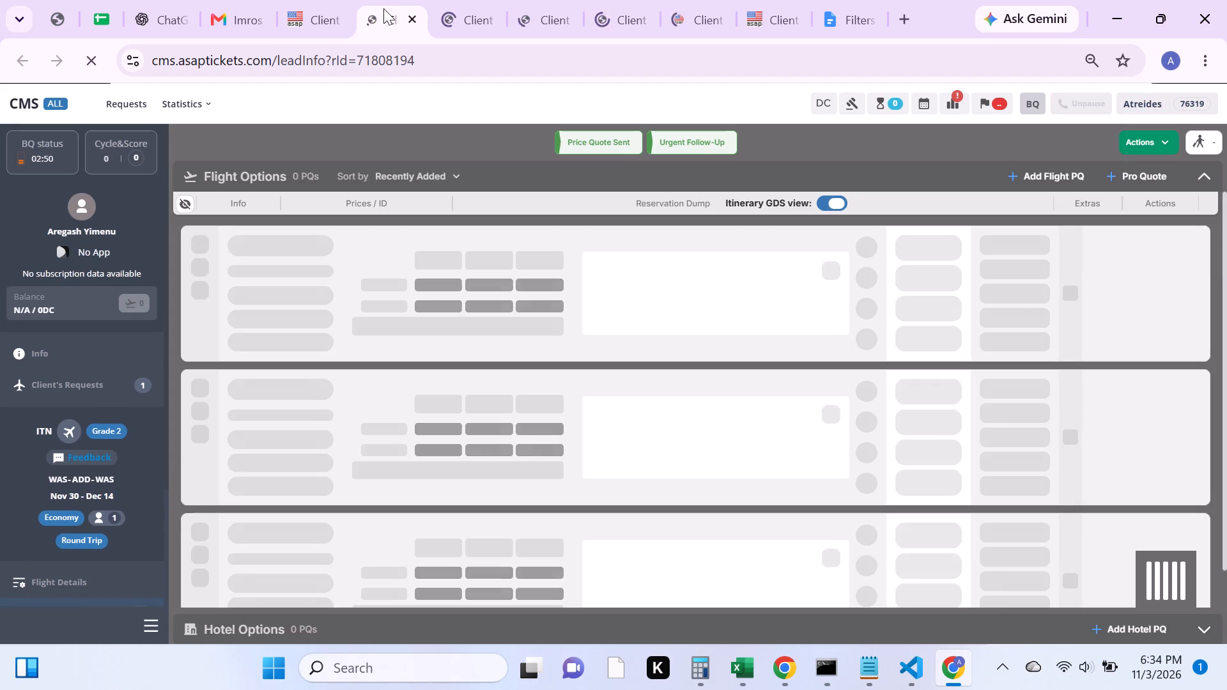
left_click(816, 203)
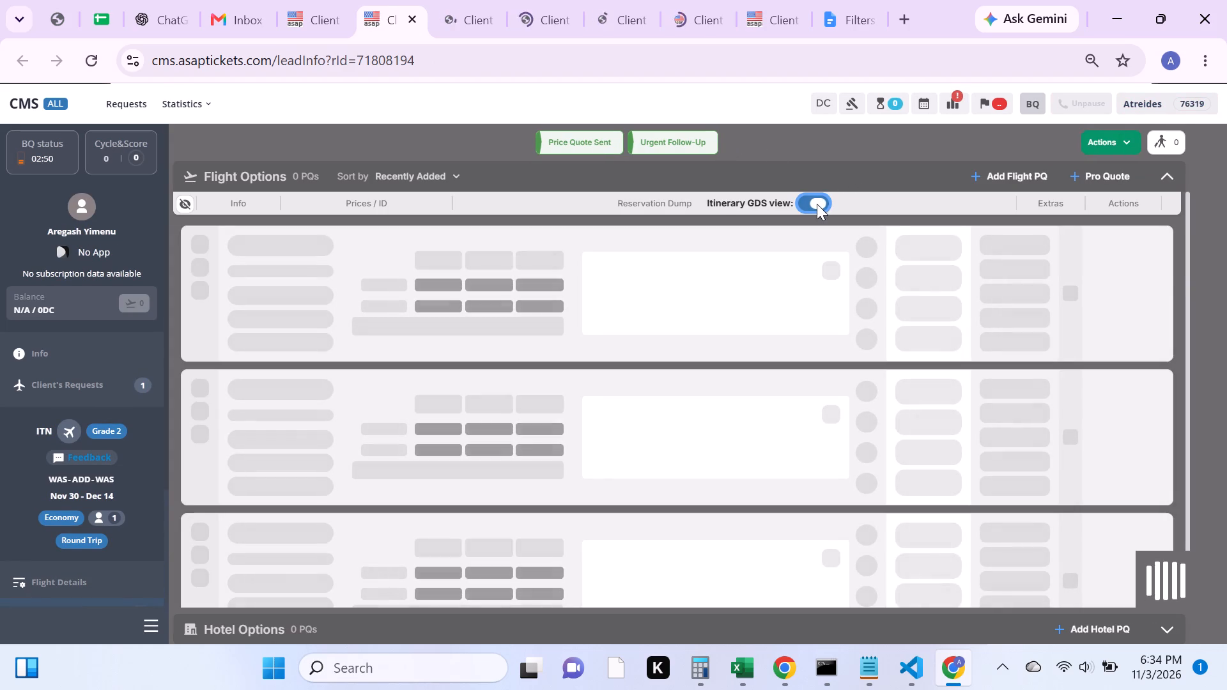
left_click(114, 577)
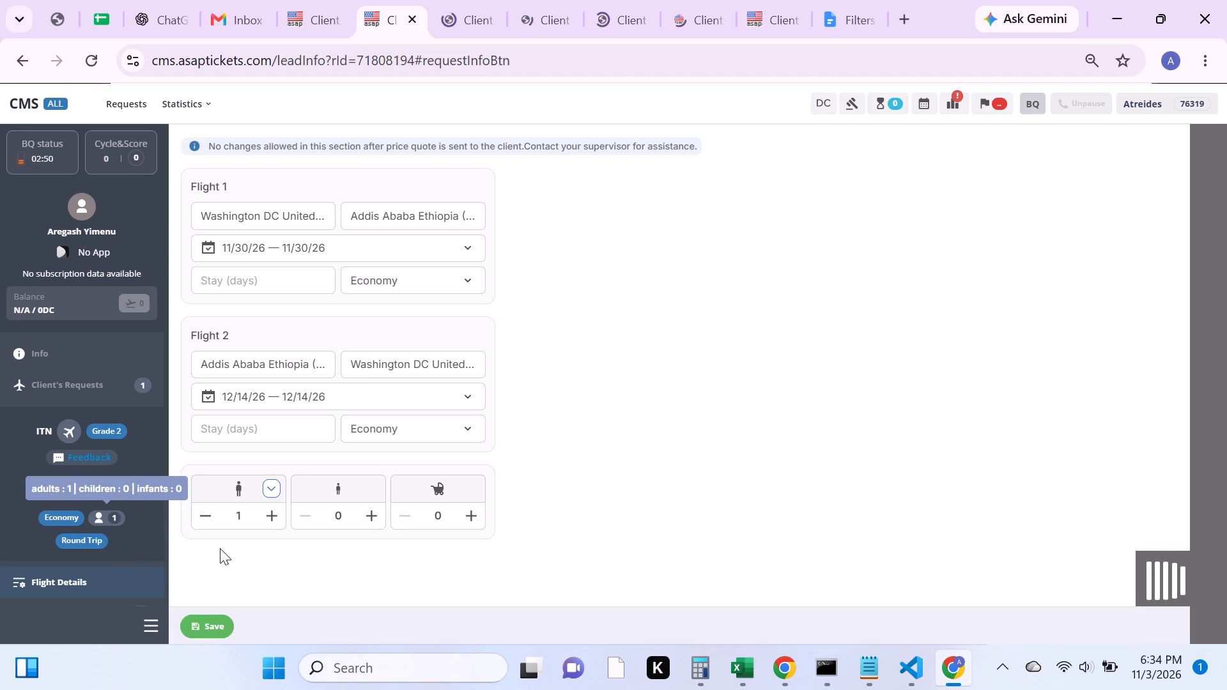
Call the WAS-ADD-WAS client from the call history, answer the click-to-call in the SoftPhone, and close the call history.
scroll(61, 315, "up", 2)
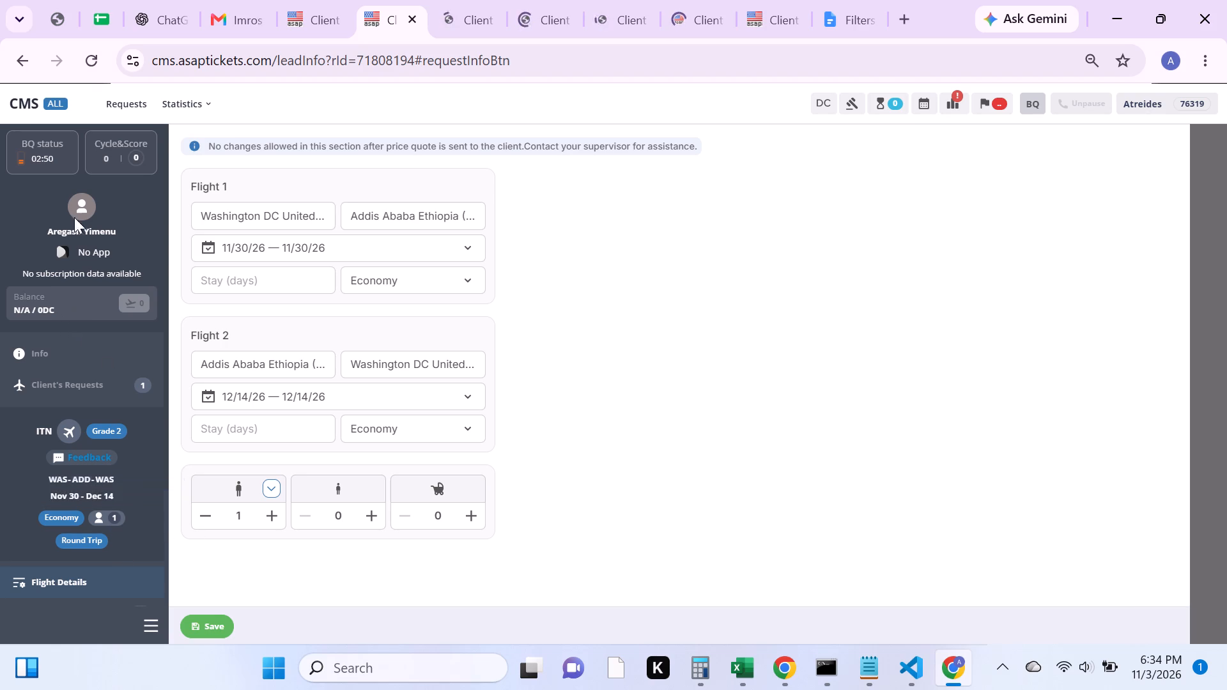
left_click(124, 376)
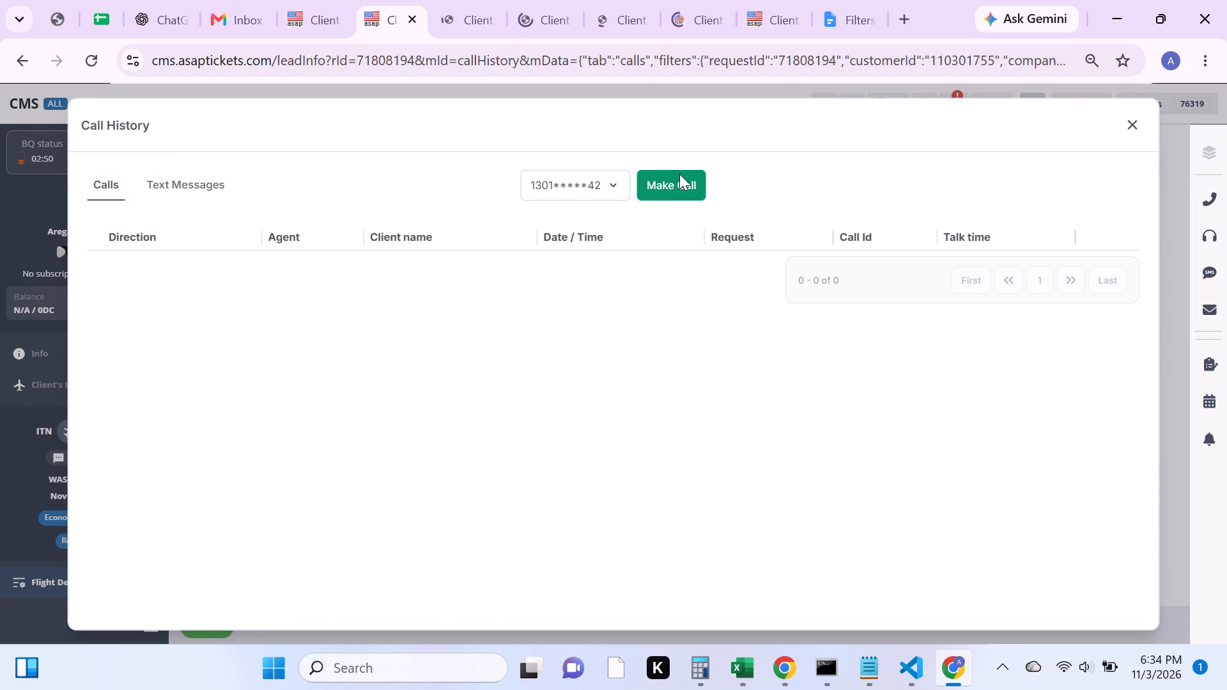
left_click(672, 181)
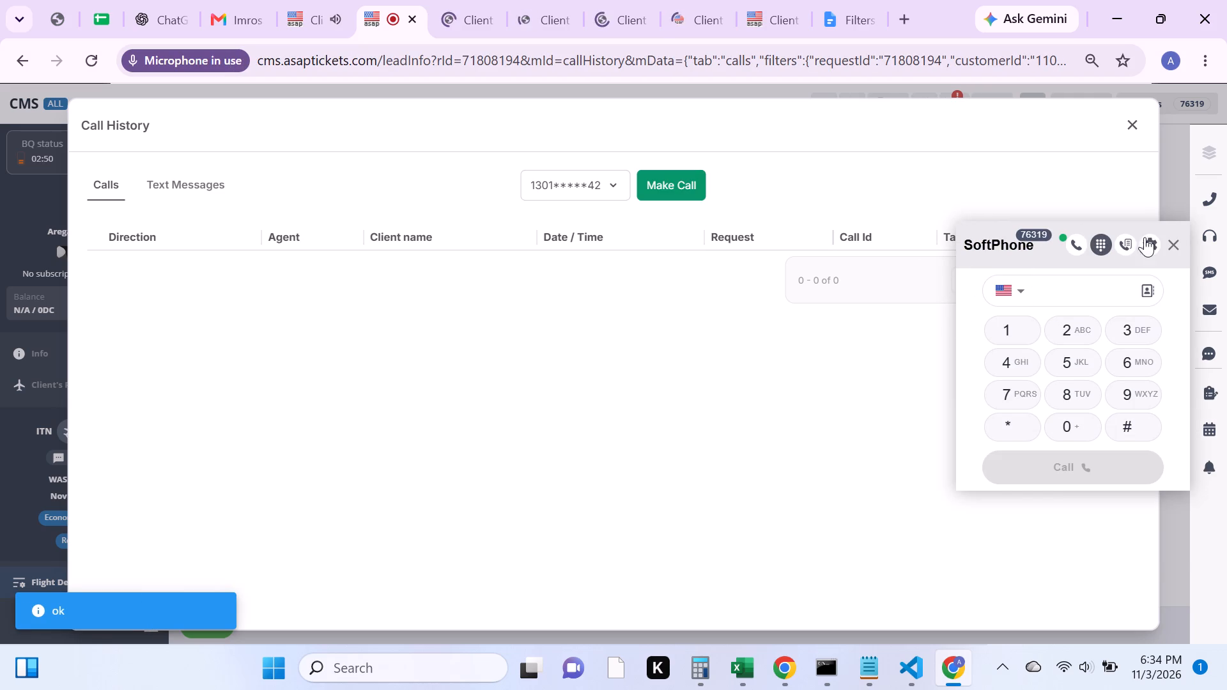
left_click(1178, 240)
left_click(1202, 242)
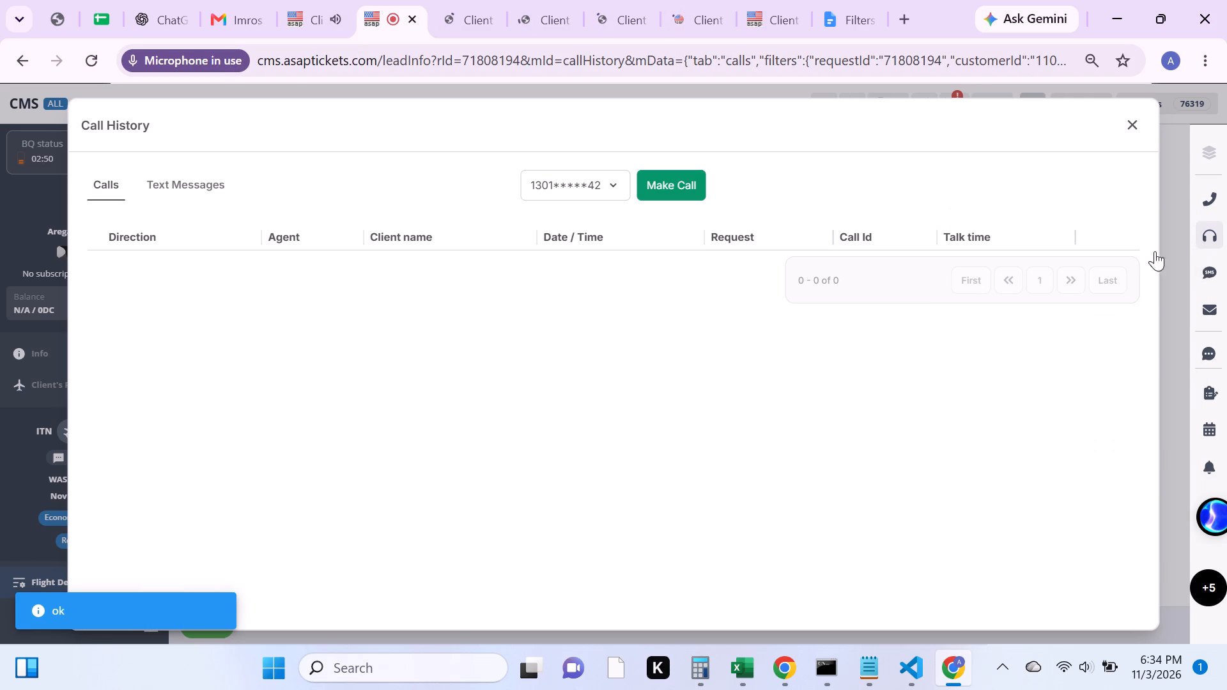
left_click(1032, 322)
left_click(1133, 121)
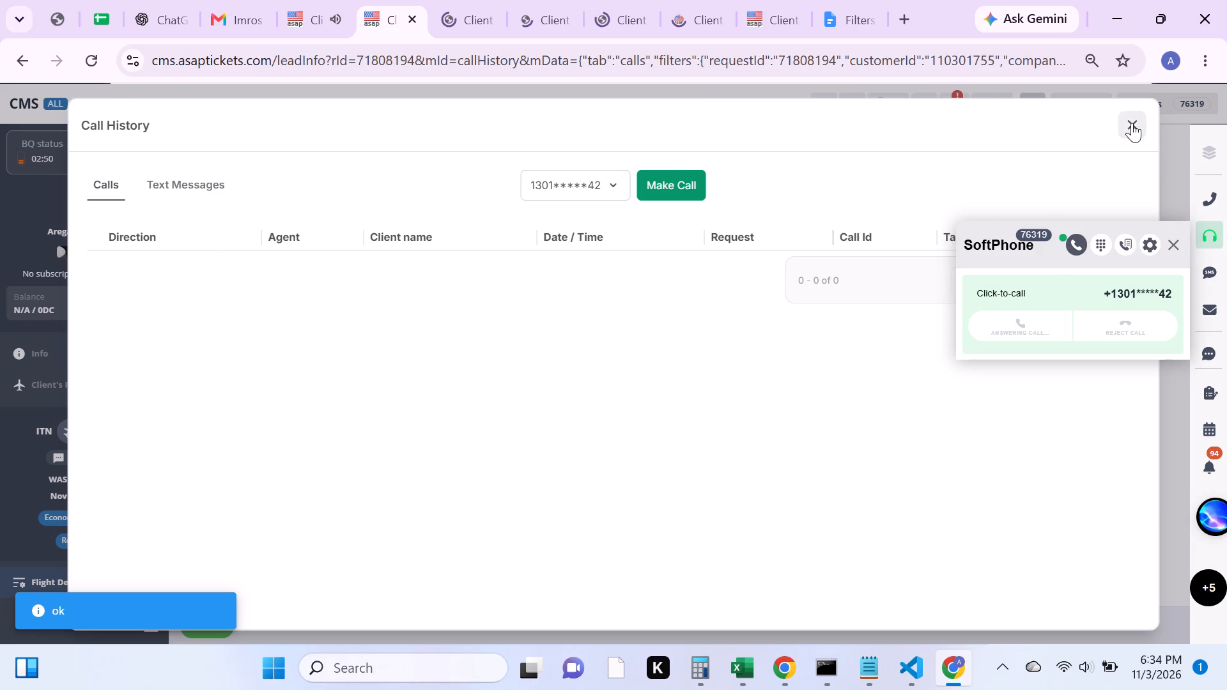
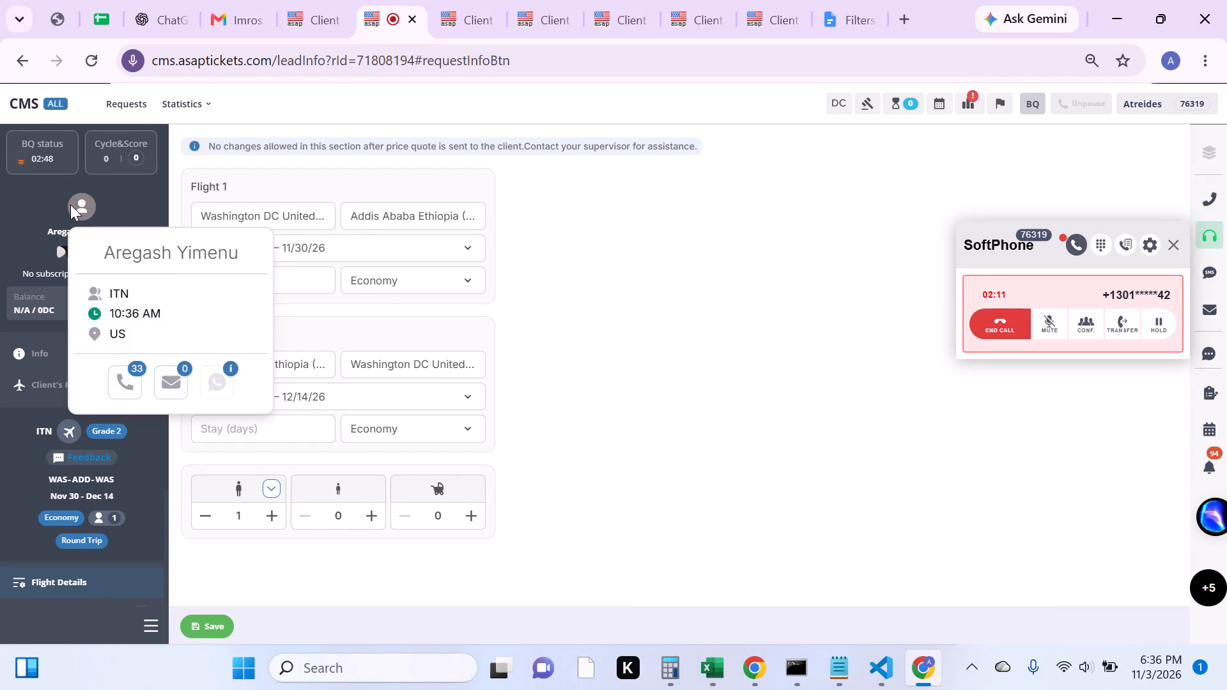
Email the WAS-ADD-WAS client using the "Still Going? We have a promo" template and close the mail app.
left_click(167, 383)
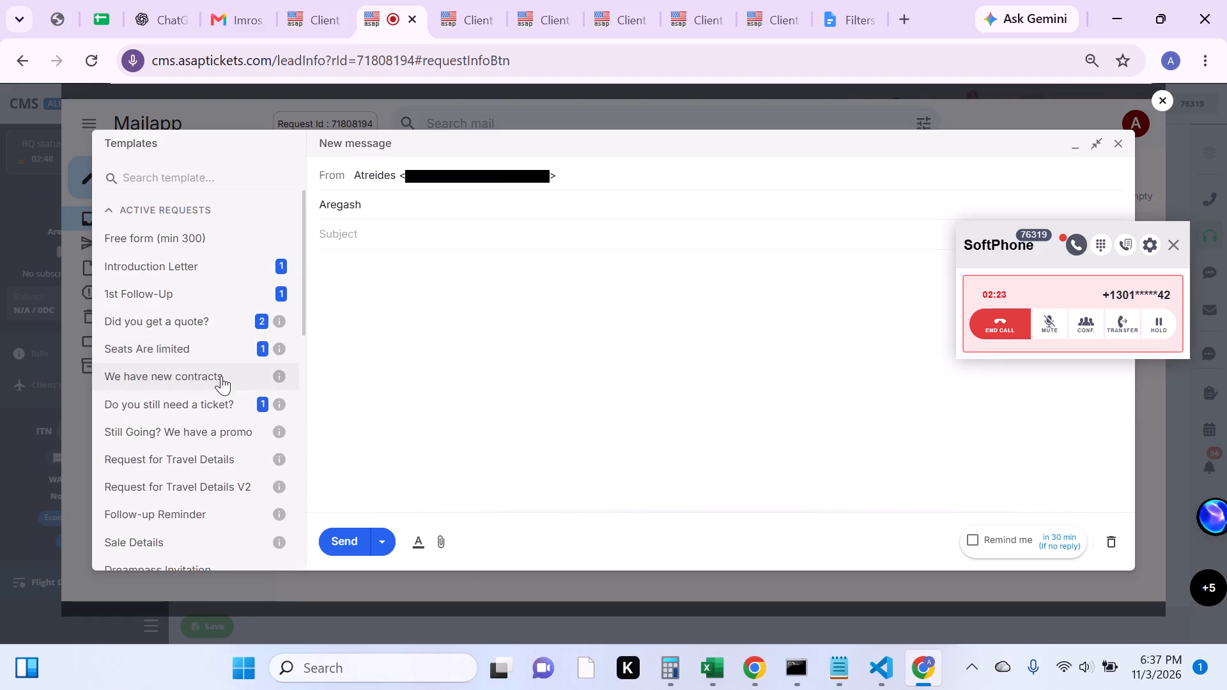
left_click(229, 440)
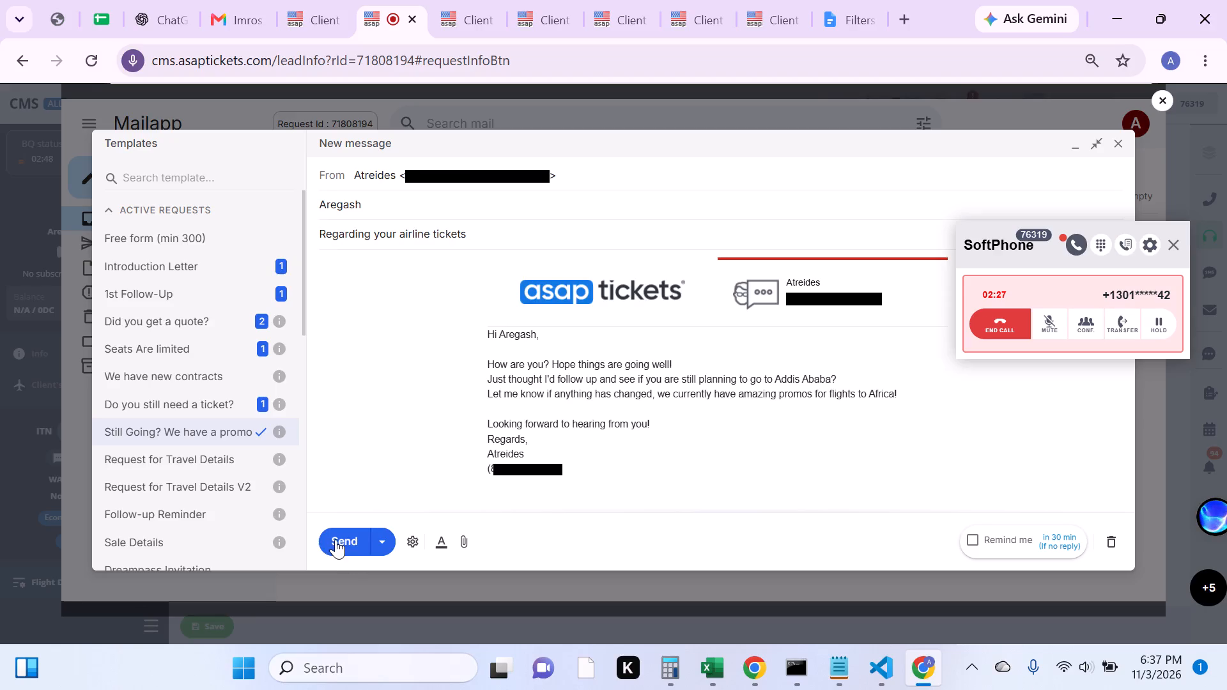
left_click(335, 537)
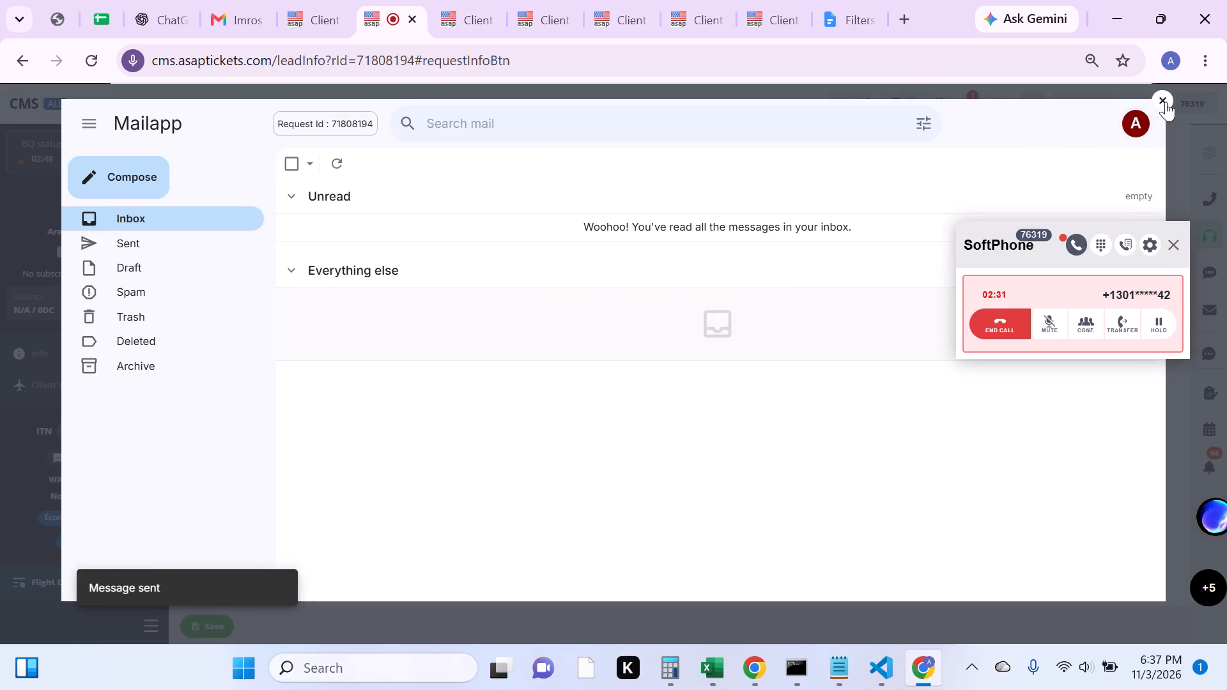
left_click(1167, 97)
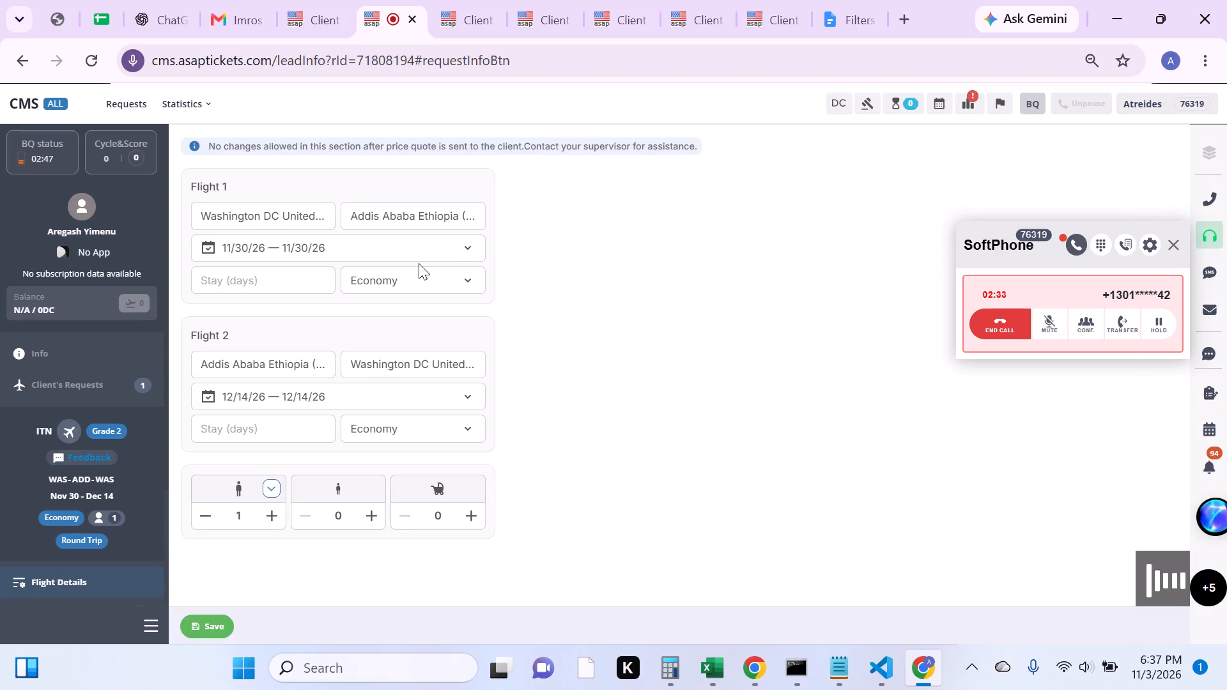
Bring up the price quotes of the WAS-ADD-WAS request and open Pro Quote for its flight options.
left_click(469, 246)
left_click(469, 246)
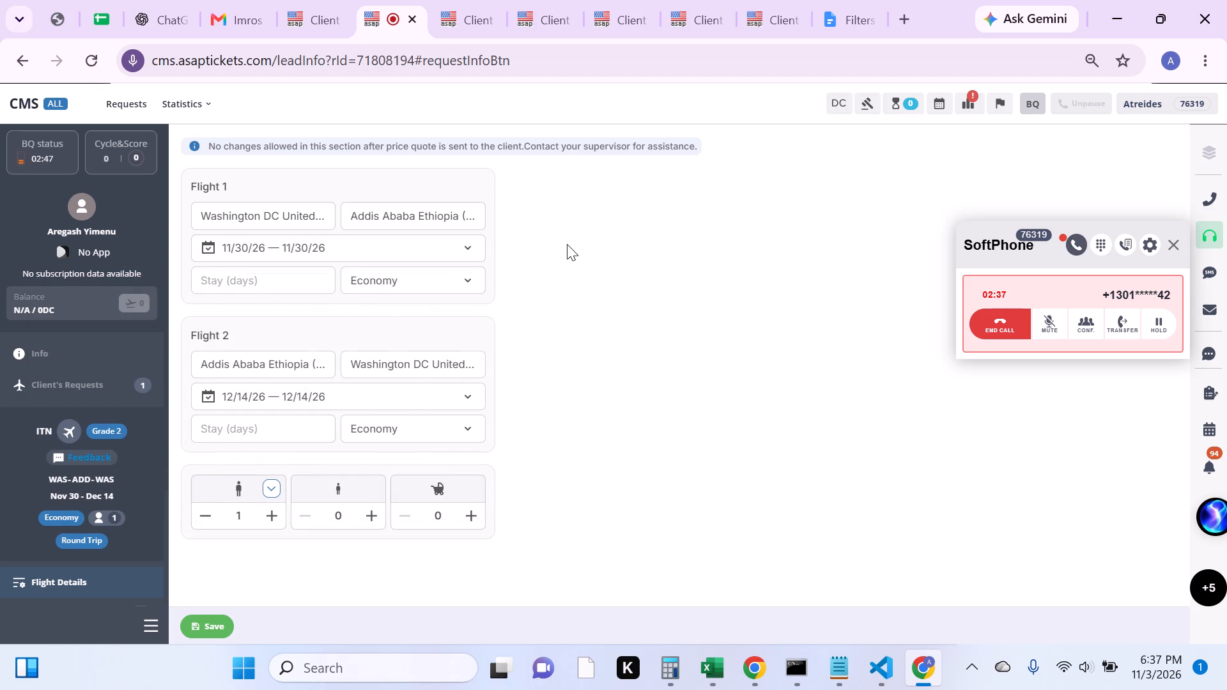
scroll(30, 533, "down", 1)
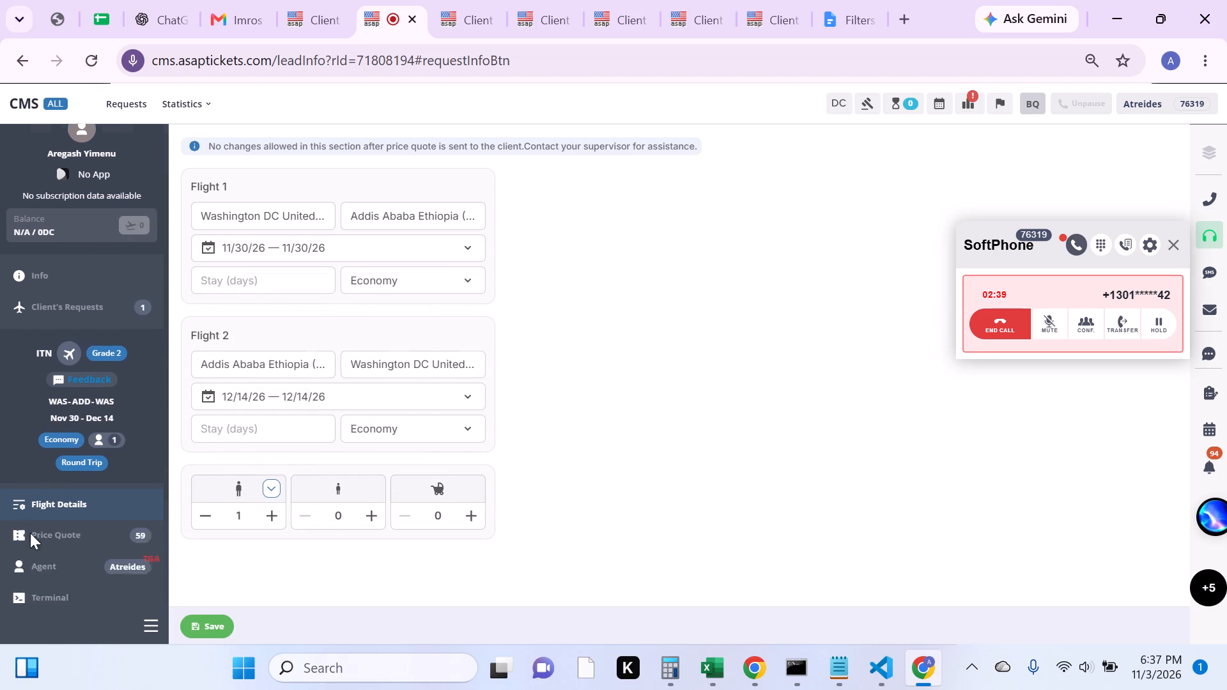
left_click(49, 510)
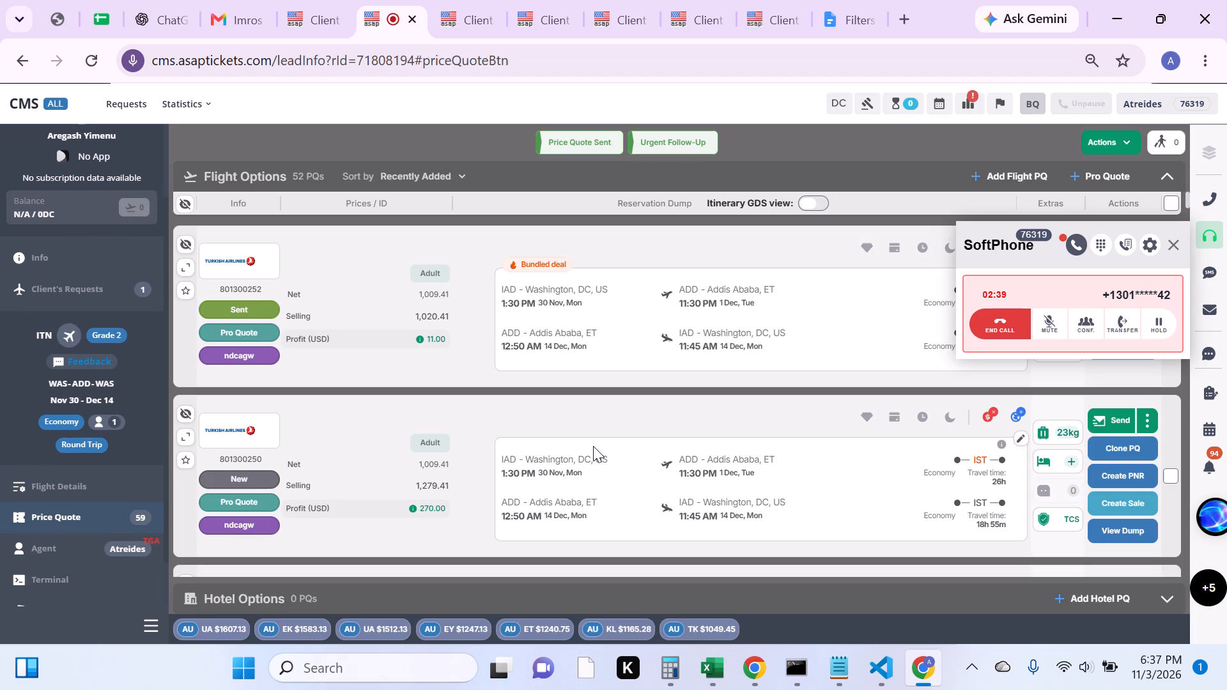
left_click(1113, 177)
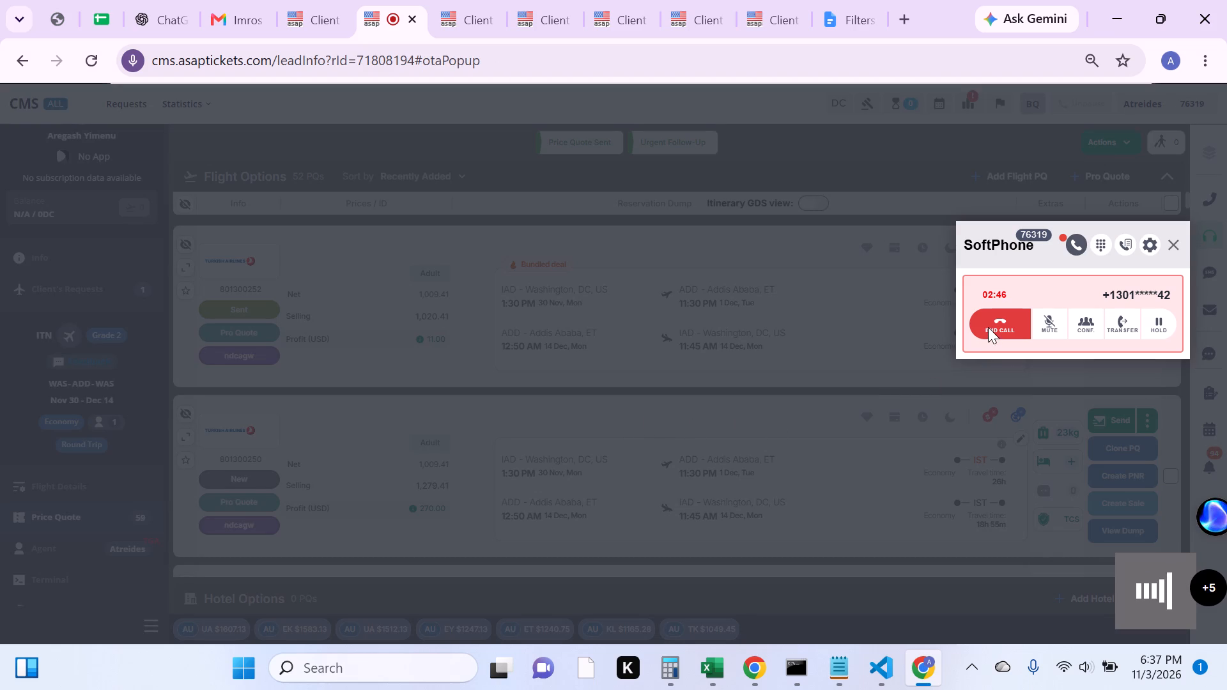
End the ongoing SoftPhone call with the WAS-ADD-WAS client.
left_click(988, 327)
Bring up the BOS-RAI-BOS request's flight details and call its client from the call history, answering the click-to-call in the SoftPhone.
left_click(453, 20)
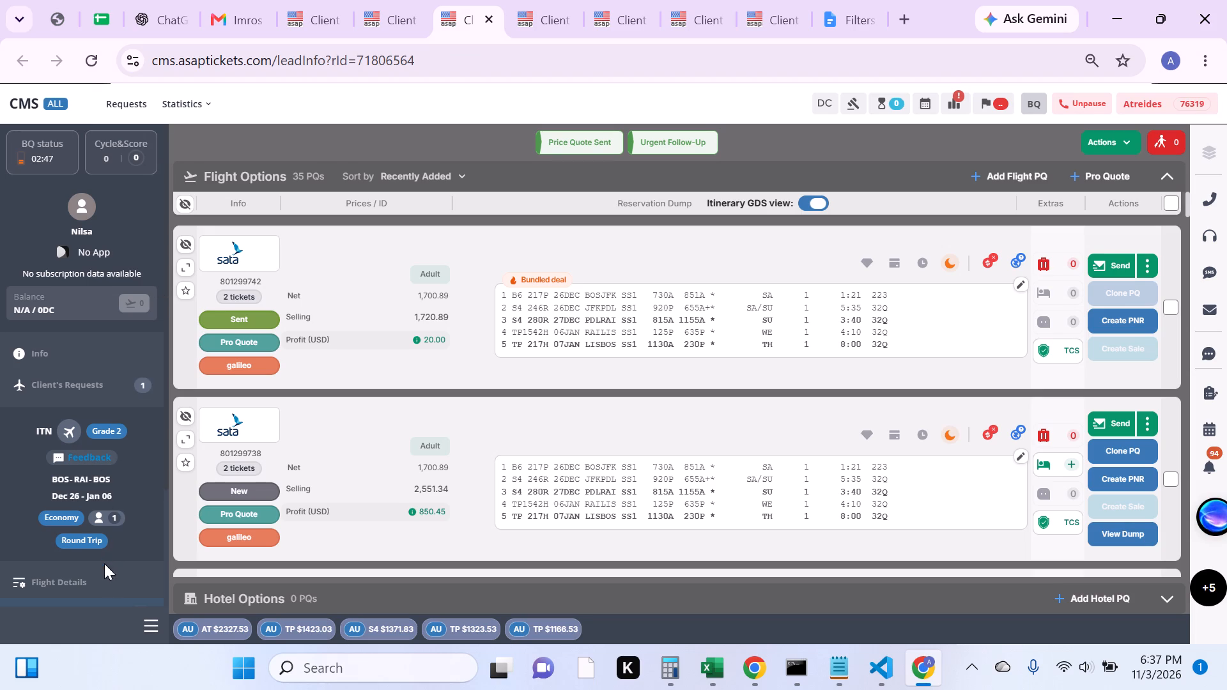
left_click(103, 577)
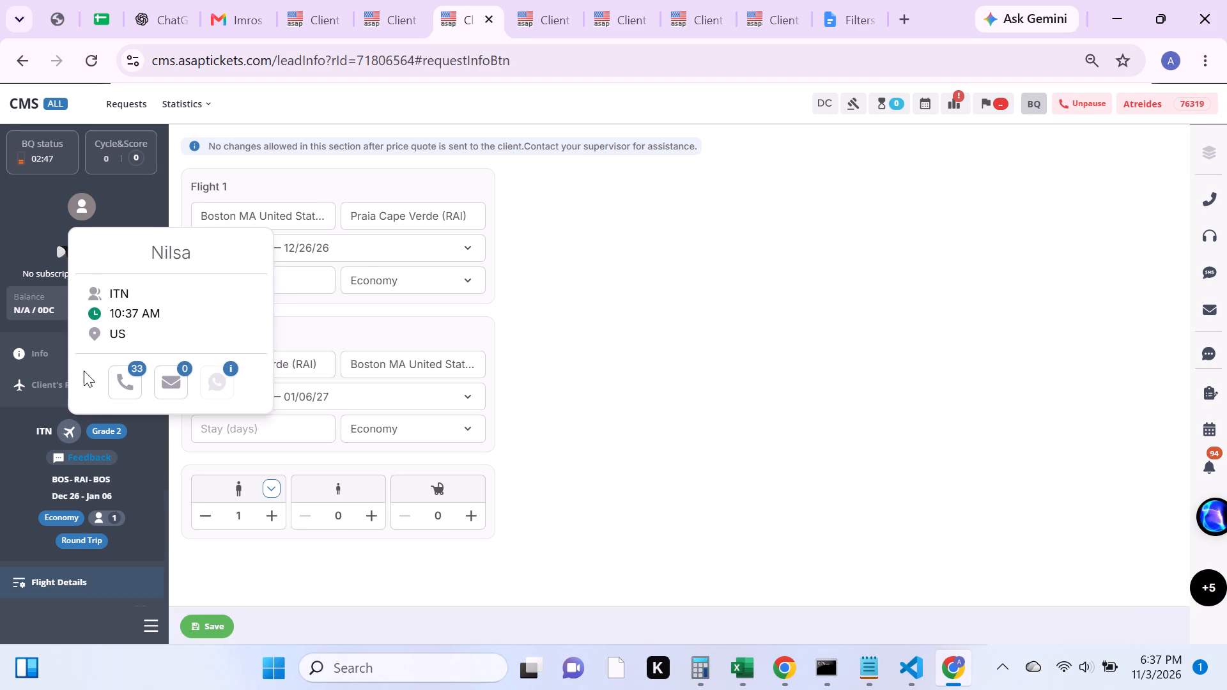
left_click(120, 376)
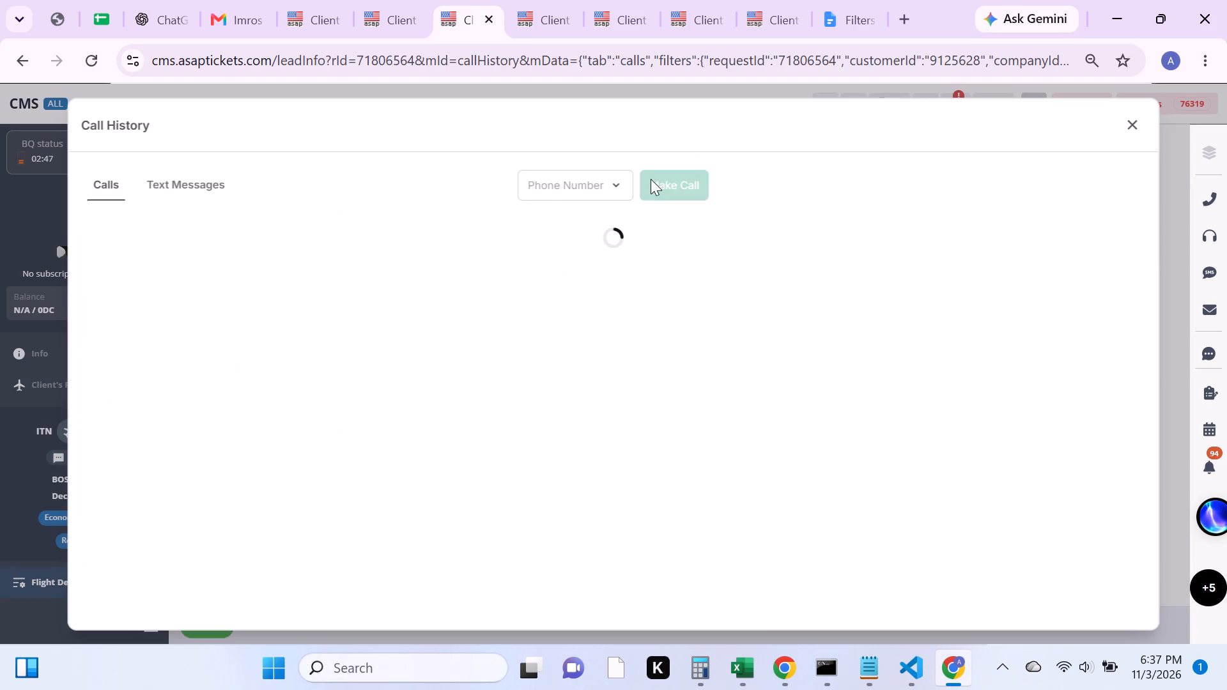
left_click(670, 195)
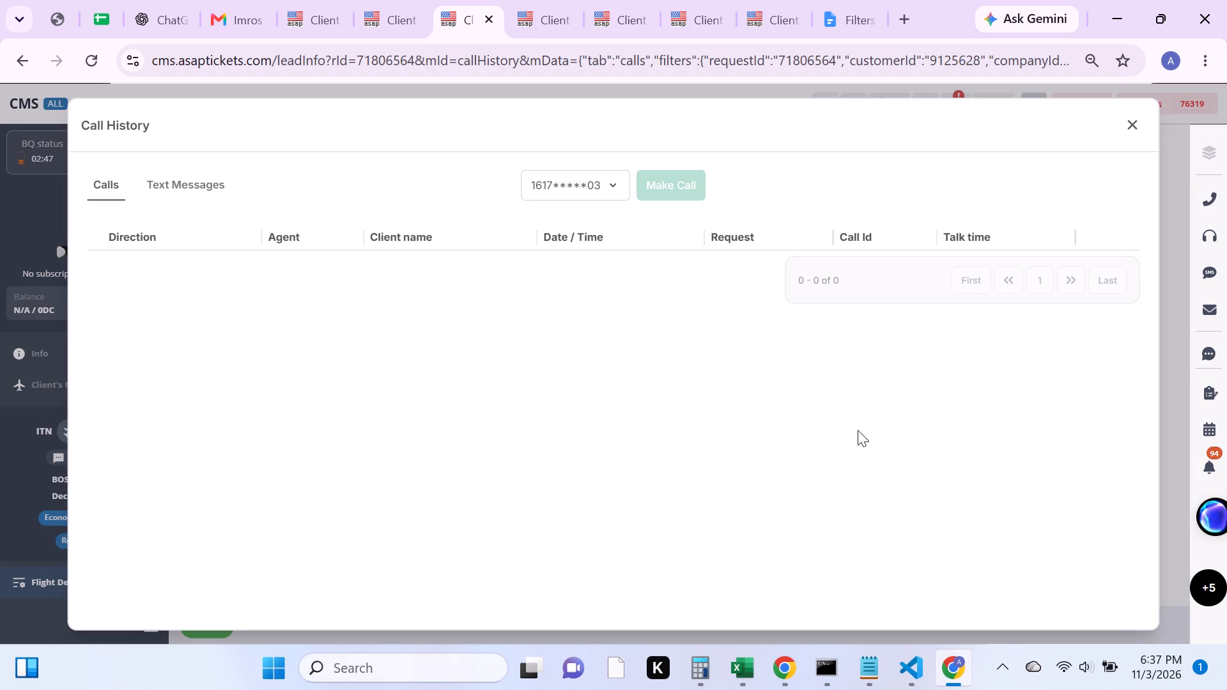
left_click(994, 330)
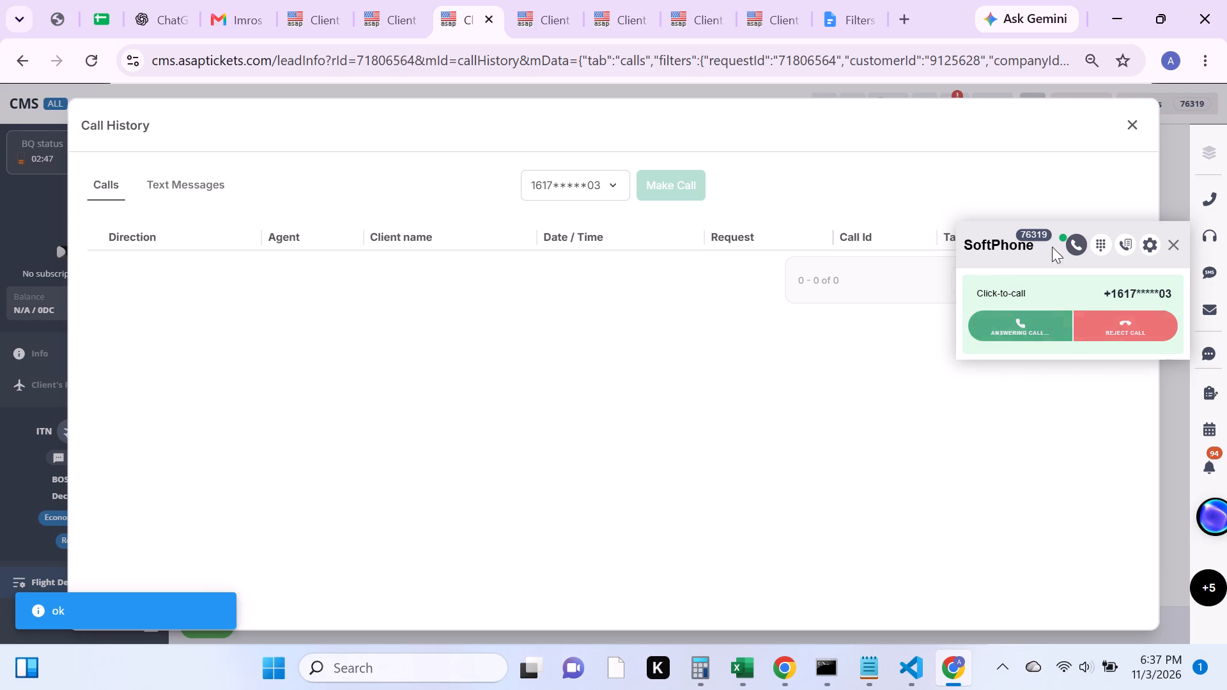
left_click(1129, 132)
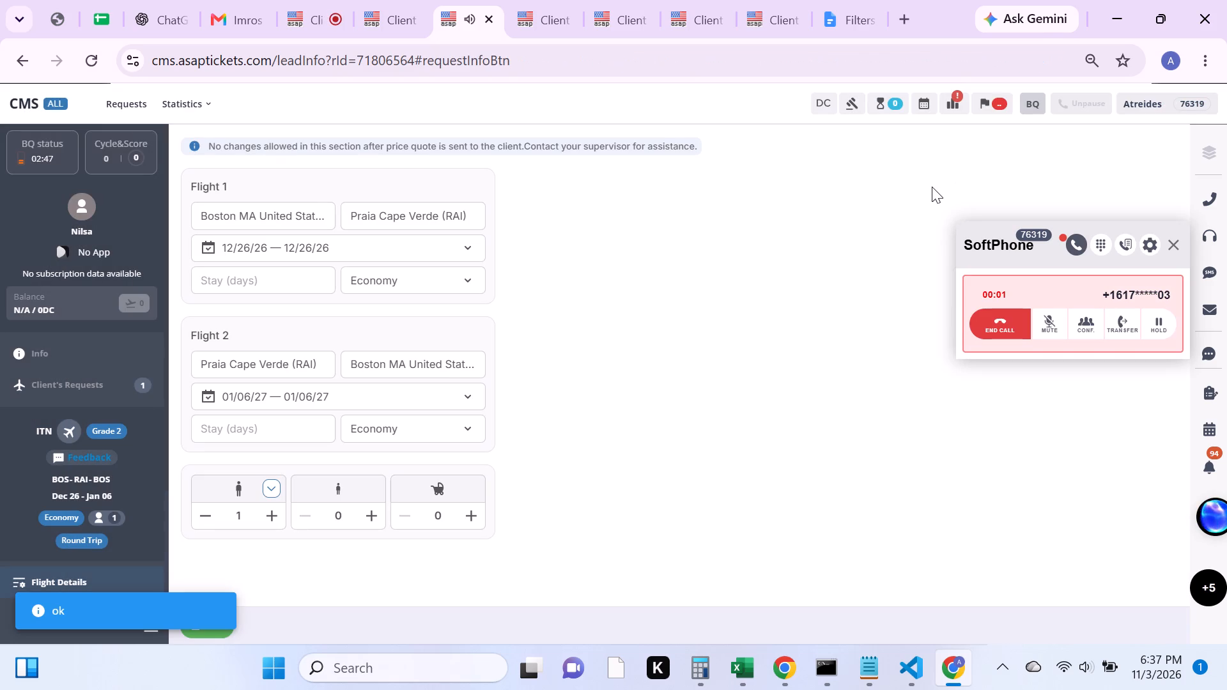
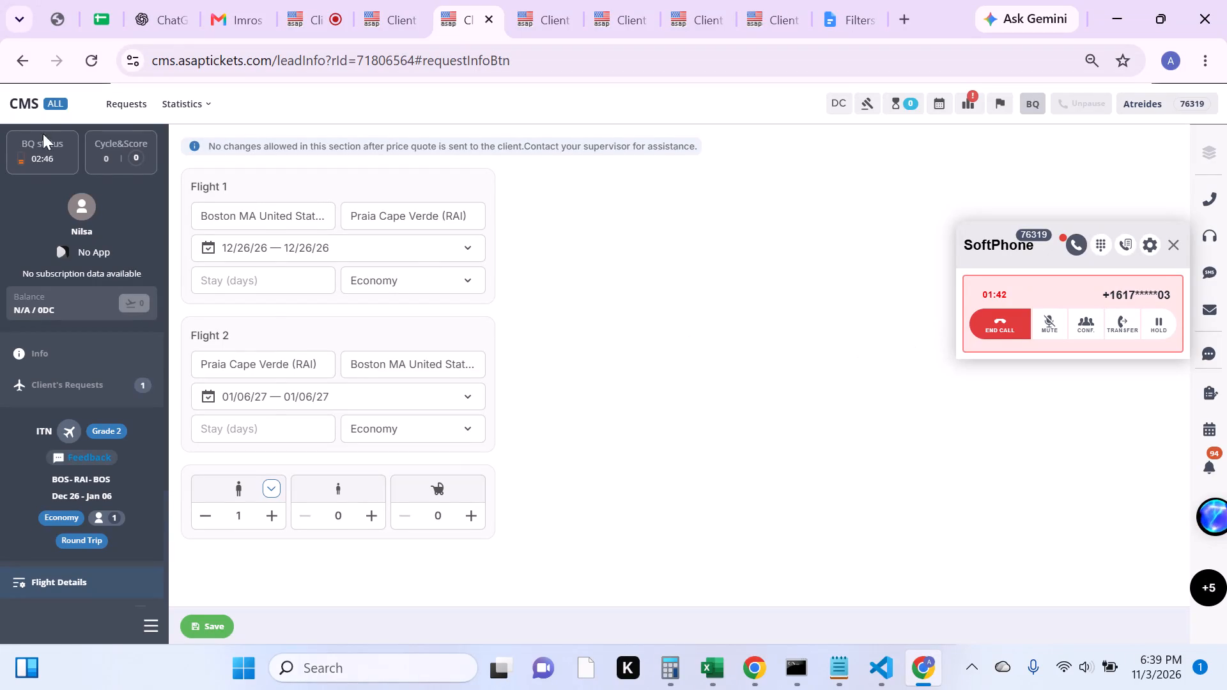
Mute the ongoing call, email the BOS-RAI-BOS client using the "Still Going? We have a promo" template, and close the mail app.
left_click(173, 395)
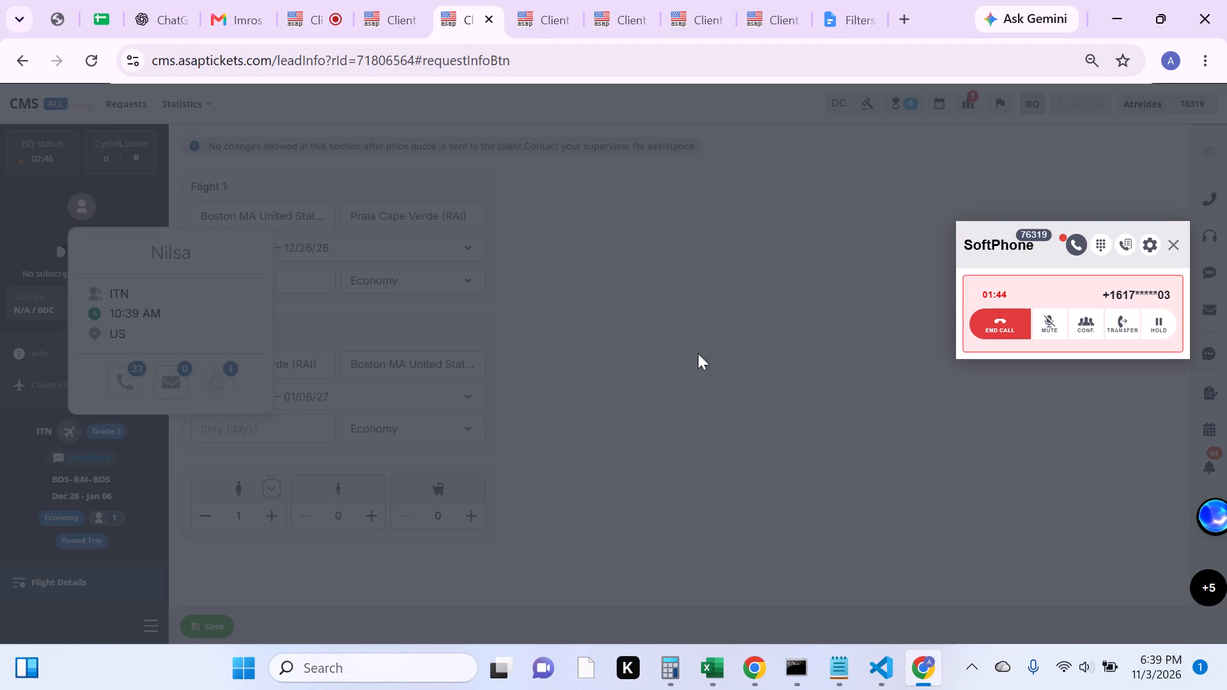
left_click(1049, 330)
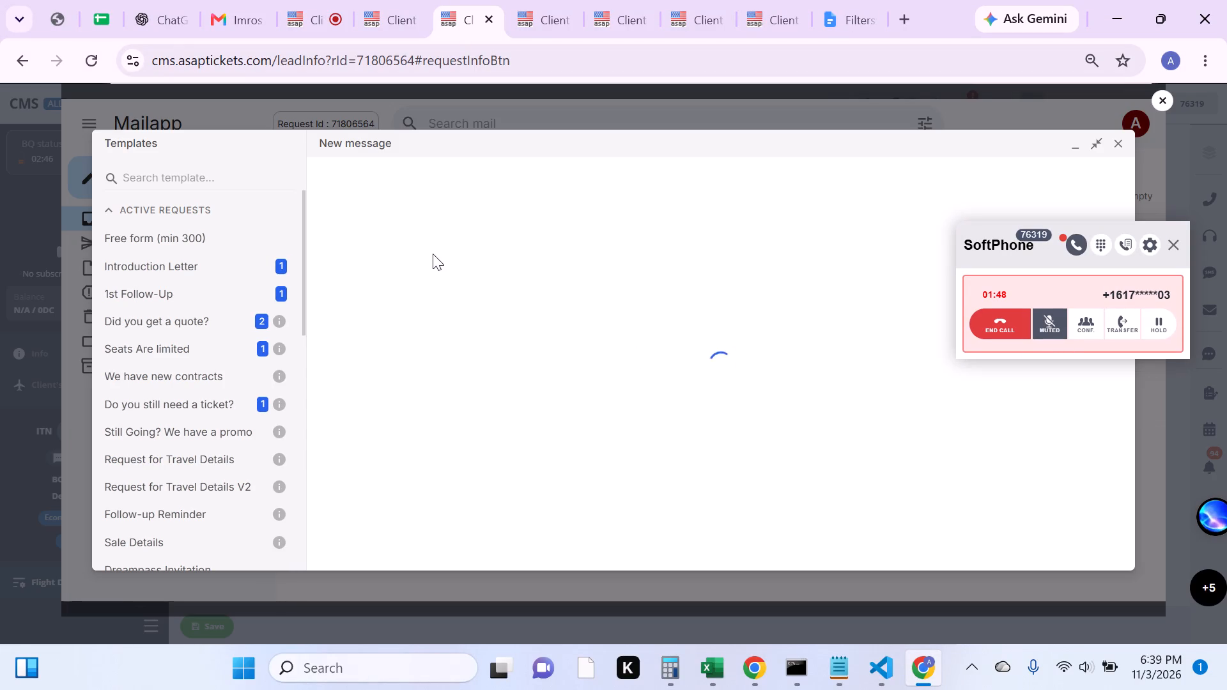
left_click(185, 437)
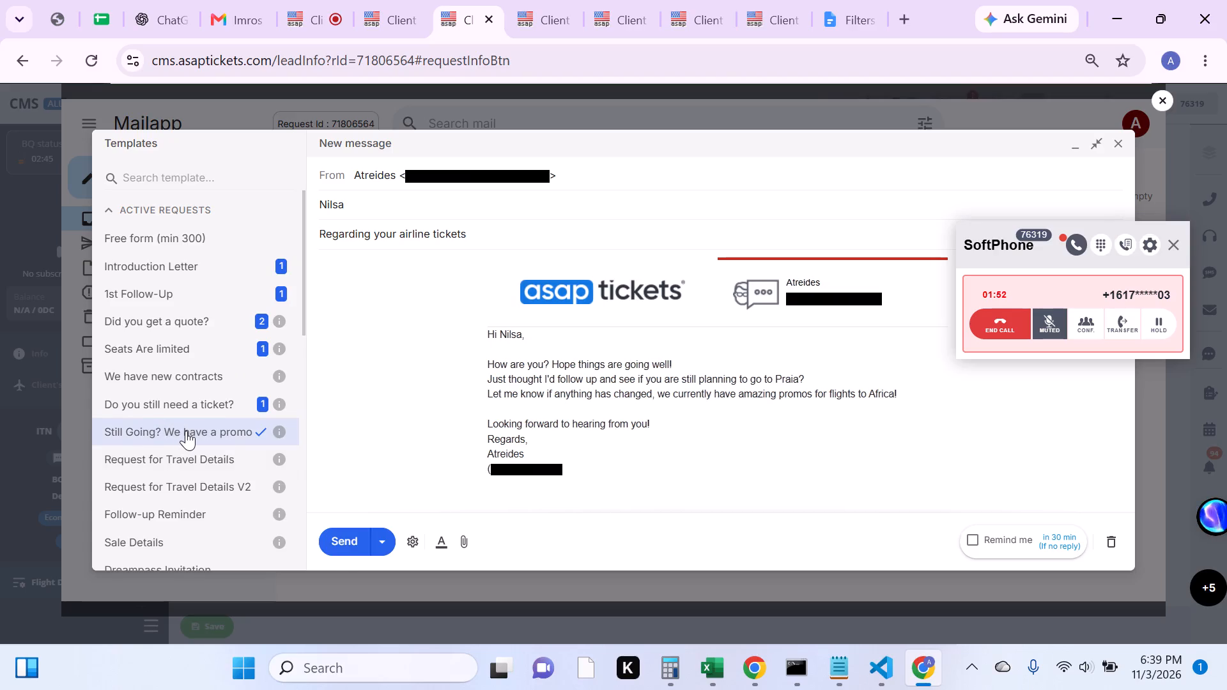
left_click(340, 544)
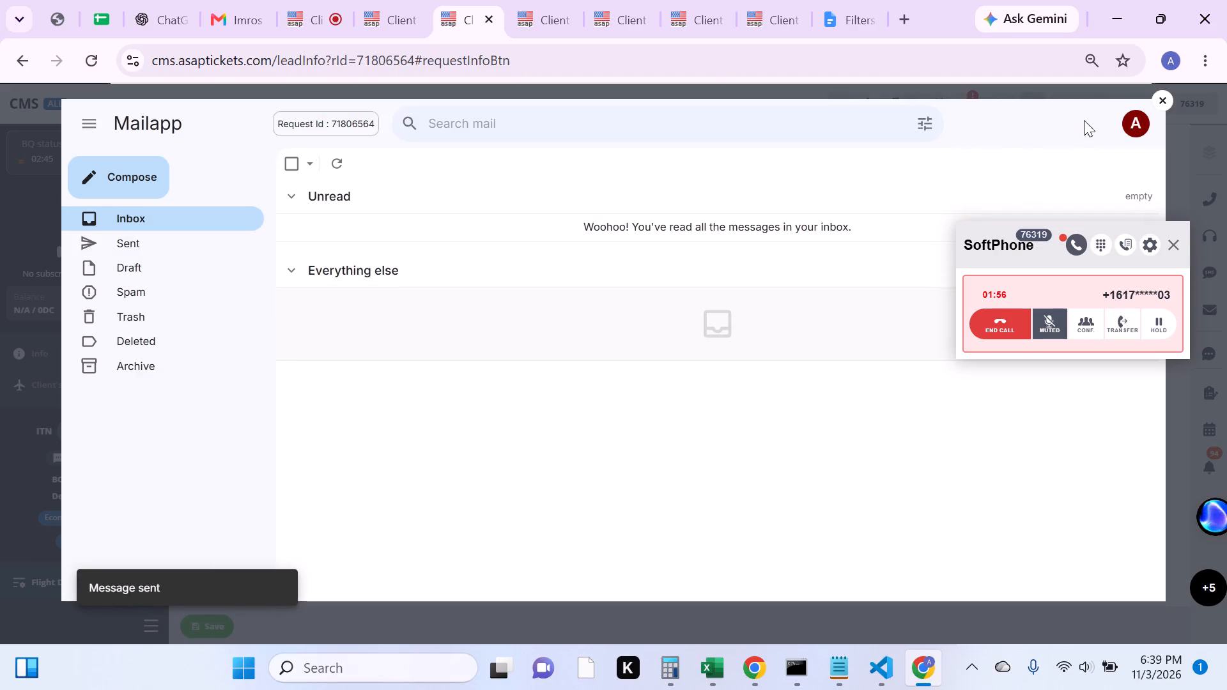
left_click(1164, 100)
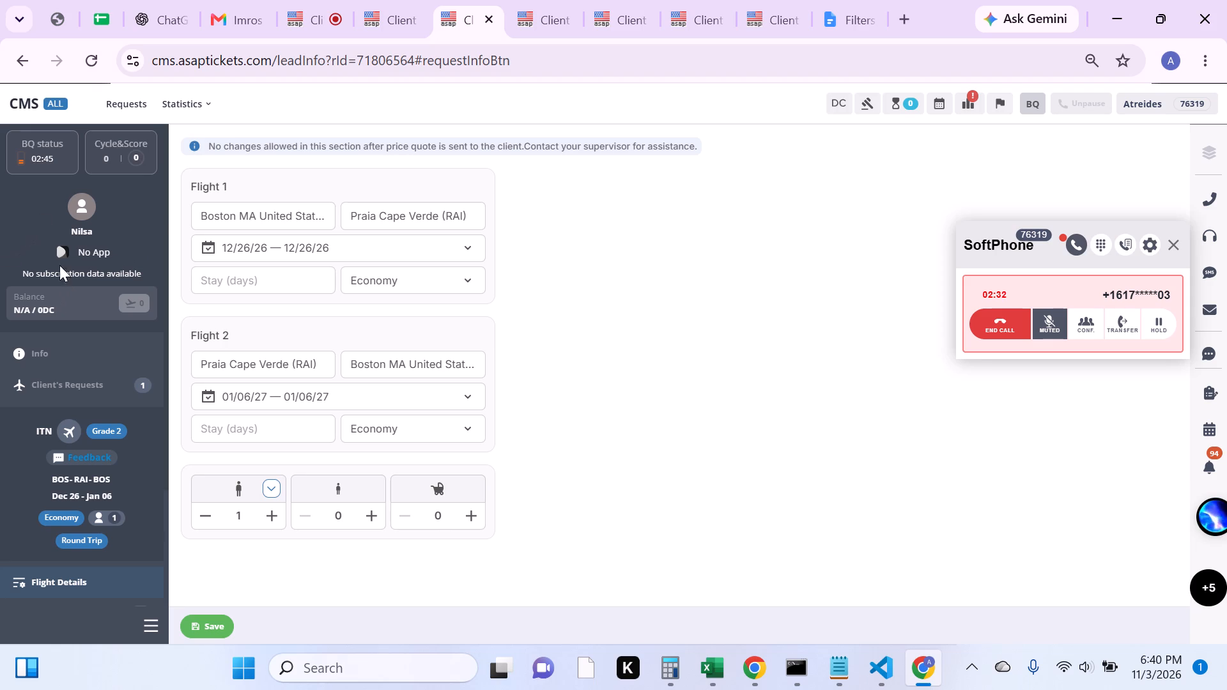
Bring up the price quotes of the BOS-RAI-BOS request and open Pro Quote for its flight options.
scroll(52, 560, "down", 1)
left_click(66, 516)
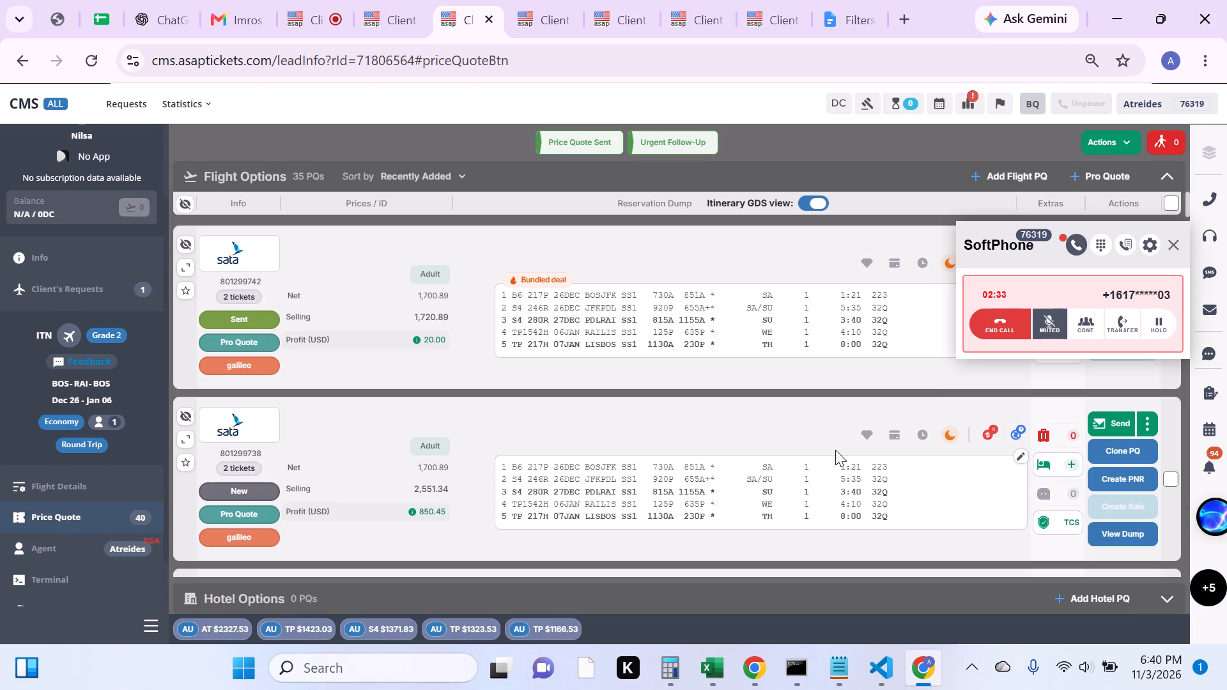
left_click(1113, 176)
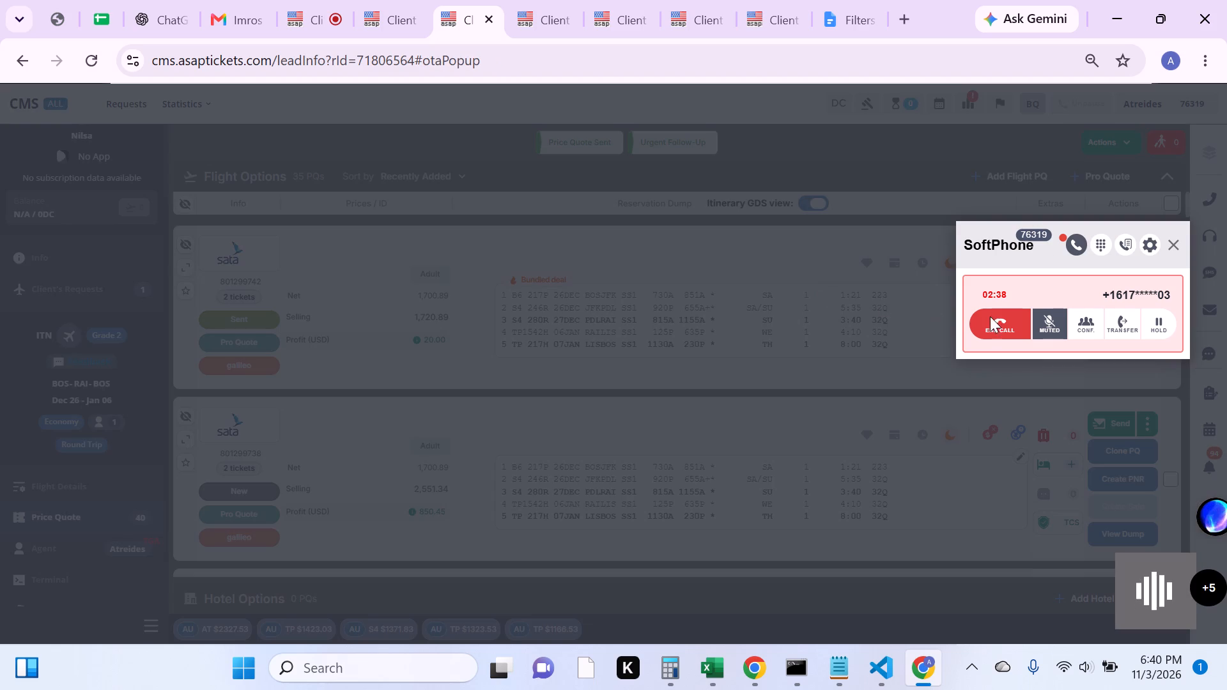
End the ongoing SoftPhone call with the BOS-RAI-BOS client.
left_click_drag(998, 323, 998, 329)
Bring up the PHL-DLA request's flight details, call its client from the call history, answer the click-to-call, and close the history.
left_click(536, 1)
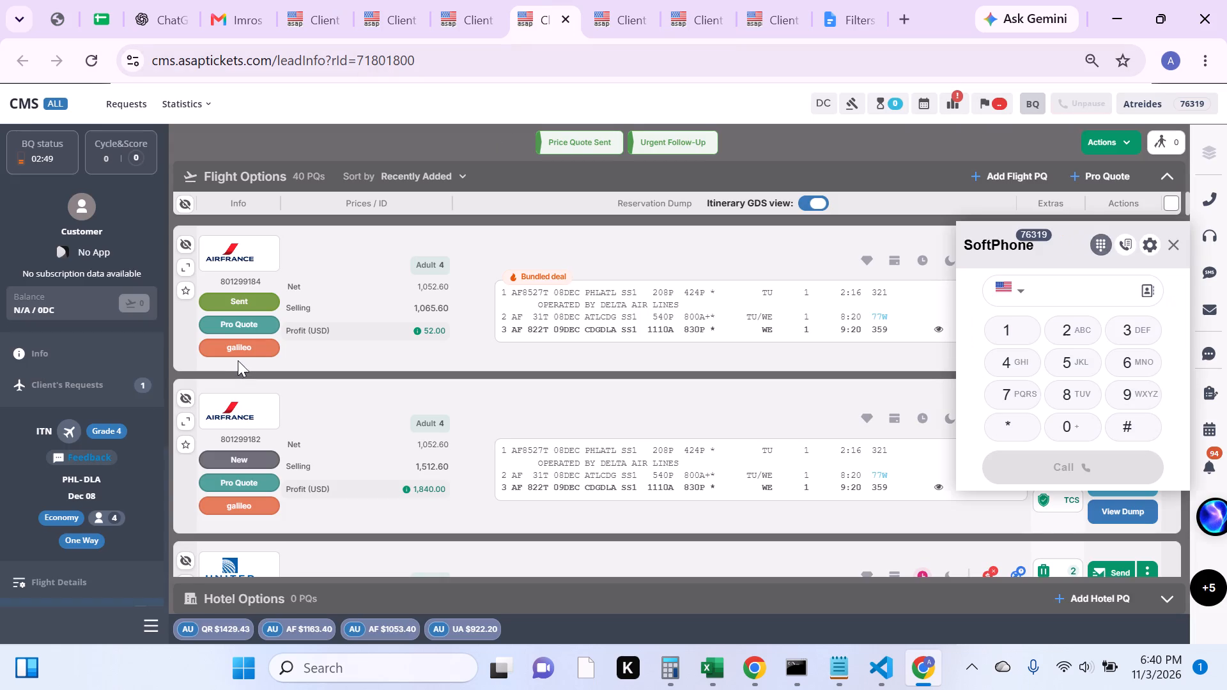
scroll(132, 523, "down", 1)
left_click(112, 473)
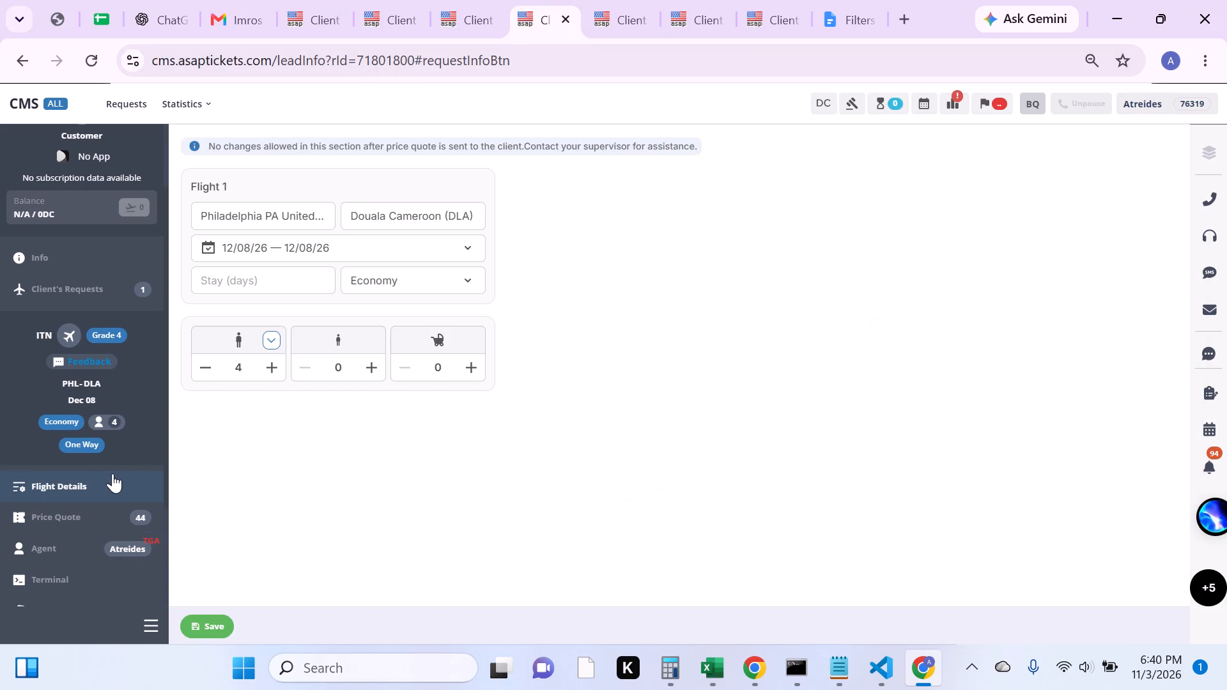
scroll(113, 475, "up", 2)
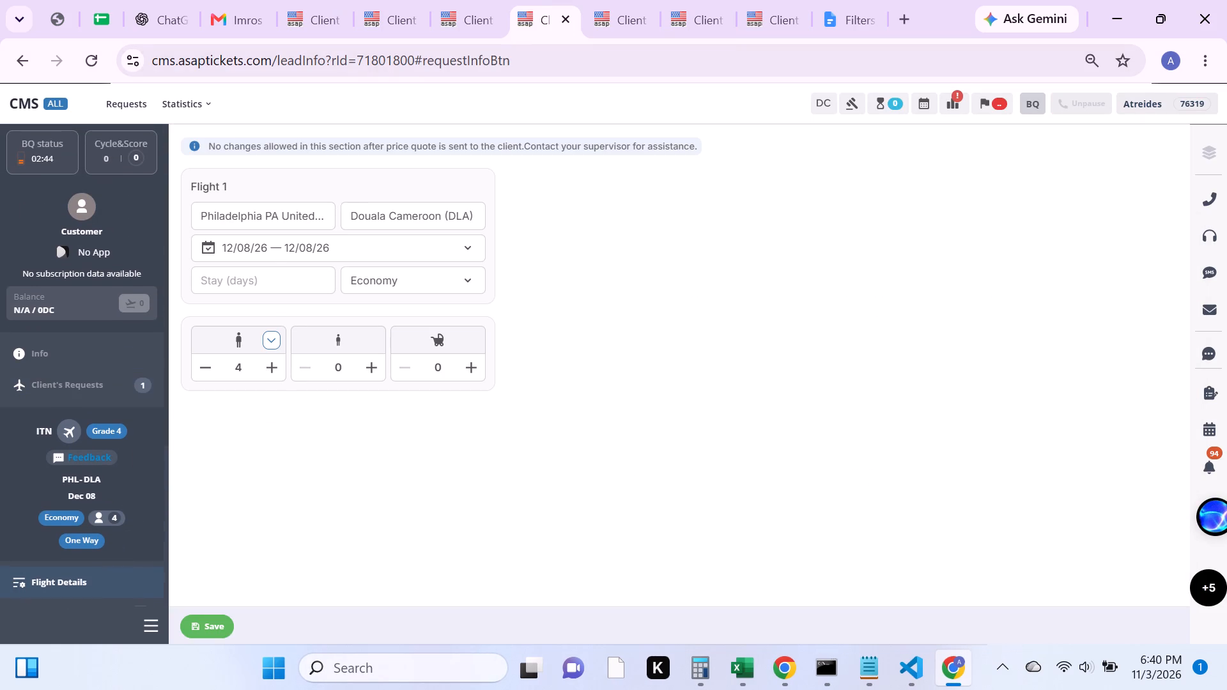
left_click(132, 381)
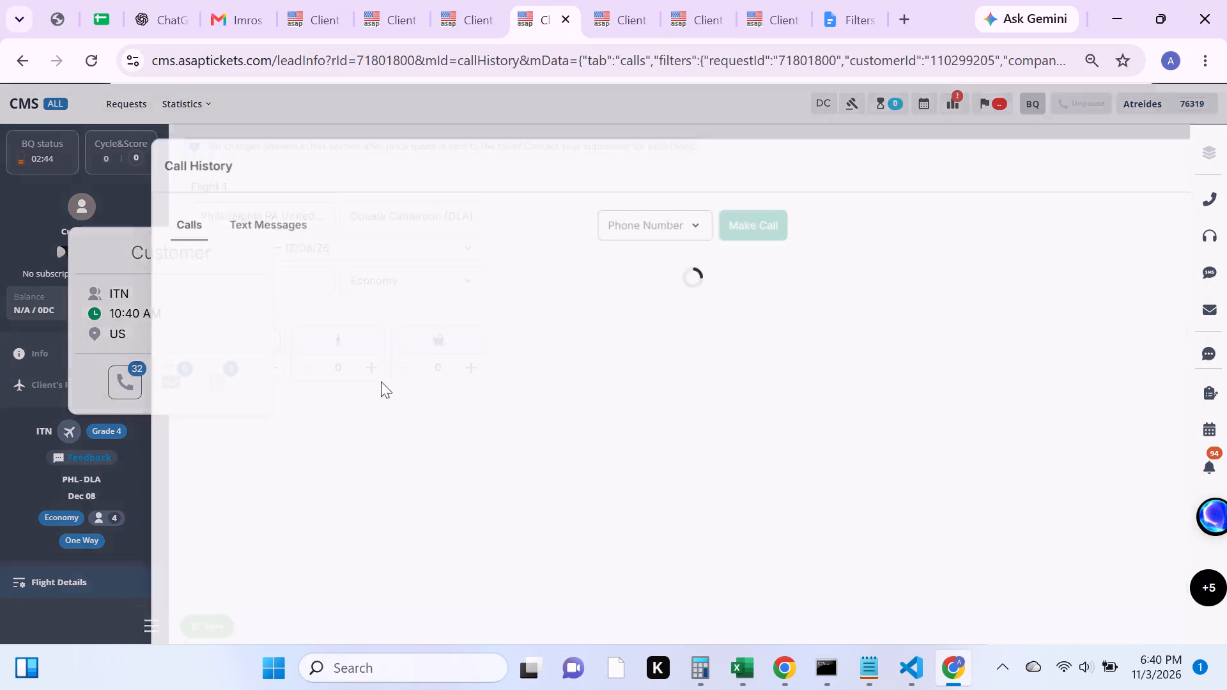
left_click(672, 186)
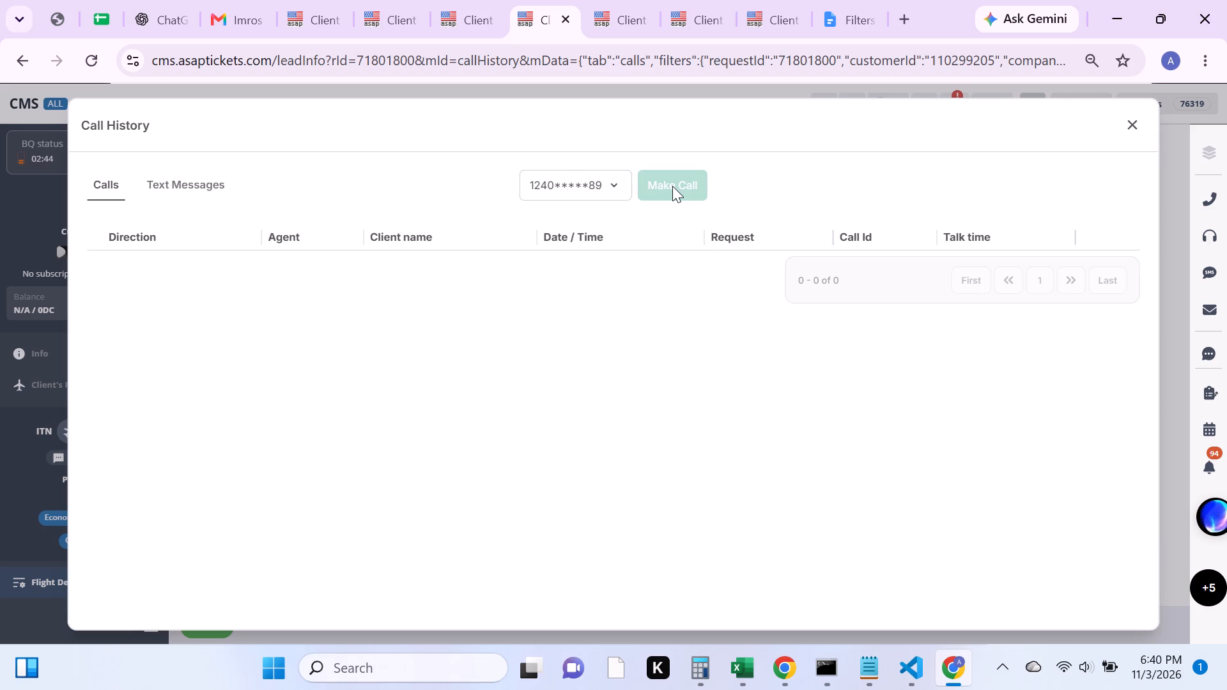
left_click(1042, 318)
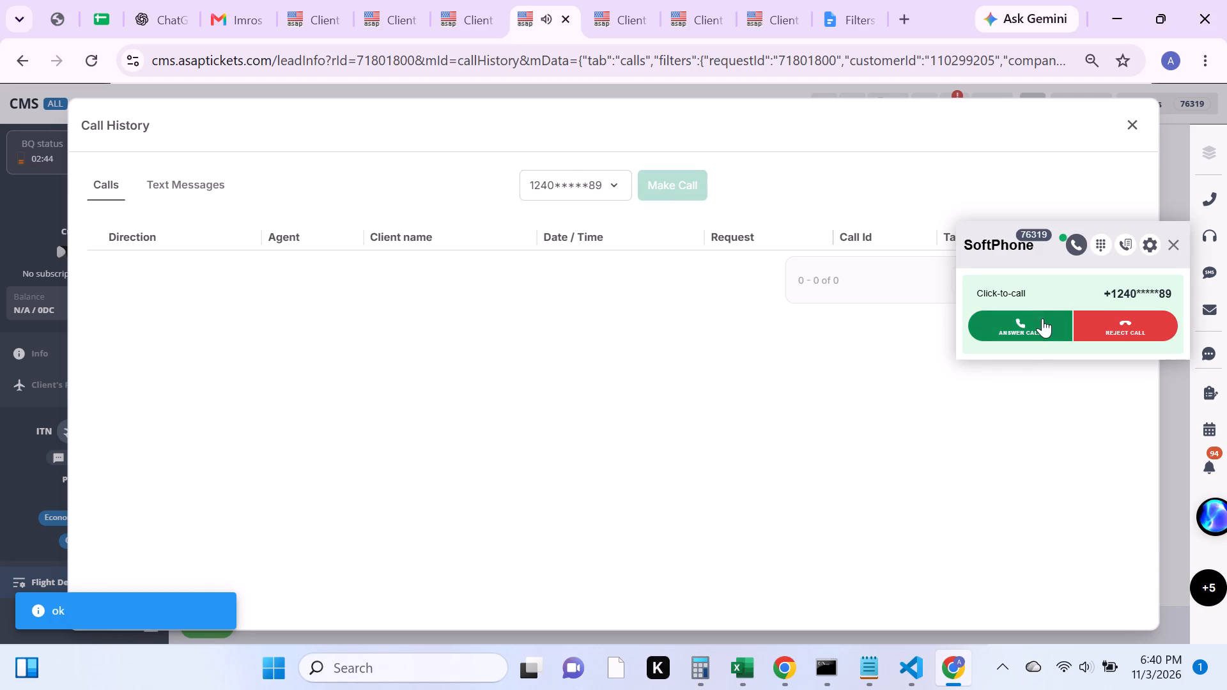
left_click(1135, 131)
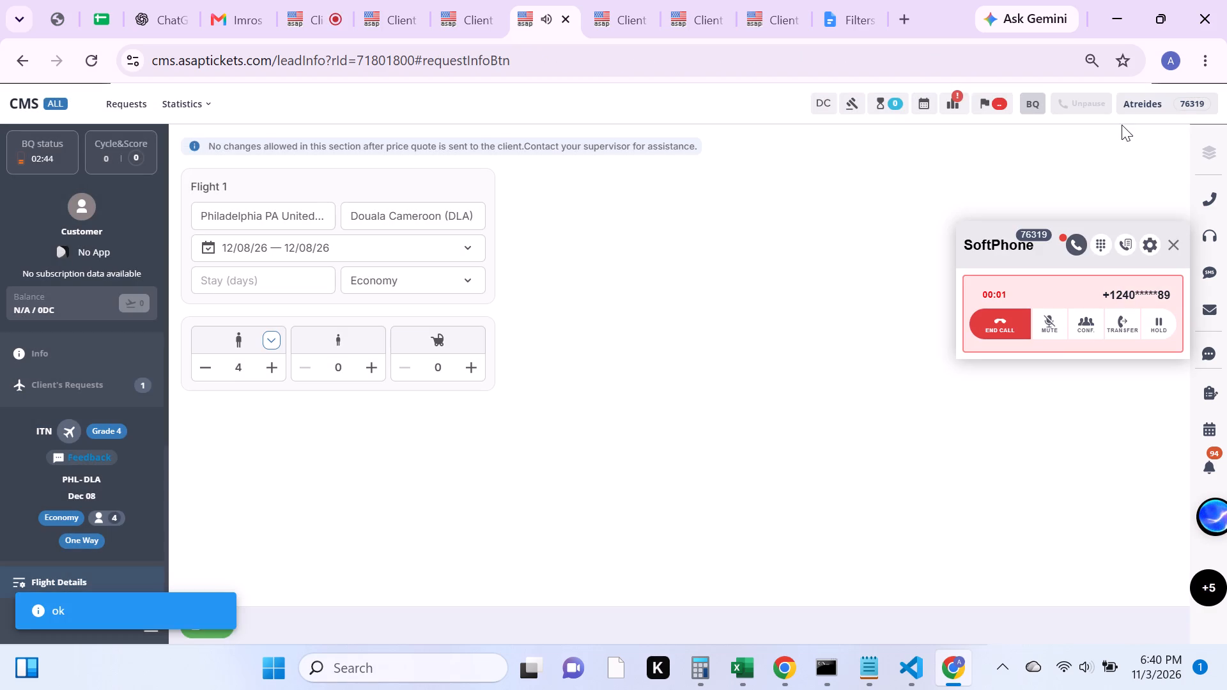
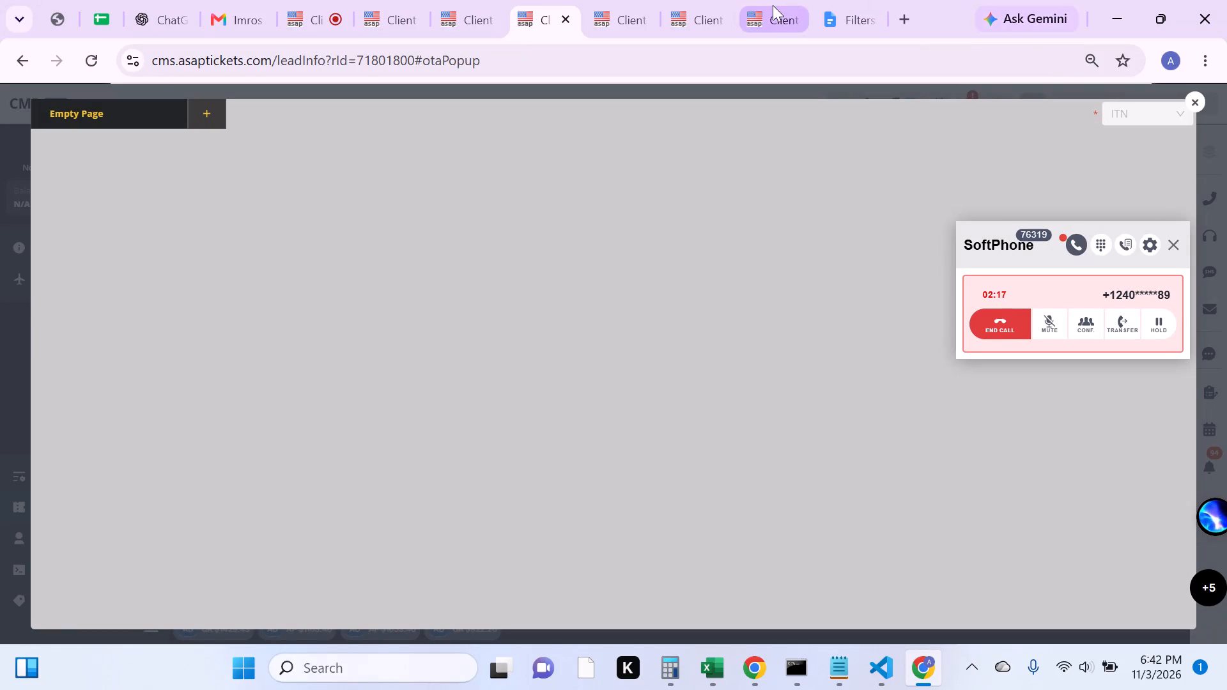
Bring up the flight details of the YYG-MNL-YYG request and mute the ongoing SoftPhone call.
left_click(624, 21)
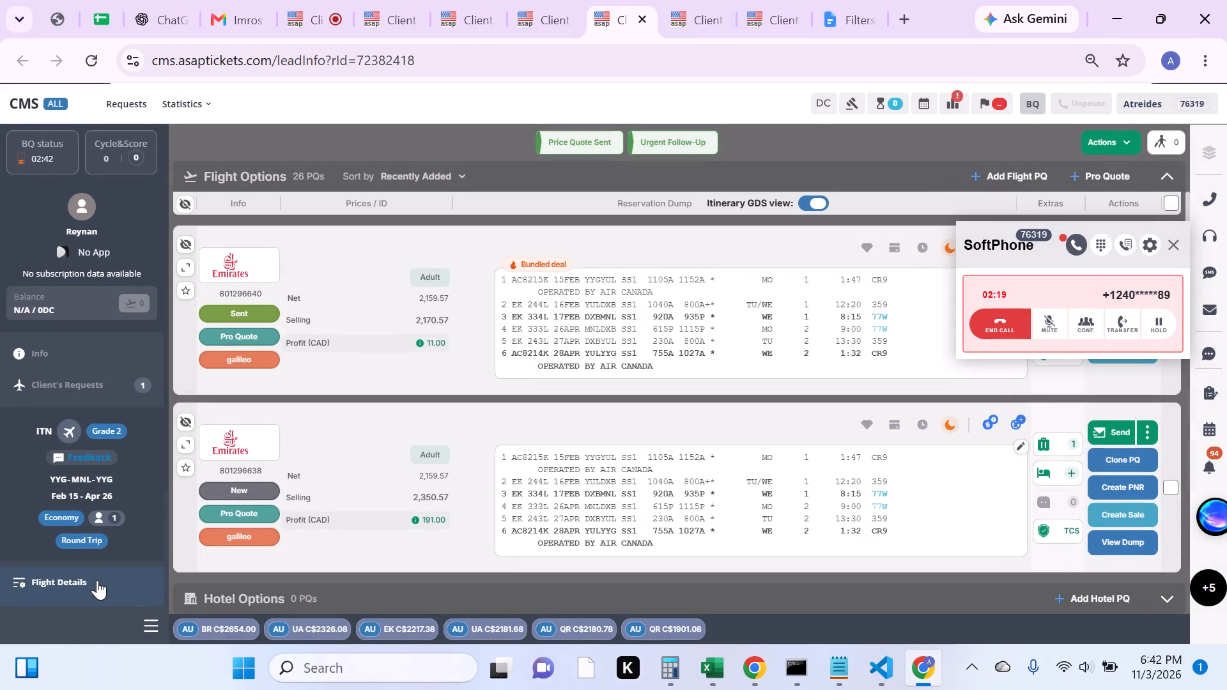
left_click(97, 579)
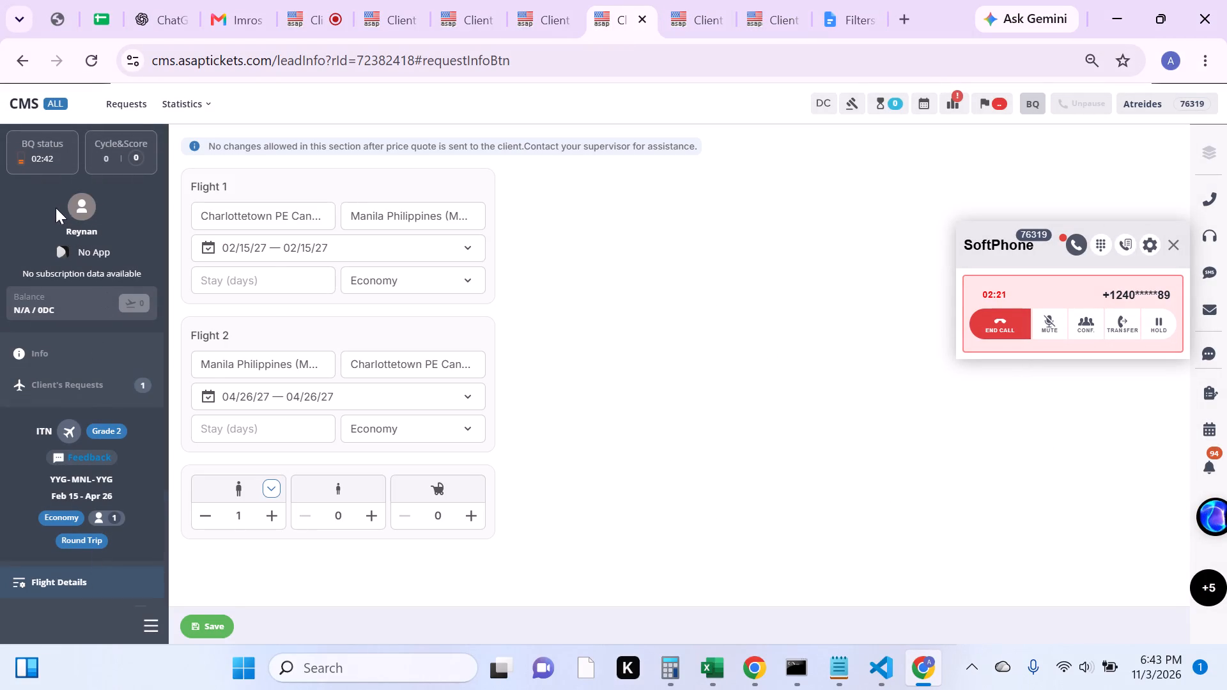
left_click(1047, 318)
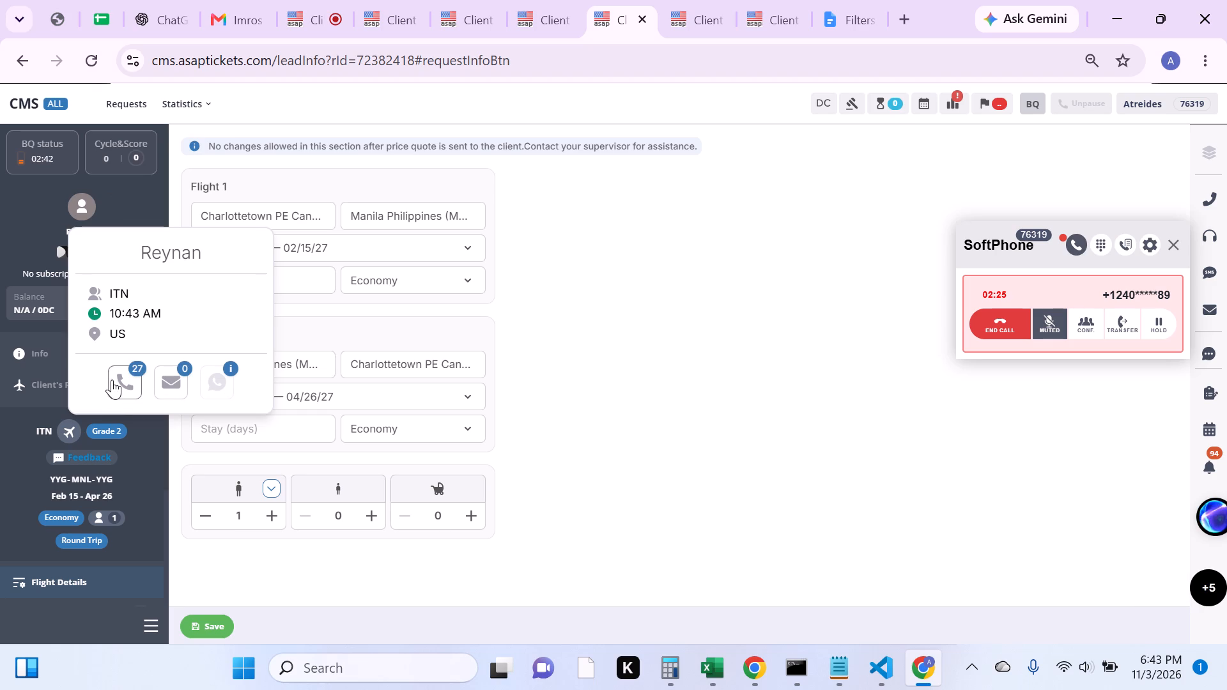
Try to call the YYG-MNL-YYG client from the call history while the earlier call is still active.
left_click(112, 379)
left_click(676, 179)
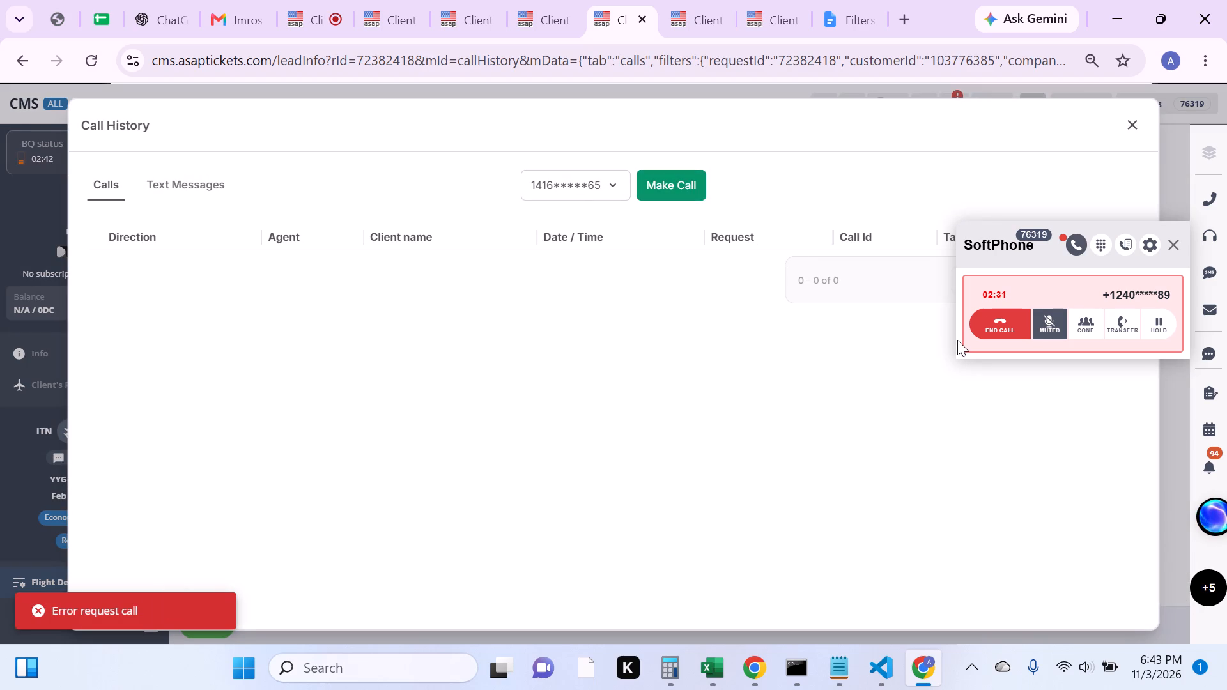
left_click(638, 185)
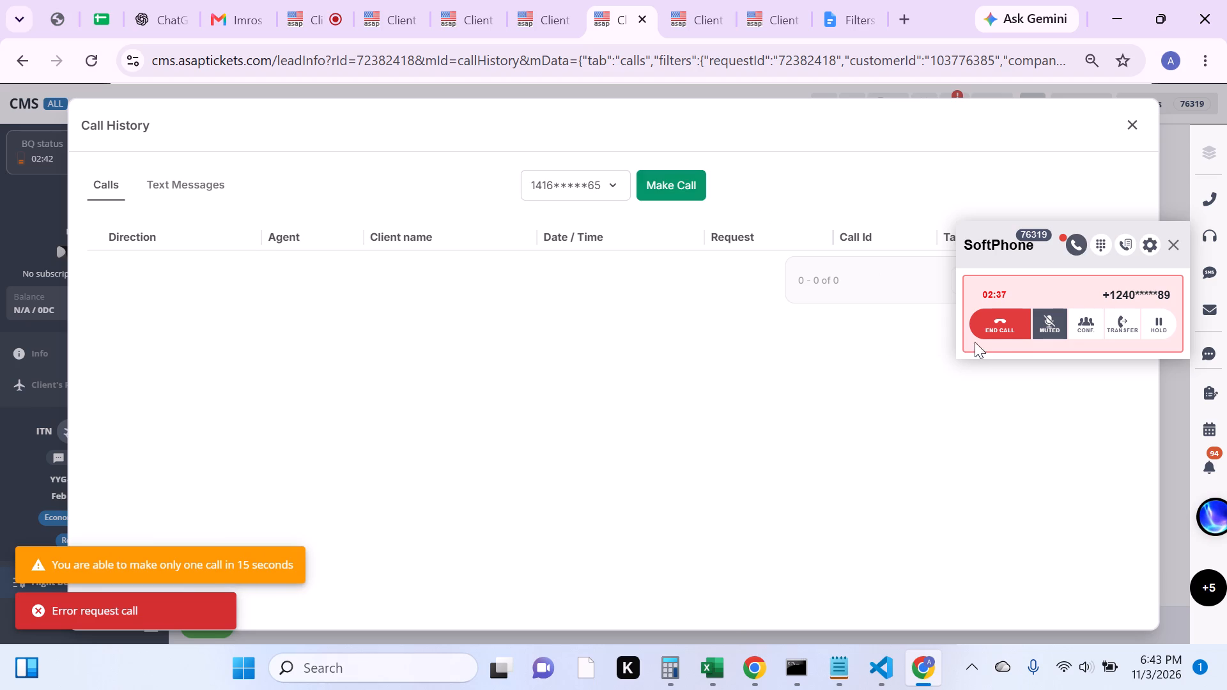
End the ongoing SoftPhone call and close the YYG-MNL-YYG client's call history.
left_click(1008, 322)
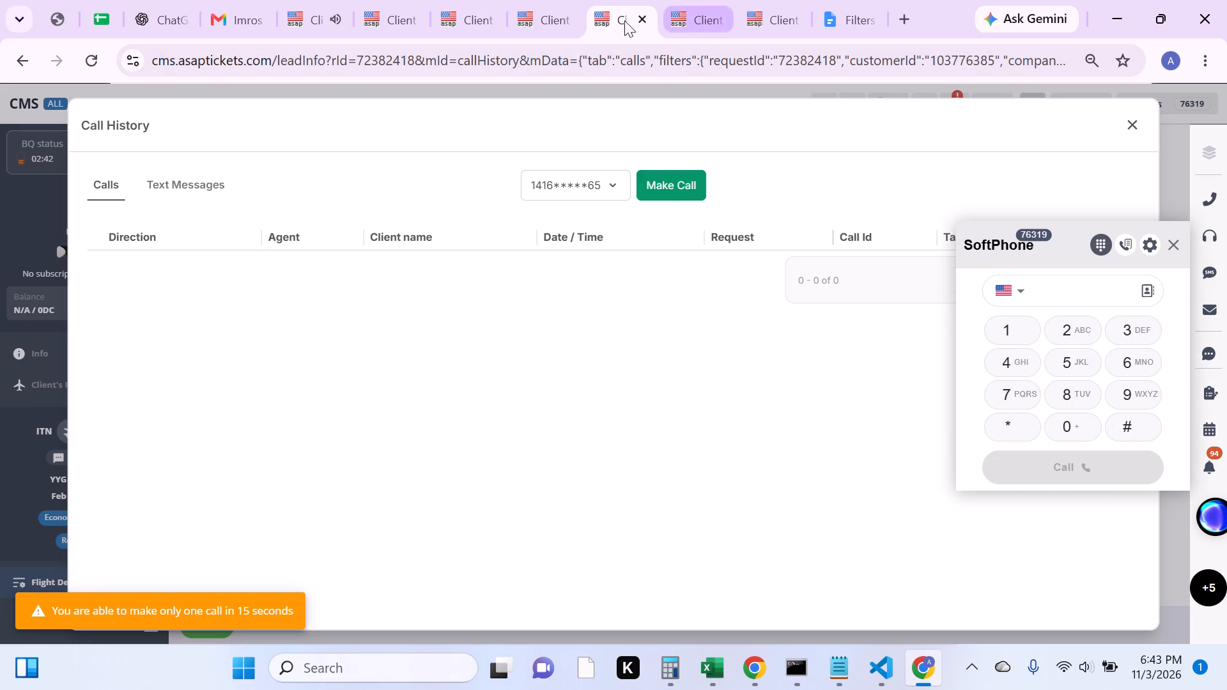
left_click(1135, 130)
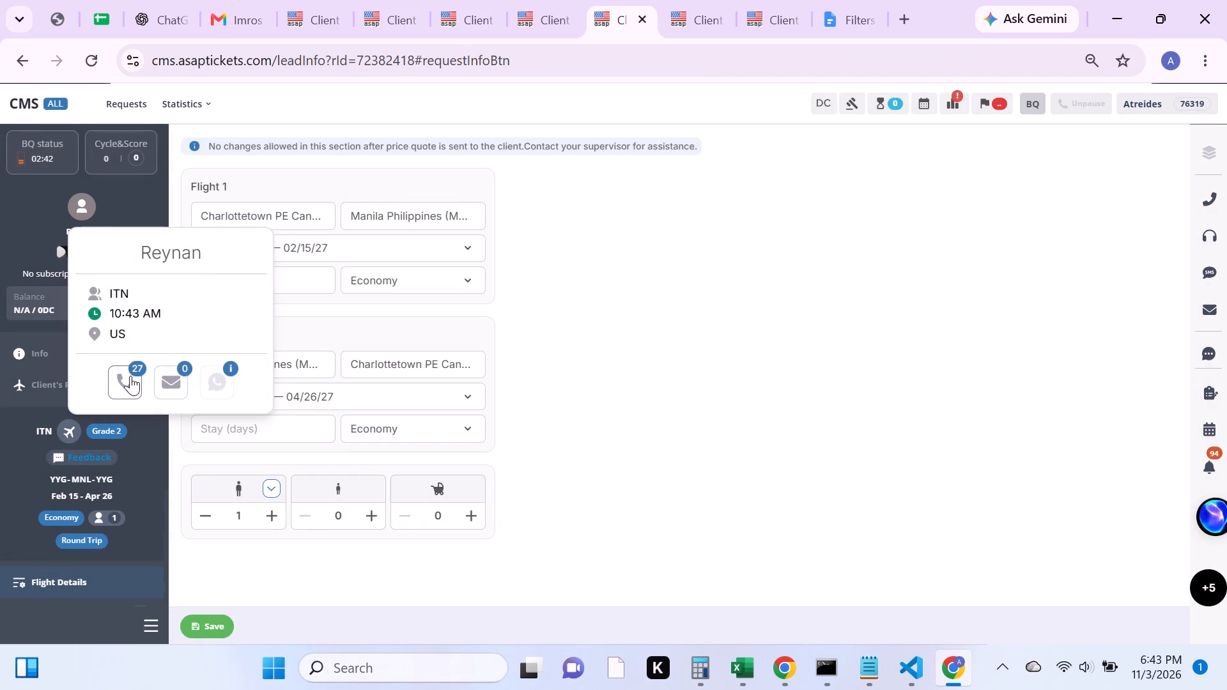
Call the YYG-MNL-YYG client from the call history, answer the click-to-call, and close the history.
left_click(130, 376)
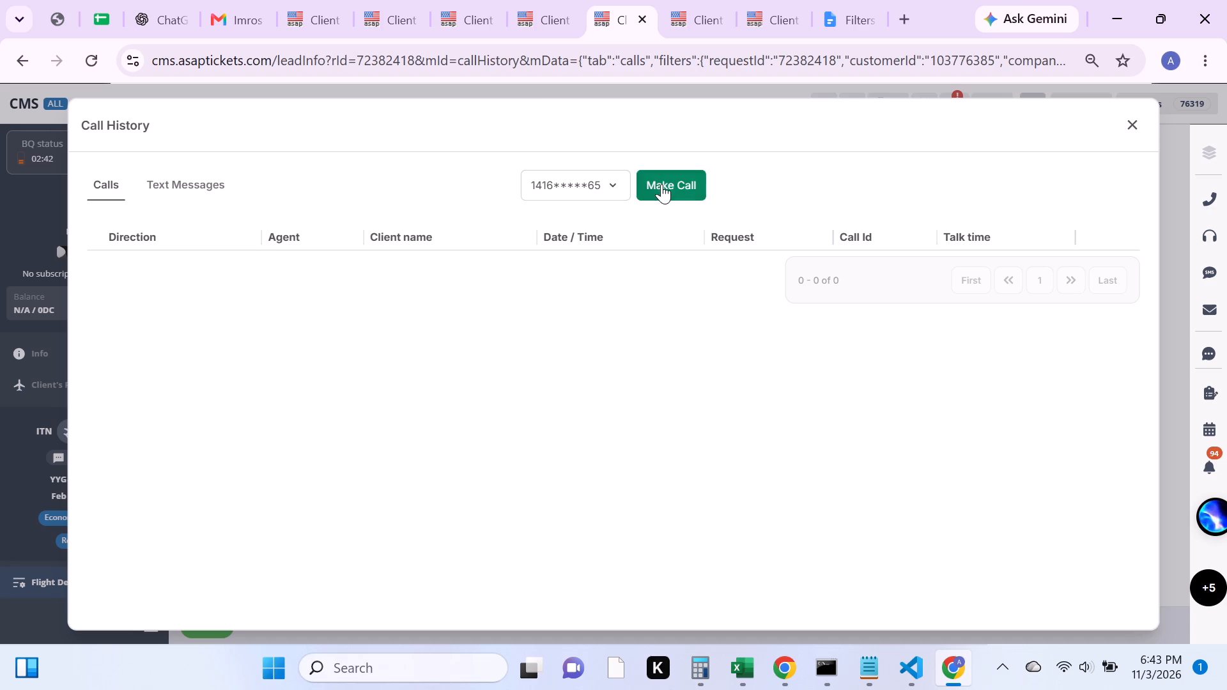
left_click(663, 185)
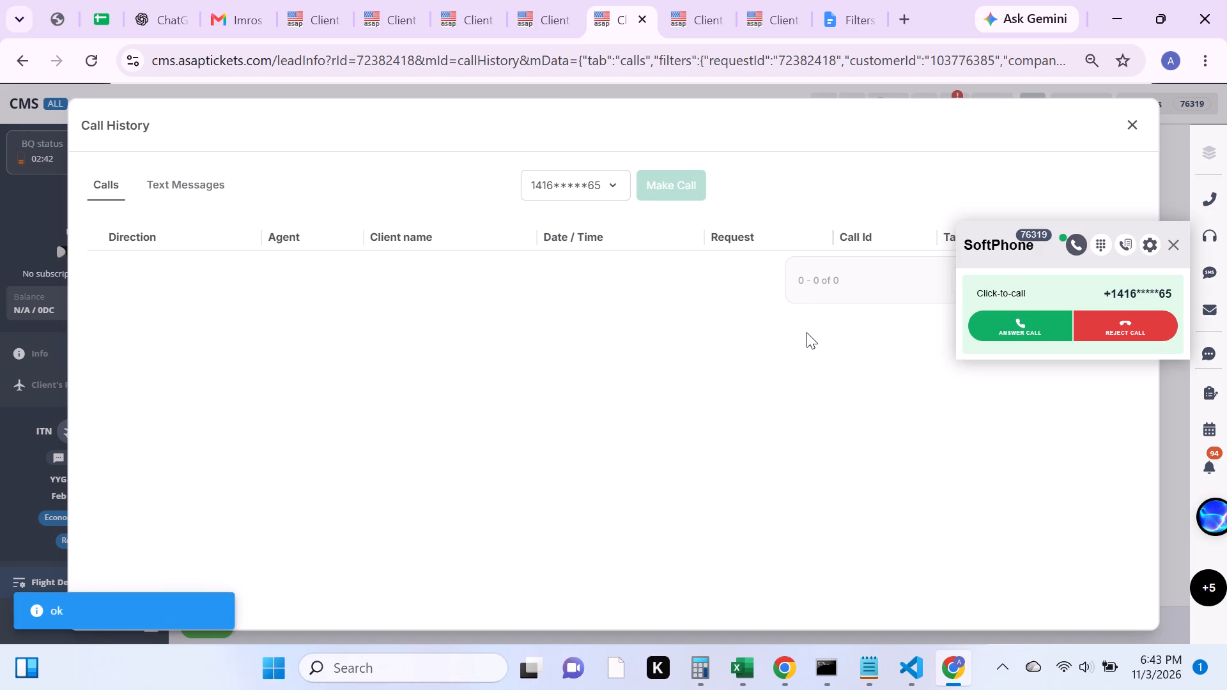
left_click(1031, 331)
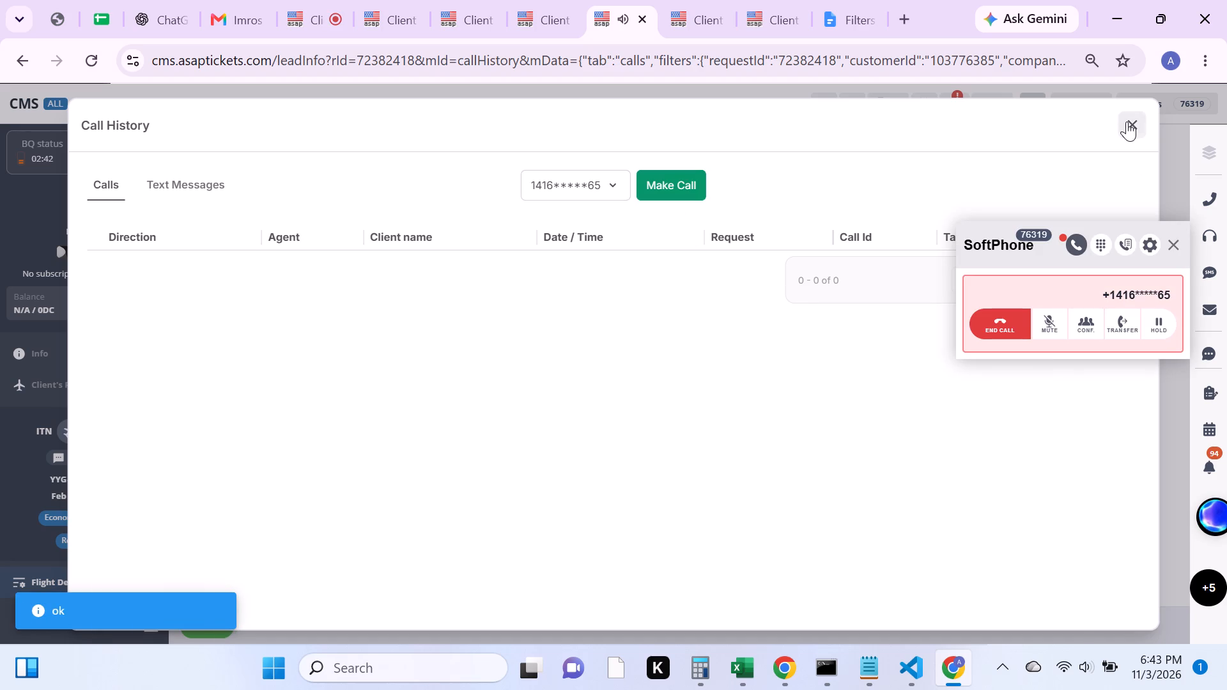
left_click(1128, 122)
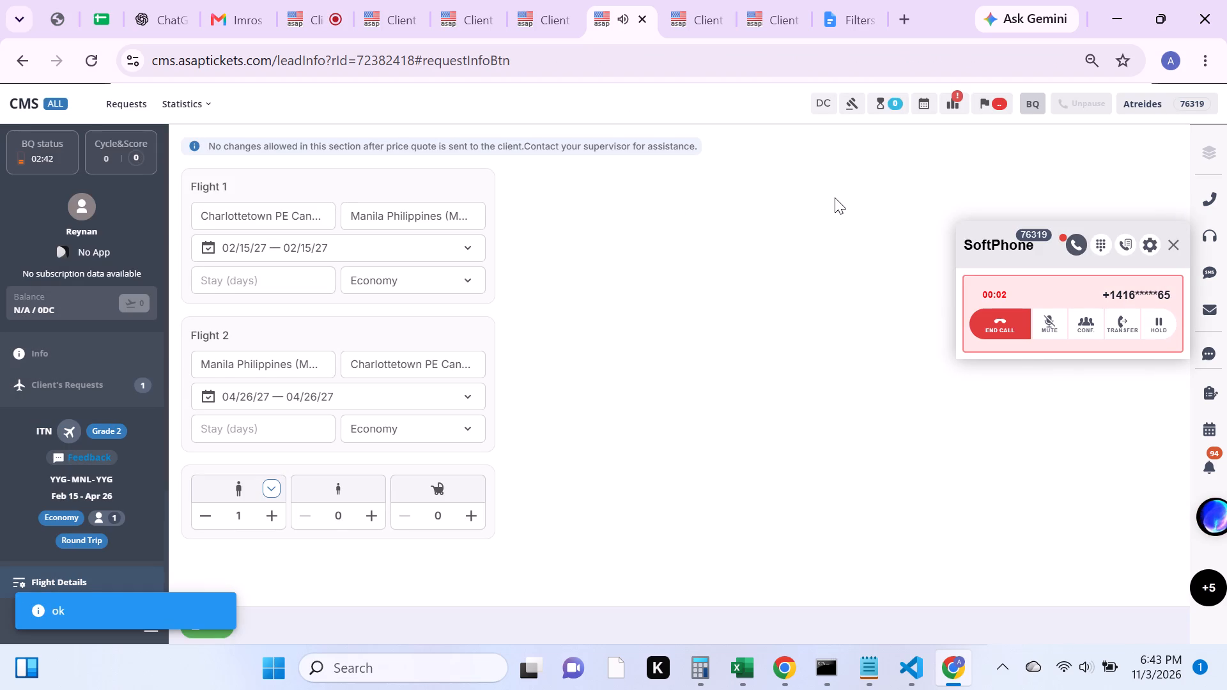
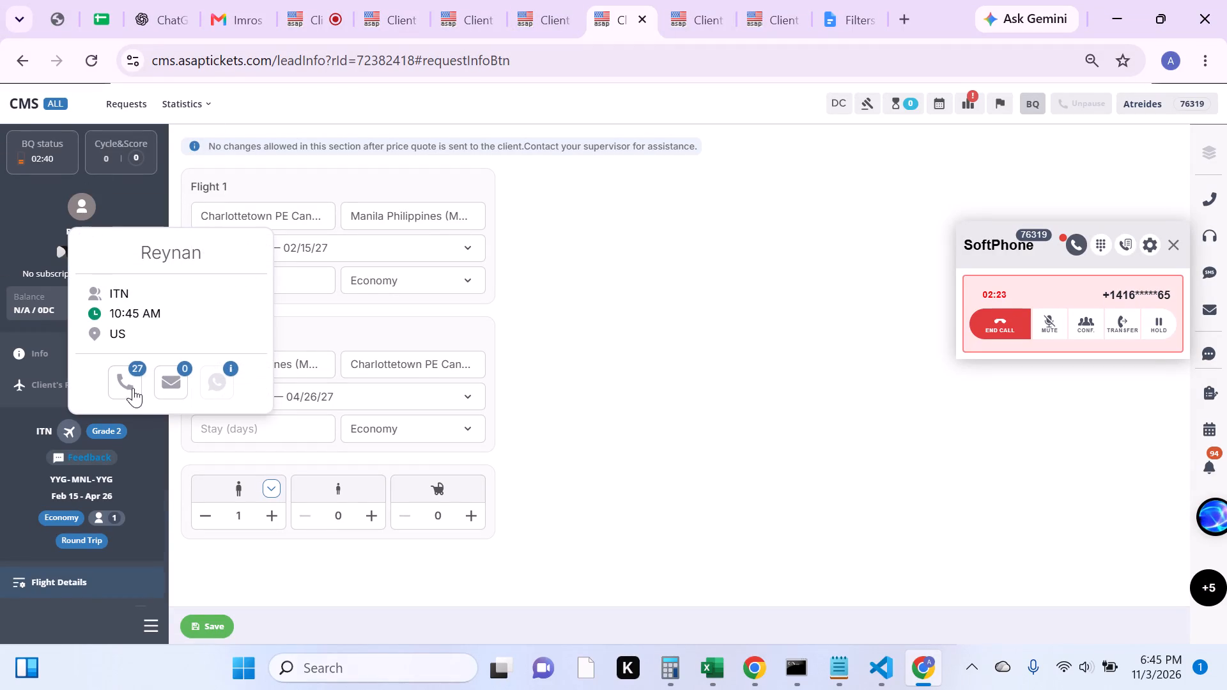
Send the YYG-MNL-YYG client the "Still Going? We have a promo" email for company ITN and close Mailapp.
left_click(162, 388)
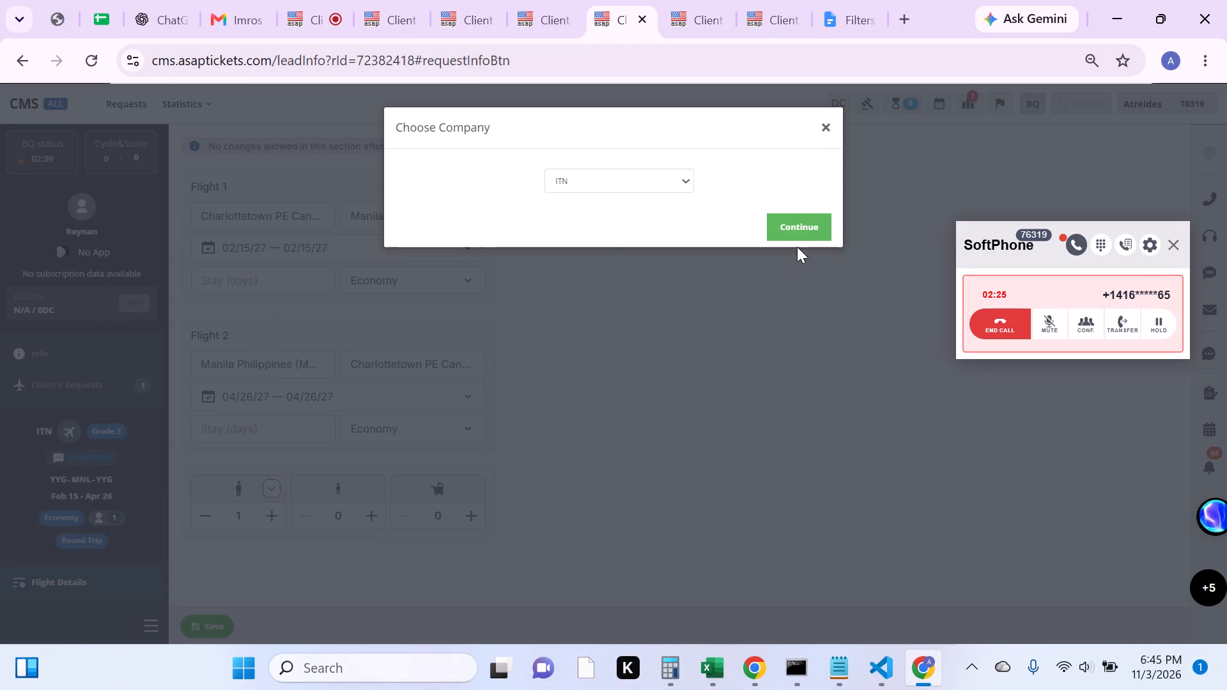
left_click(803, 229)
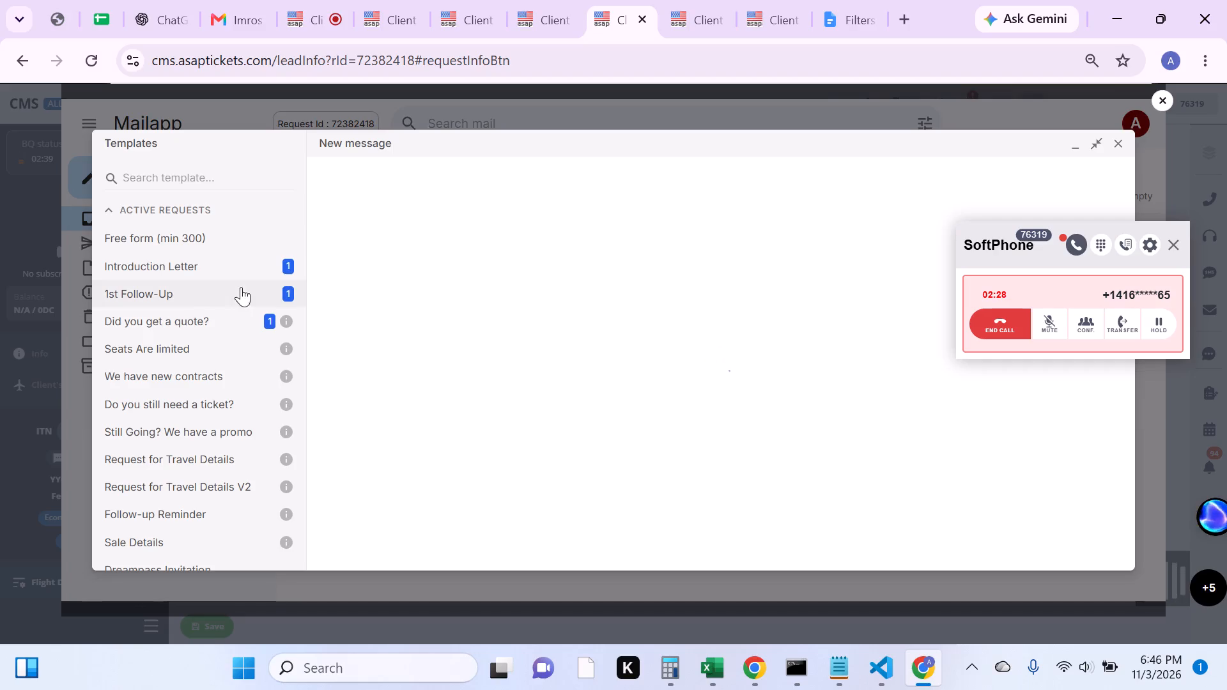
left_click(254, 431)
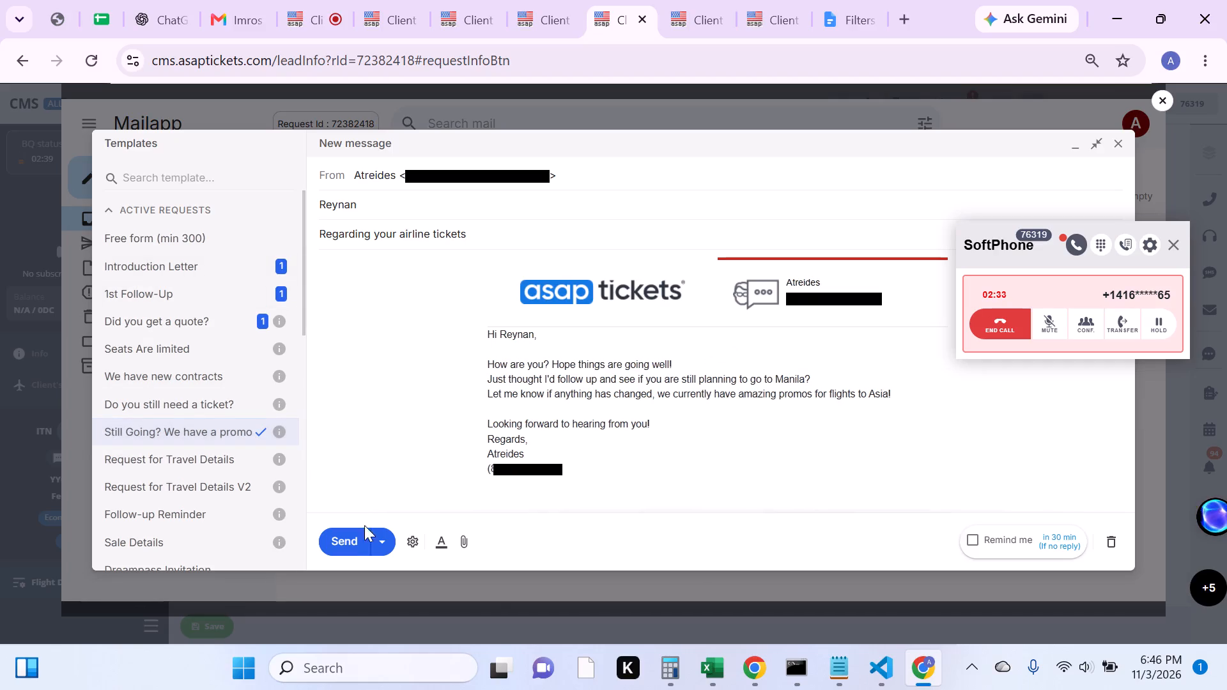
left_click(349, 535)
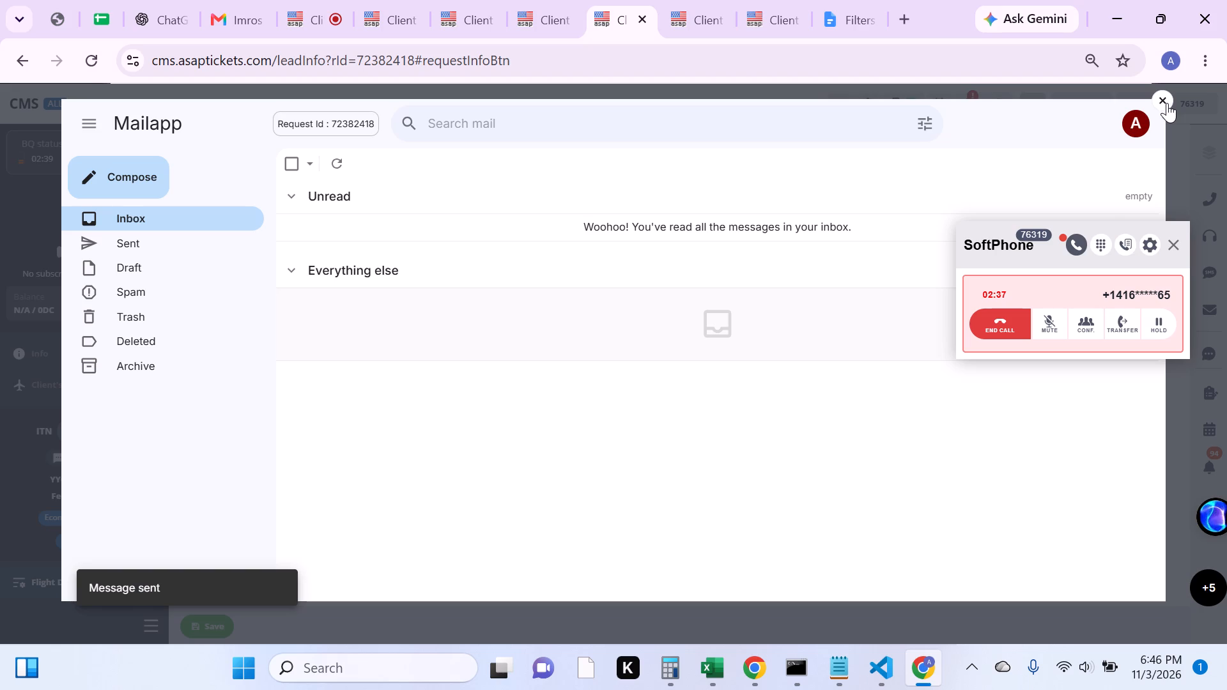
left_click(1166, 102)
End the ongoing SoftPhone call and close the SoftPhone.
left_click(1009, 319)
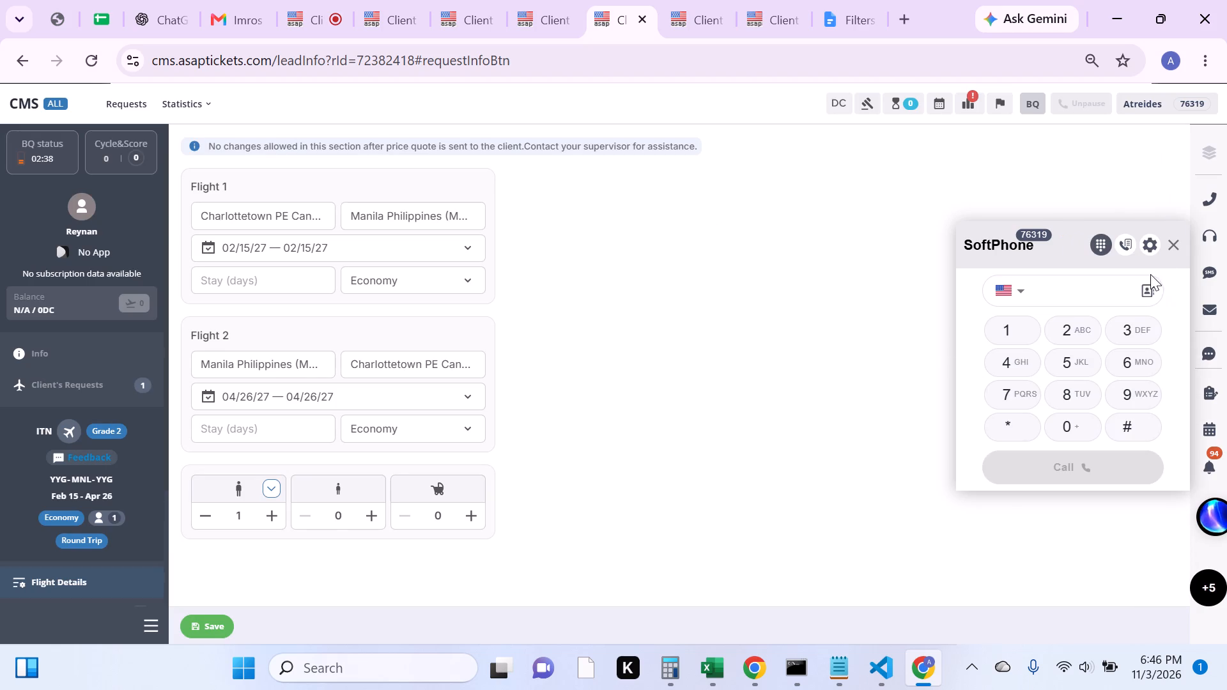
left_click(1166, 236)
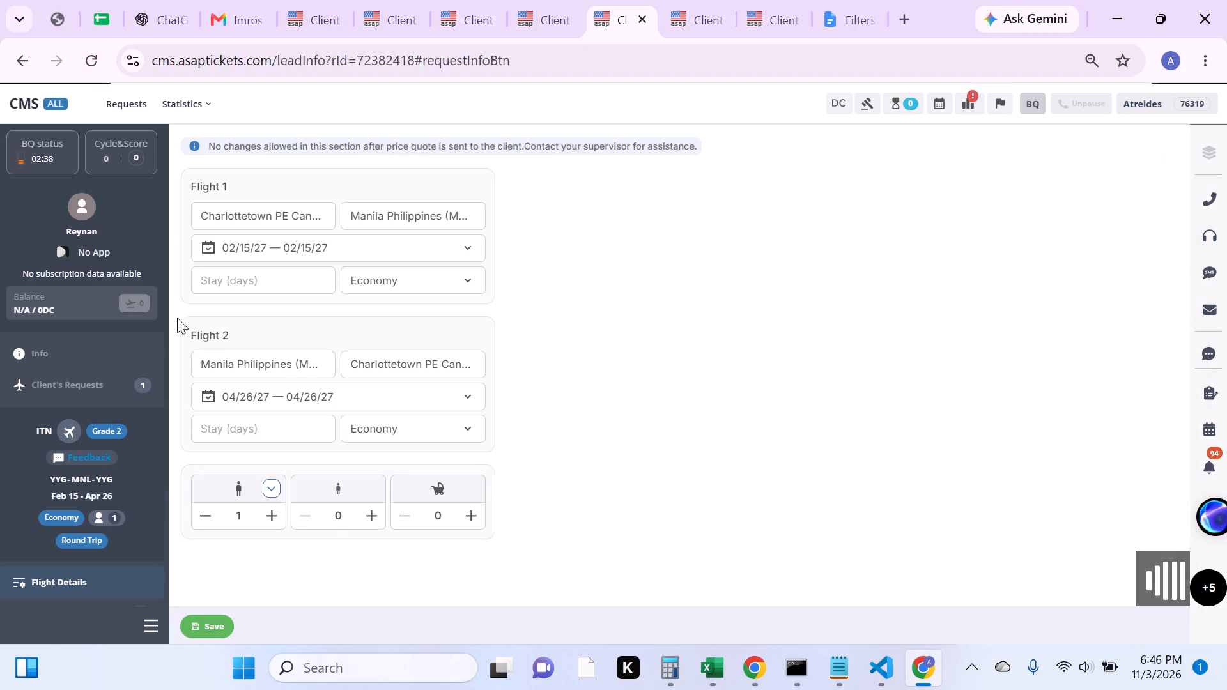
Open the price quotes of the YYG-MNL-YYG request and start a new Pro Quote.
scroll(88, 559, "down", 1)
left_click(93, 519)
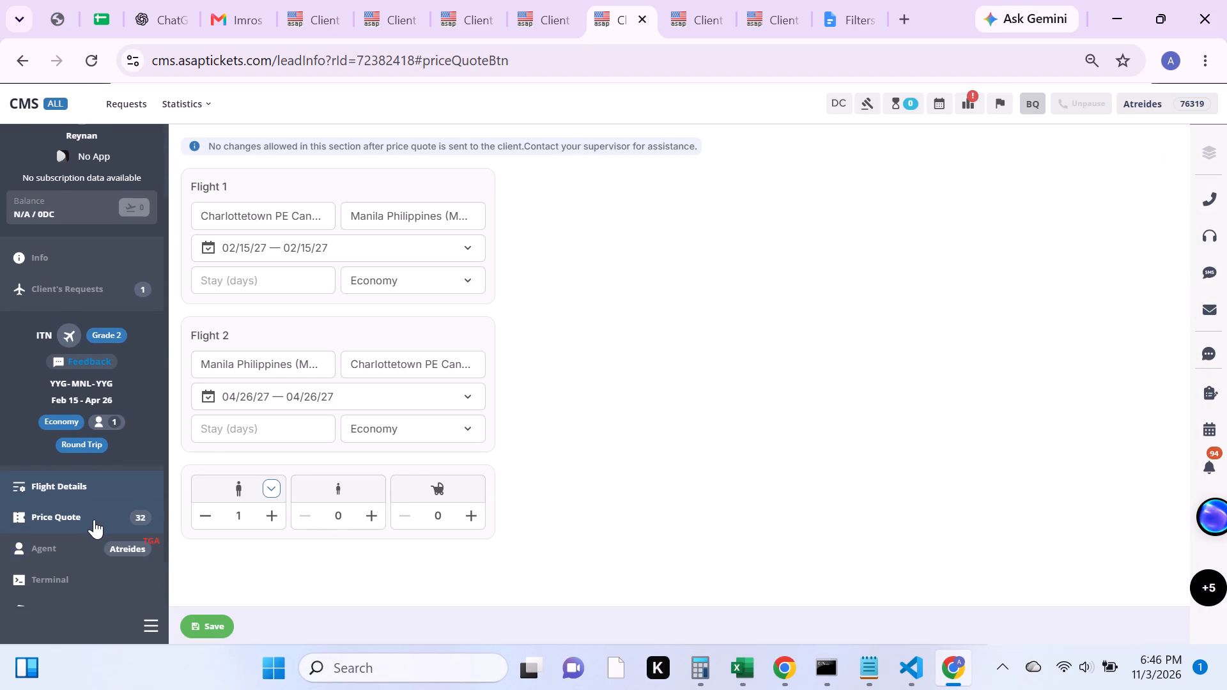
left_click(1118, 176)
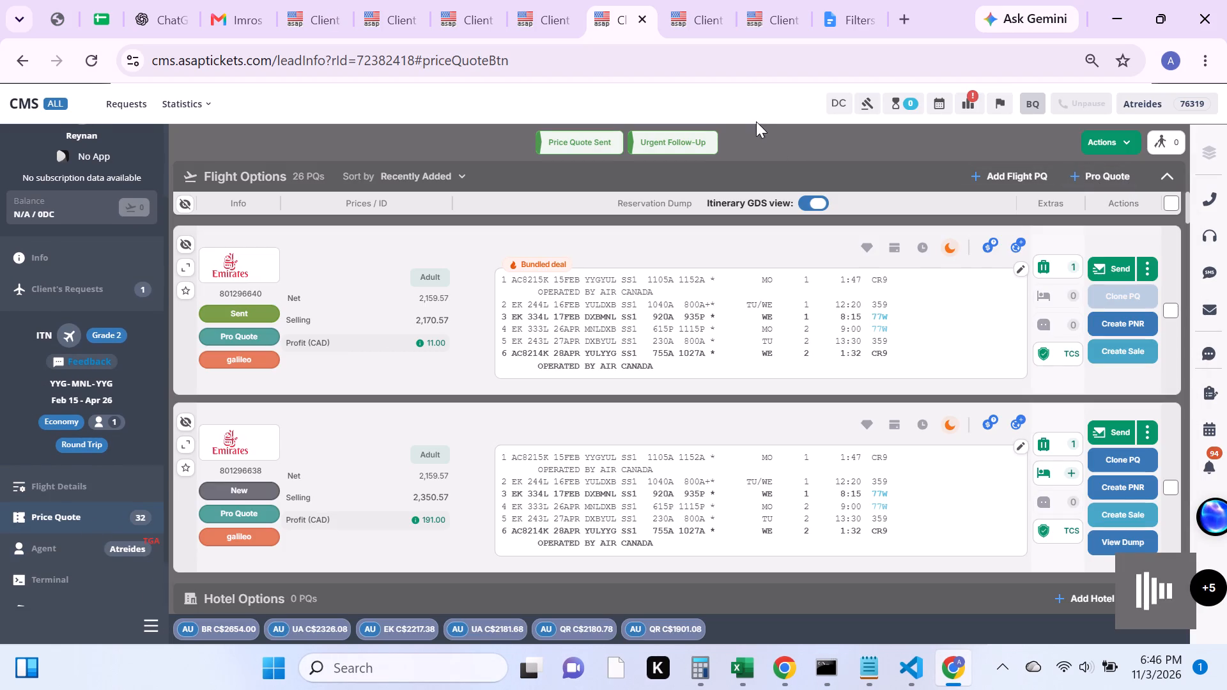
Close the browser tab of the NYC-CHI-NYC request.
left_click(677, 3)
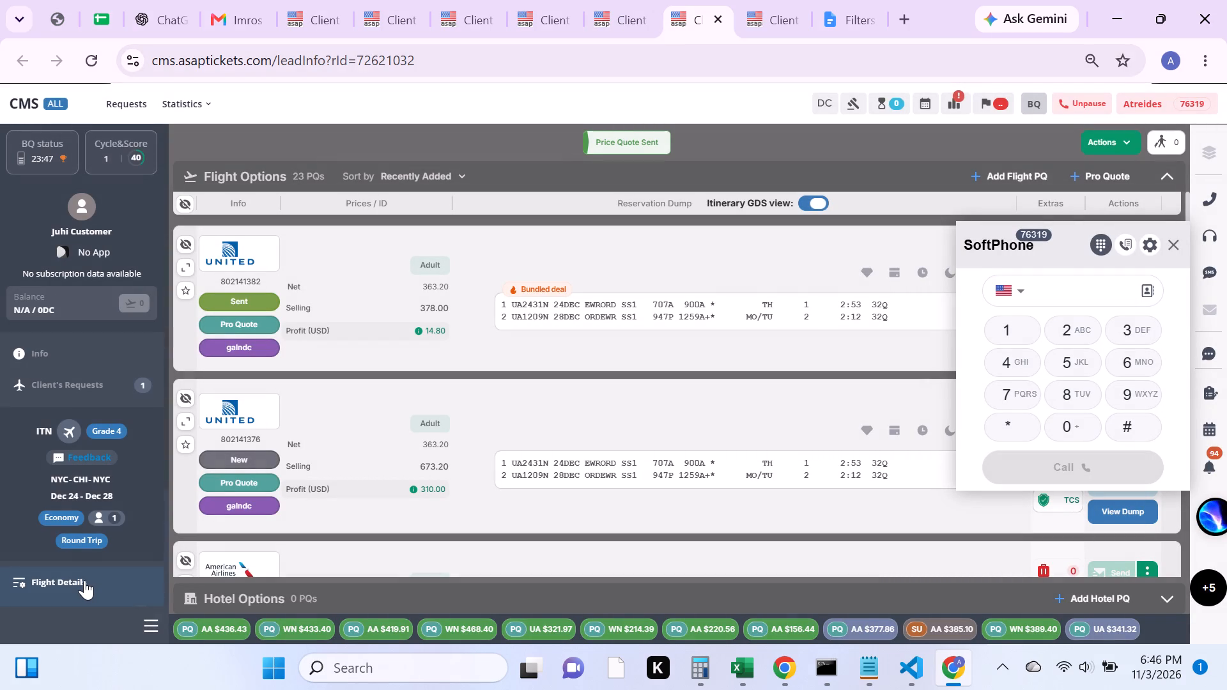
left_click(712, 23)
left_click(713, 23)
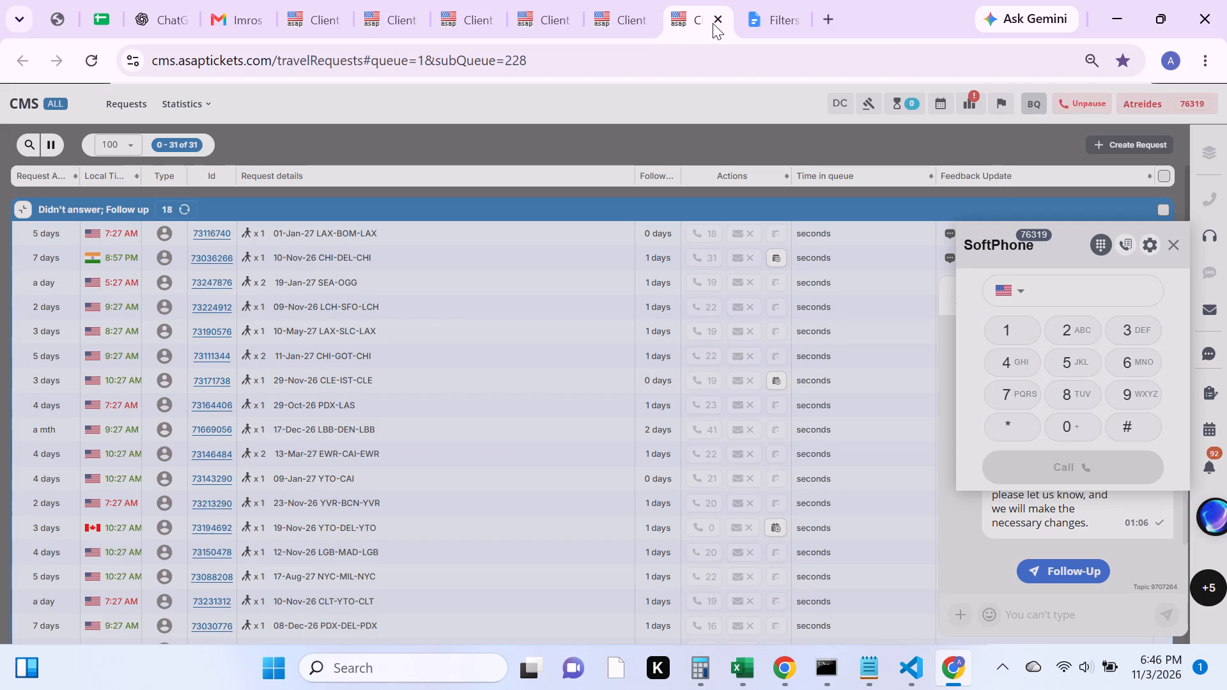
In the WAS-ADD flight search, select the Turkish Airlines GX0 fare with net price $1,075.87 and reset all filters.
left_click(335, 22)
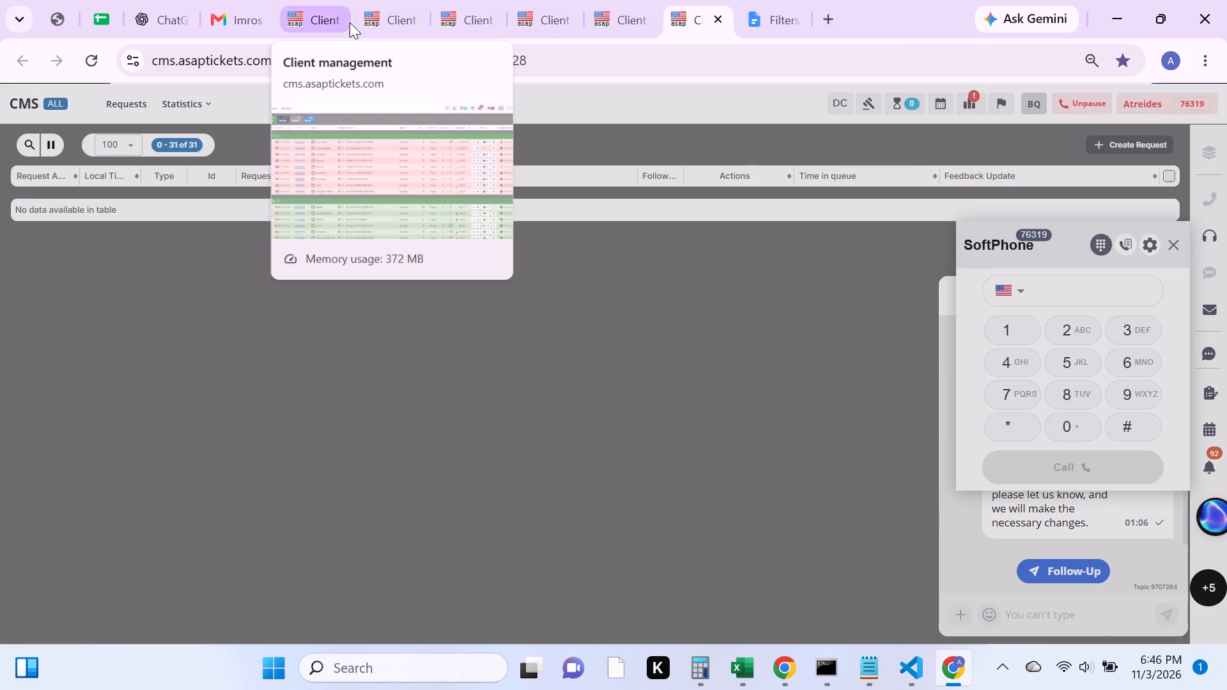
left_click(385, 22)
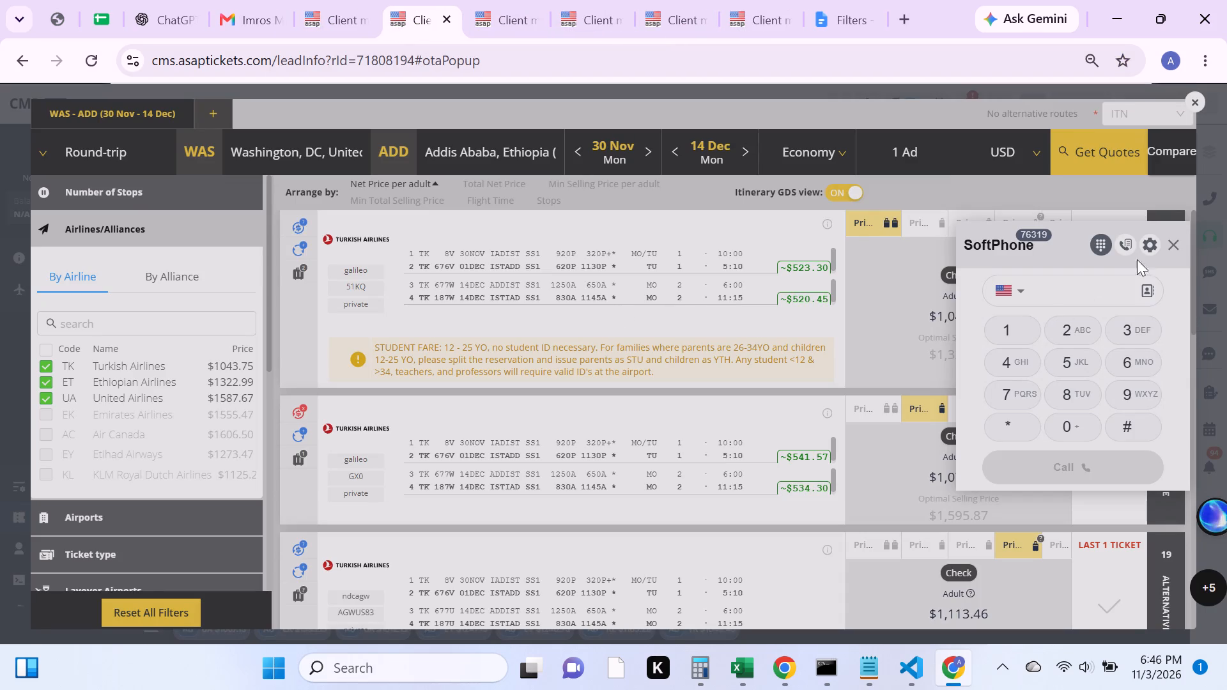
left_click(1166, 236)
scroll(741, 402, "down", 3)
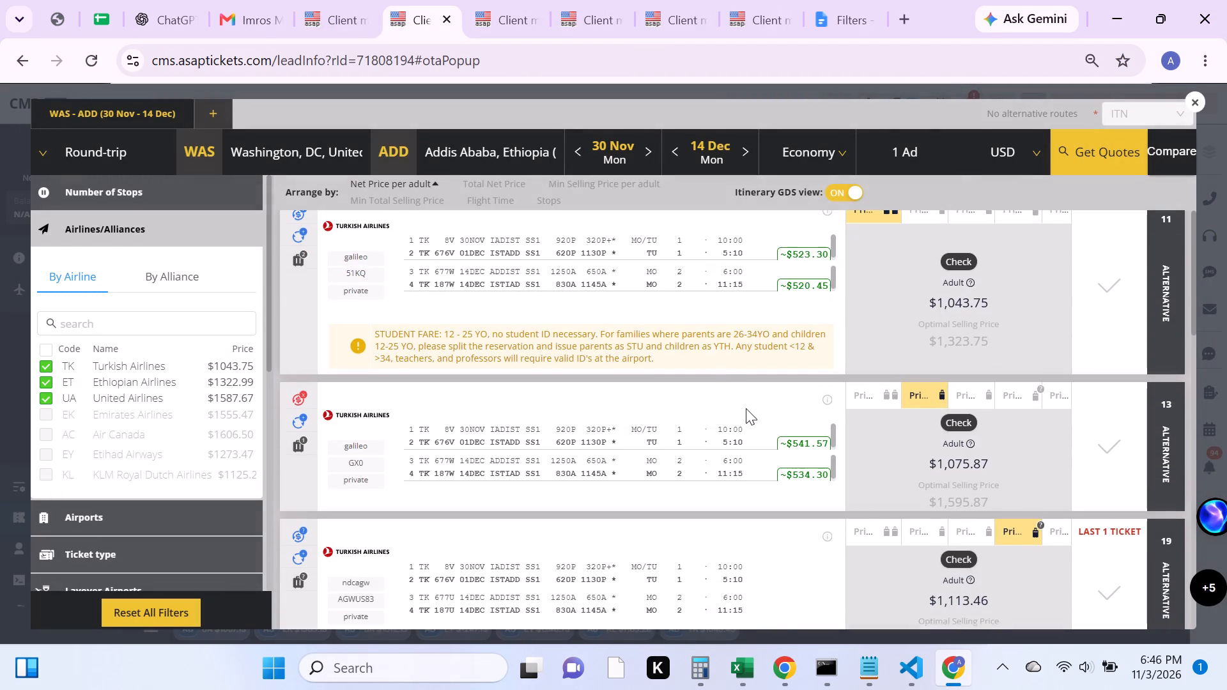
scroll(955, 314, "up", 2)
left_click(1110, 366)
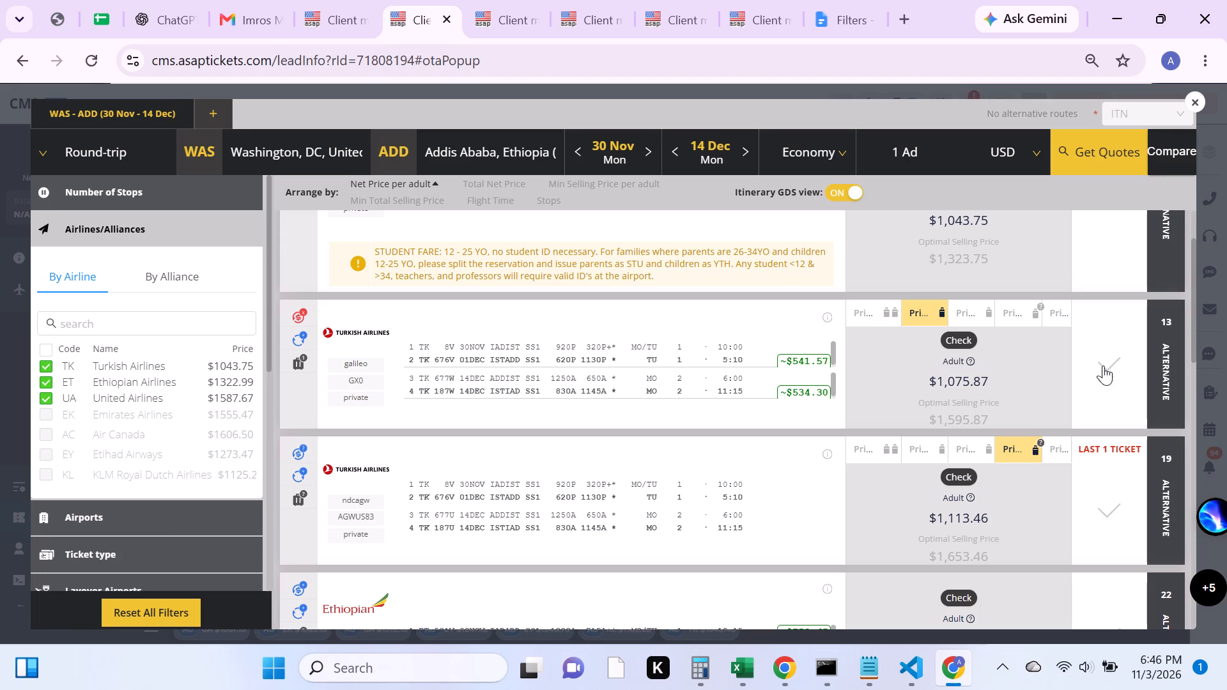
left_click(158, 617)
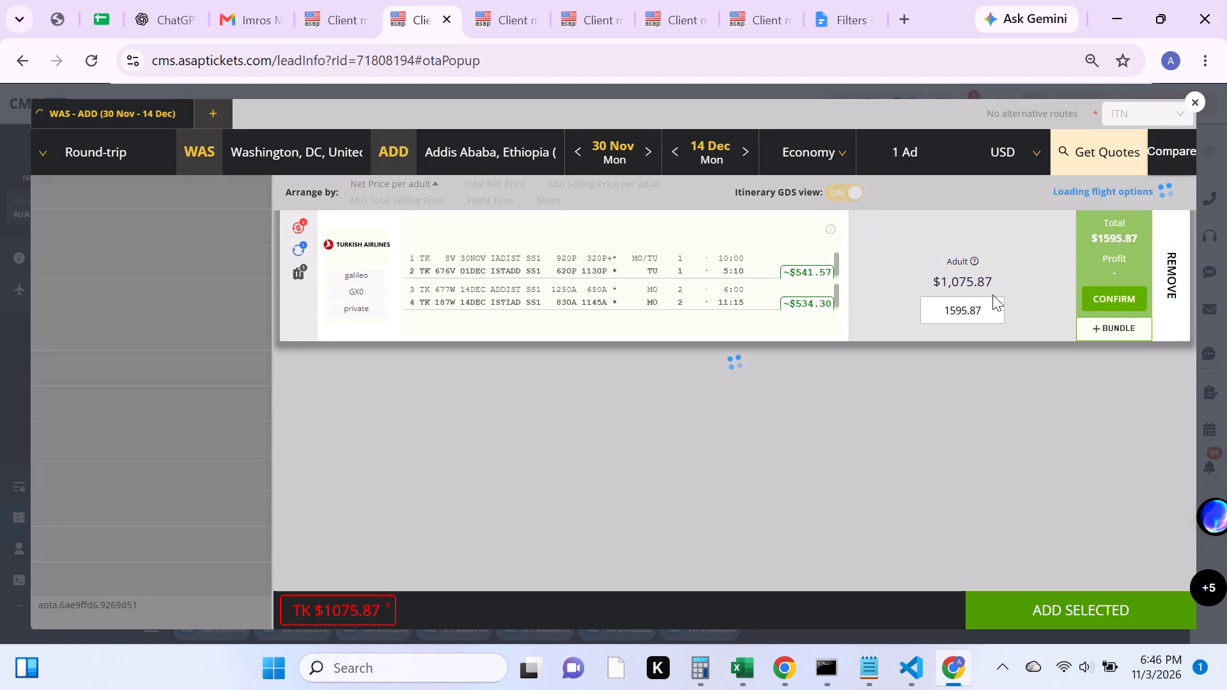
Add a bundled deal with TCS priced at 1085.00 to the $1,075.87 Turkish Airlines fare and confirm it.
left_click(1098, 330)
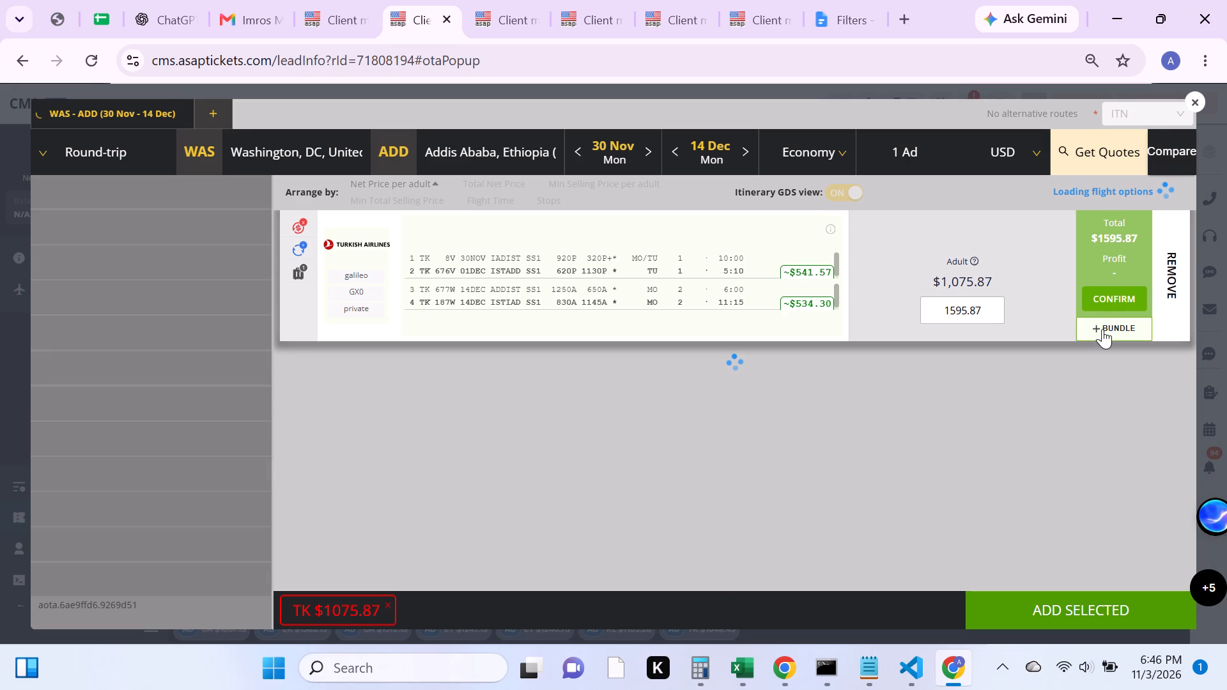
left_click(830, 372)
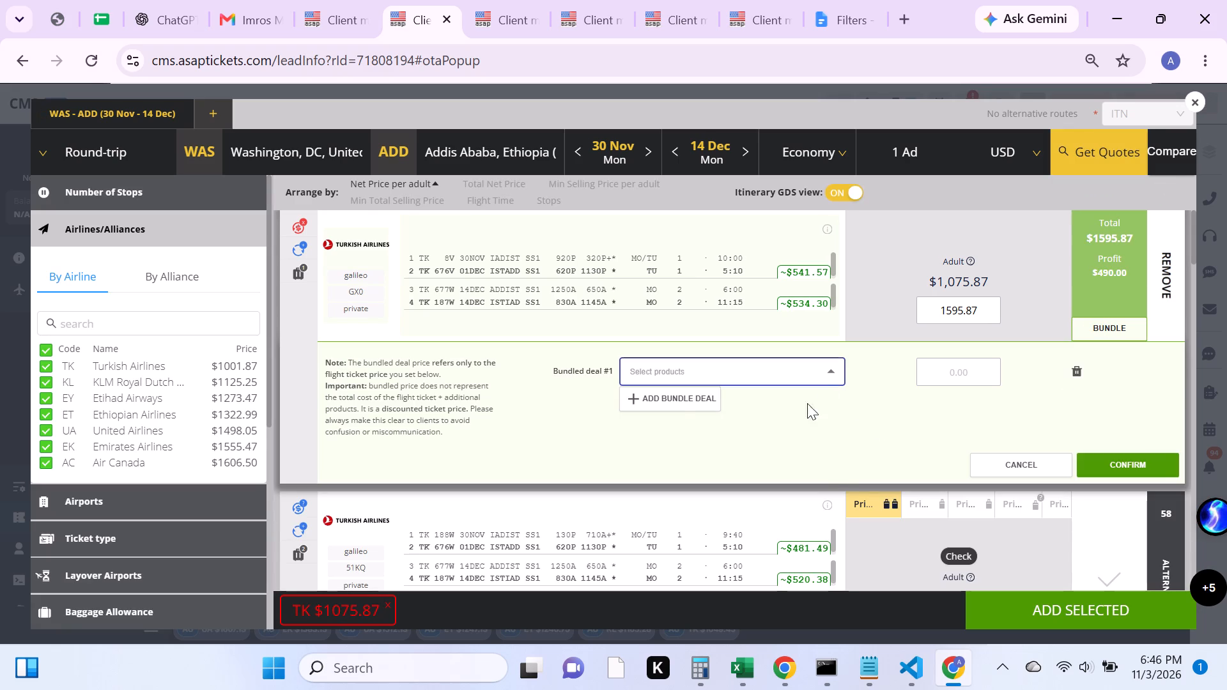
left_click(777, 411)
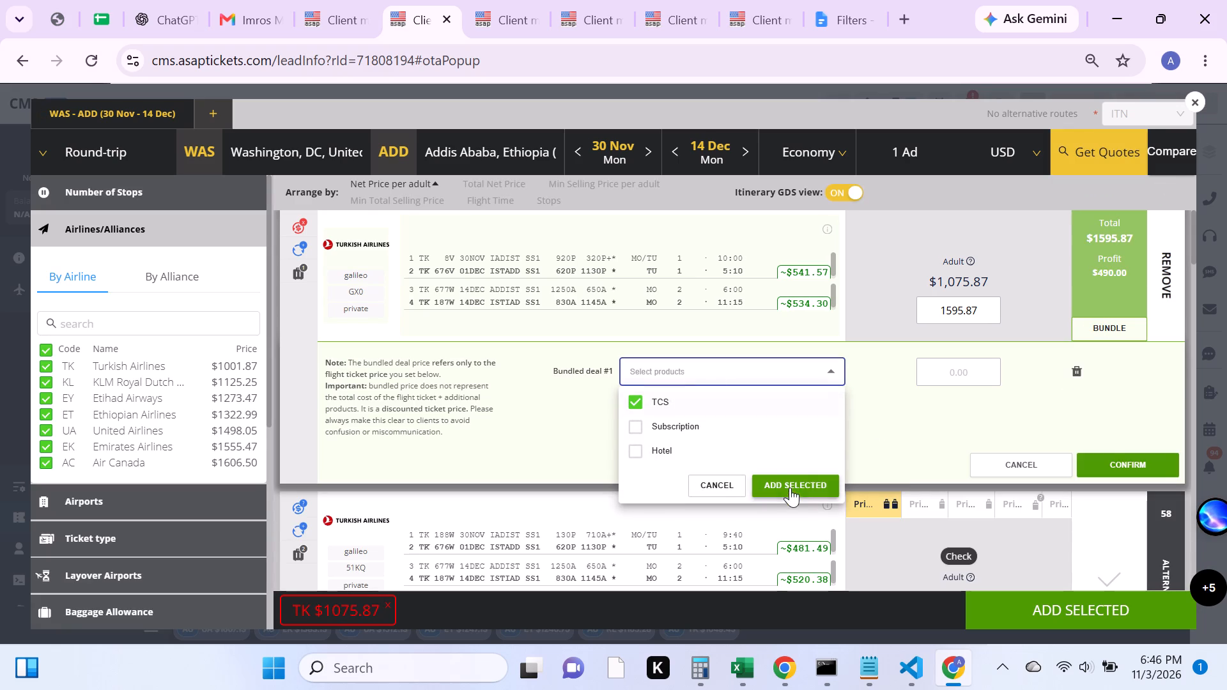
left_click(789, 487)
left_click(952, 366)
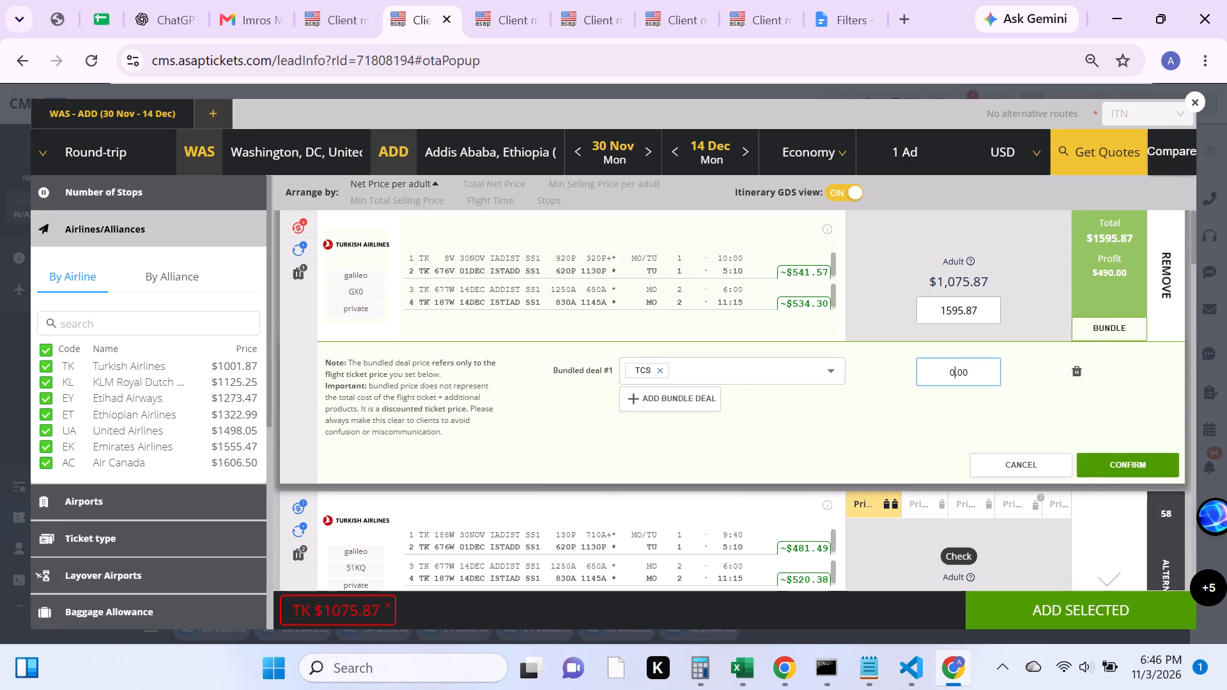
key("1")
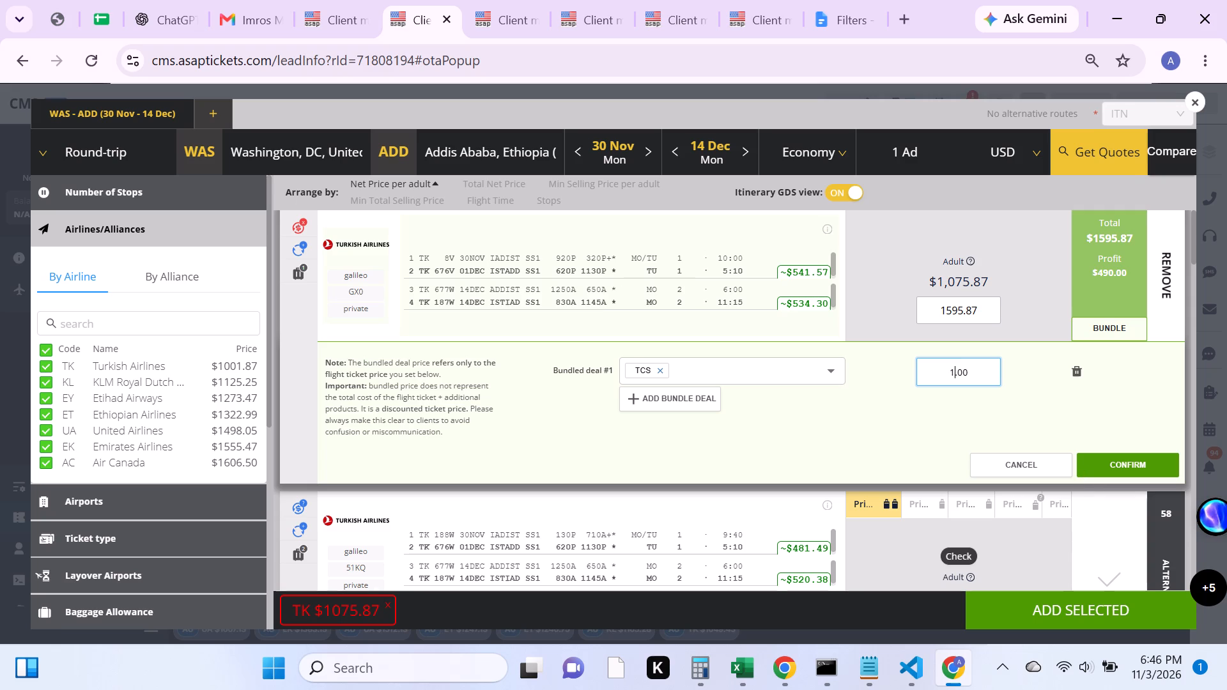
key("0")
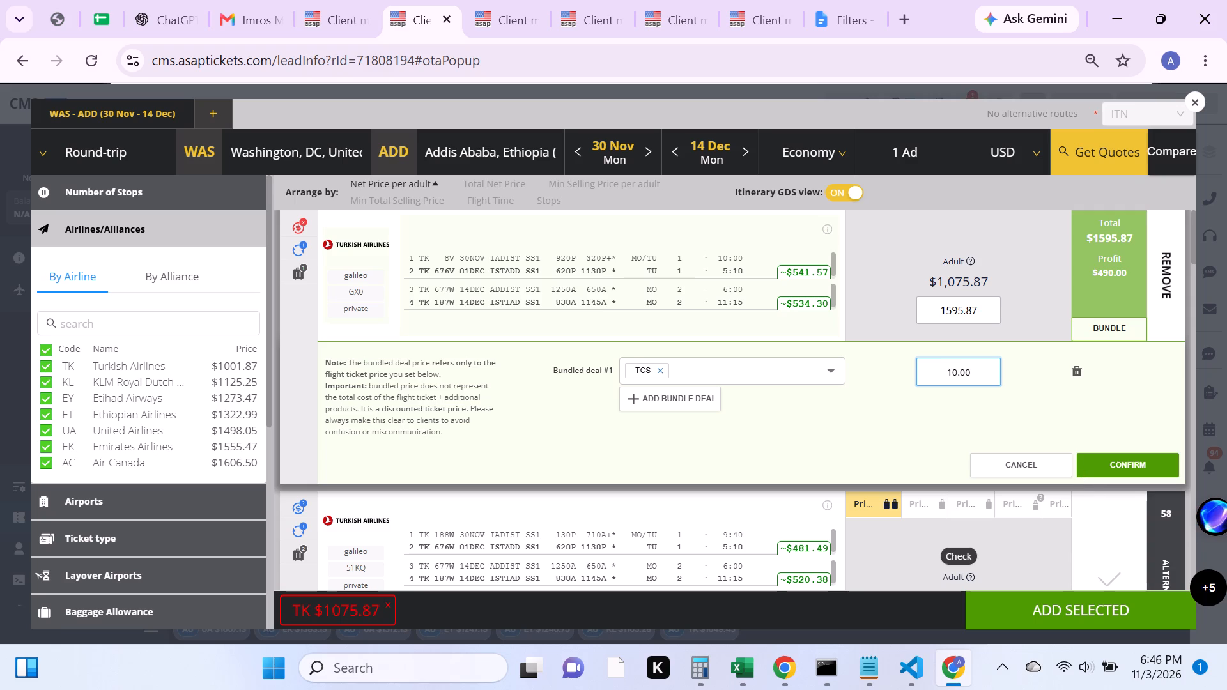
type("85")
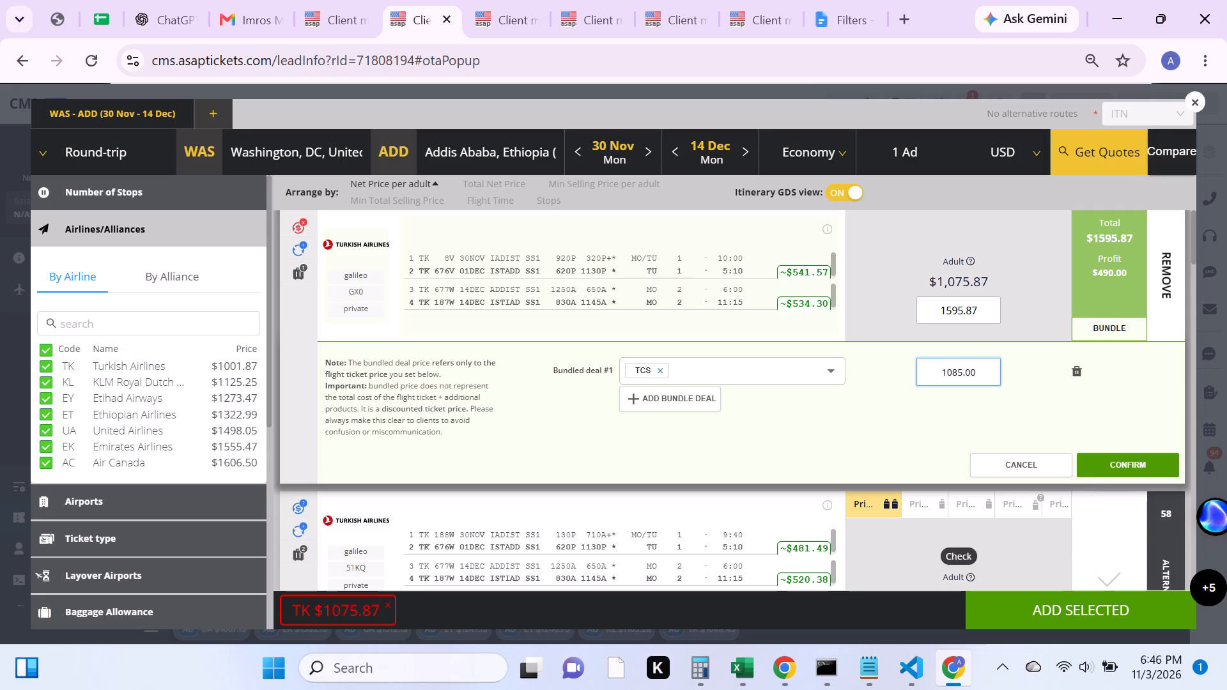
left_click(1107, 466)
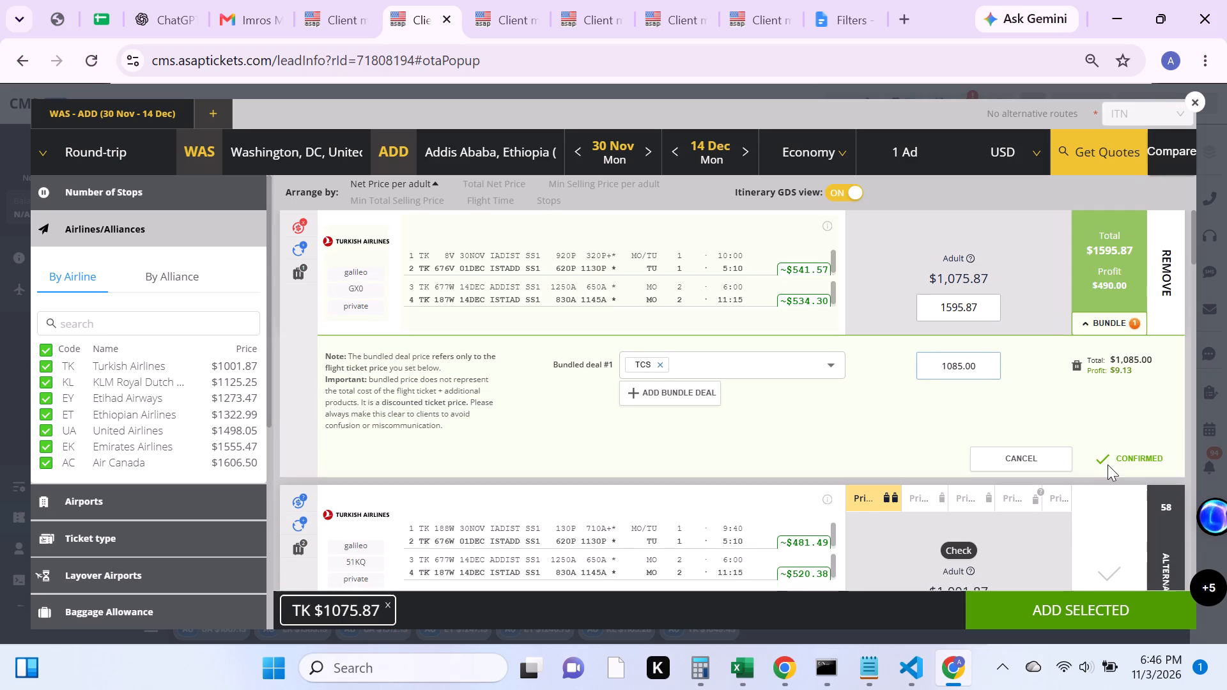
Switch off the itinerary GDS view for the WAS-ADD flight options.
scroll(1108, 463, "down", 4)
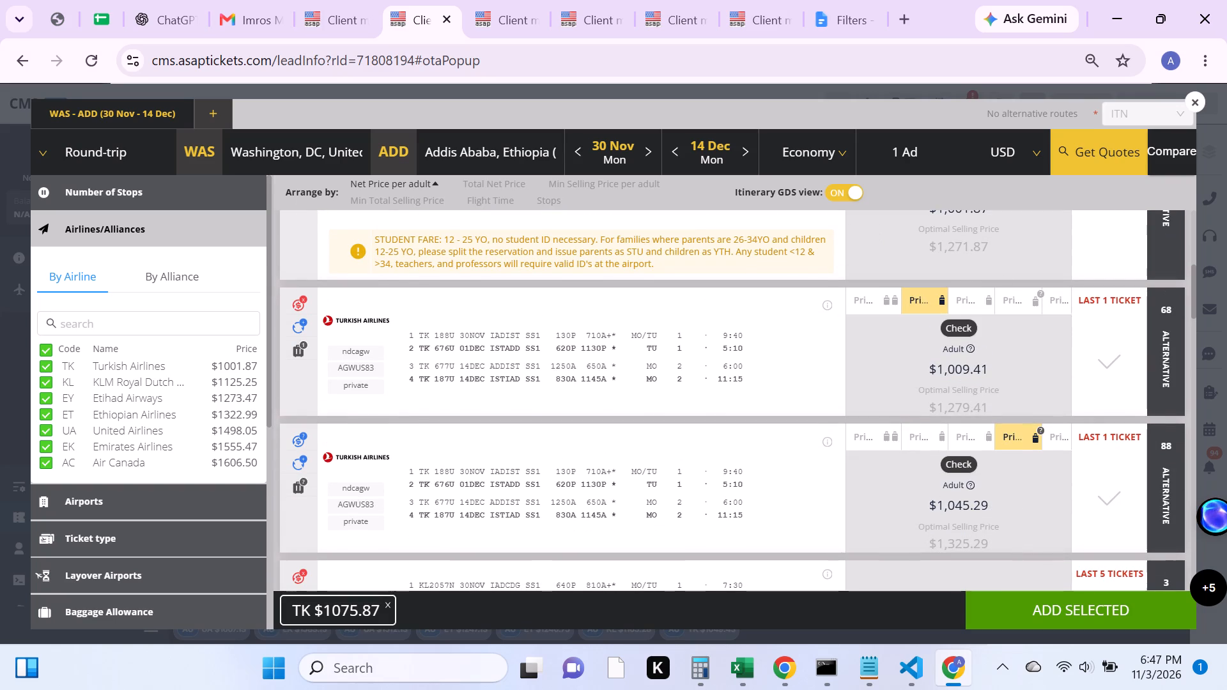
left_click(857, 194)
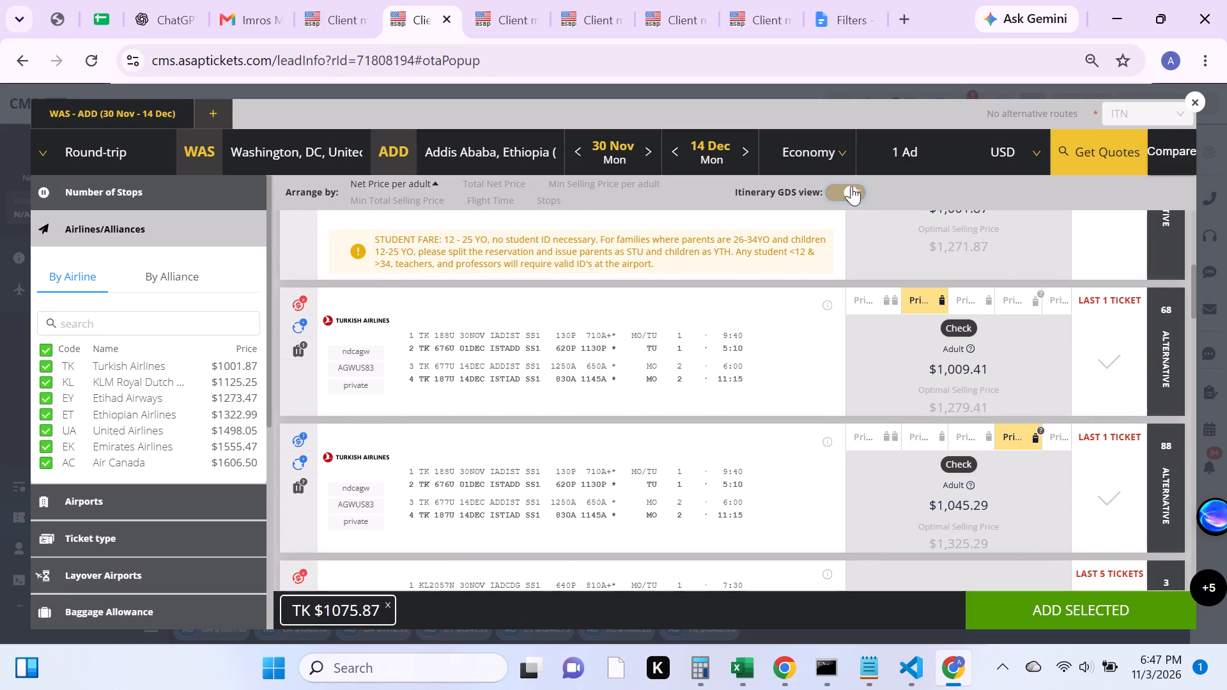
Select the Turkish Airlines fare with net price $1,045.29 and set its adult selling price to 1825.29.
scroll(852, 240, "down", 1)
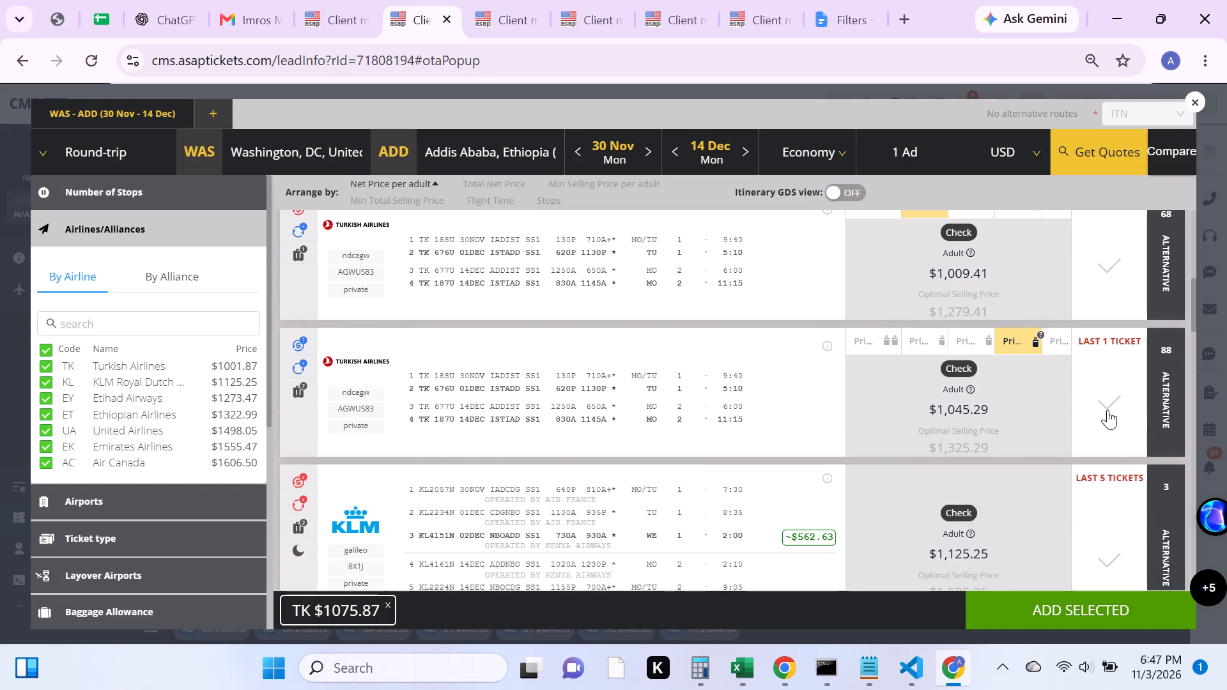
left_click(1106, 410)
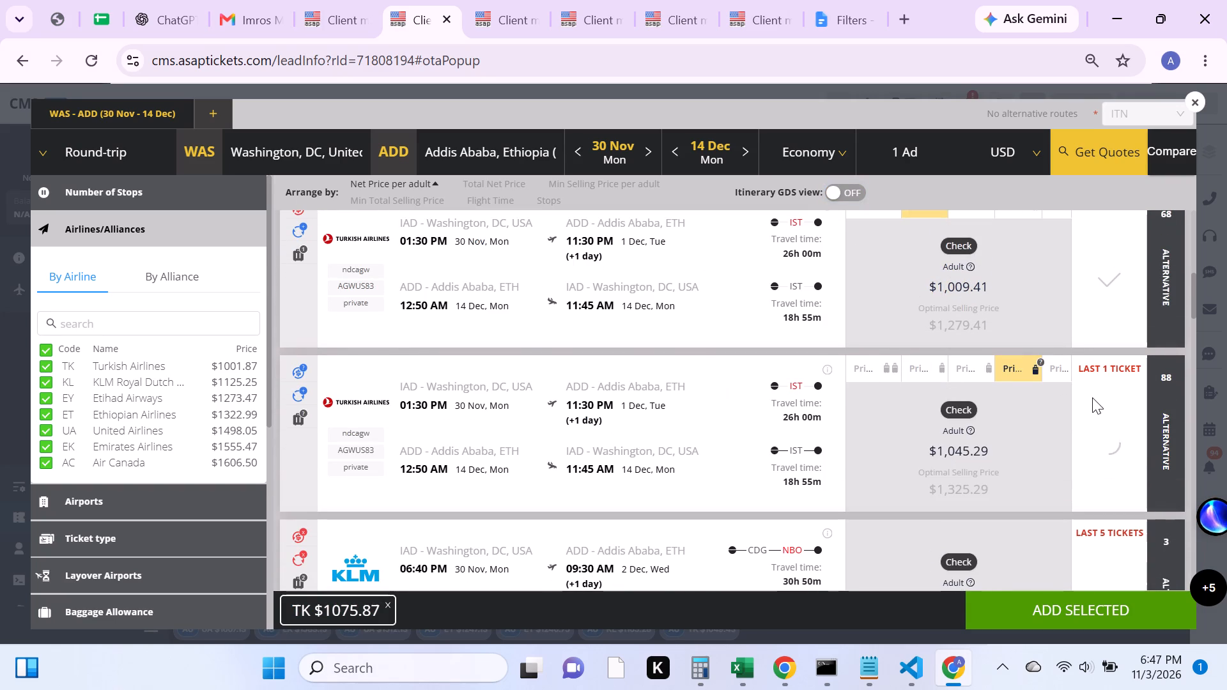
scroll(977, 375, "down", 1)
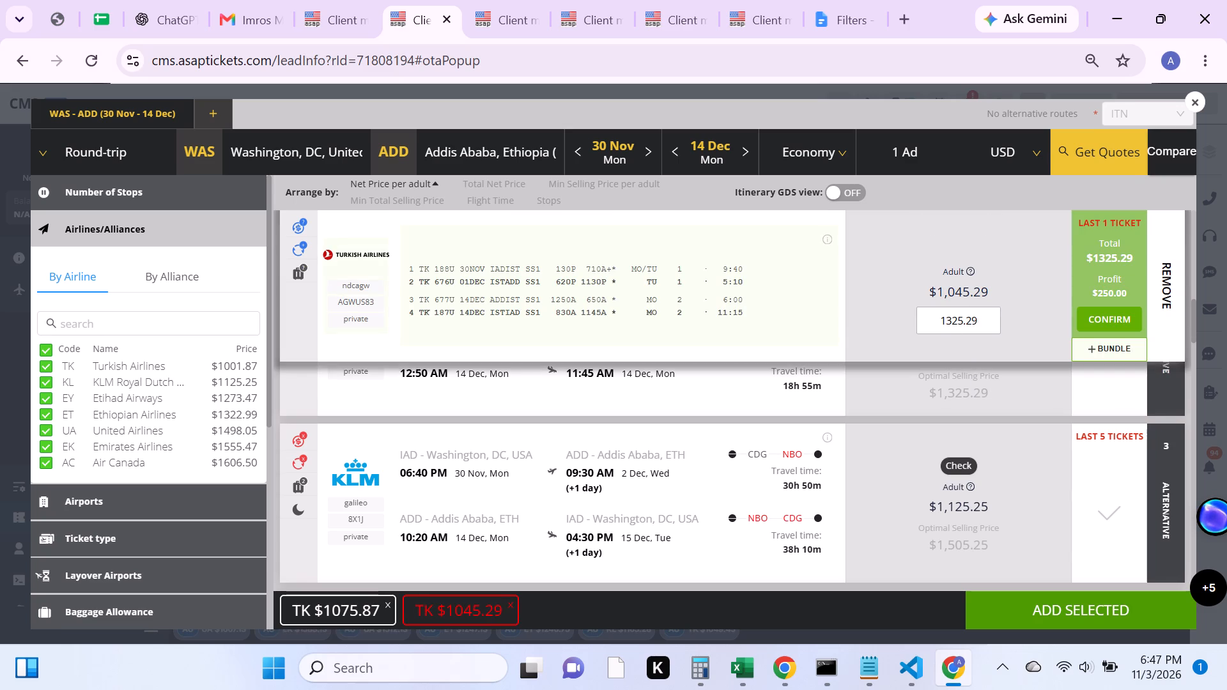
left_click(952, 321)
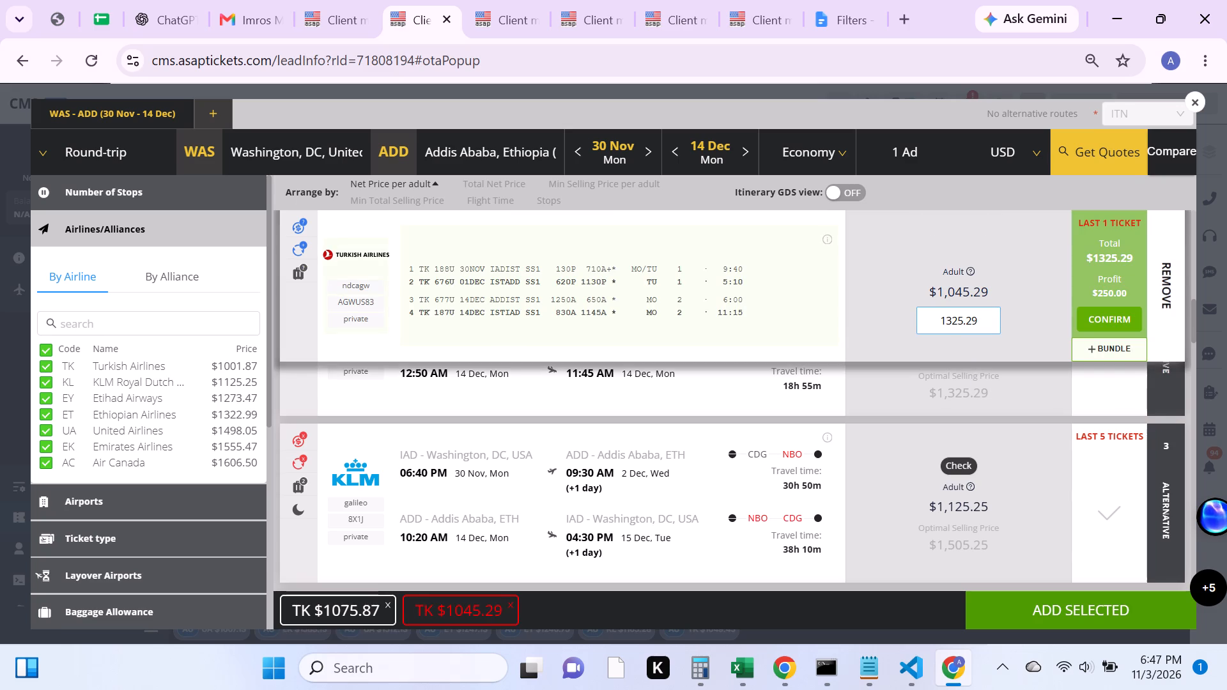
key("BackSpace")
key("8")
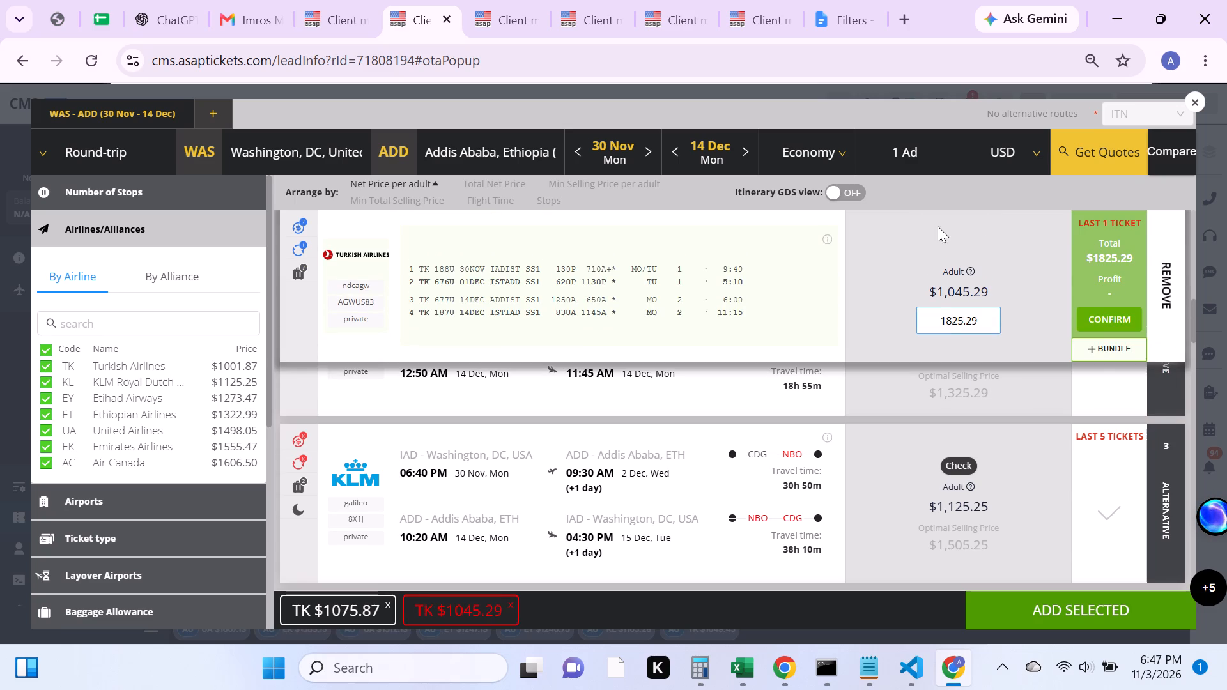
Add a bundled deal with TCS priced at 1054.00 to the $1,045.29 Turkish Airlines fare and confirm it.
left_click(1102, 349)
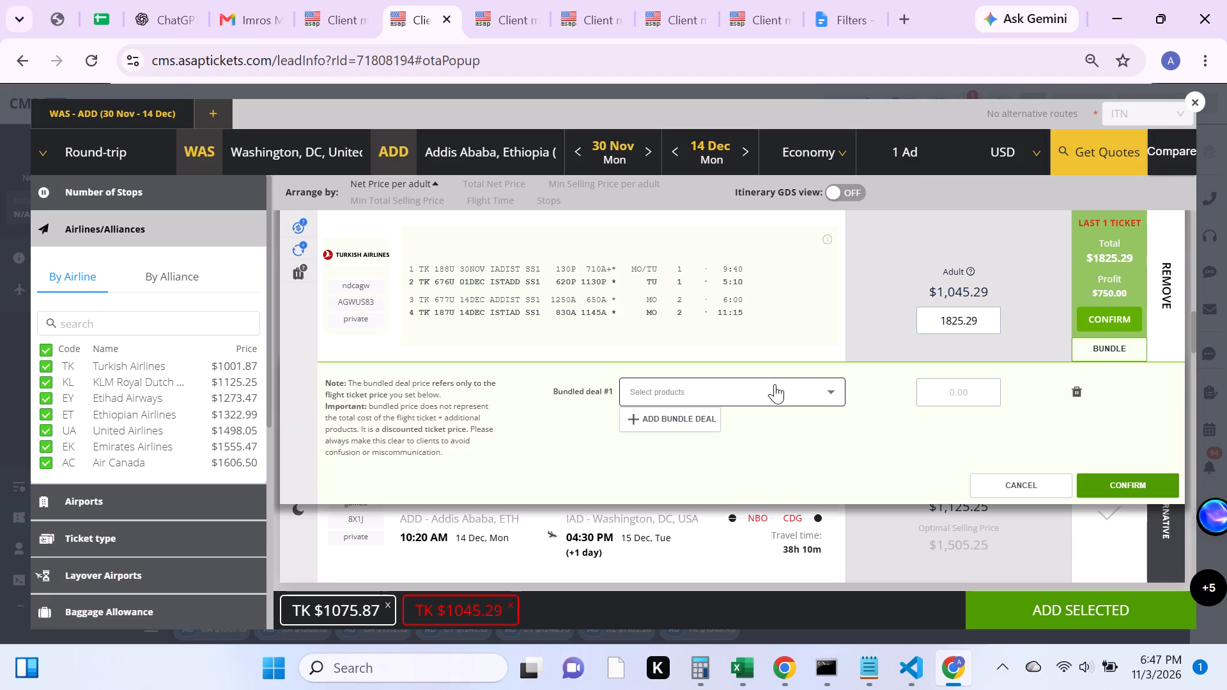
left_click(832, 392)
left_click(778, 425)
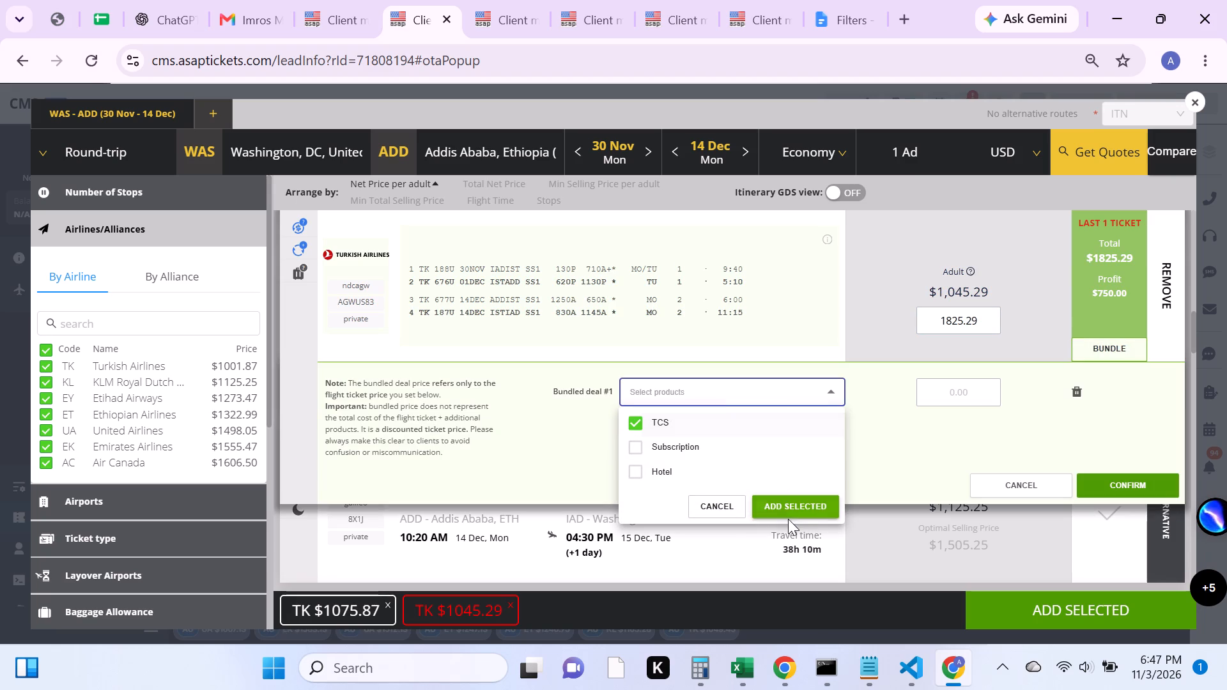
left_click(783, 510)
left_click(931, 394)
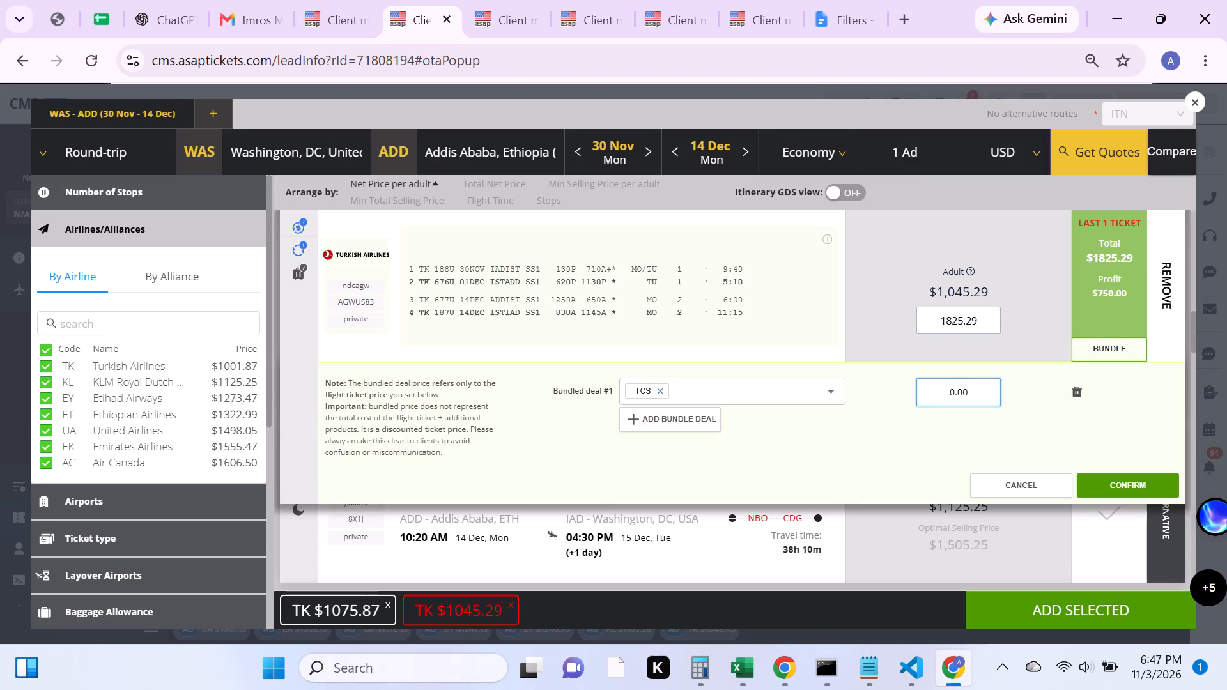
type("10")
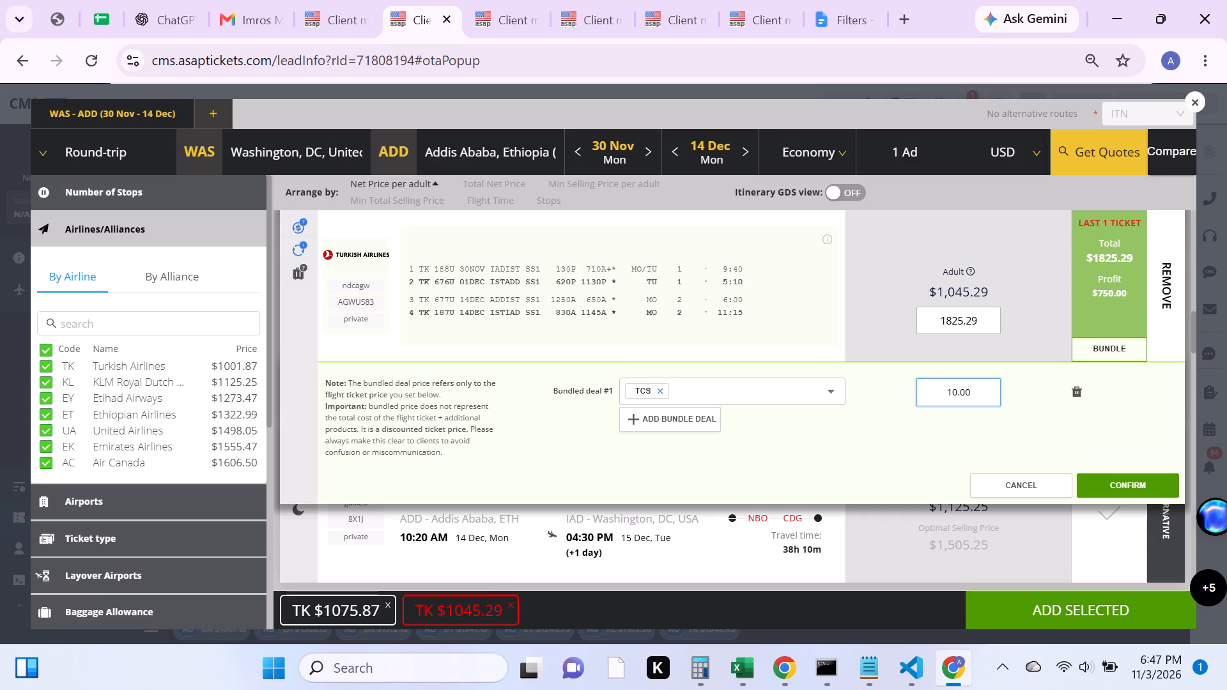
key("5")
key("4")
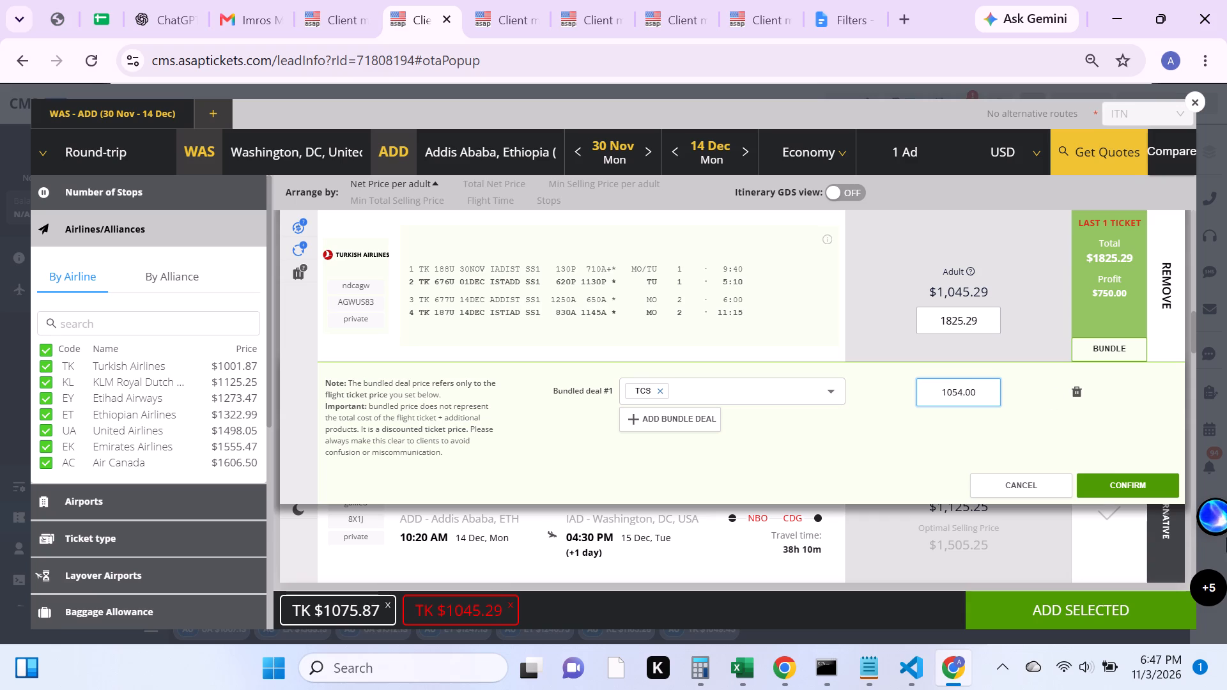
left_click(1106, 493)
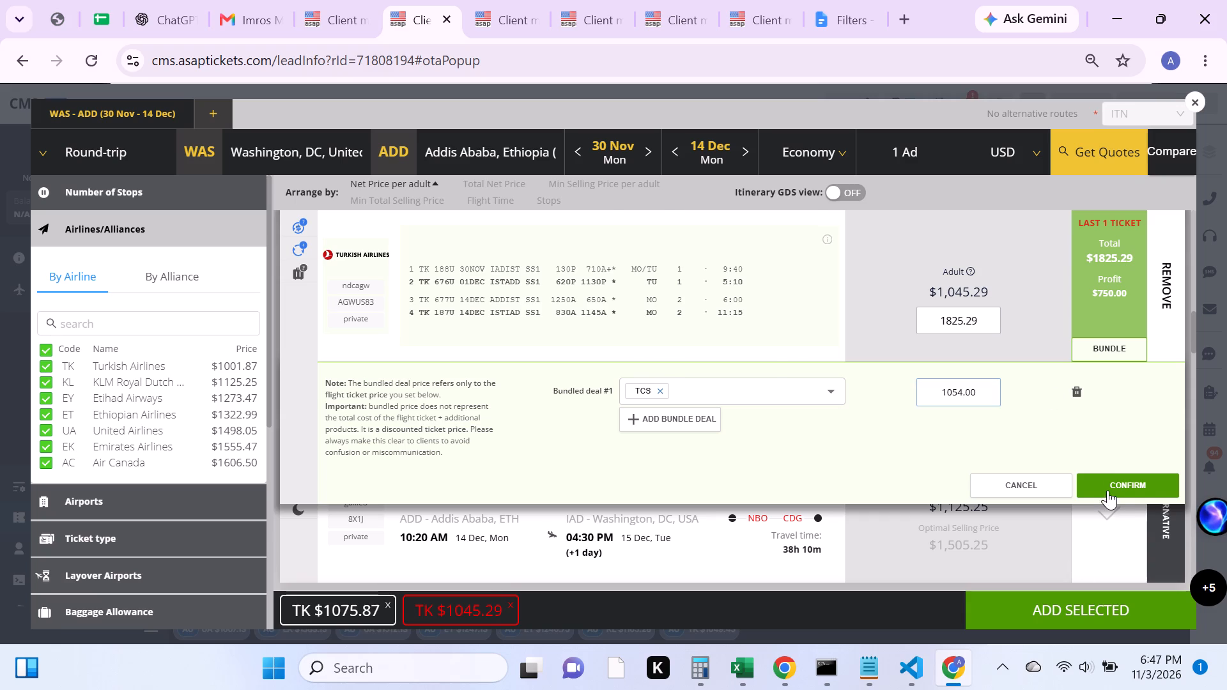
Select the non-stop Ethiopian Airlines fare with net price $1,322.99, set its adult selling price to 1362.99 and confirm it.
scroll(1107, 483, "down", 5)
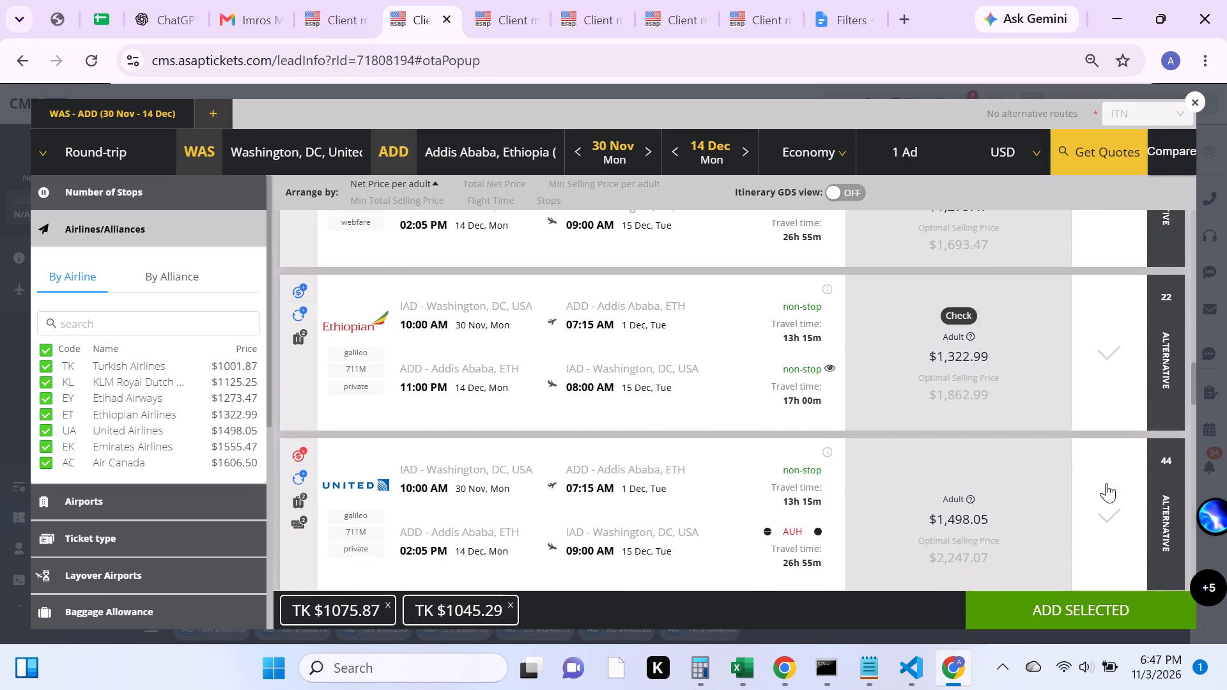
left_click(1104, 348)
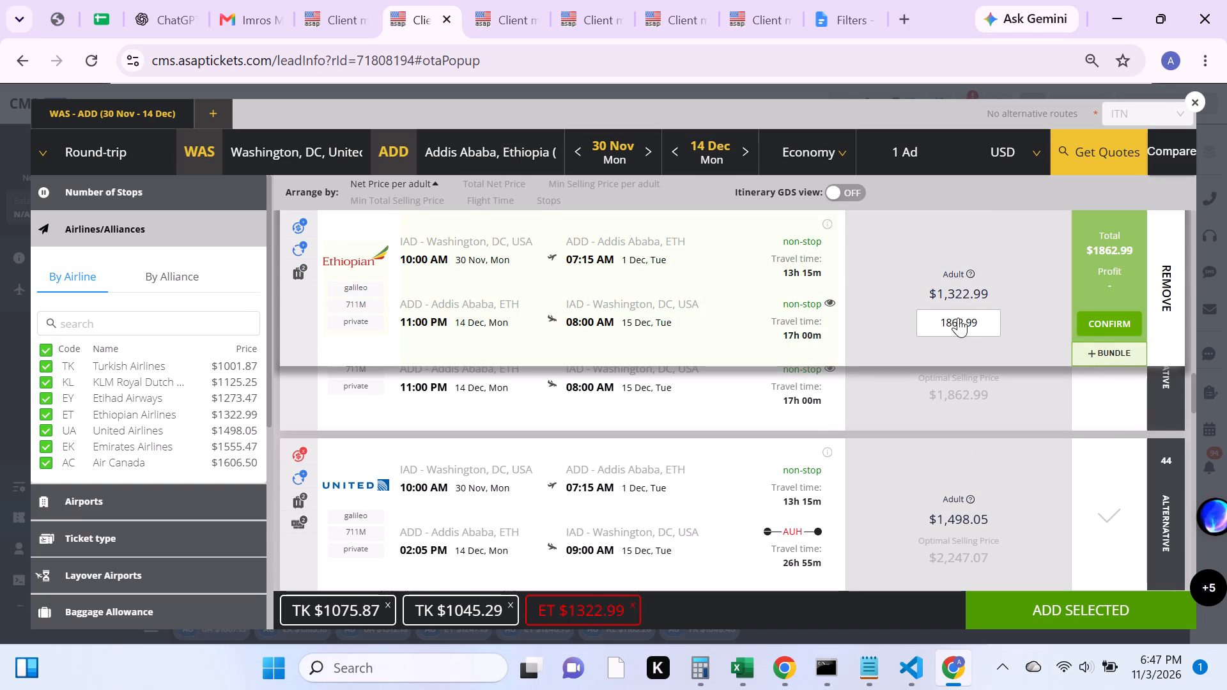
left_click(949, 321)
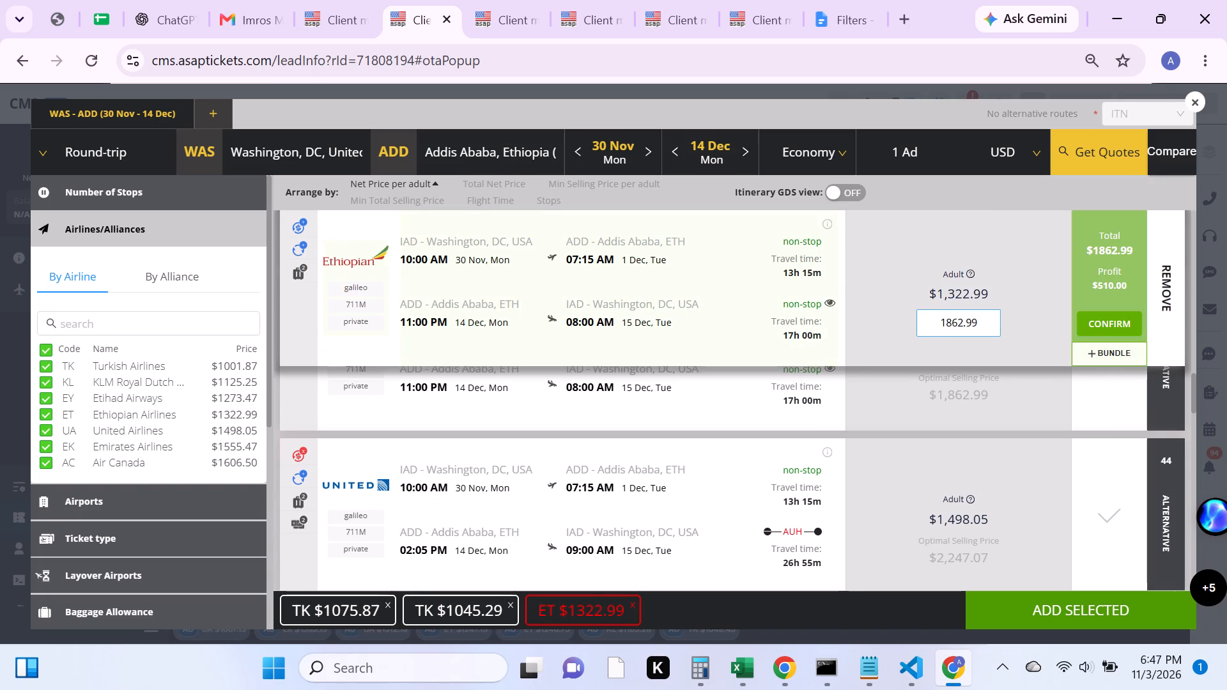
key("BackSpace")
key("3")
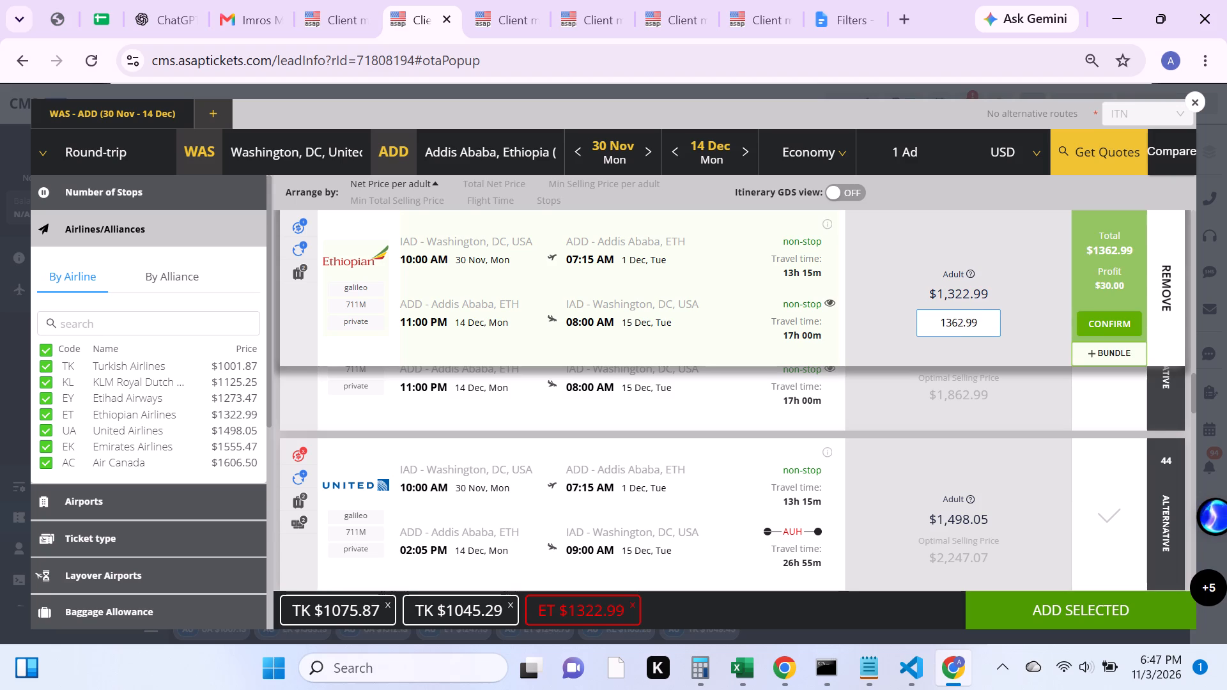
left_click(1113, 323)
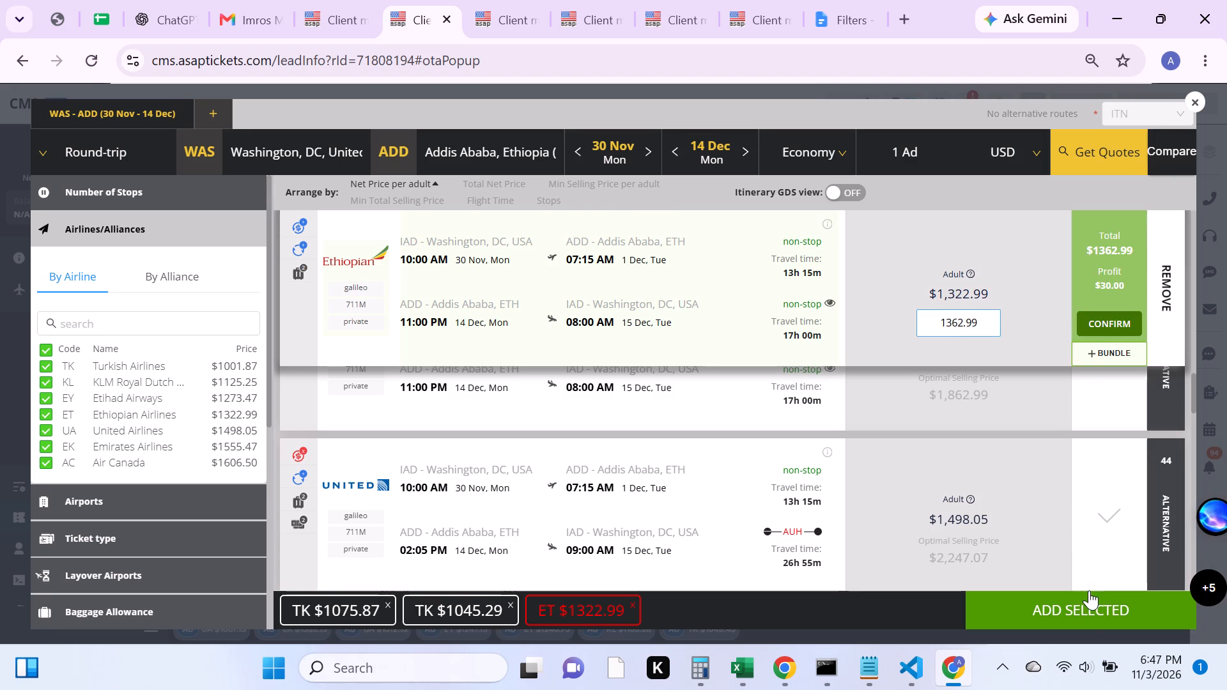
Add the selected fares to the request, choosing TK $1,085.00, TK $1,054.00 and ET $1,322.99, and proceed with them.
left_click(1080, 612)
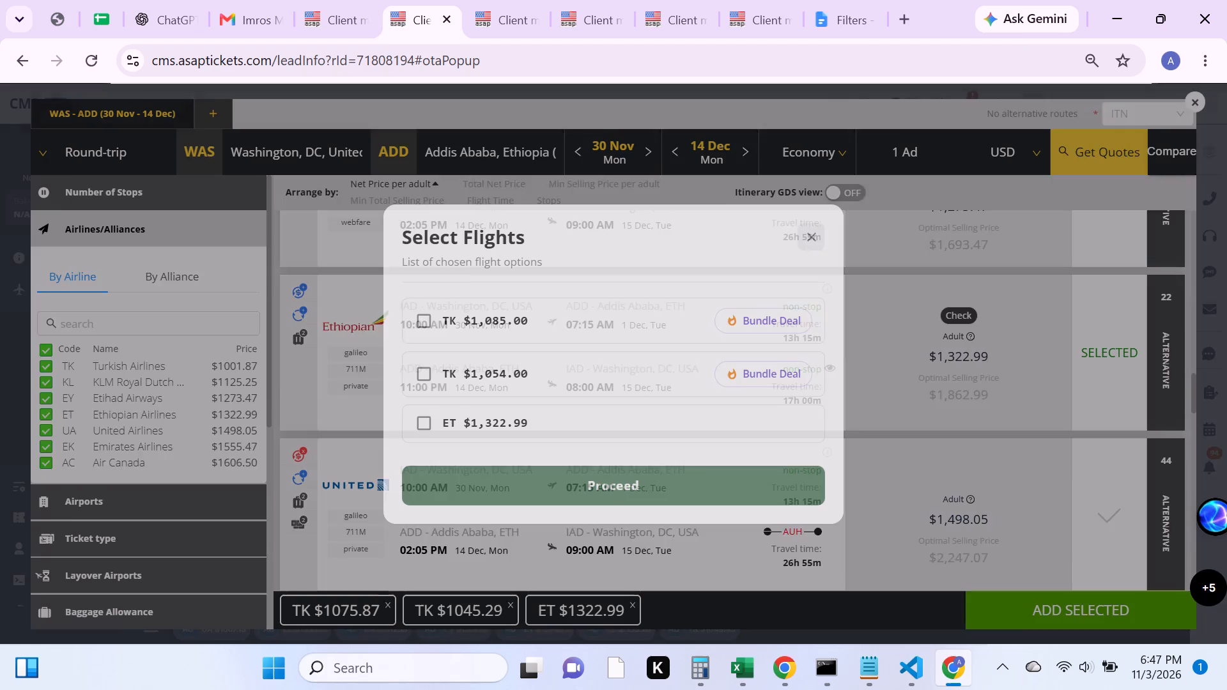
left_click(421, 318)
left_click(423, 374)
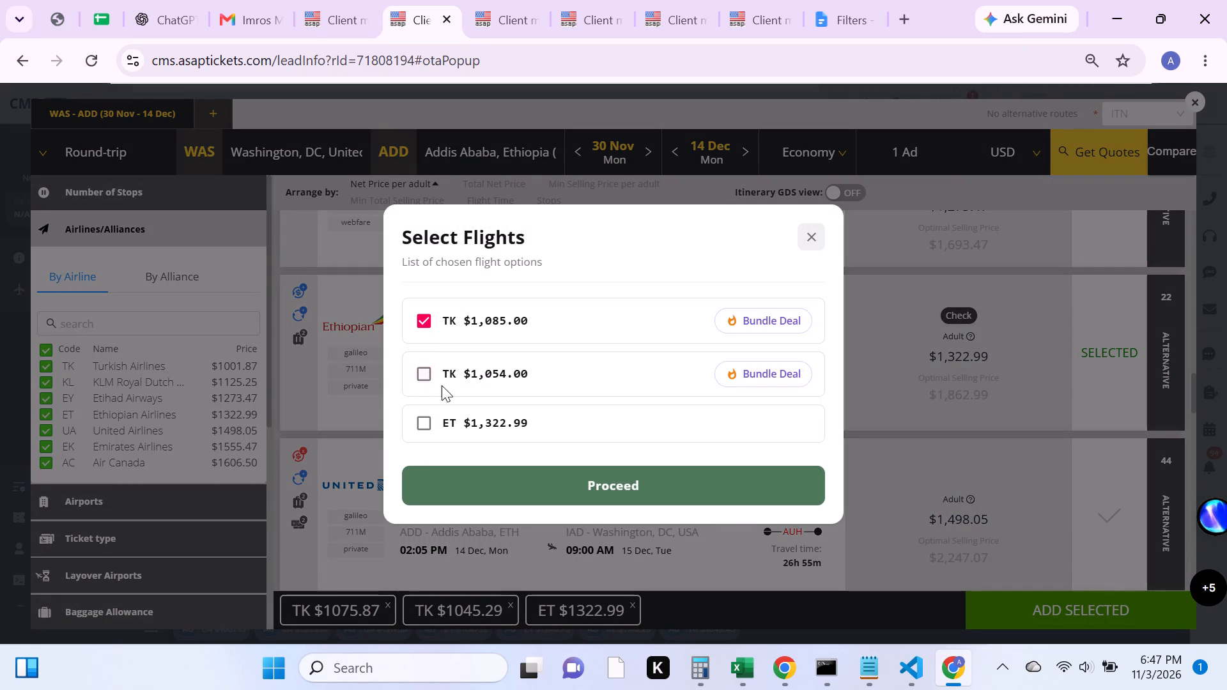
left_click(426, 426)
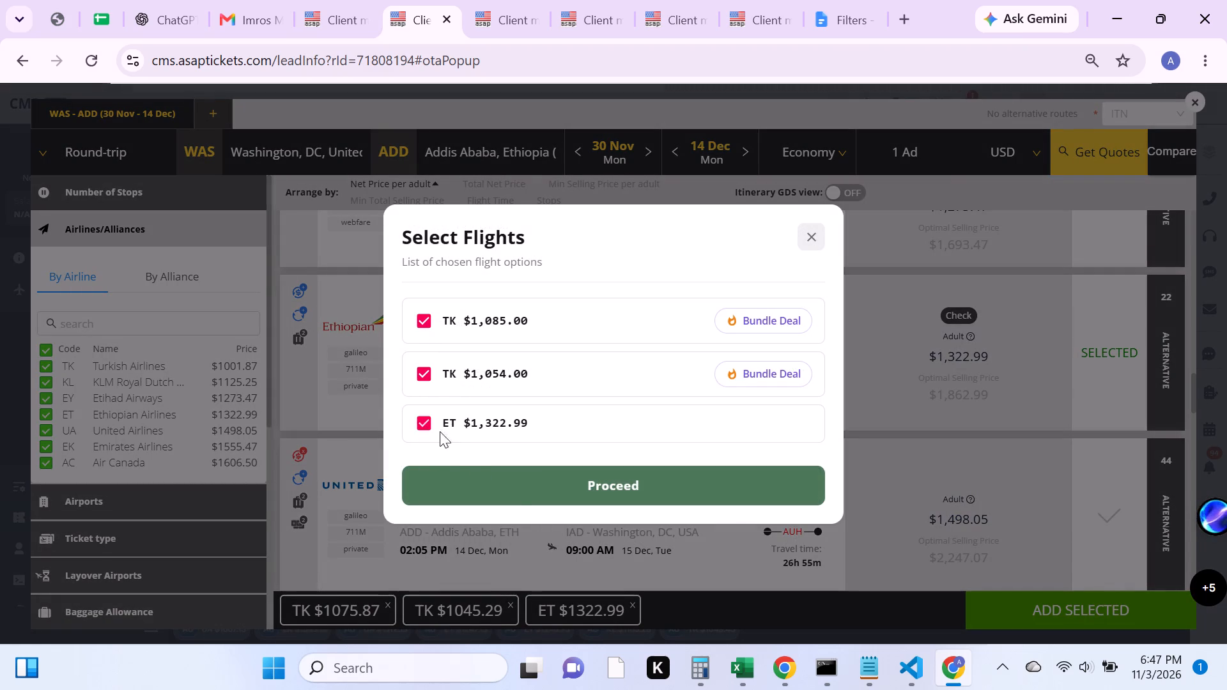
left_click(543, 489)
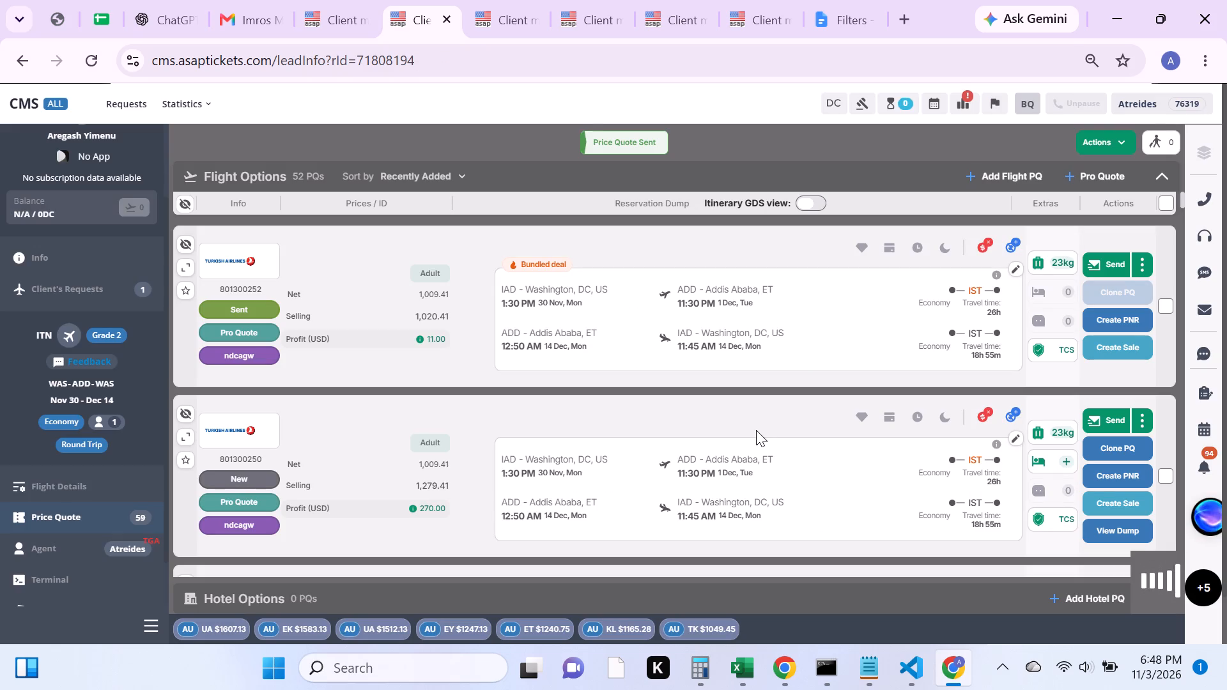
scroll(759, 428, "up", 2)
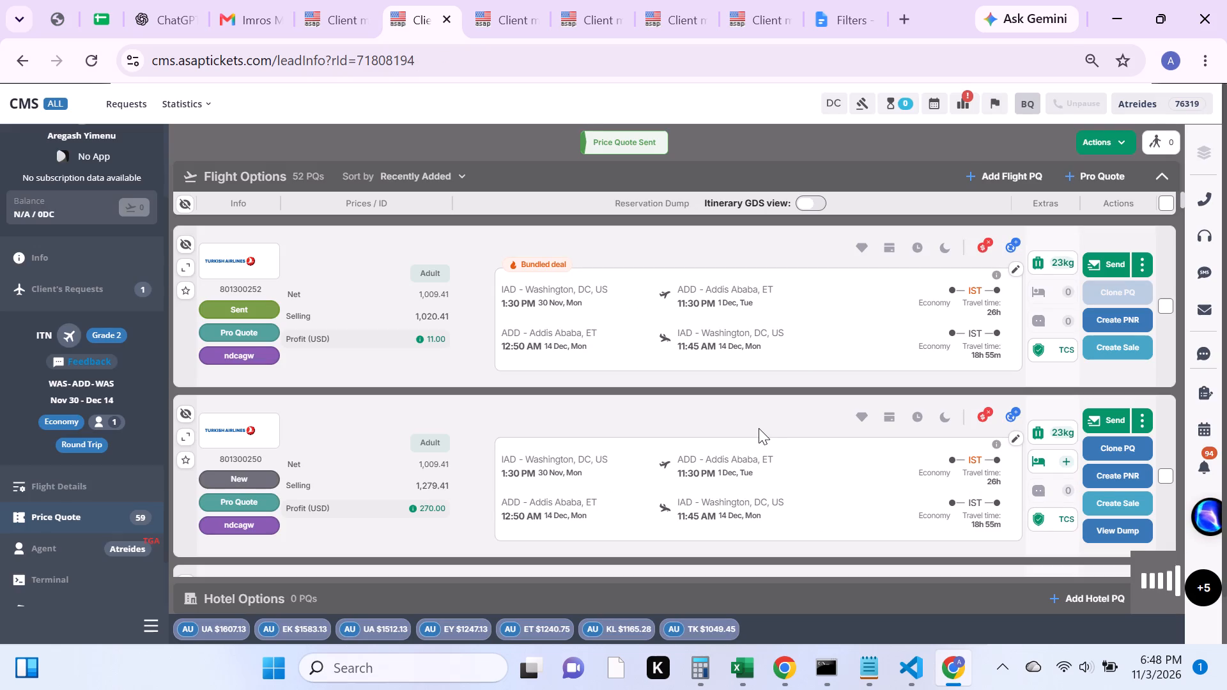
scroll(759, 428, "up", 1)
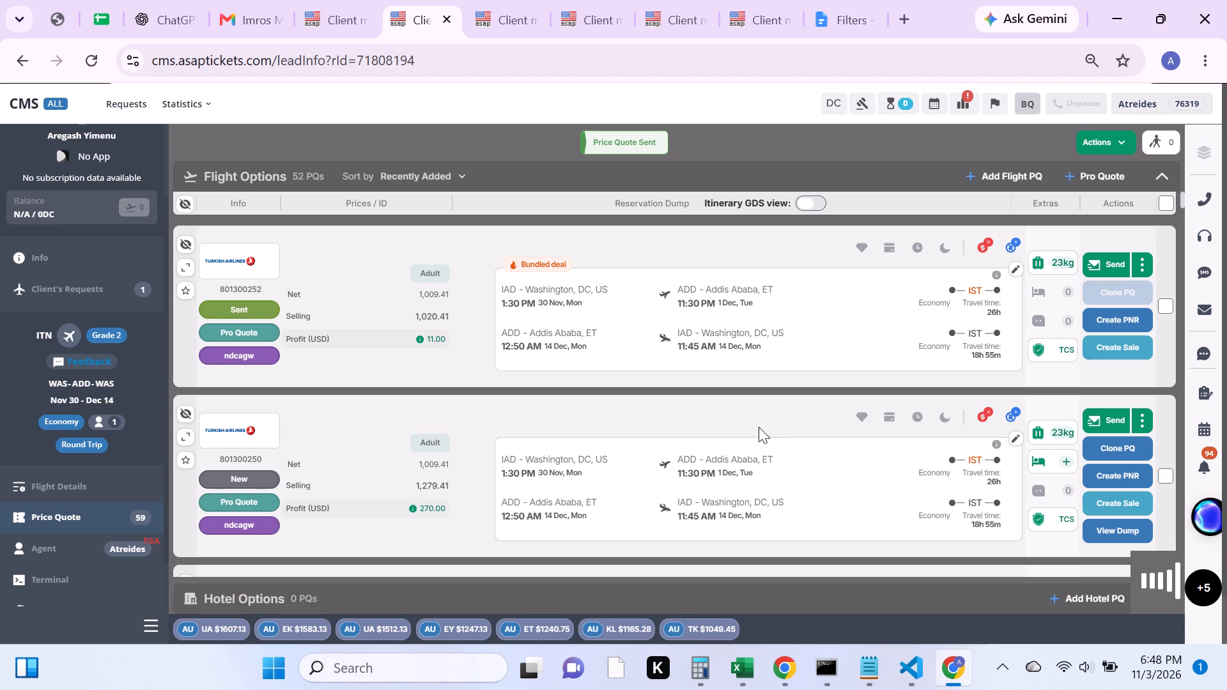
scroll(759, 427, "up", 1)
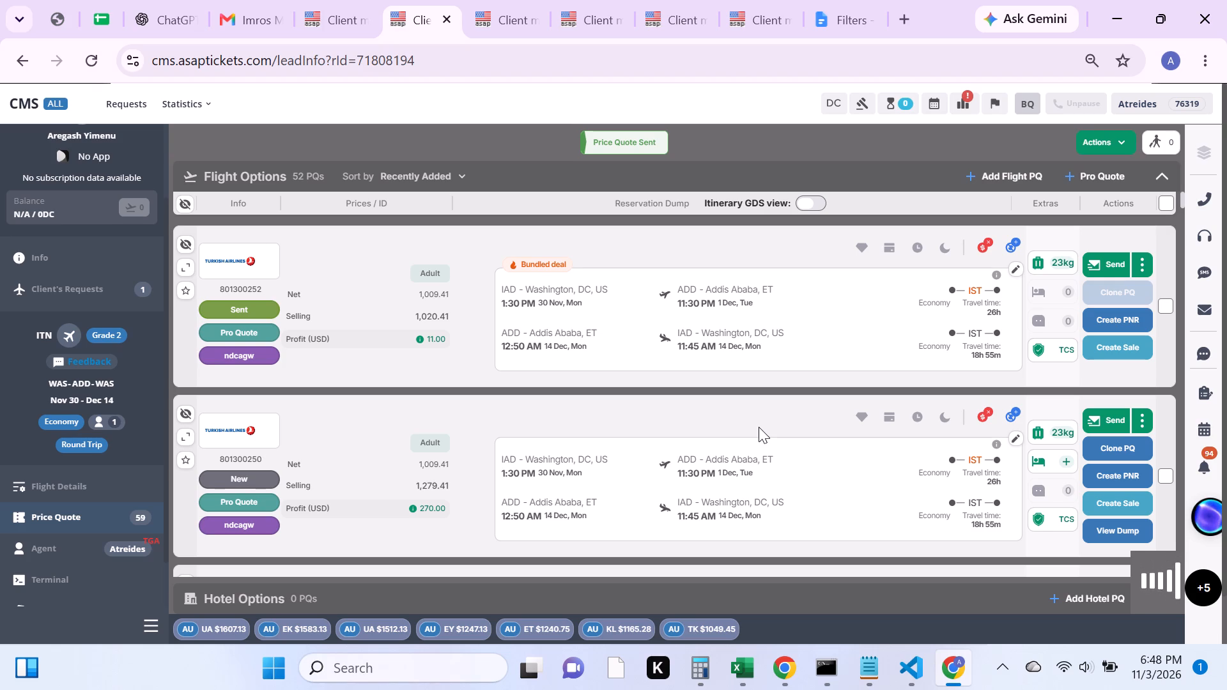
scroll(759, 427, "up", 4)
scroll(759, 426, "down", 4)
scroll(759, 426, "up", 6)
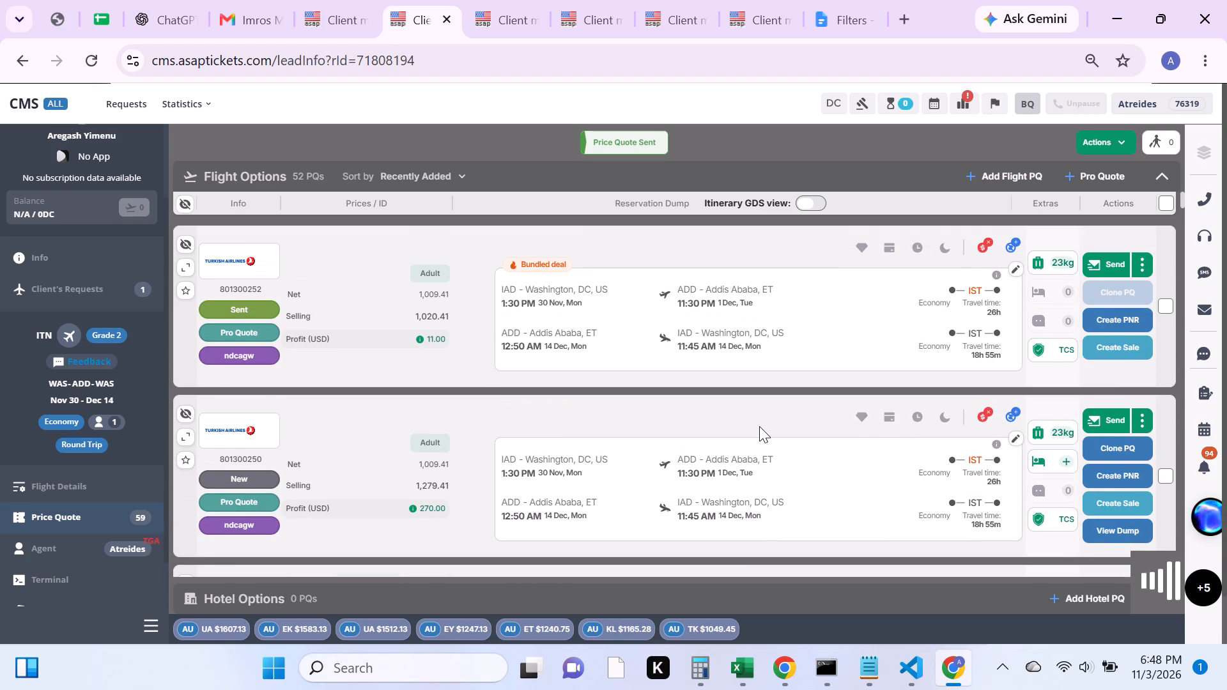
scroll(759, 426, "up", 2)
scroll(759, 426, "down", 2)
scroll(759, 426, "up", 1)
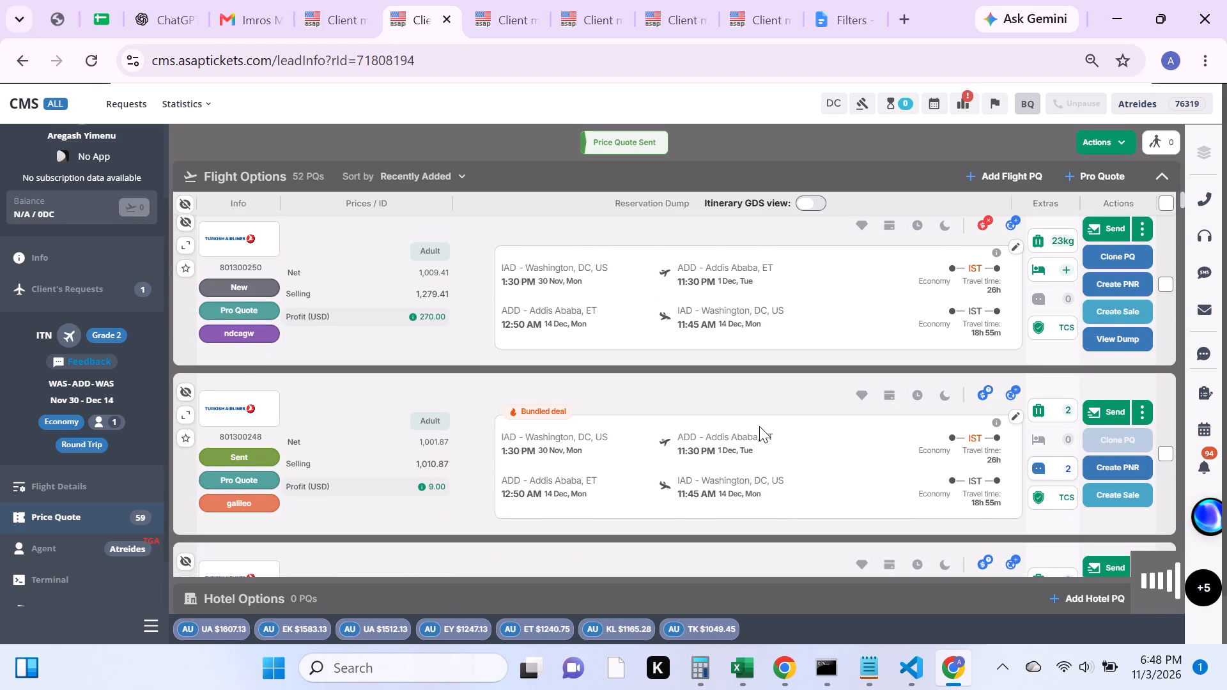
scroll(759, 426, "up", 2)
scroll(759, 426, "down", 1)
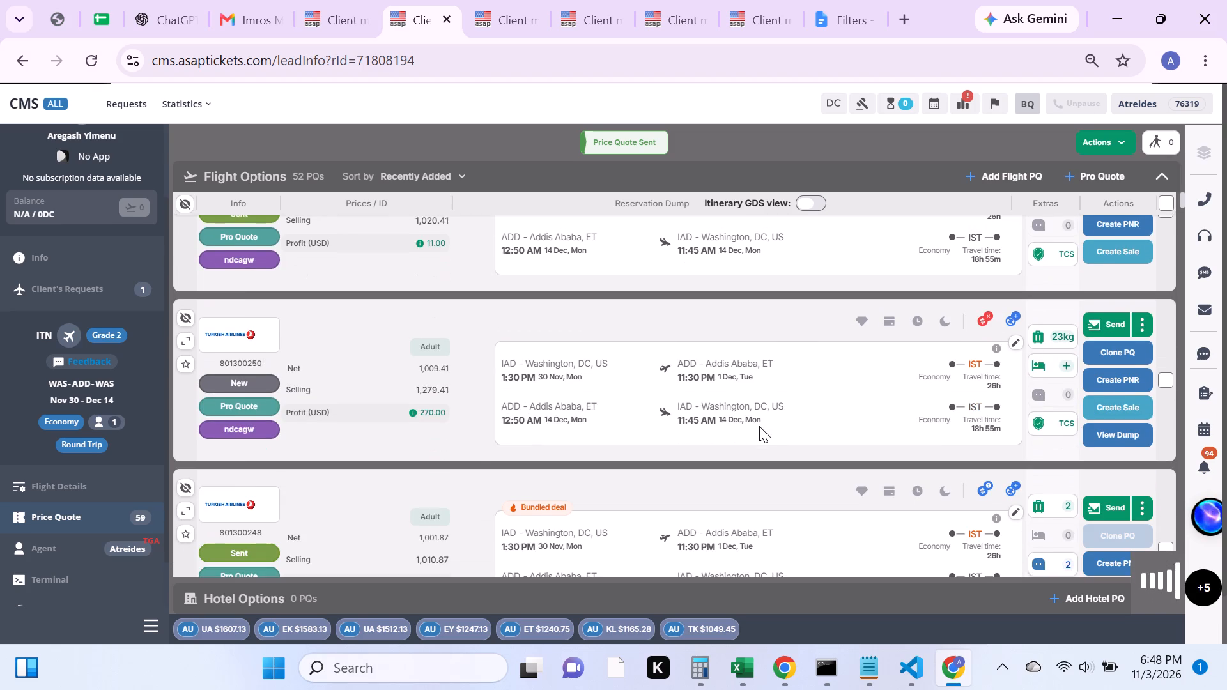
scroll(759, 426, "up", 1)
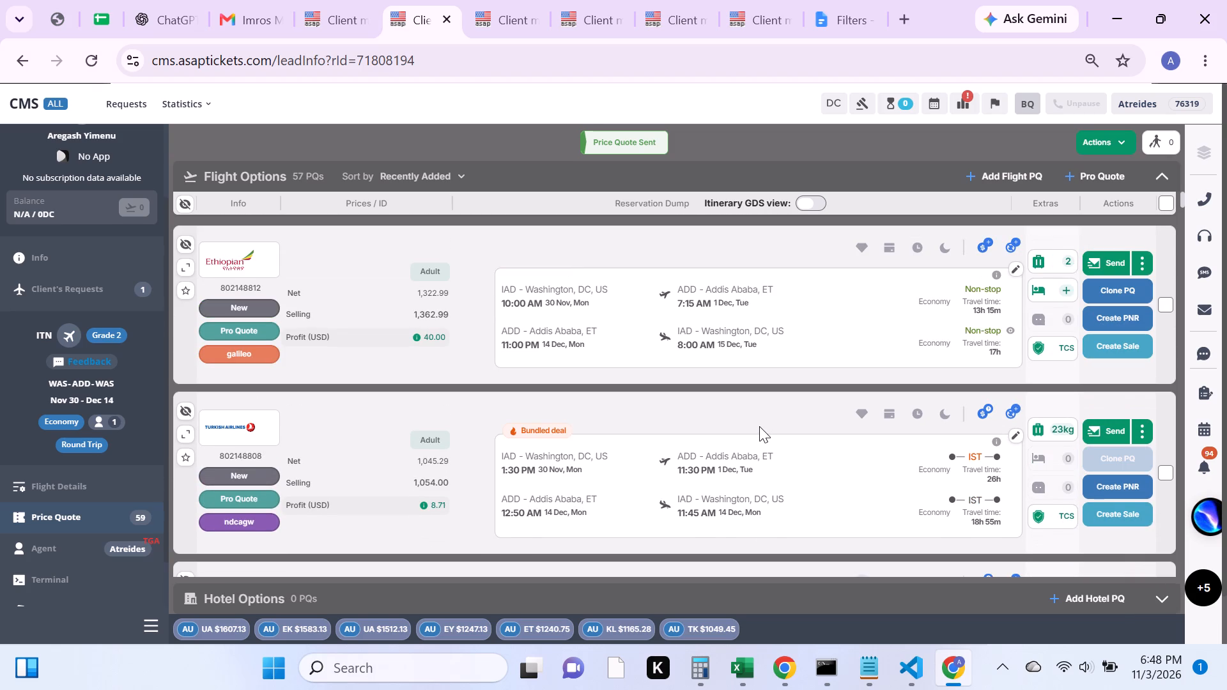
Select the Turkish Airlines $1,085.00 and $1,054.00 quotes and the Ethiopian Airlines $1,362.99 quote, and send them to the client by SMS.
scroll(759, 426, "up", 1)
scroll(759, 426, "down", 4)
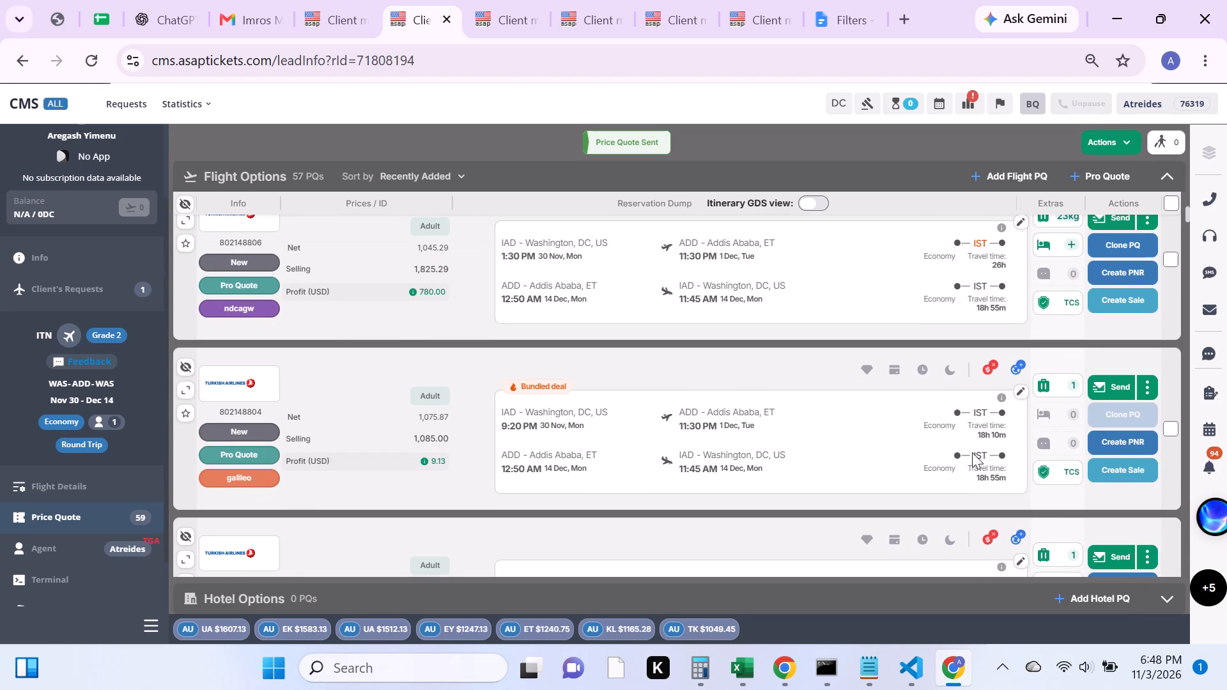
left_click(1168, 429)
scroll(1168, 429, "up", 2)
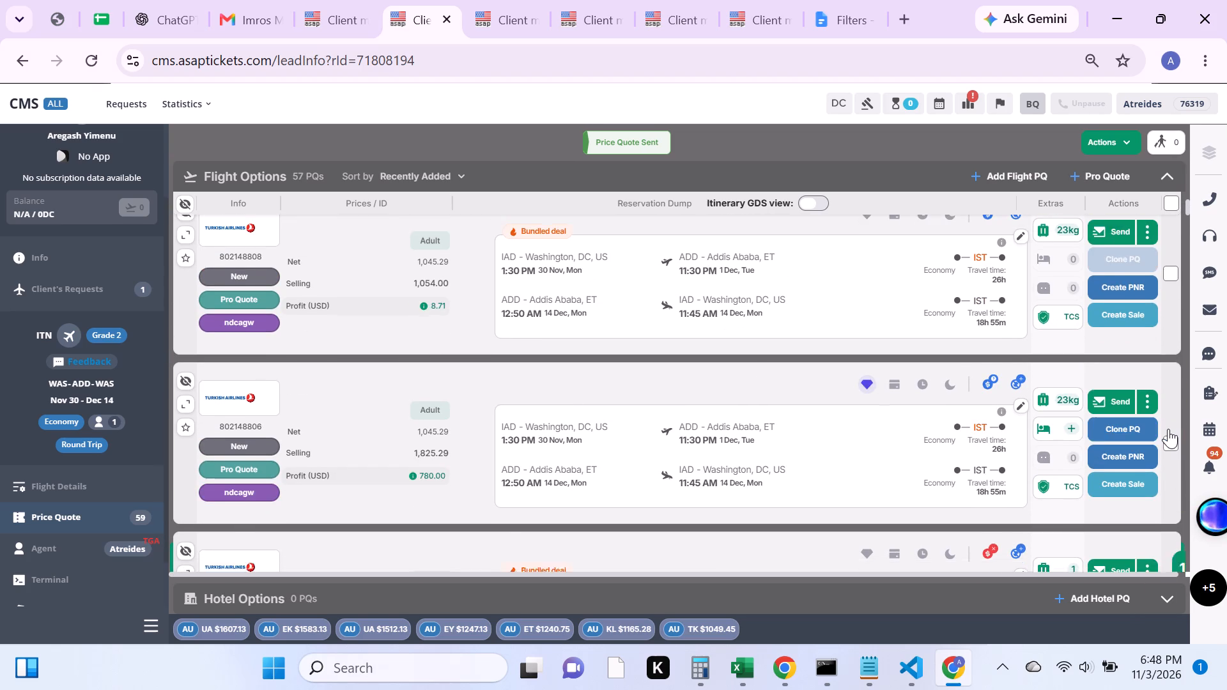
scroll(1168, 429, "up", 1)
left_click(1172, 375)
scroll(1174, 375, "up", 1)
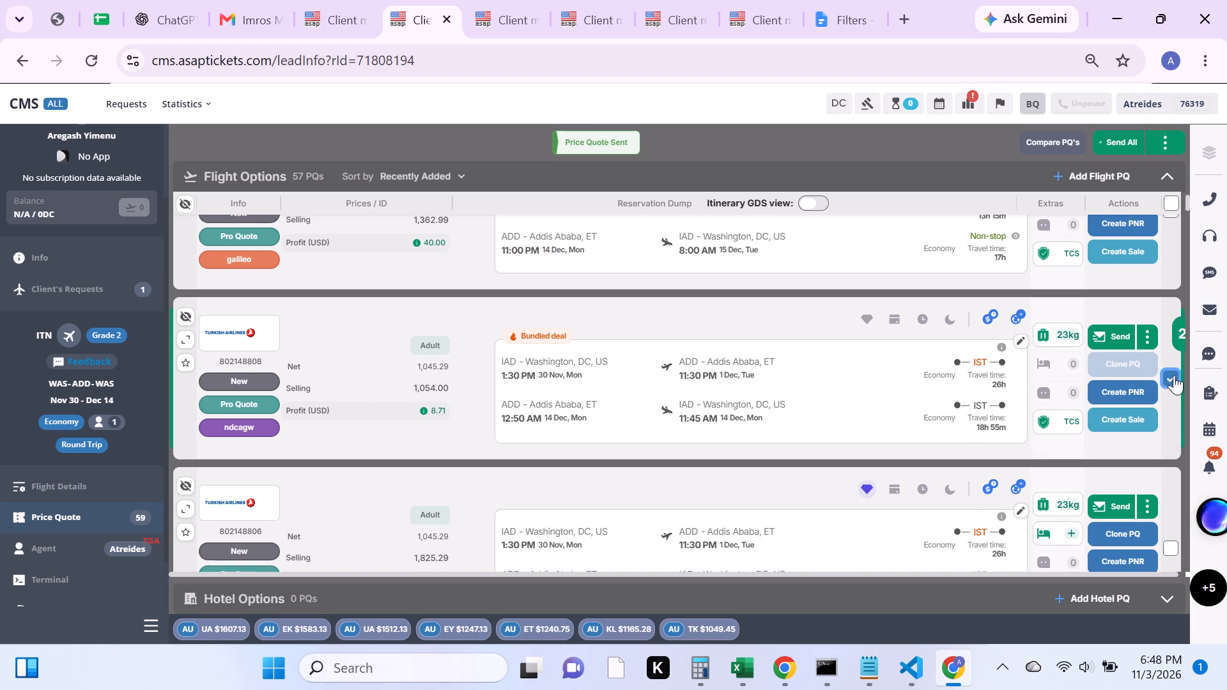
scroll(1174, 375, "up", 2)
left_click(1168, 307)
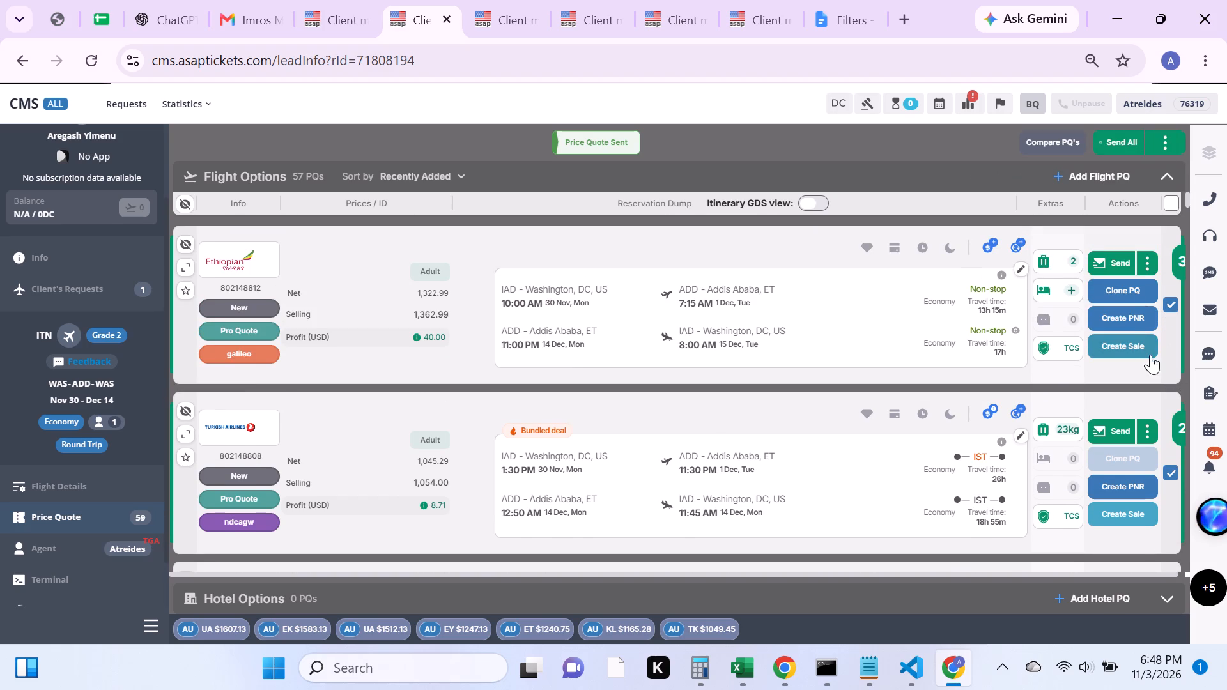
left_click(1164, 146)
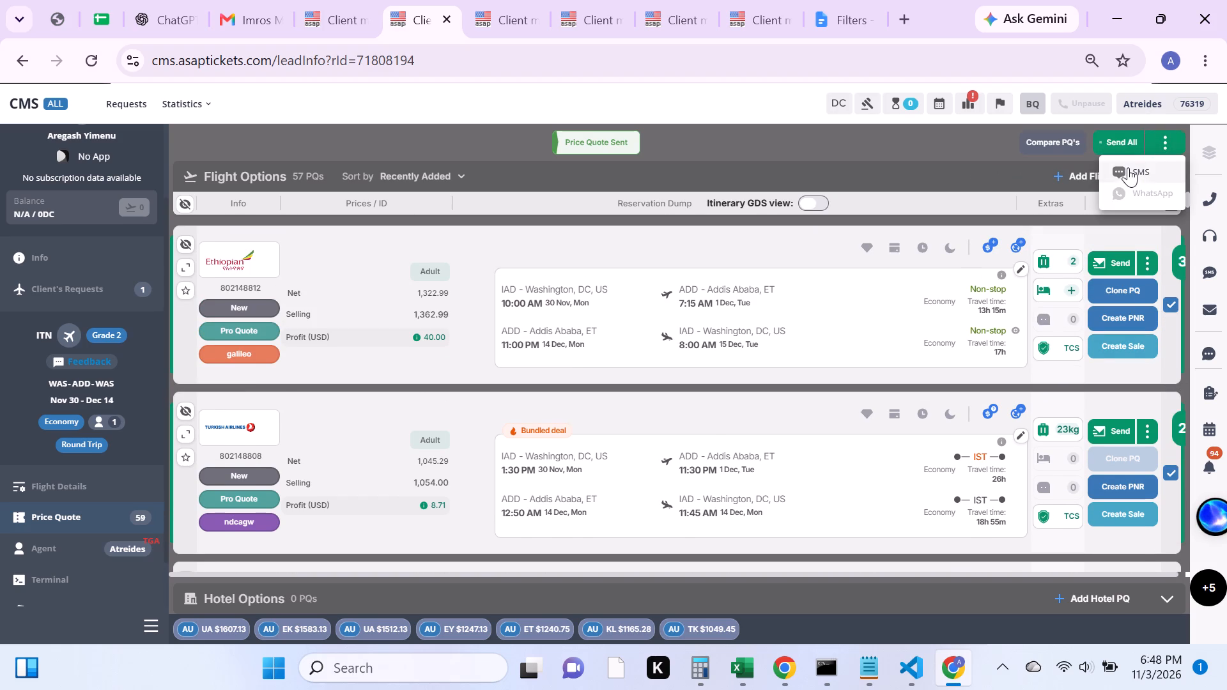
left_click(1128, 167)
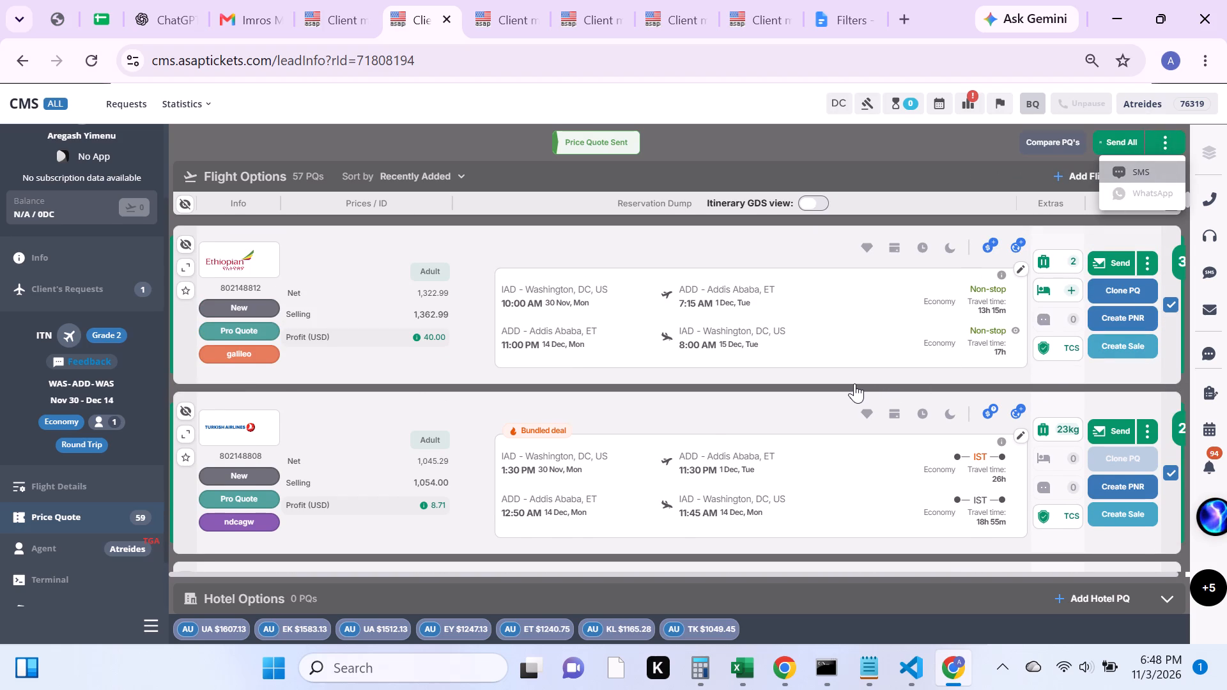
left_click(741, 413)
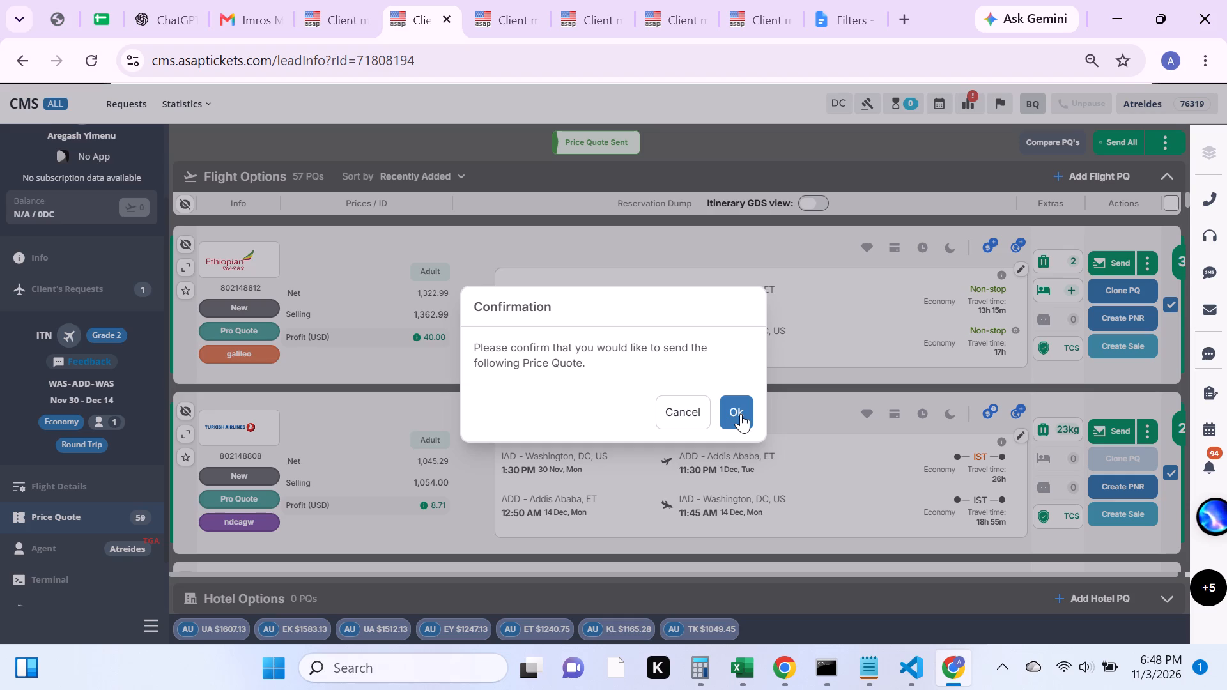
Send the same three selected price quotes to the client by email.
left_click(1116, 136)
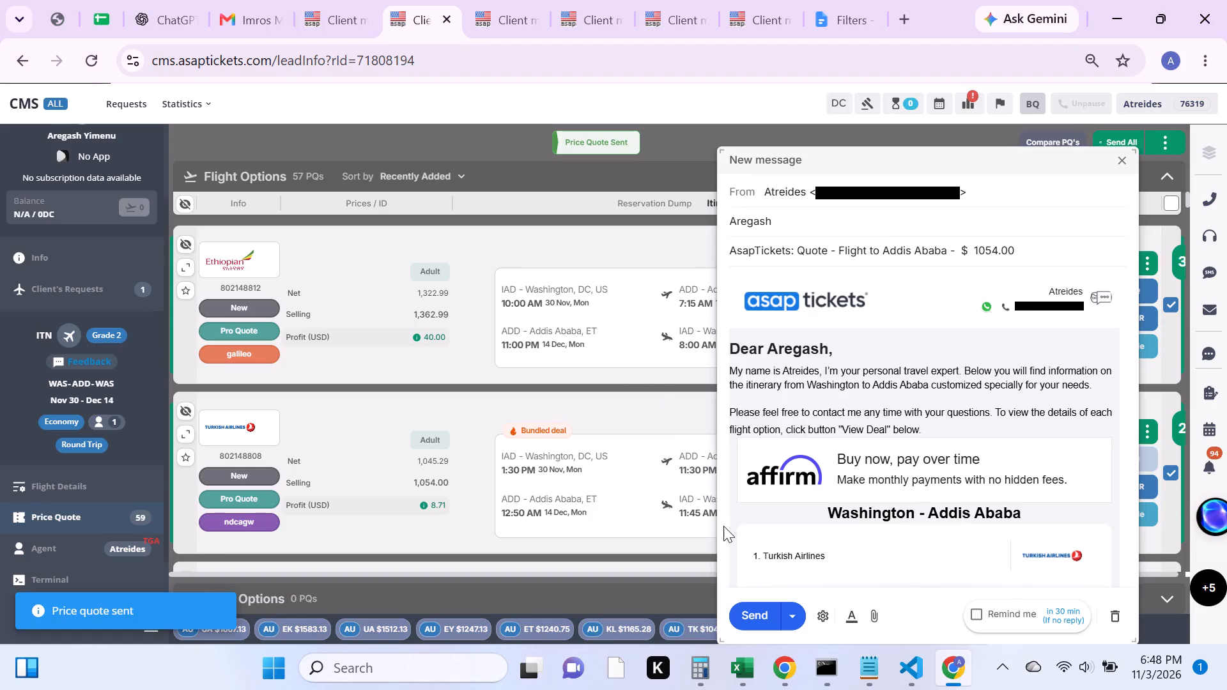
left_click(755, 617)
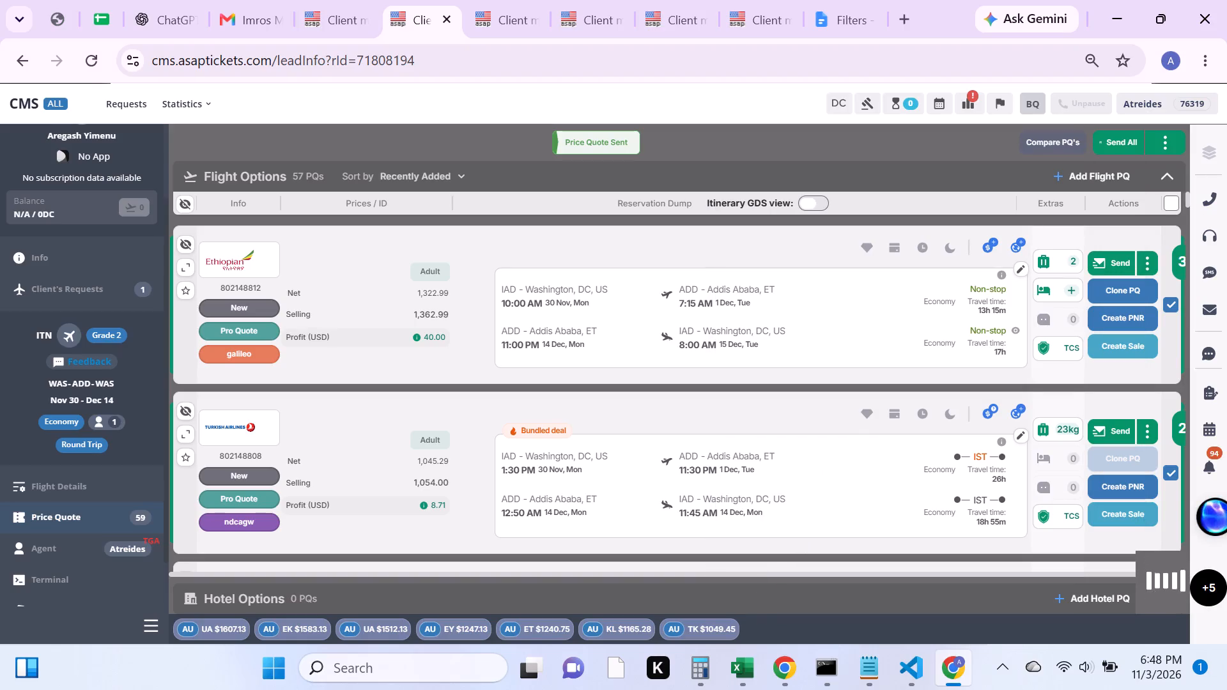
Save the feedback "left a vm sent pqs and email" on the WAS-ADD request and close the request.
left_click(75, 360)
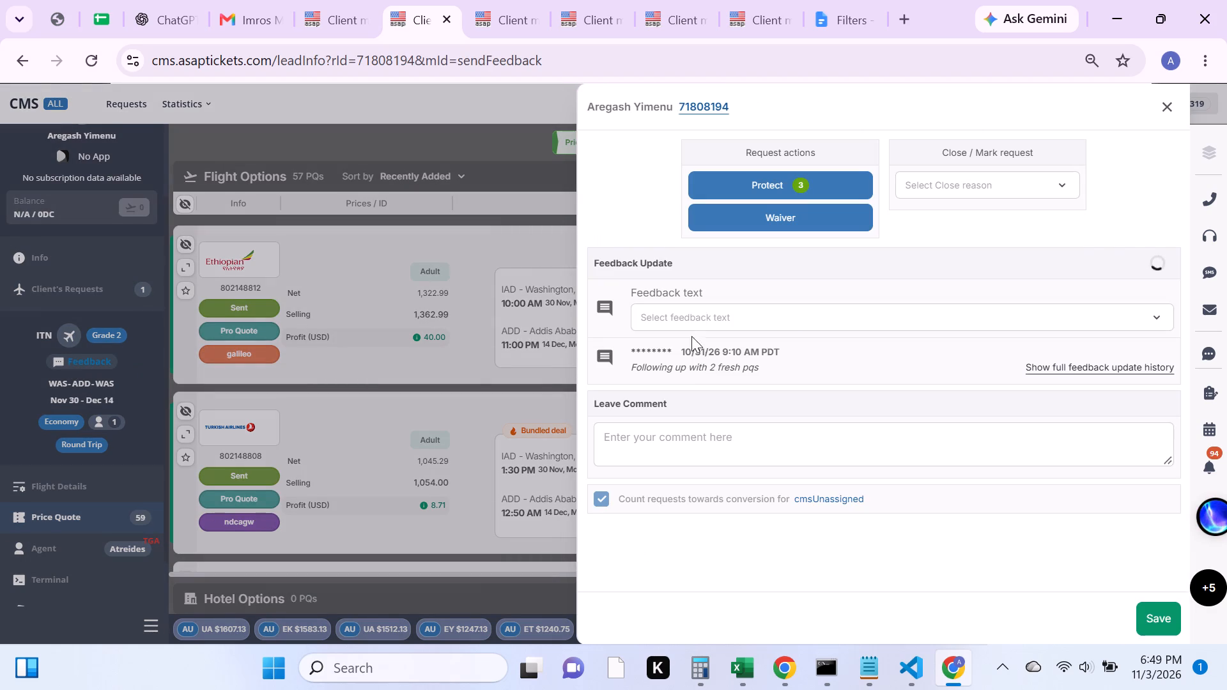
left_click(683, 321)
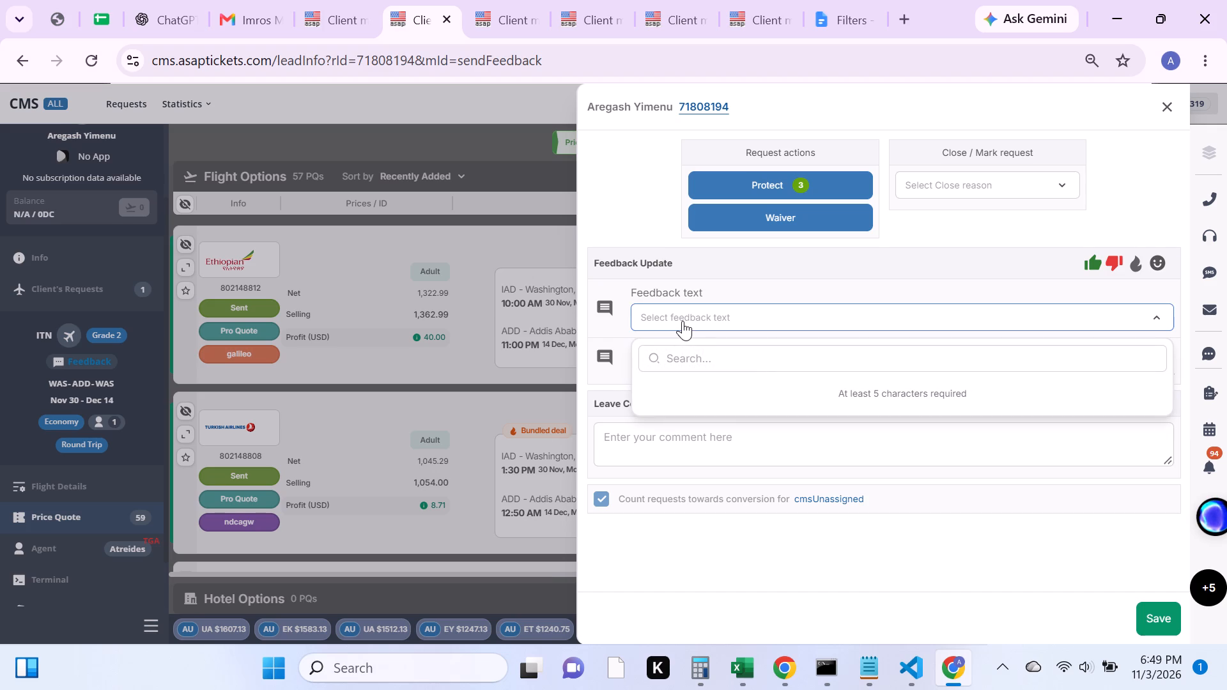
type("left")
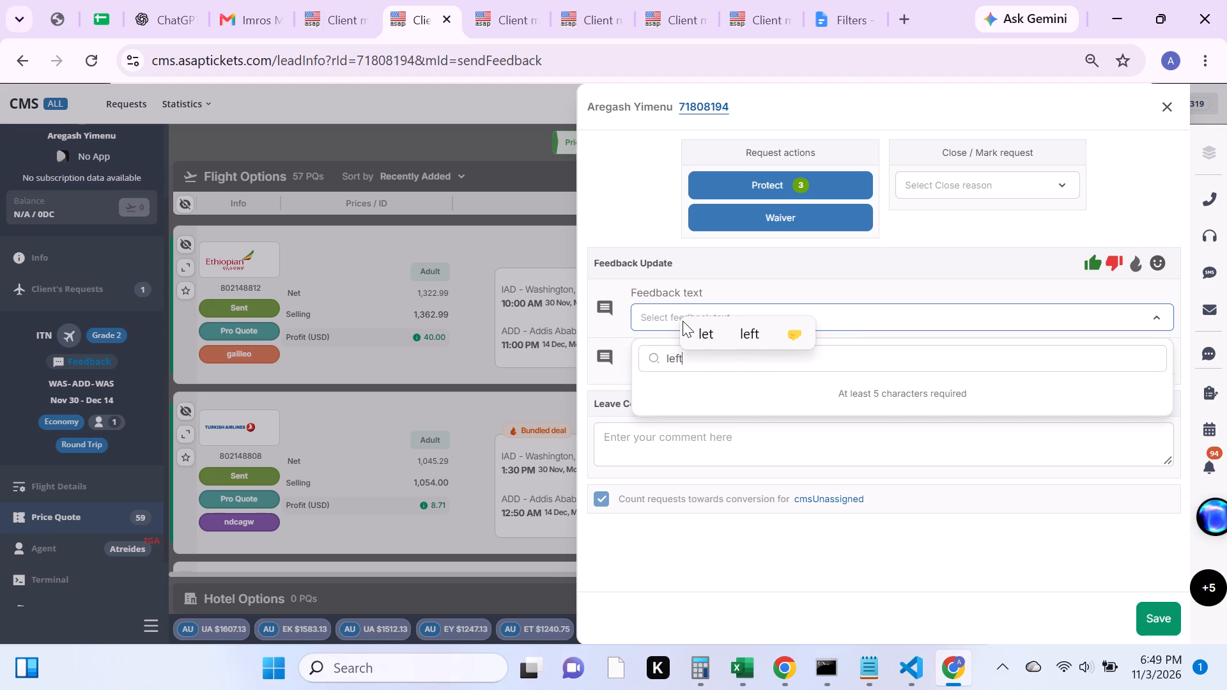
key("space")
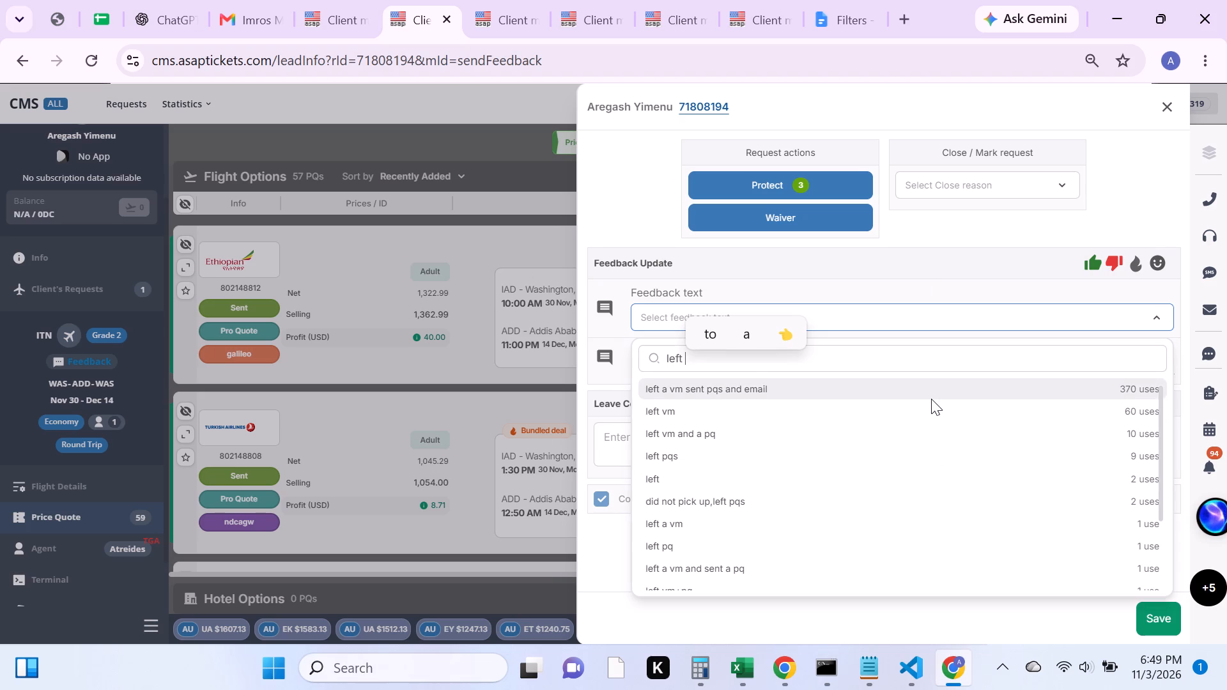
left_click(930, 398)
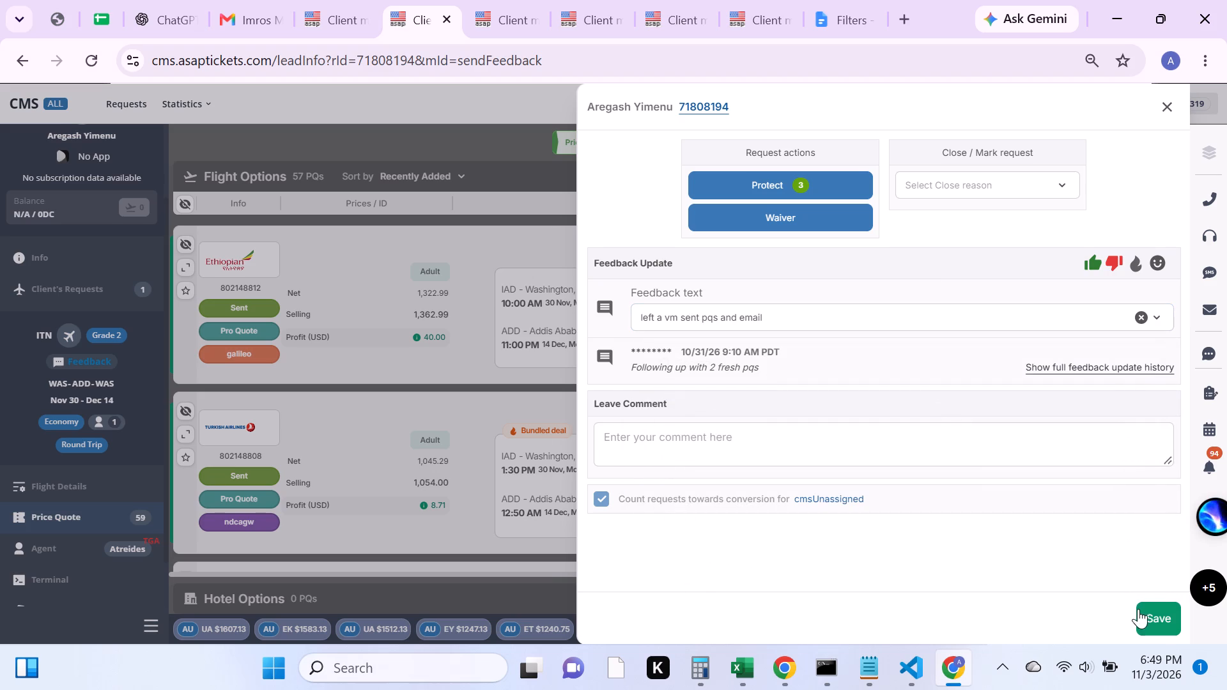
left_click(1139, 609)
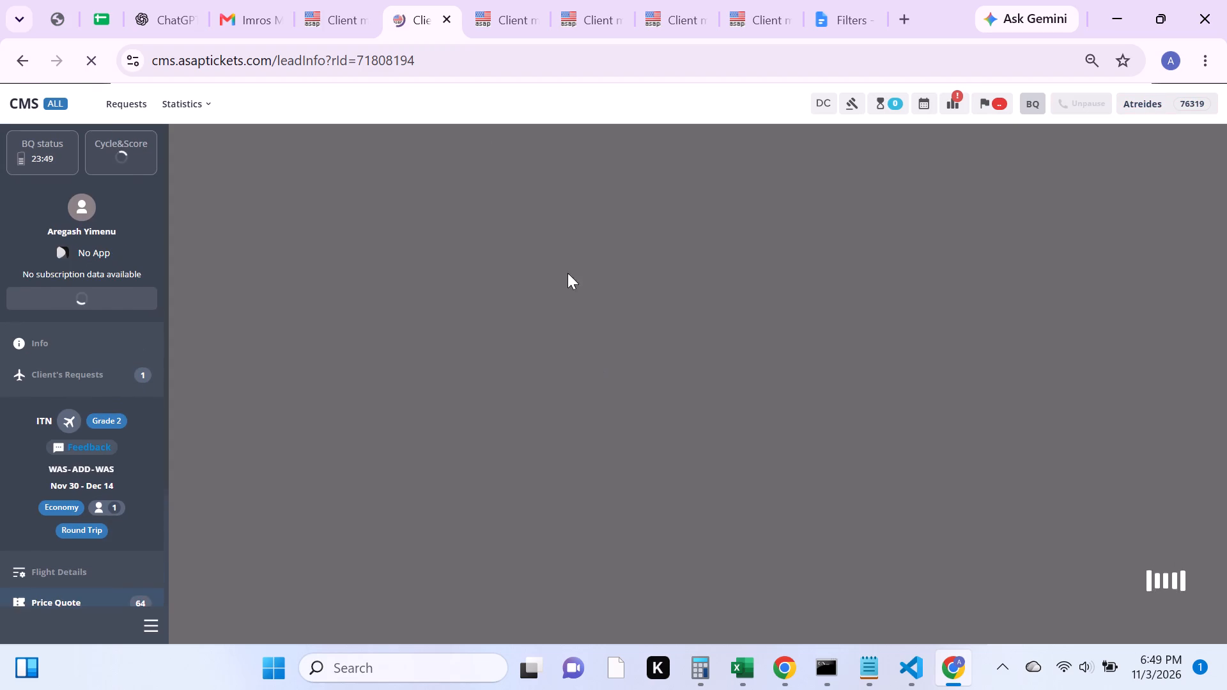
left_click(443, 22)
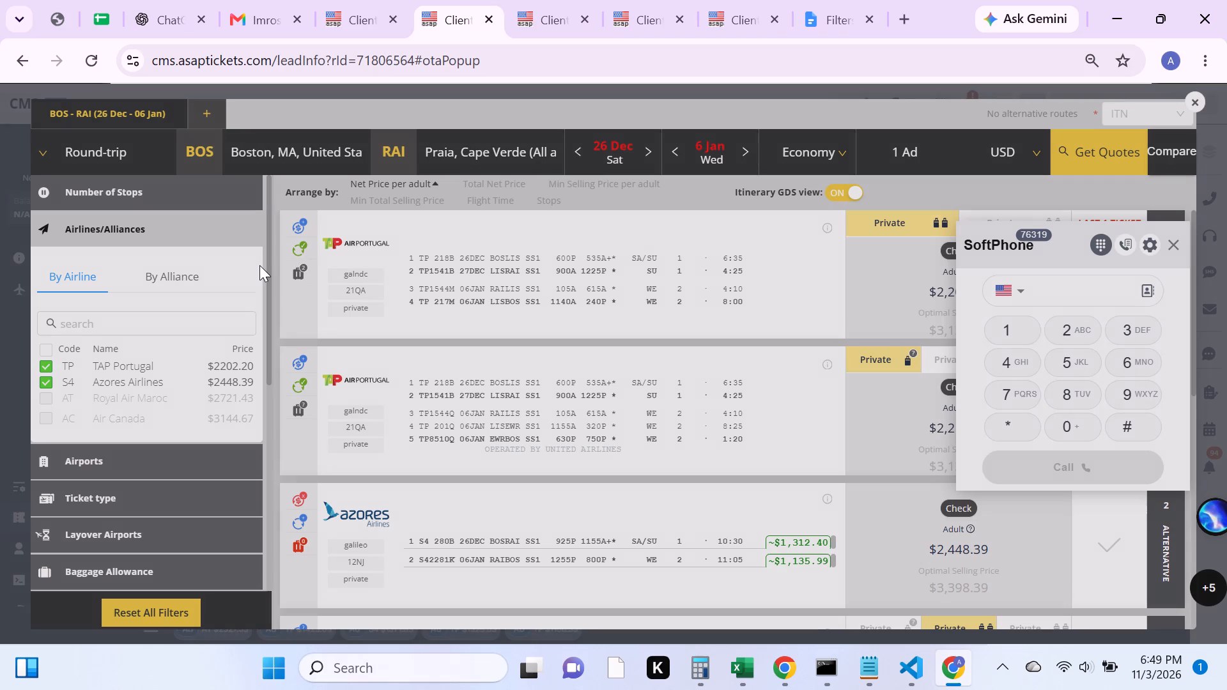
Dismiss the softphone covering the BOS-RAI flight search and switch off the itinerary GDS view.
left_click(1181, 247)
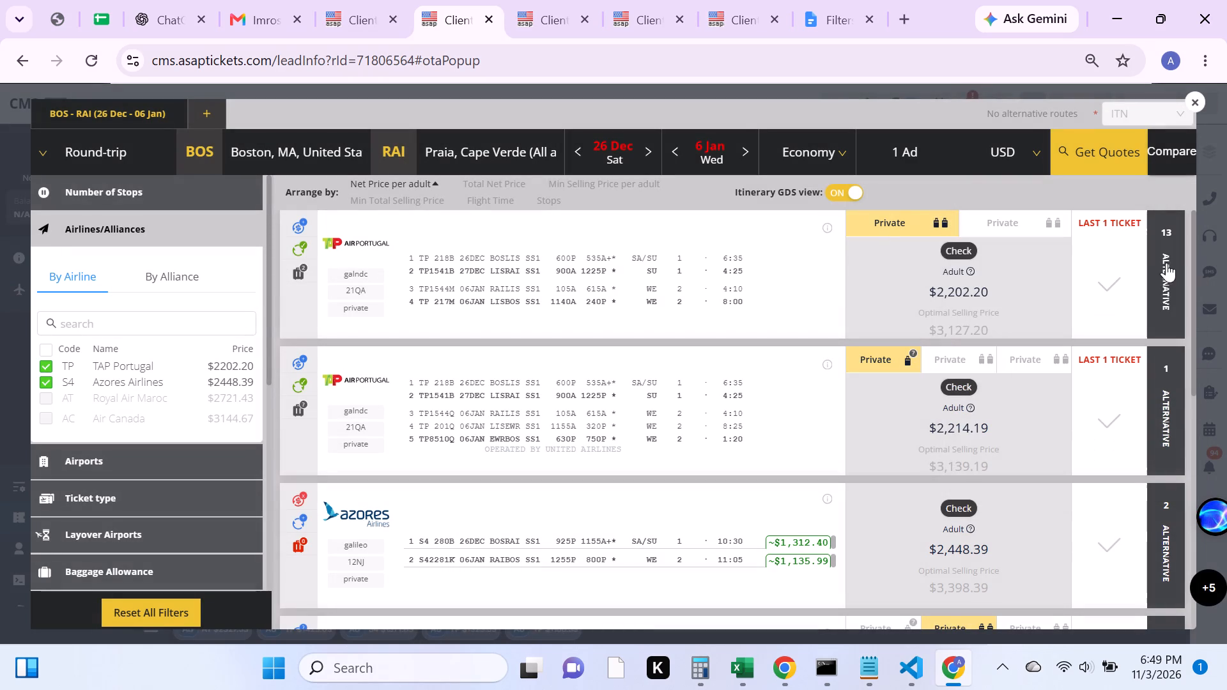
left_click(849, 184)
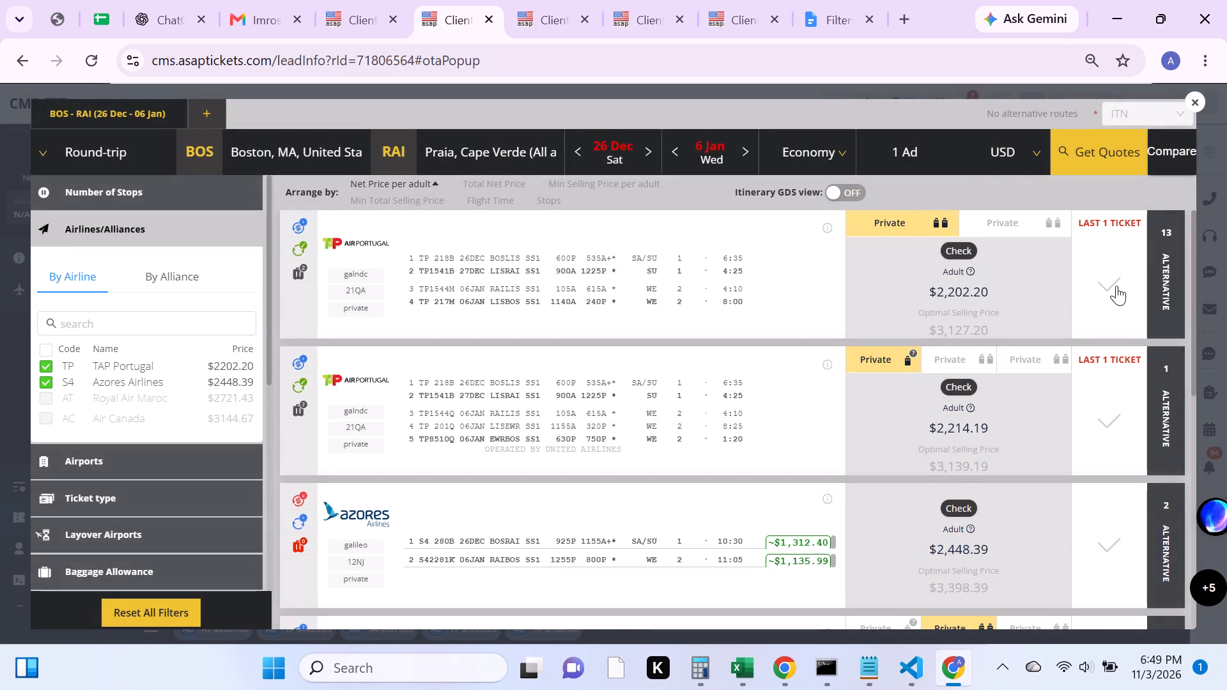
In the BOS-RAI flight search, select the TAP Portugal fare with net price $2,202.20 and reset all filters.
left_click(1102, 288)
left_click(163, 612)
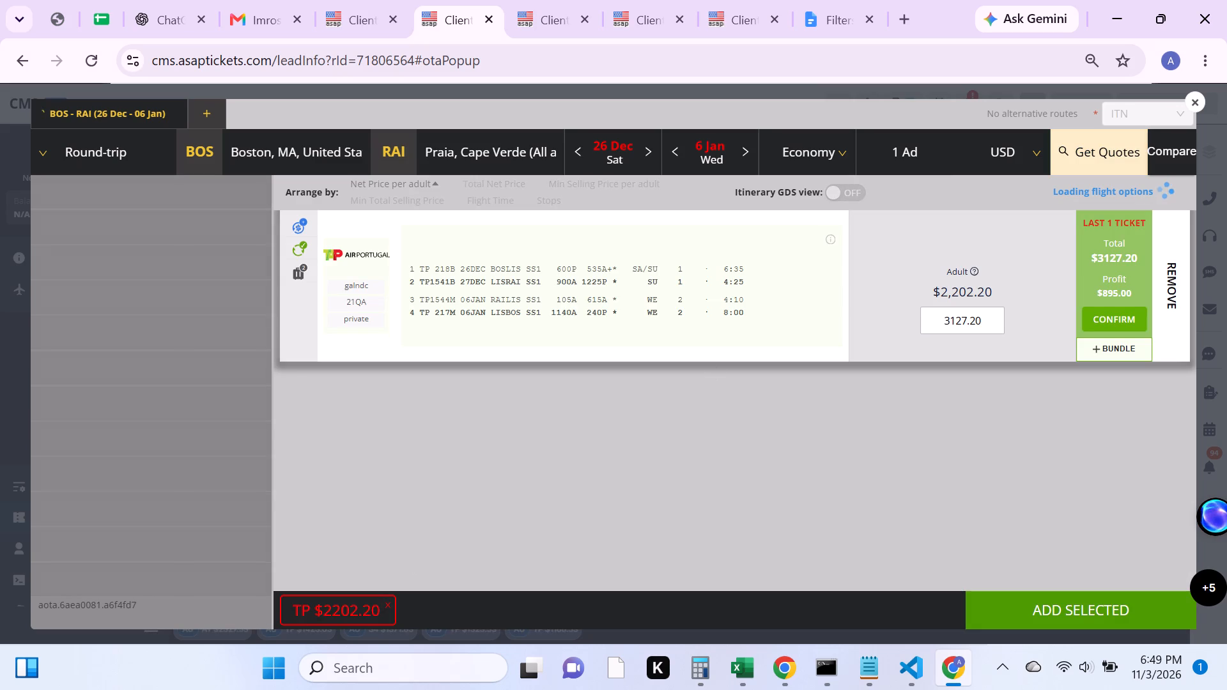
Add a bundled deal with the TCS product priced at 2215.00 to the selected TAP Portugal fare and confirm it.
left_click(1102, 347)
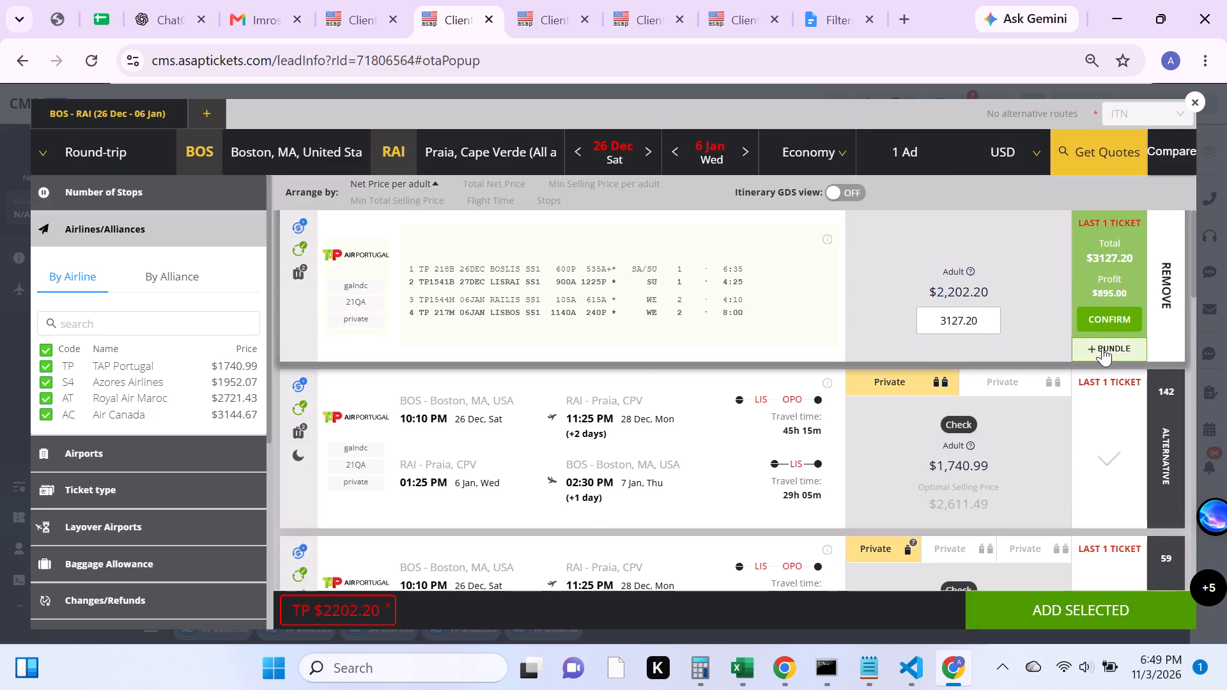
left_click(840, 388)
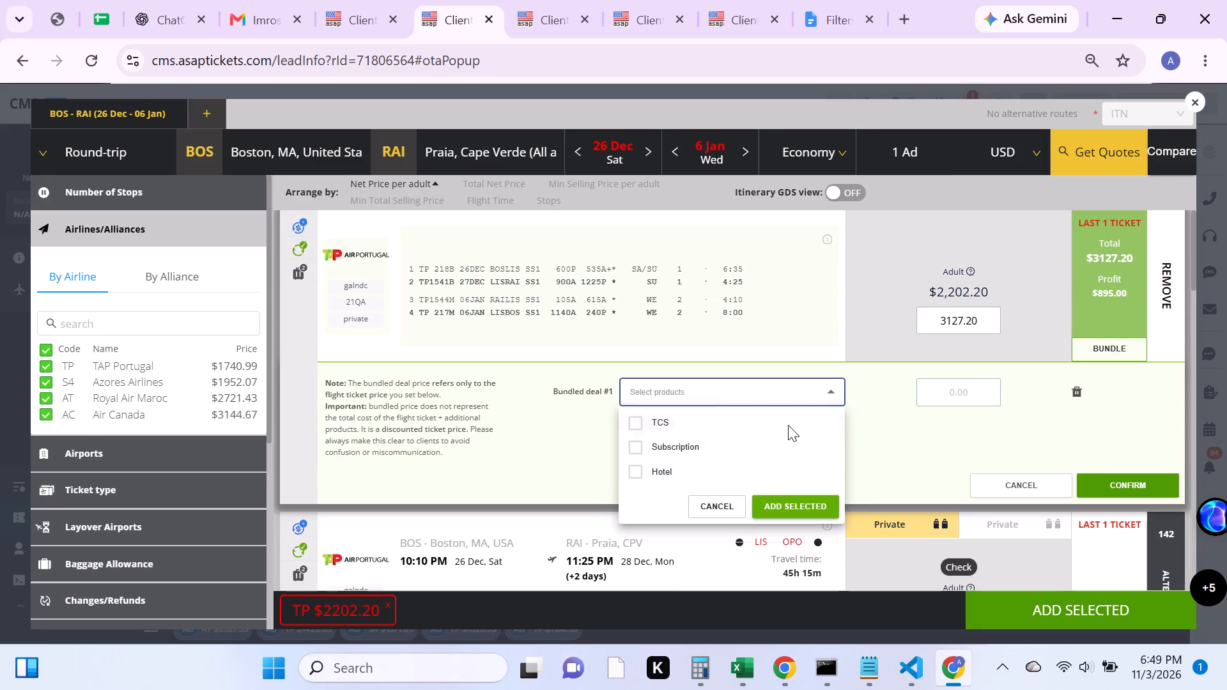
left_click(784, 425)
left_click(780, 510)
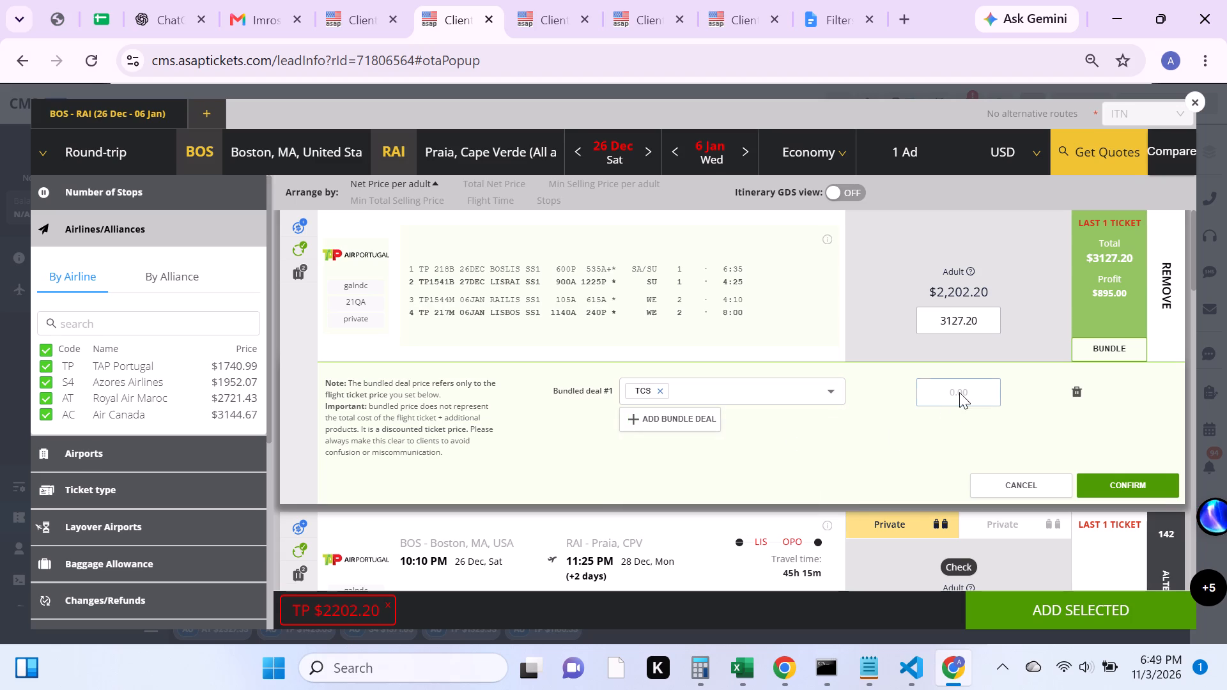
left_click(949, 382)
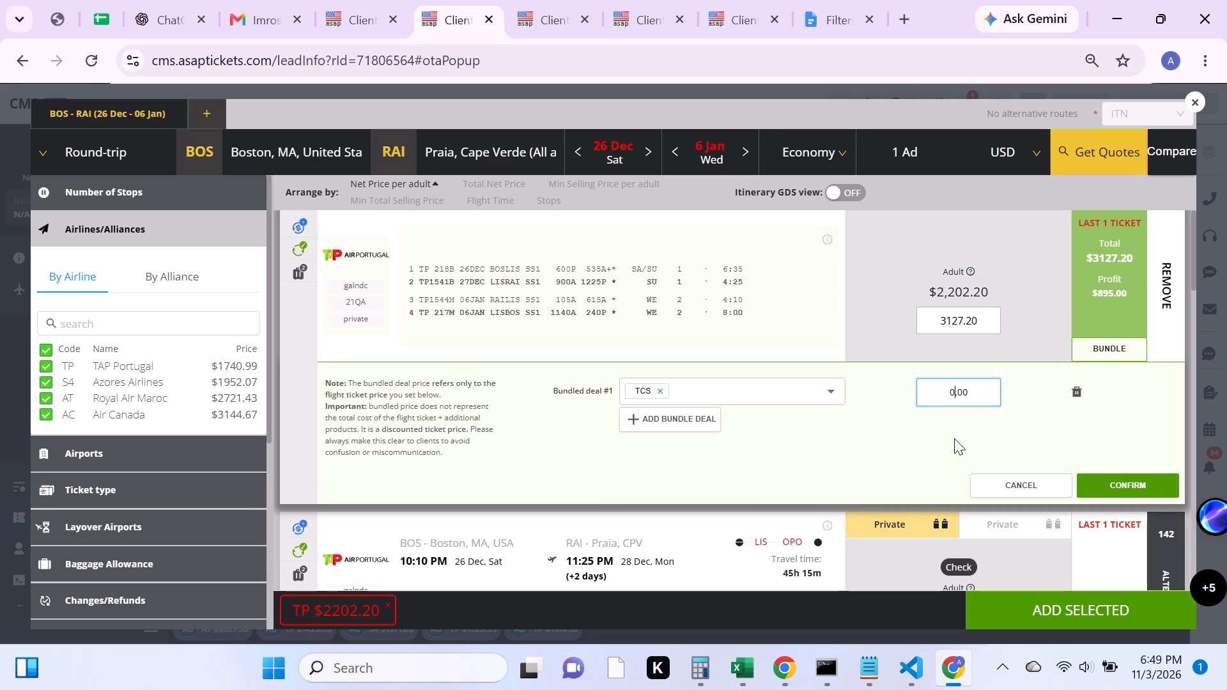
type("22")
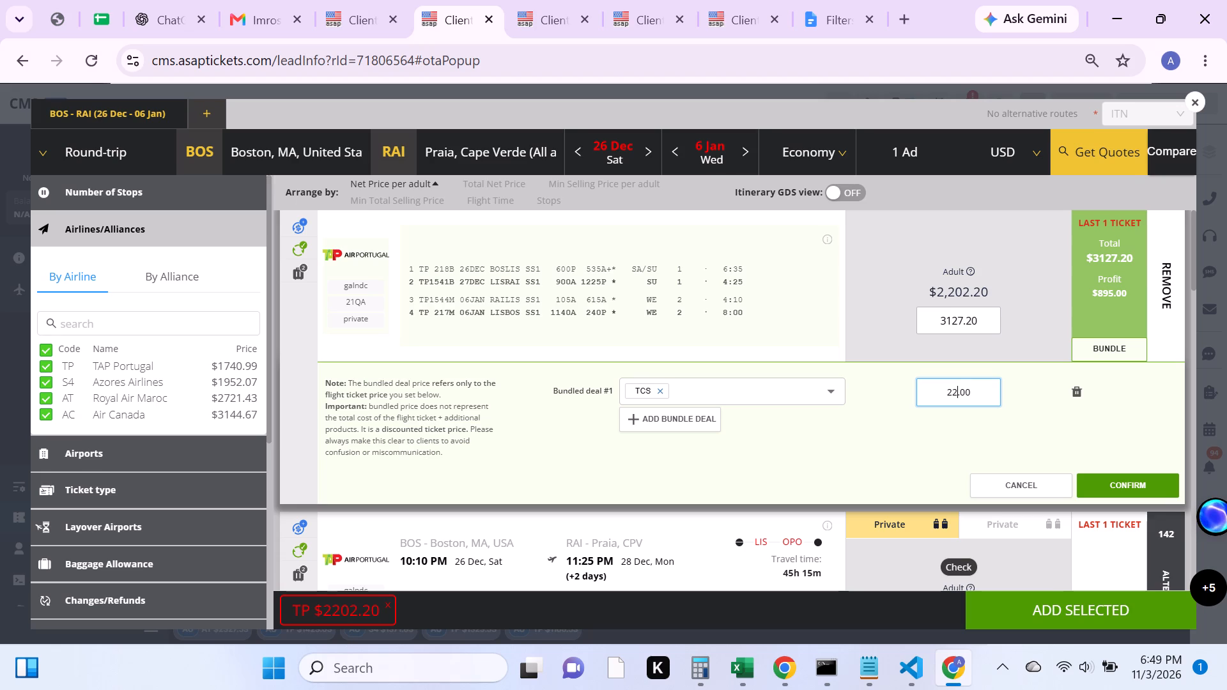
type("15")
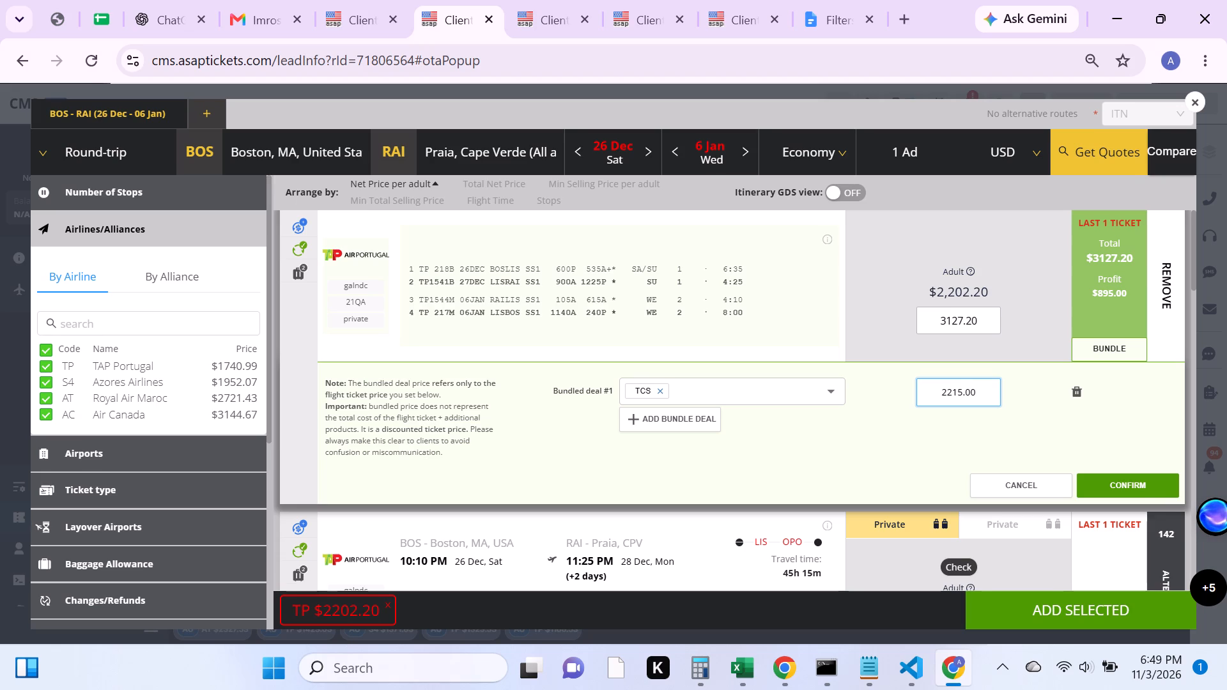
left_click(1137, 482)
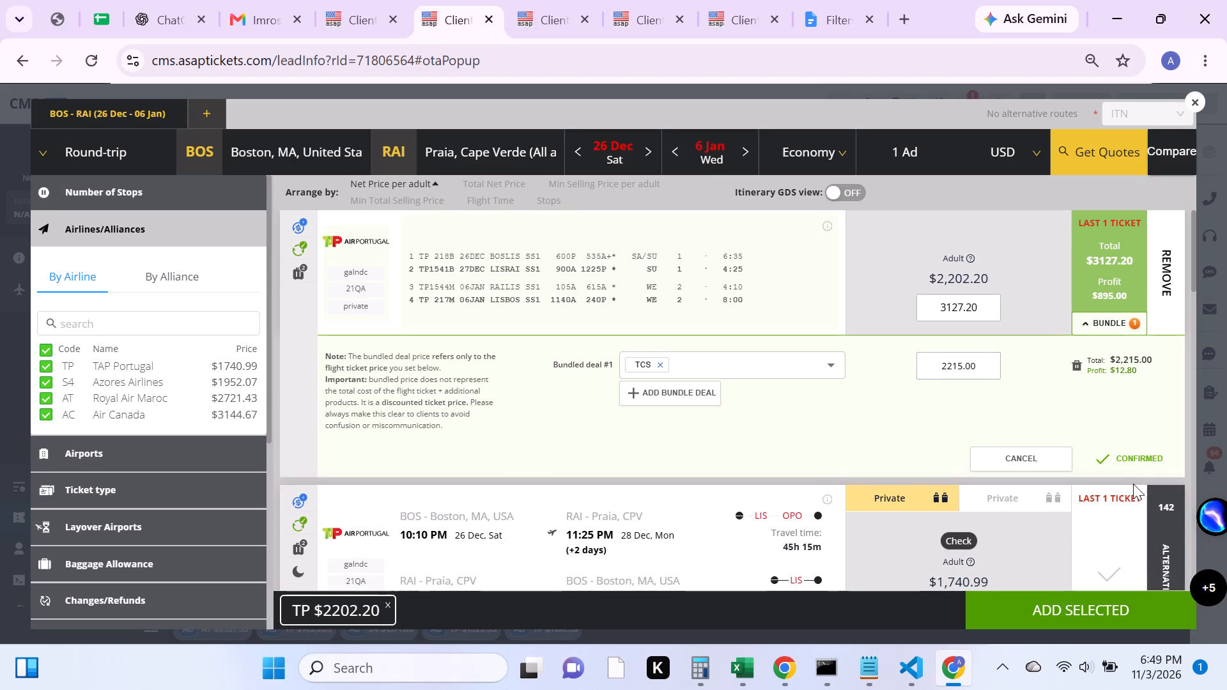
Select the Azores Airlines fare with non-stop flights both ways and net price $2,448.39.
scroll(1133, 484, "down", 9)
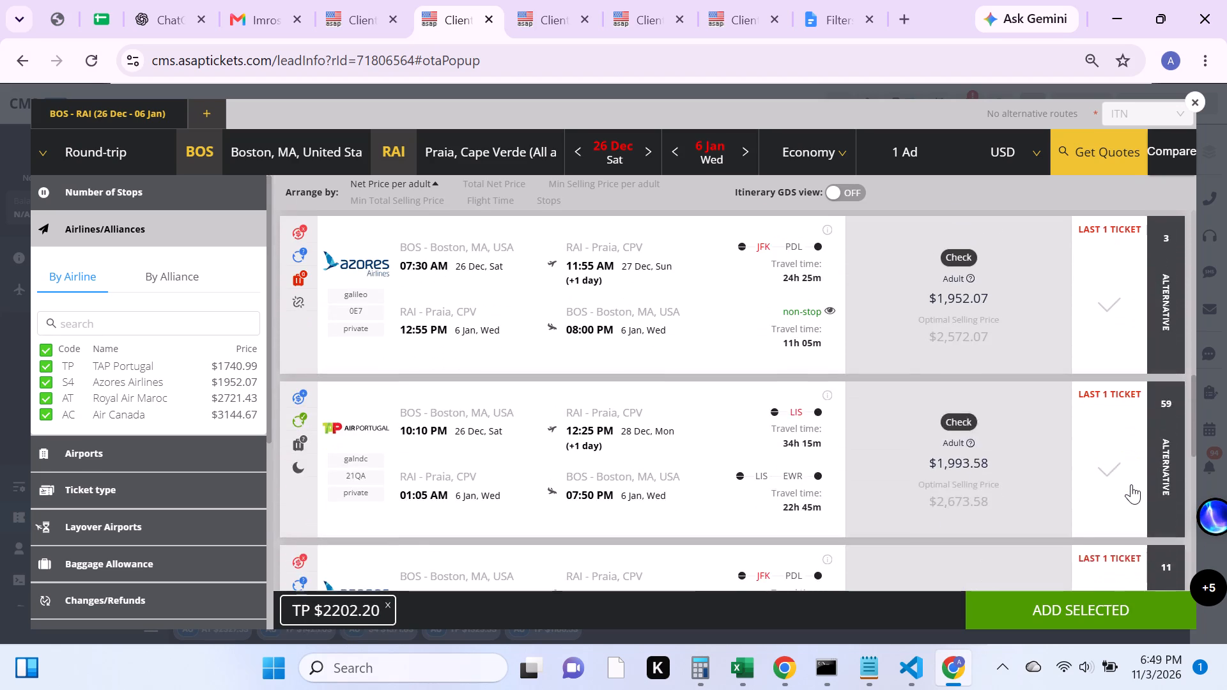
scroll(1131, 484, "down", 6)
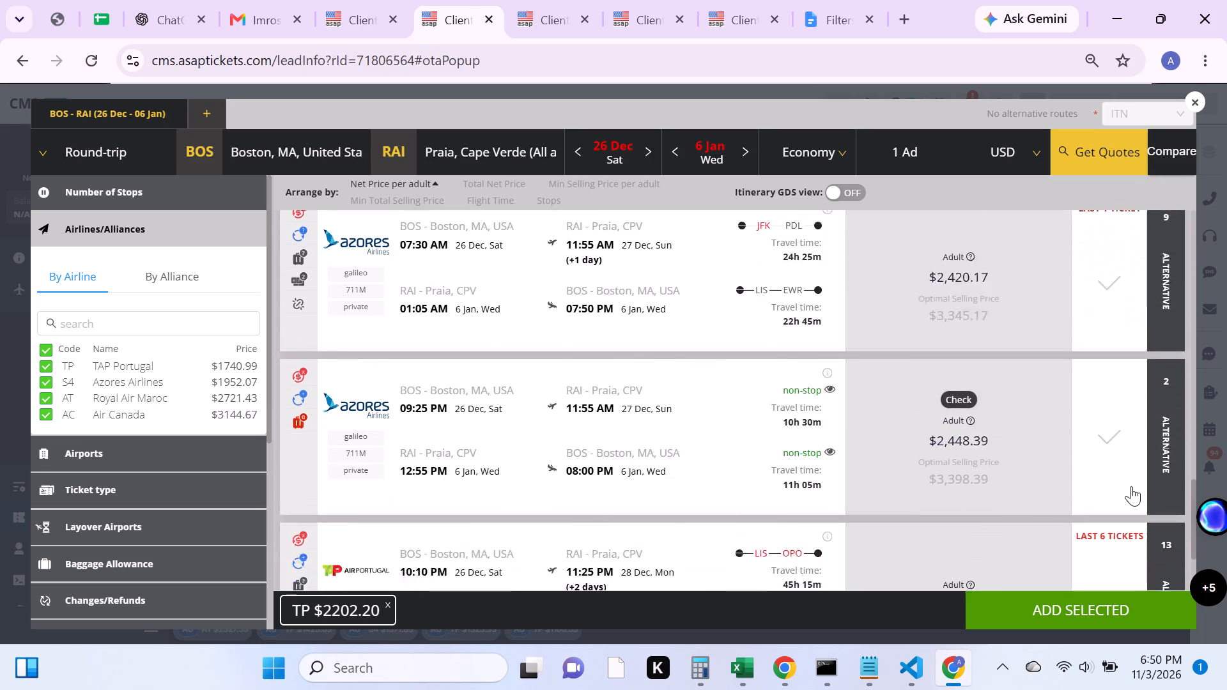
left_click(1102, 304)
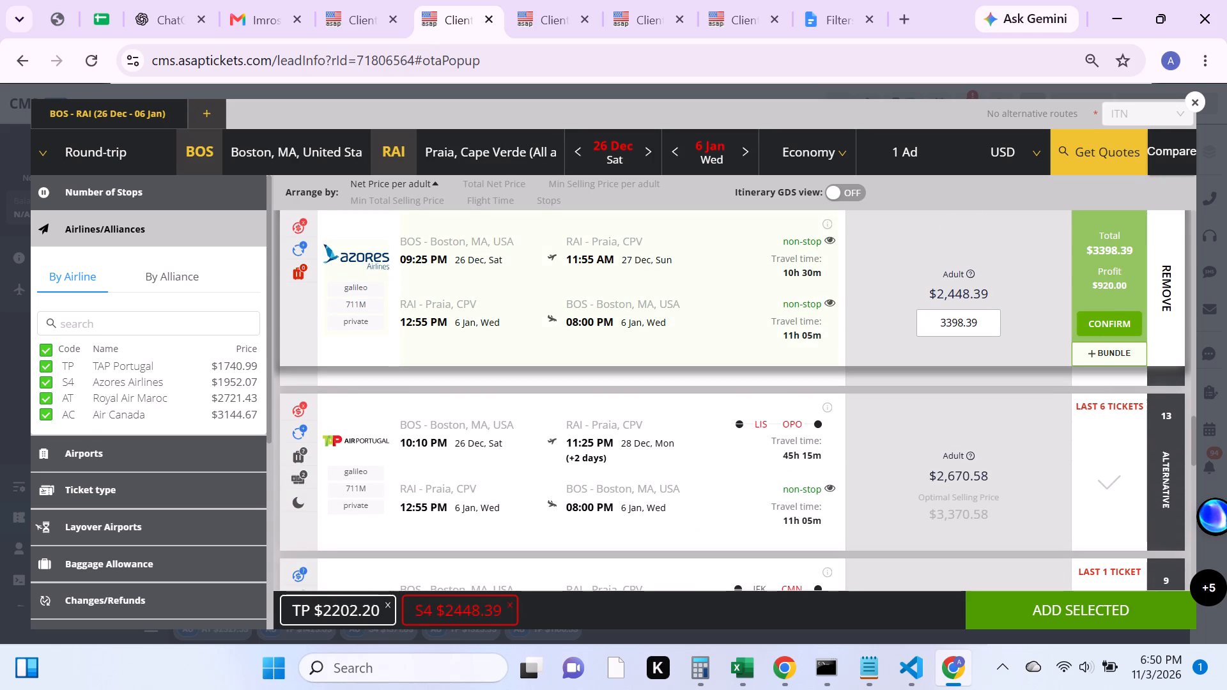
Add a bundled deal with the TCS product priced at 2467.00 to the Azores Airlines fare and confirm it.
left_click(952, 325)
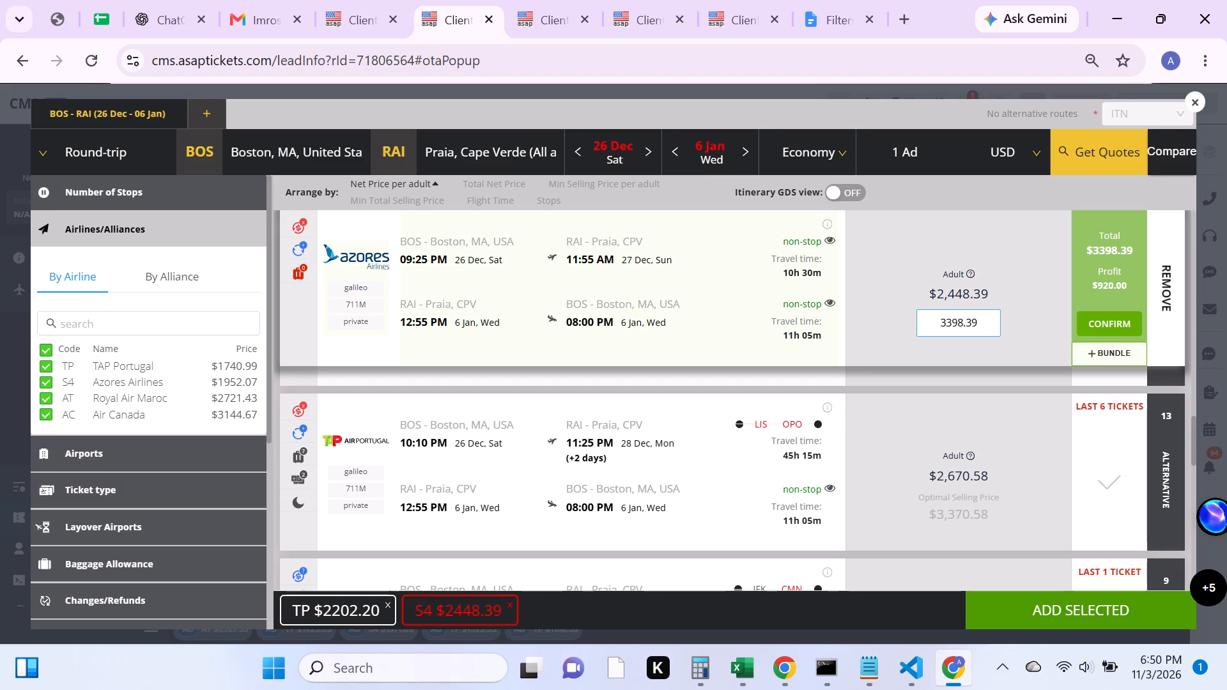
left_click(1101, 355)
left_click(831, 394)
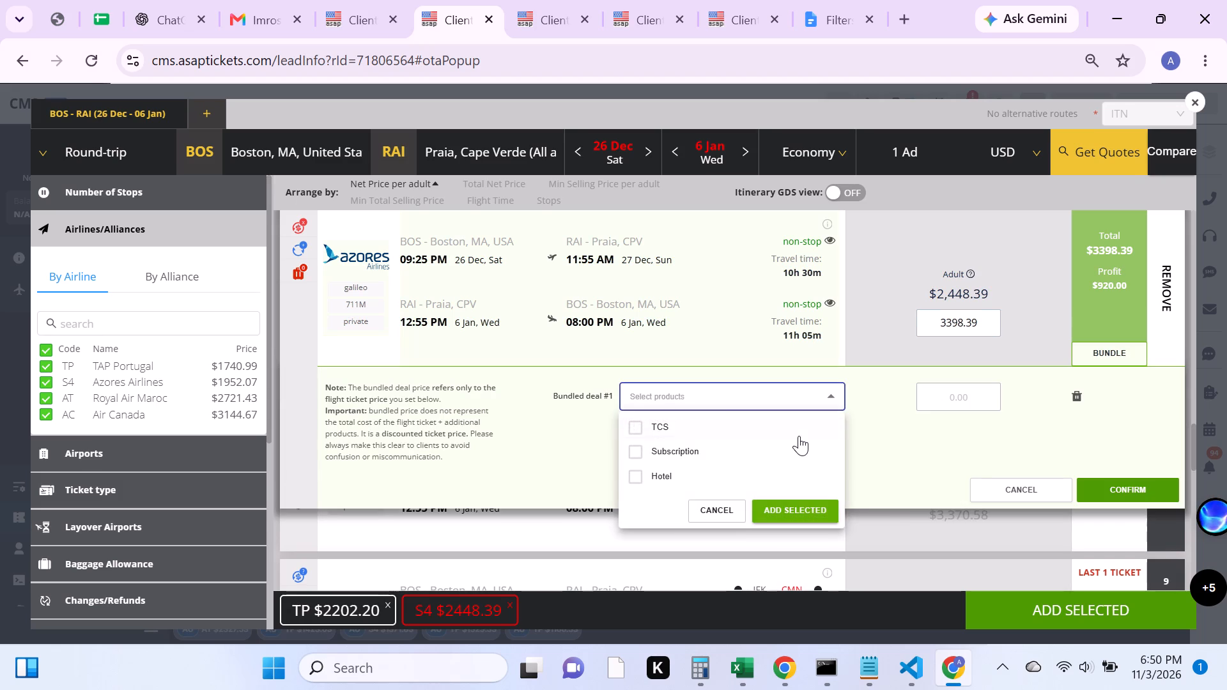
left_click(798, 436)
left_click(797, 516)
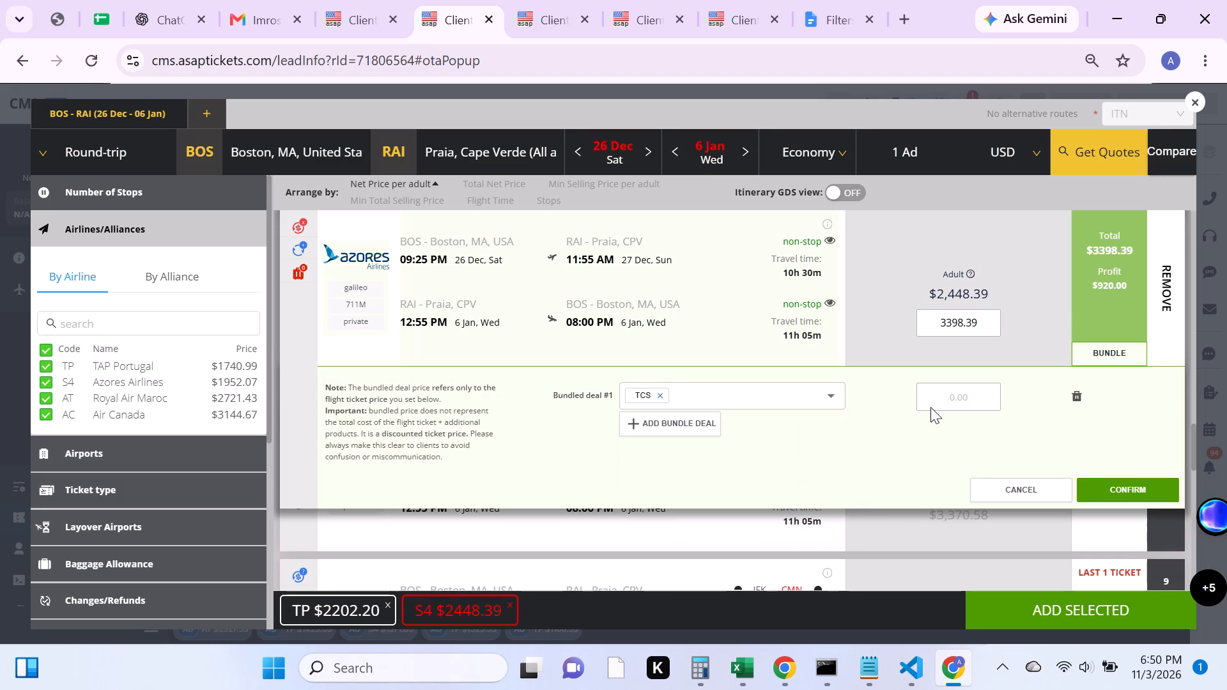
left_click(939, 401)
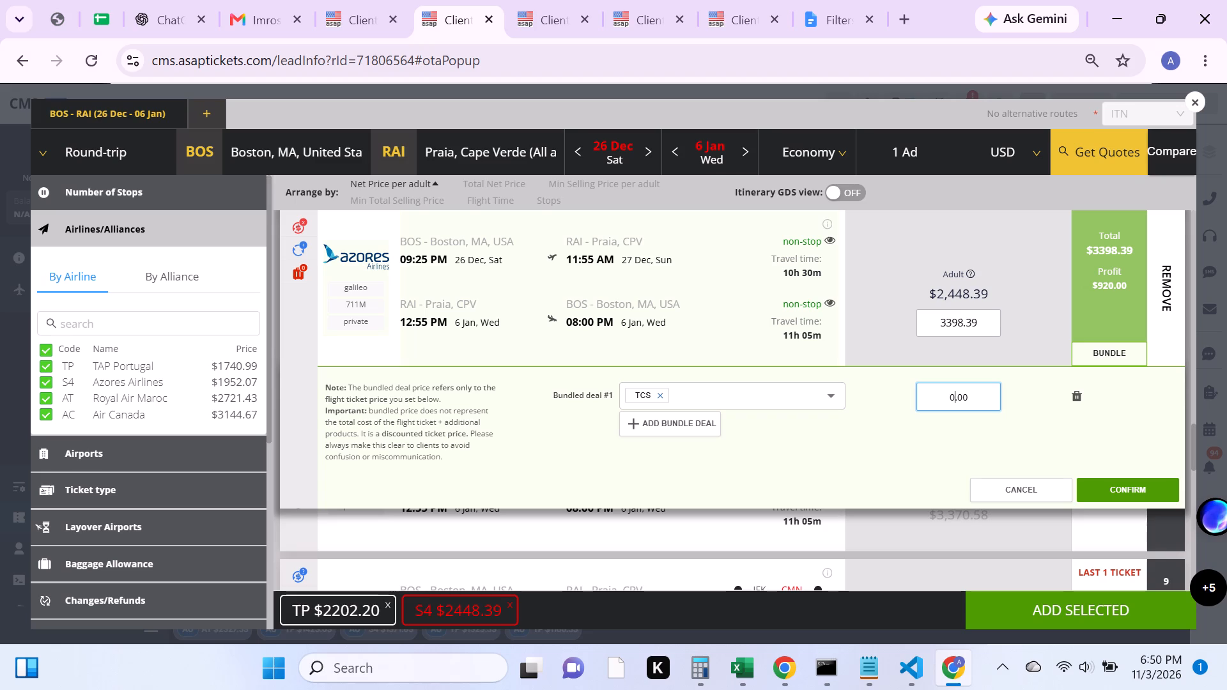
key("2")
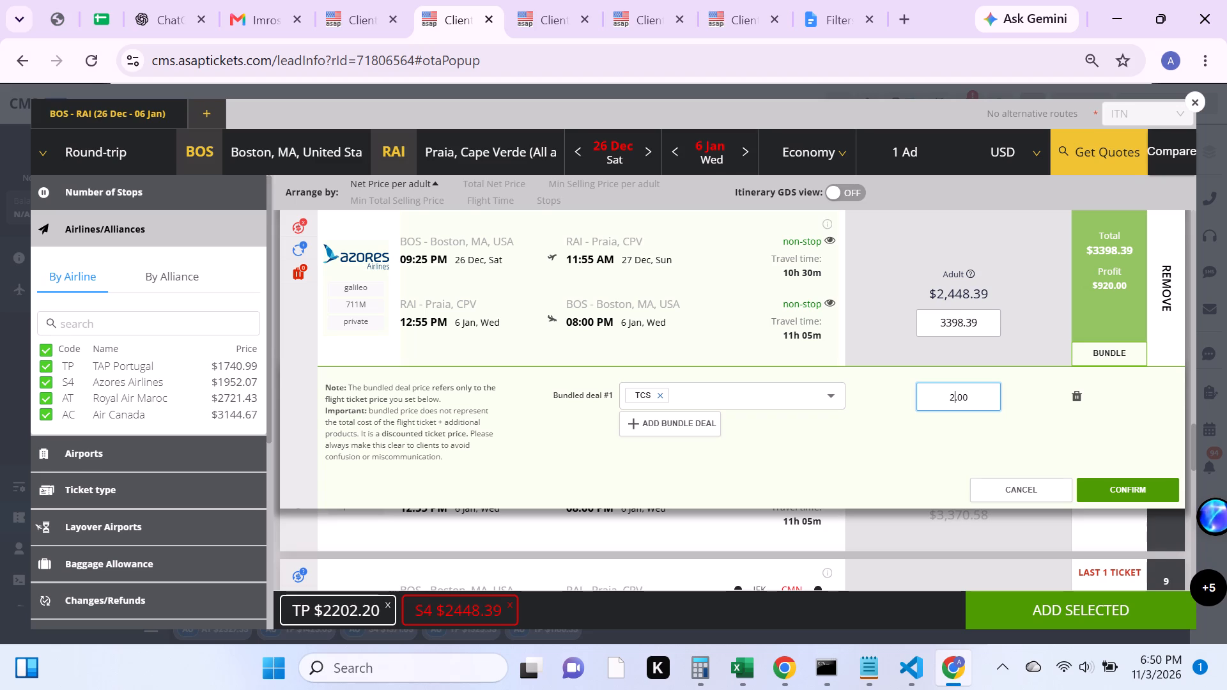
key("4")
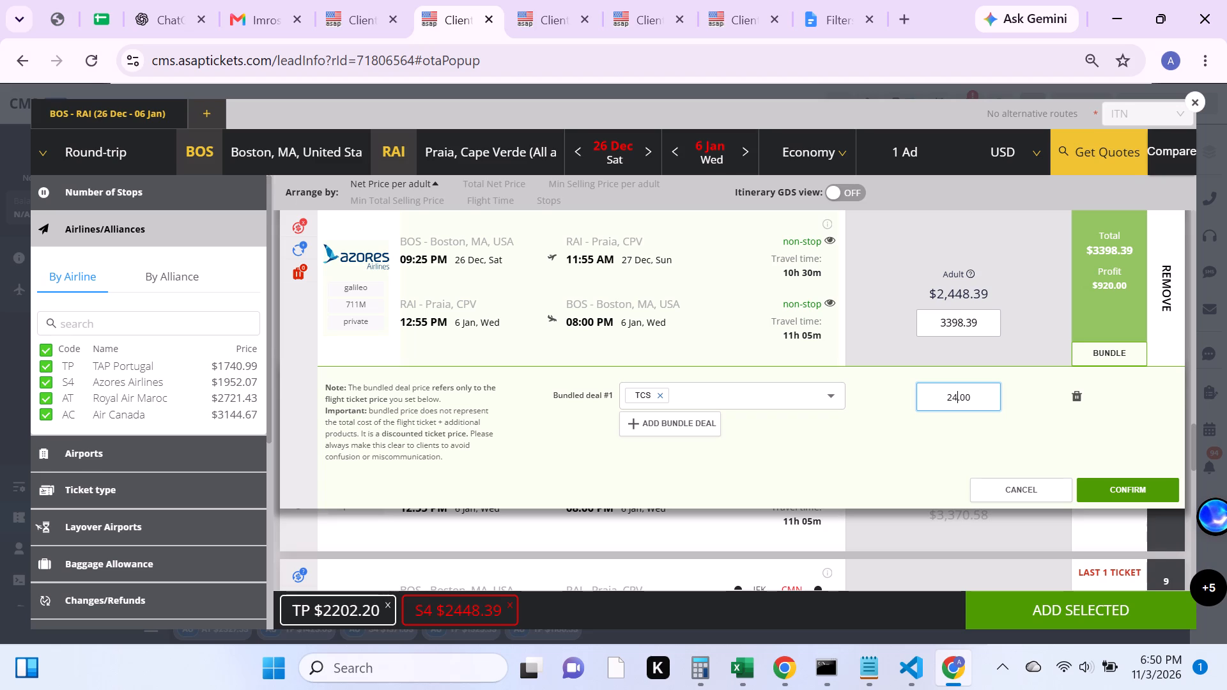
type("67")
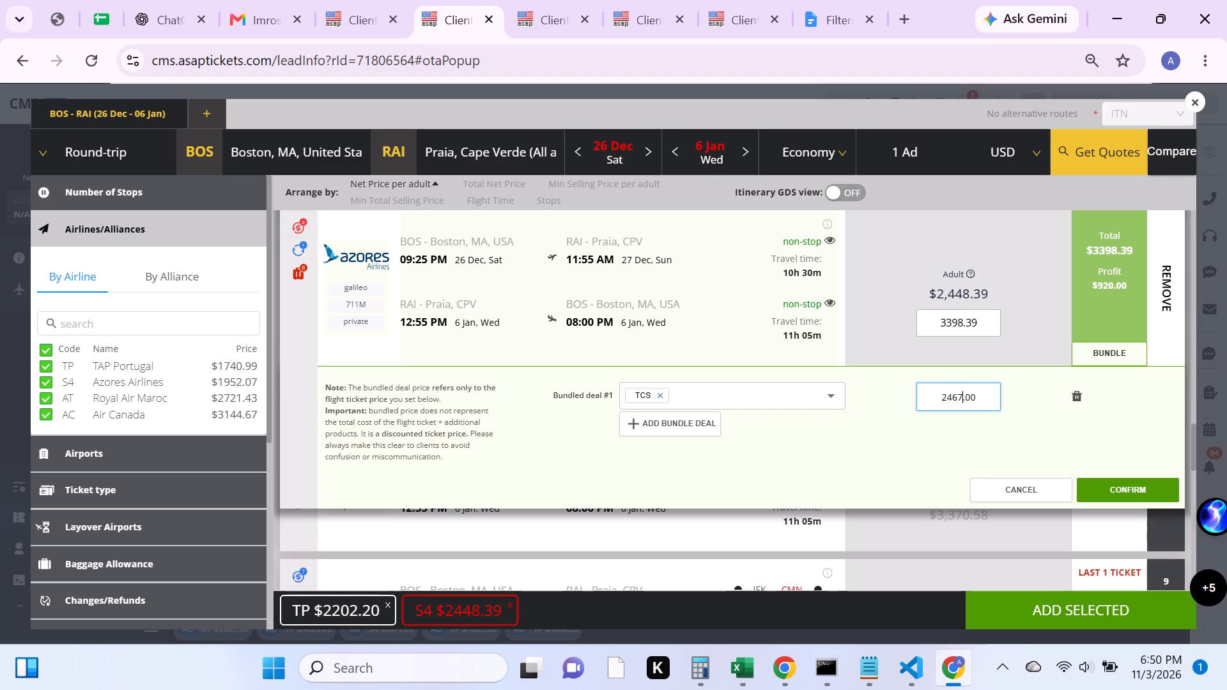
left_click(1122, 491)
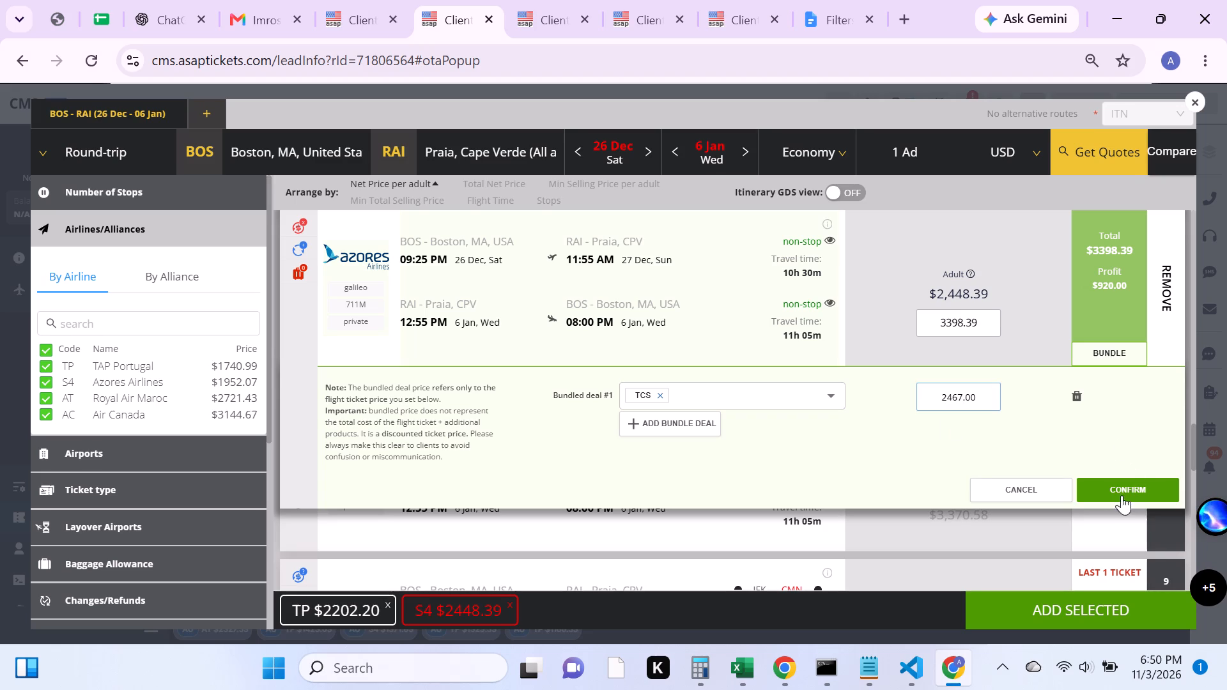
Add the selected fares to the request, choosing the bundle deals TP $2,215.00 and S4 $2,467.00, and proceed with them.
left_click(1092, 608)
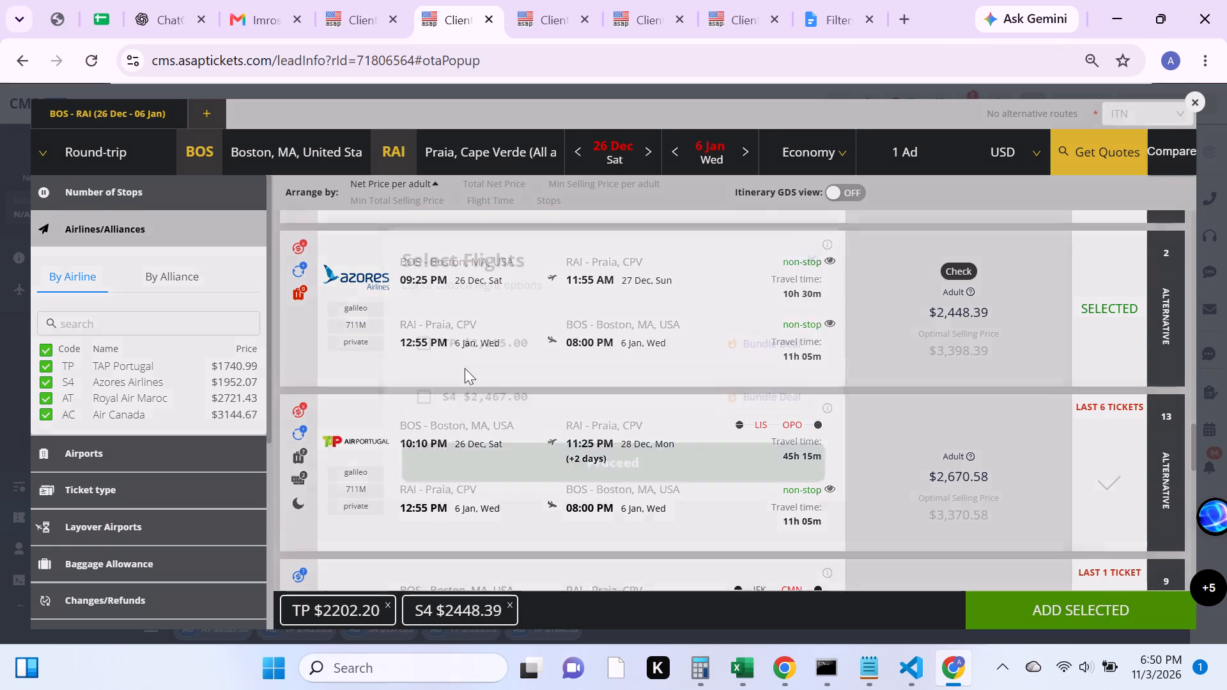
left_click(417, 339)
left_click(424, 393)
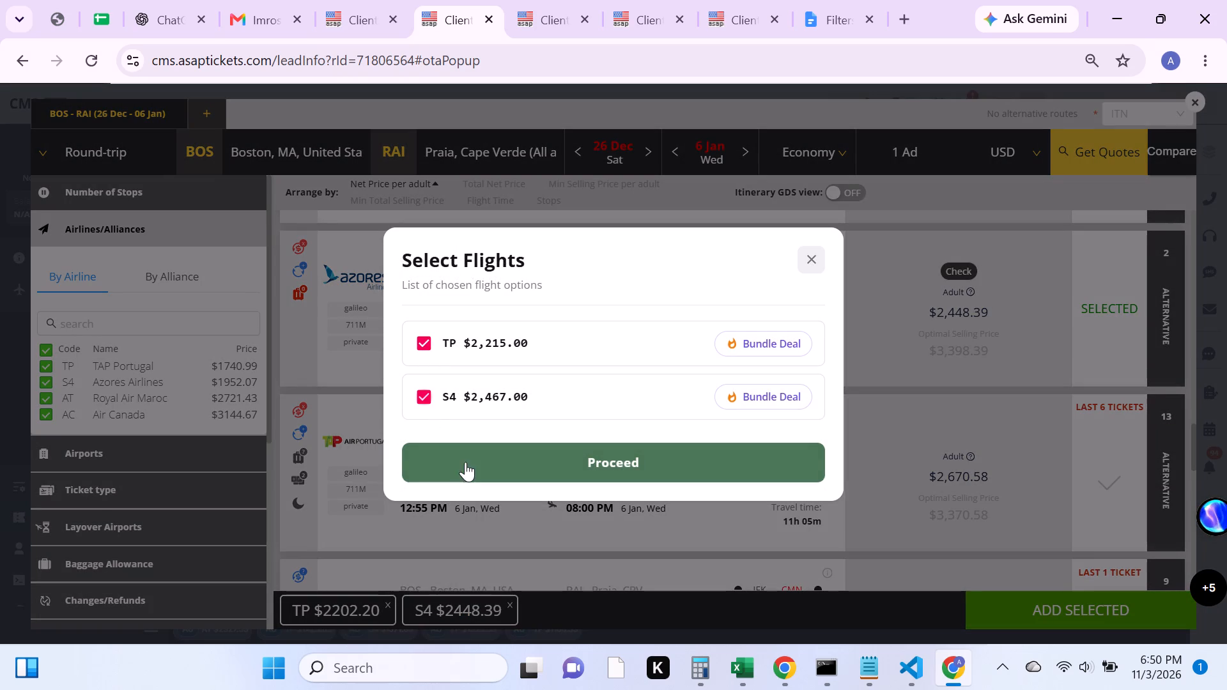
left_click(608, 458)
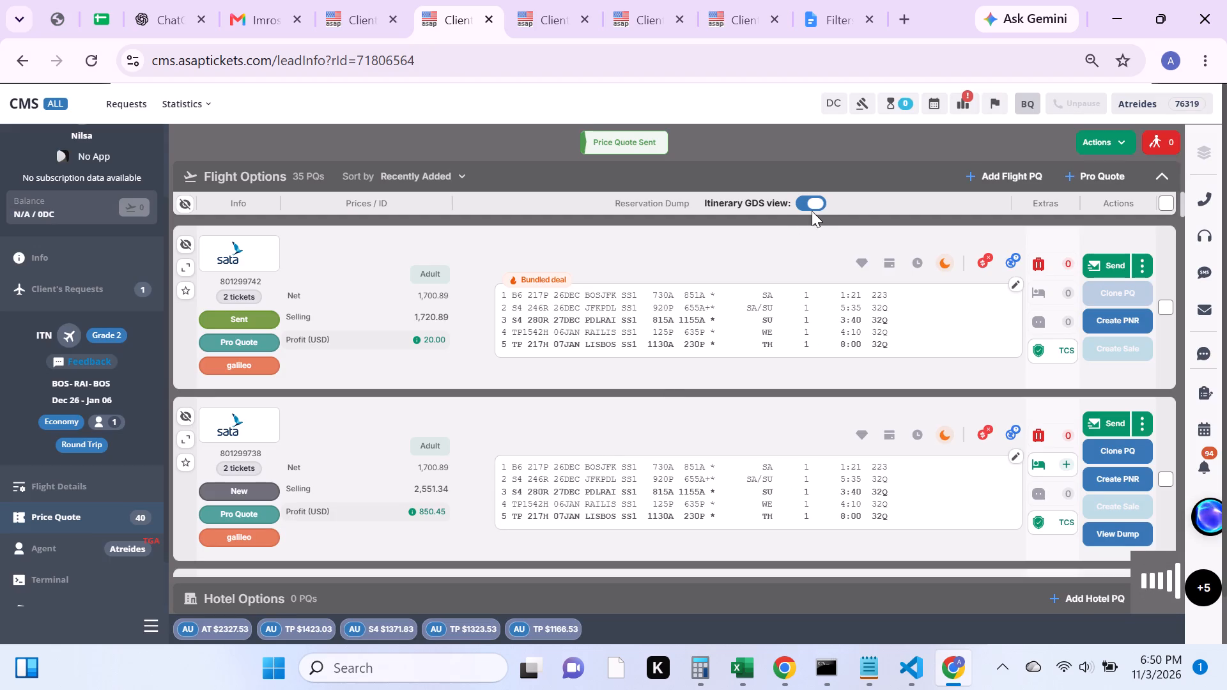
Select the new bundled TAP Portugal 2,215.00 and SATA 2,467.00 price quotes and send them to the client by SMS.
left_click(810, 204)
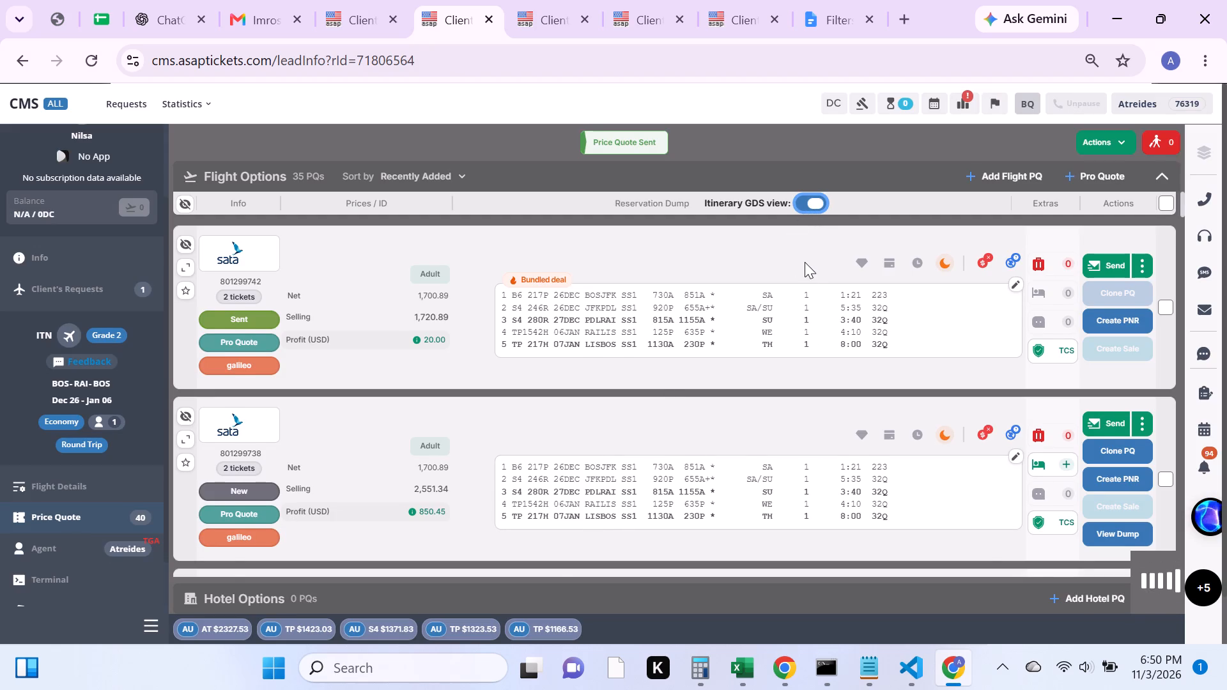
scroll(913, 360, "down", 1)
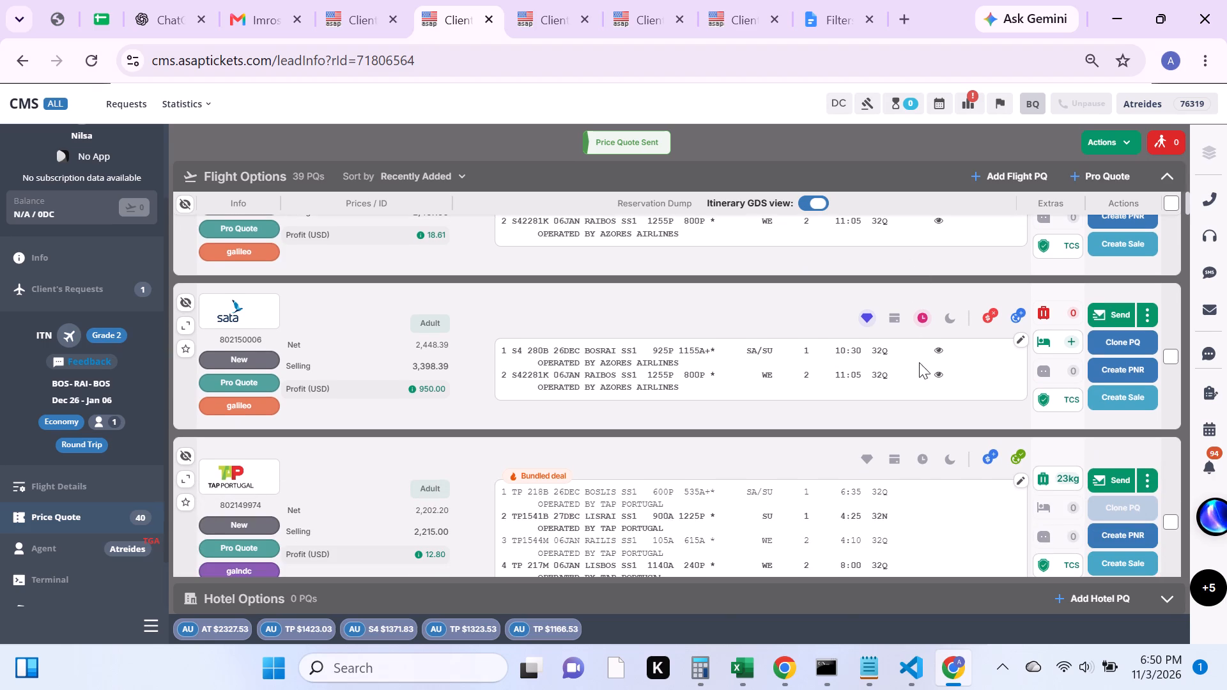
left_click(1174, 525)
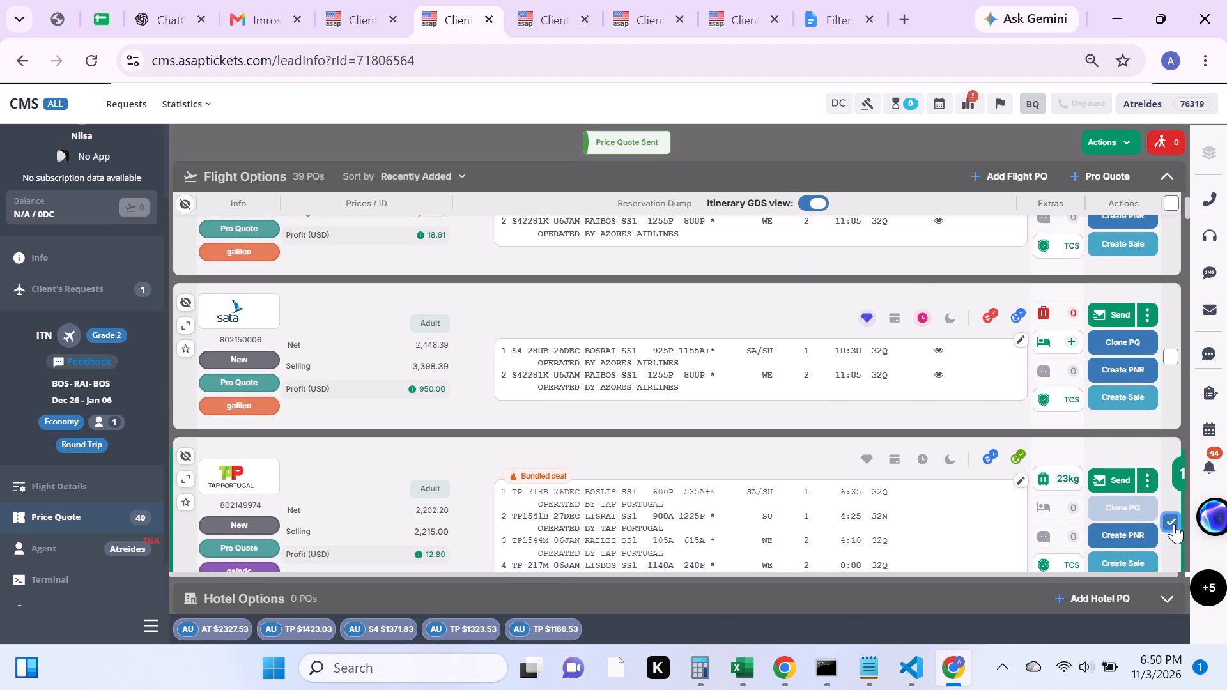
scroll(1174, 524, "up", 3)
left_click(1167, 297)
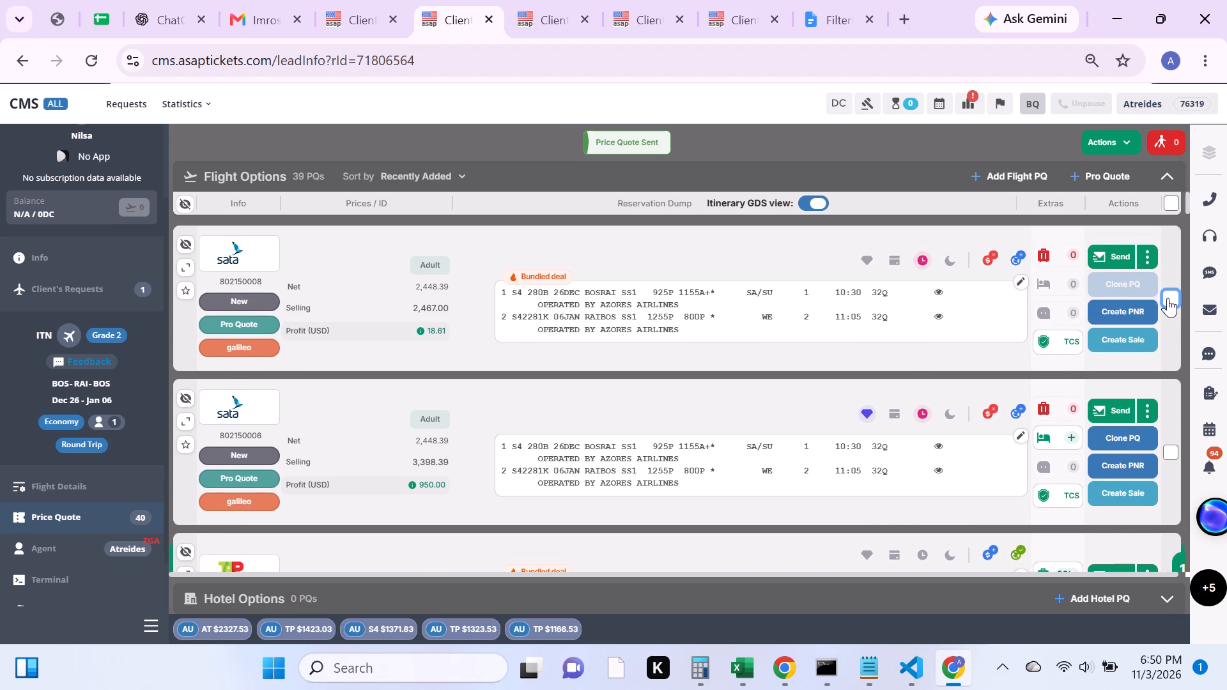
left_click(1161, 146)
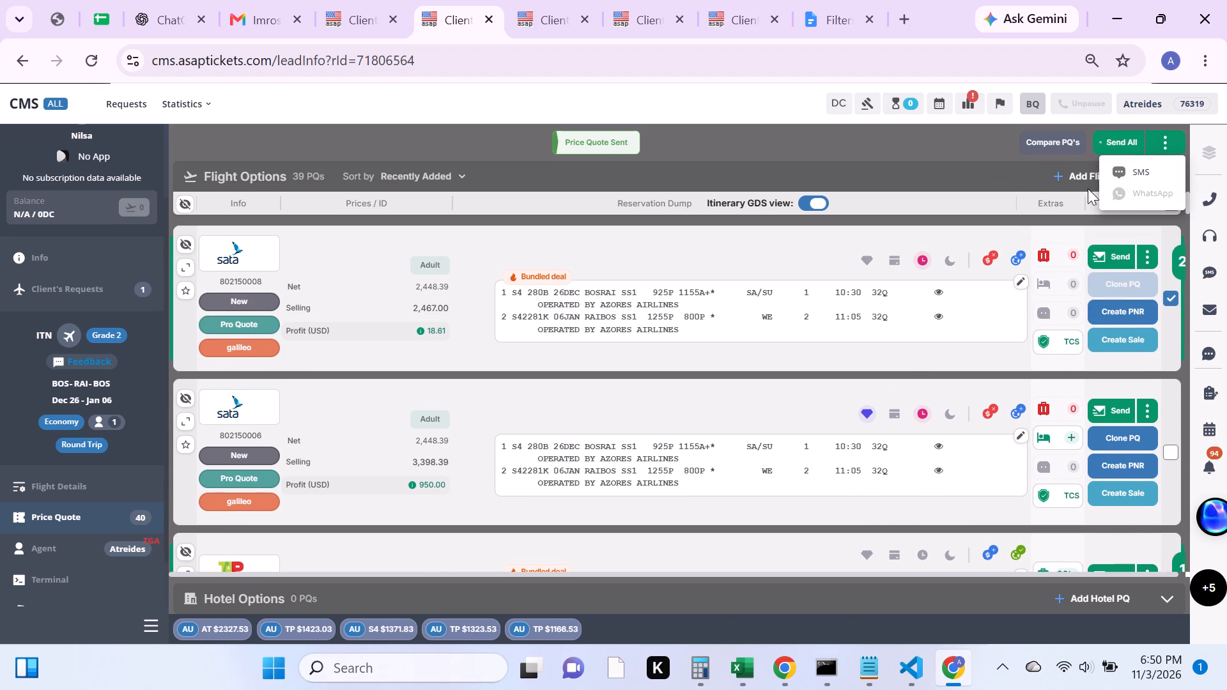
left_click(1122, 171)
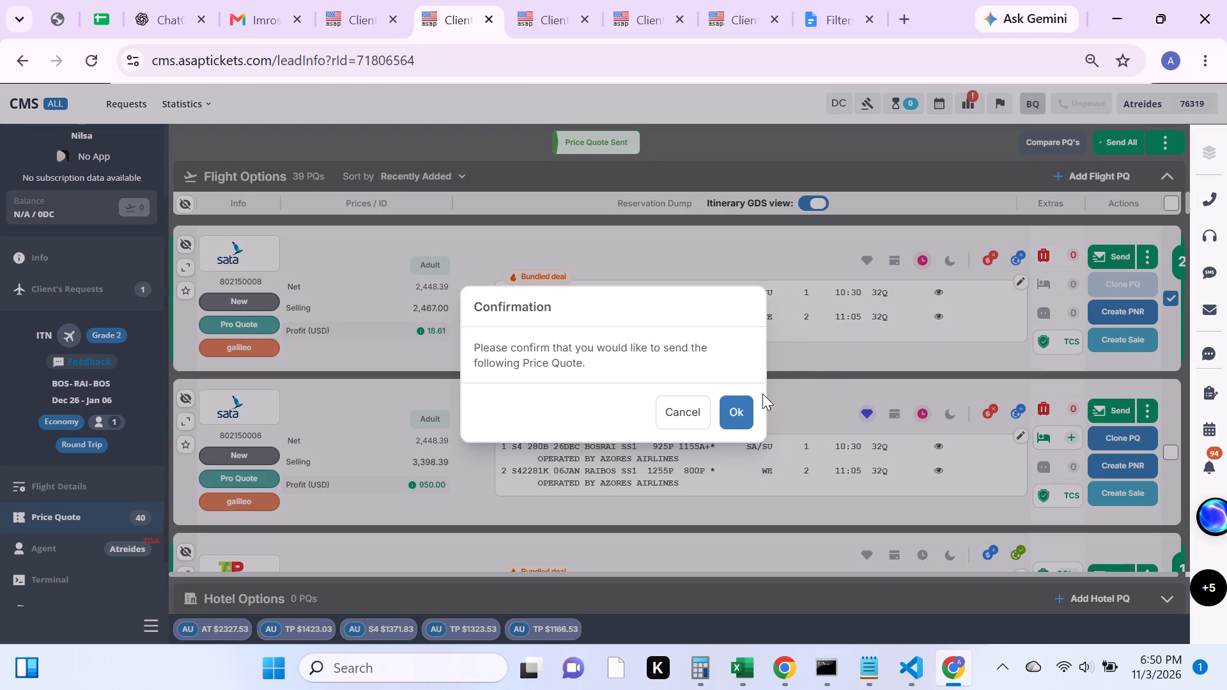
left_click(741, 411)
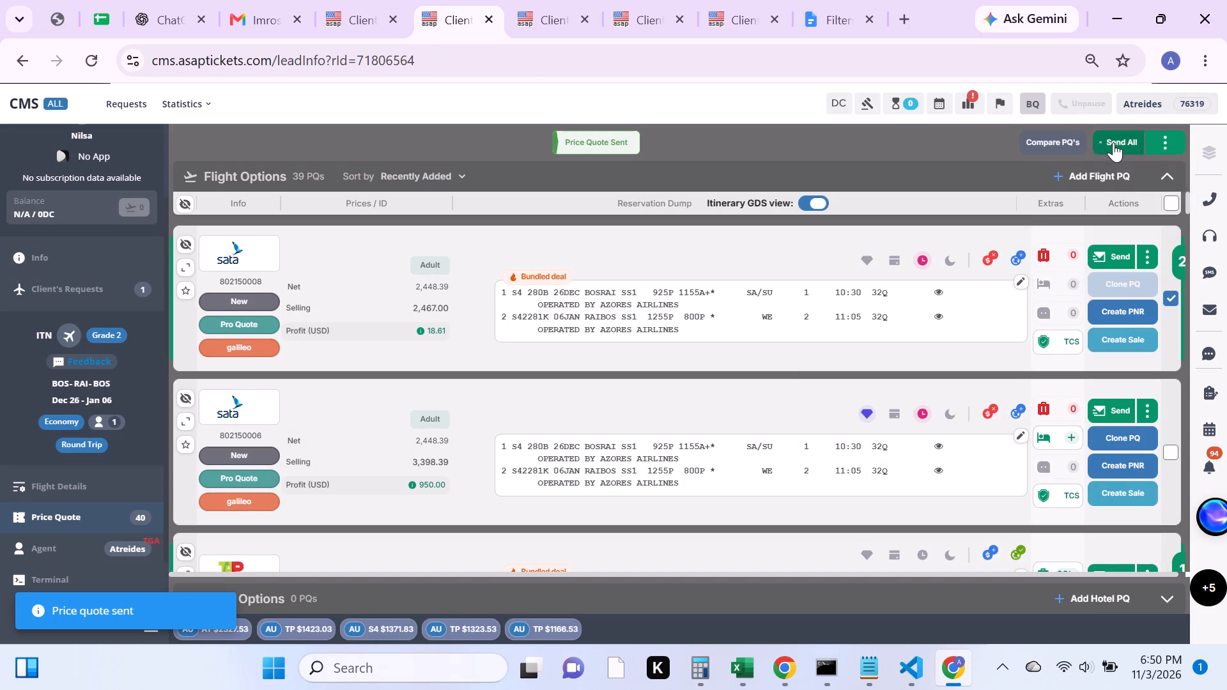
Send the two selected bundled price quotes to the client by email.
left_click(1113, 142)
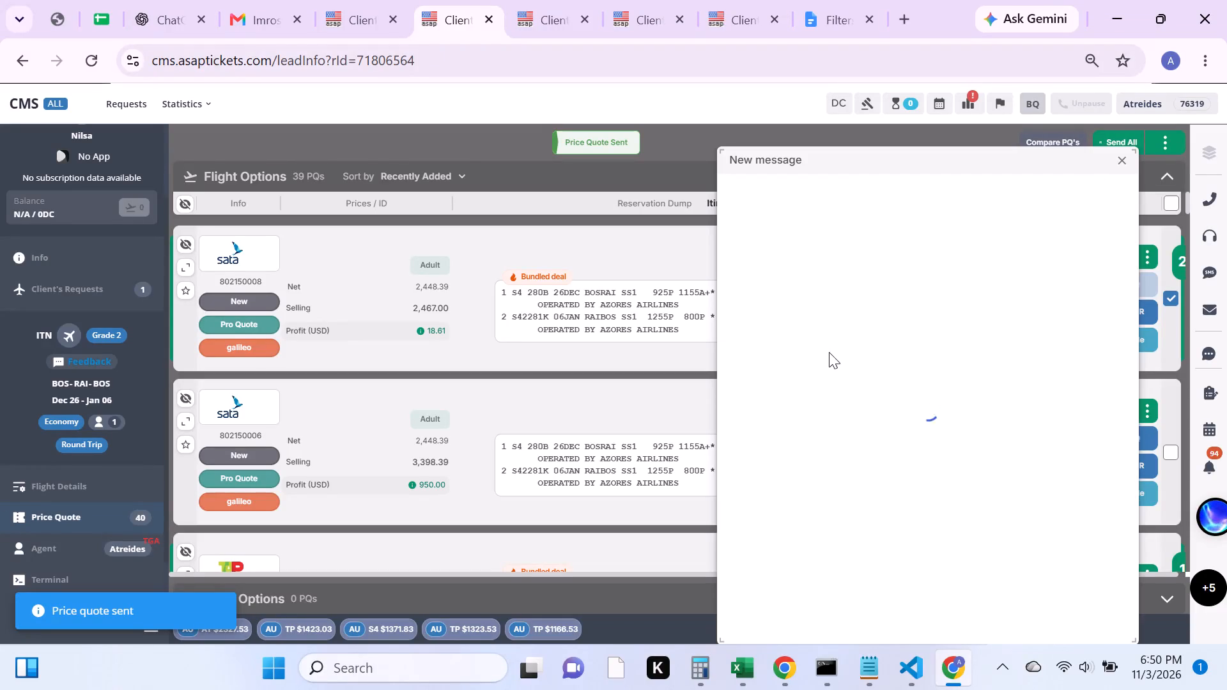
left_click(753, 611)
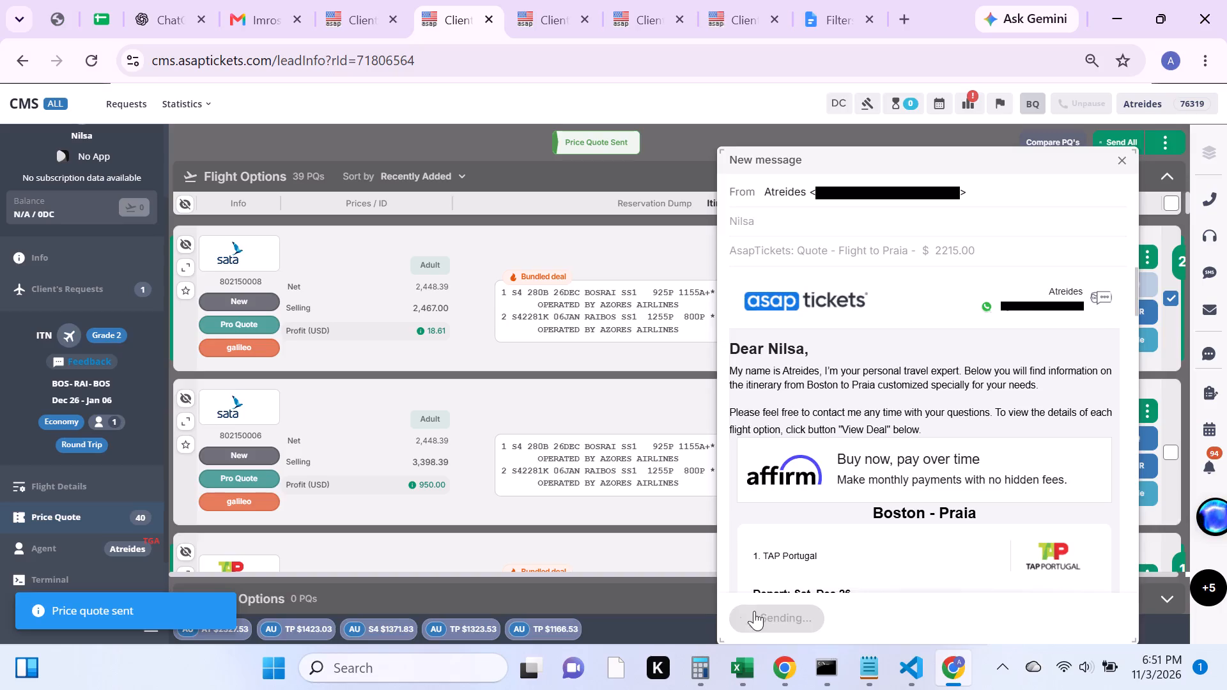
Save the feedback "left a vm sent pqs and email" on the BOS-RAI request.
scroll(96, 425, "up", 3)
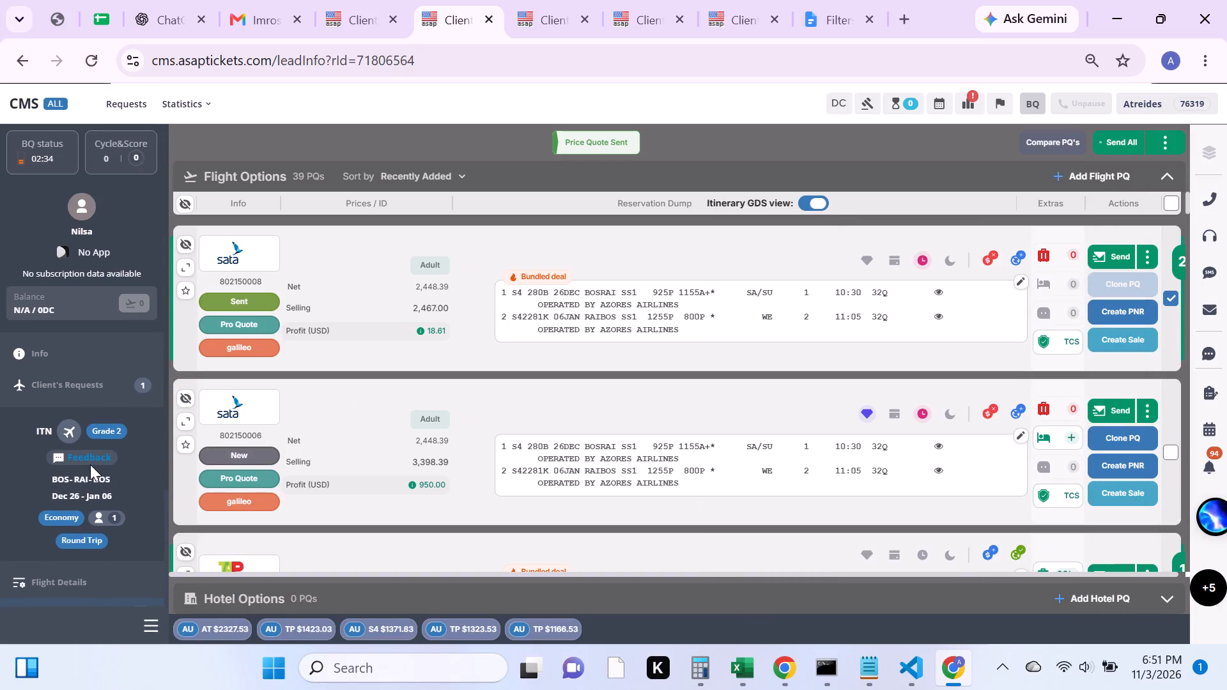
left_click(91, 453)
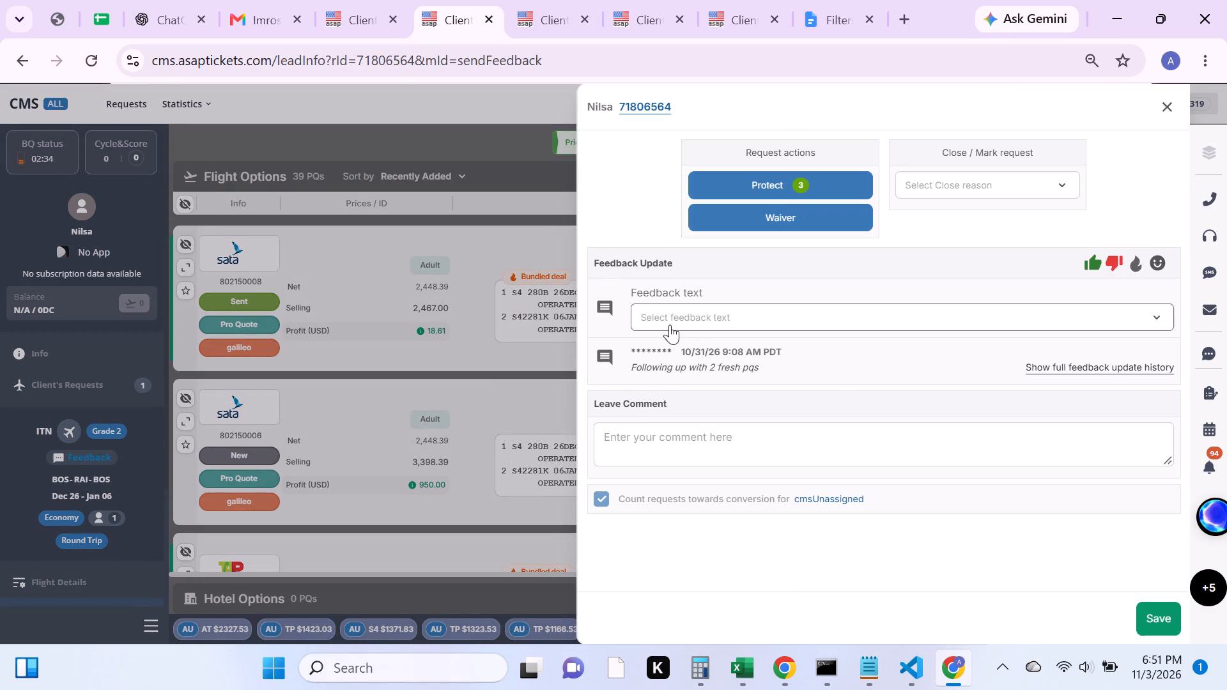
left_click(670, 325)
type("left")
key("space")
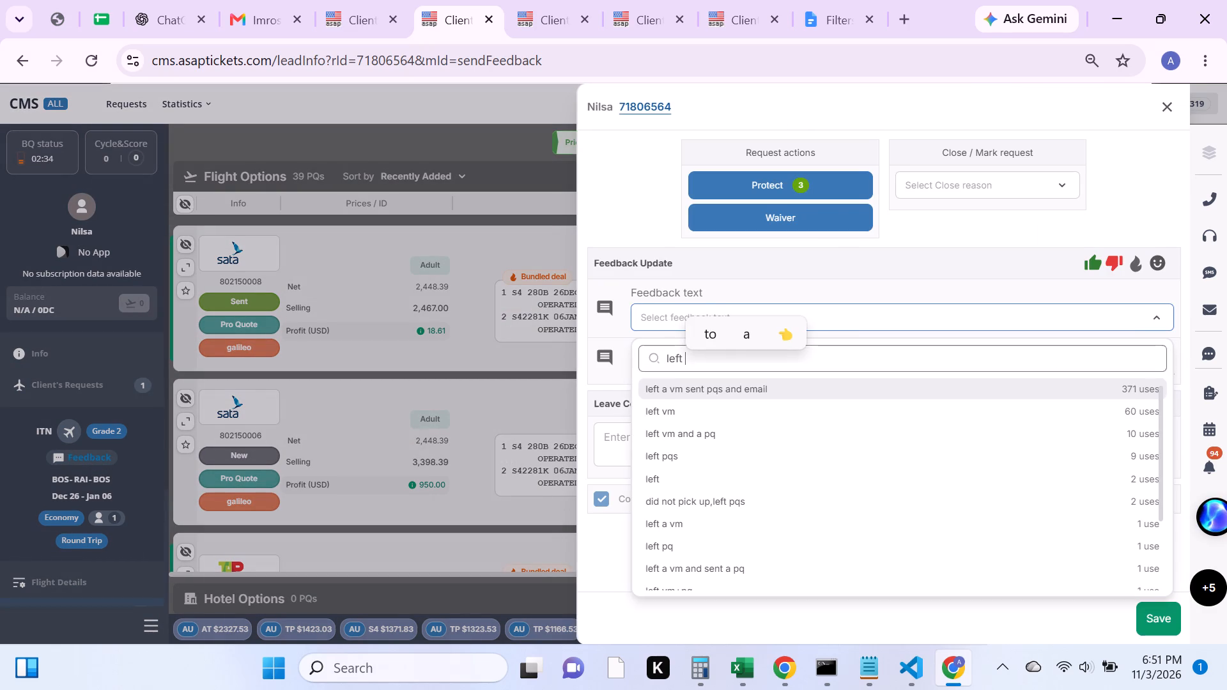
left_click(681, 386)
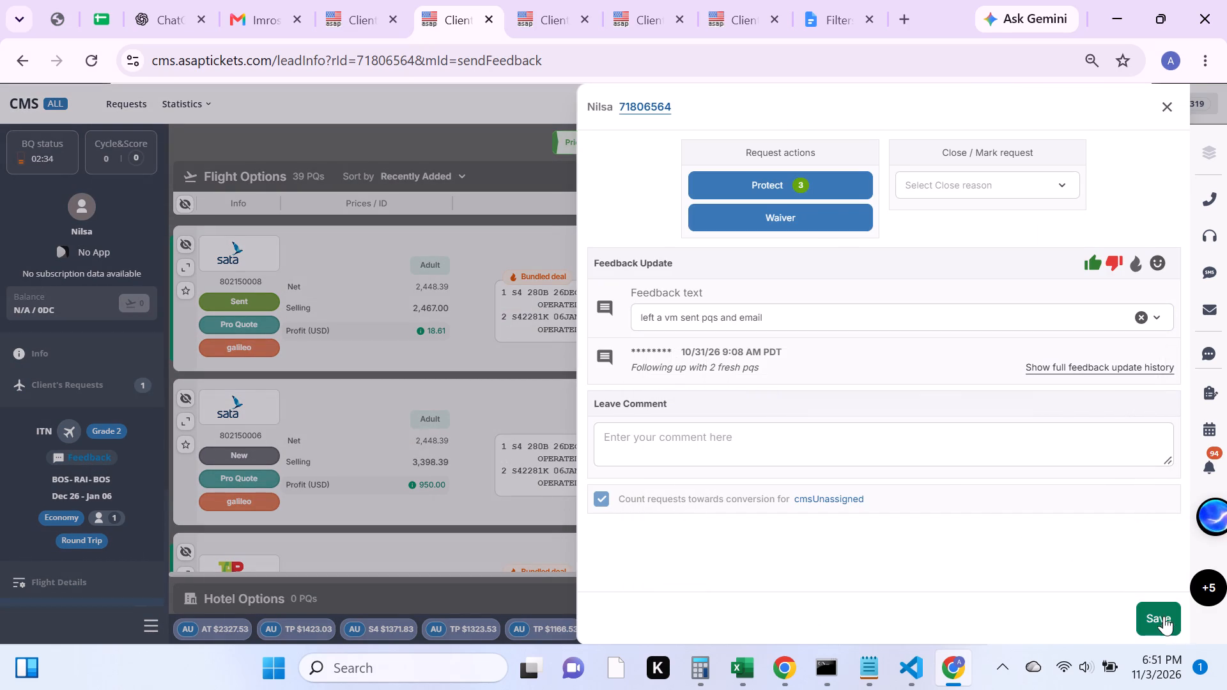
left_click(1157, 611)
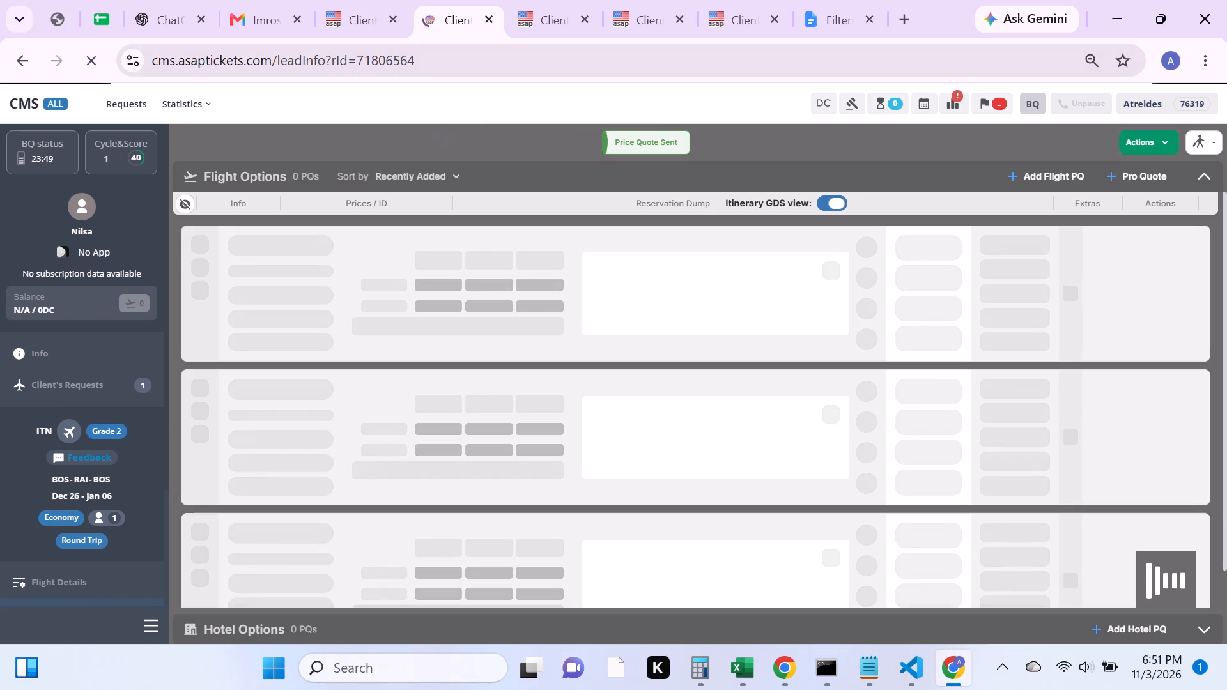
Close the finished BOS-RAI request and dismiss the softphone on the PHL-DLA request.
left_click(488, 22)
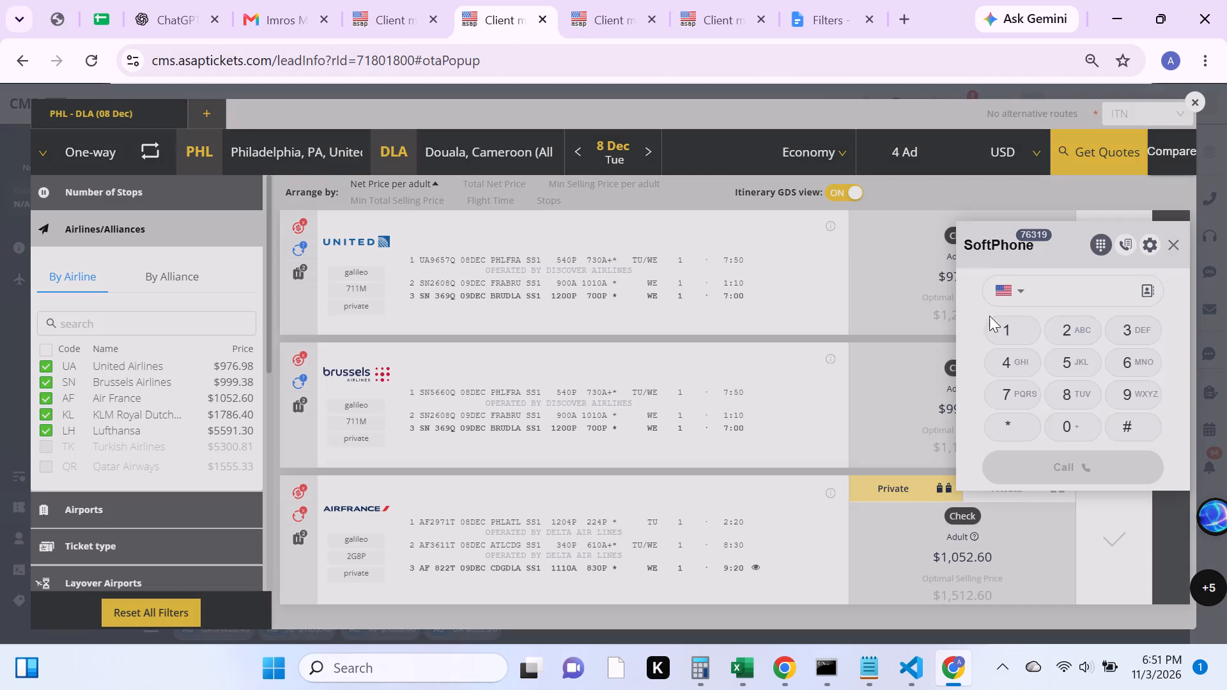
left_click(1179, 246)
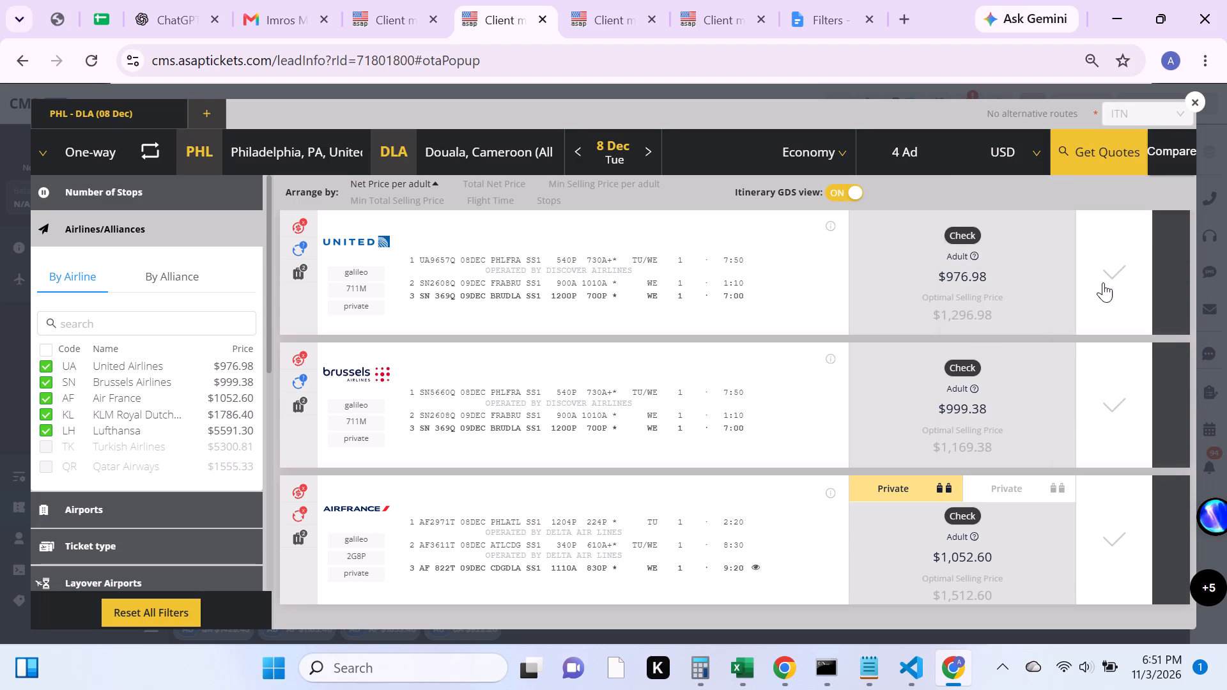
Select the United $976.98 fare for PHL-DLA, and turn off the itinerary GDS view and all result filters.
left_click(1114, 270)
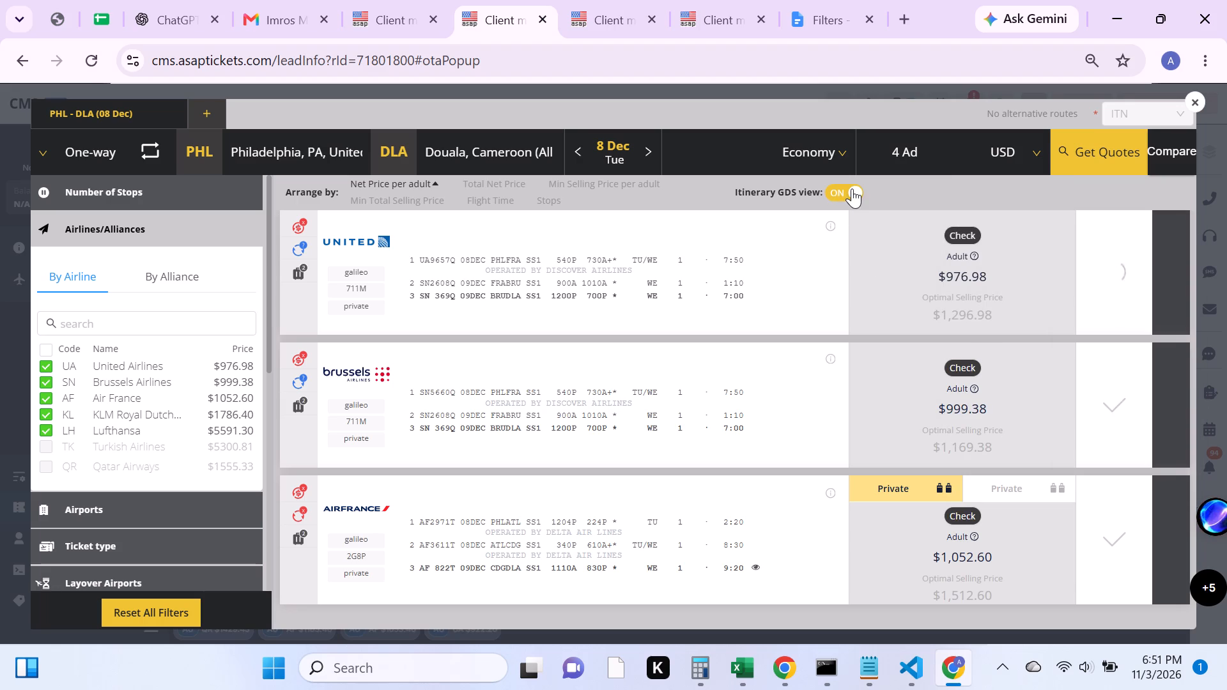
left_click(852, 188)
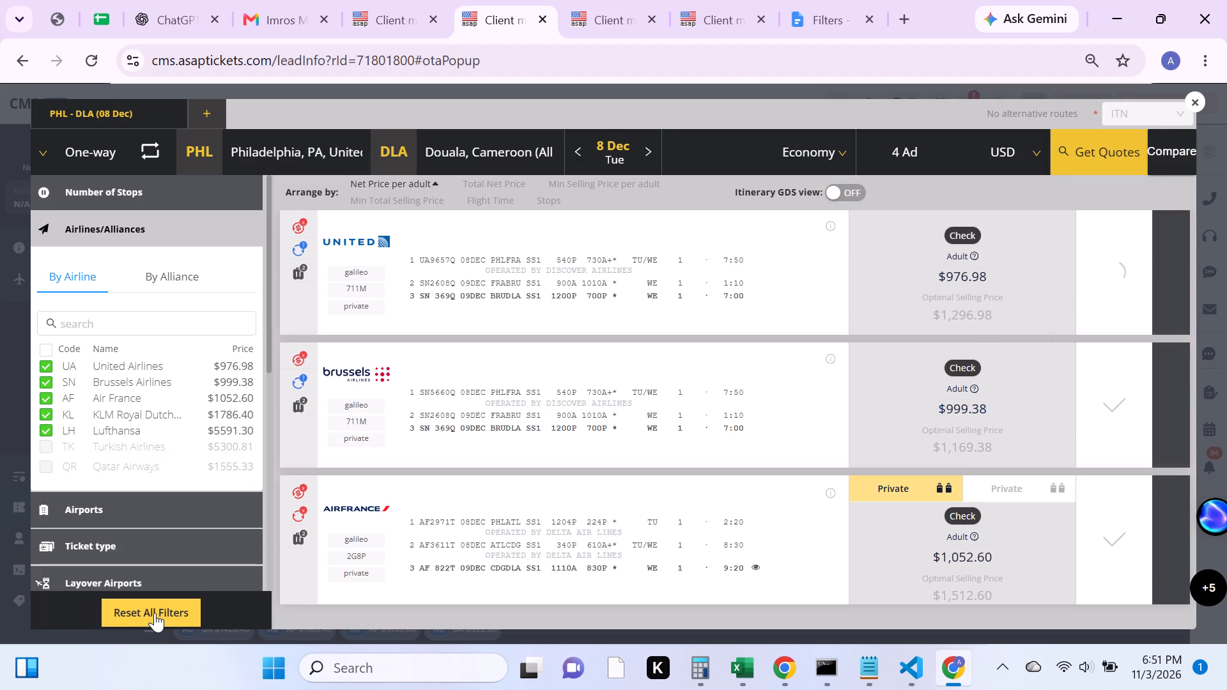
left_click(153, 612)
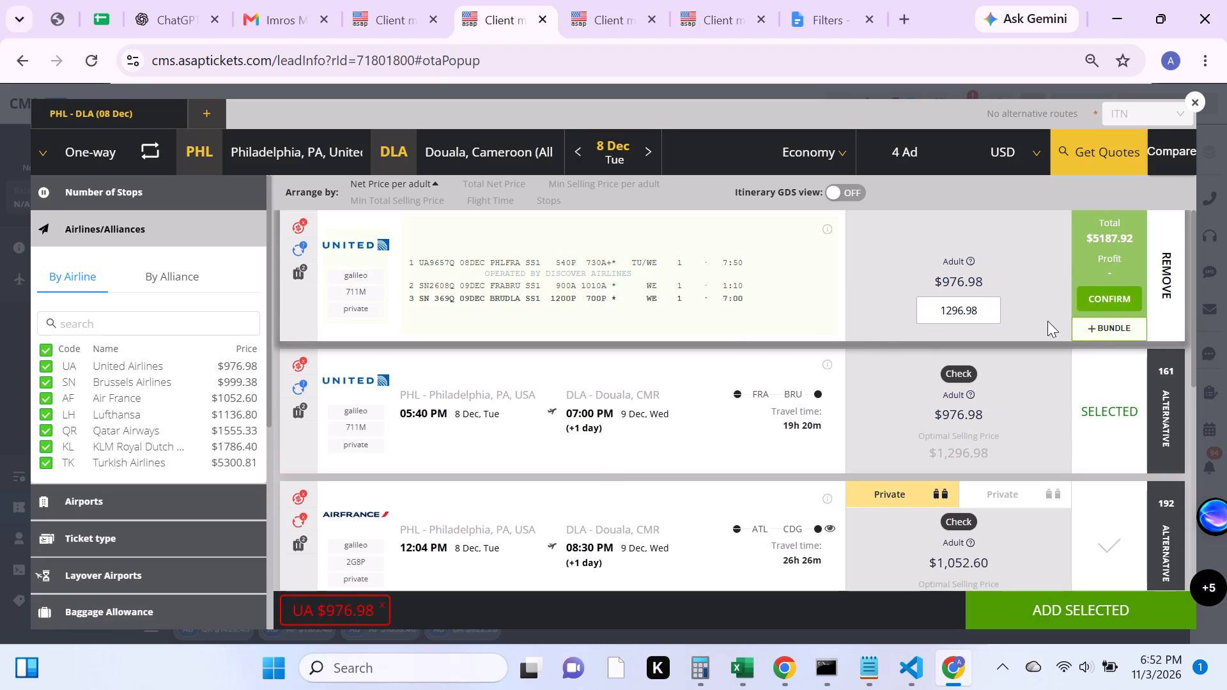
Add a TCS bundled deal priced at 986.00 to the United fare and confirm it.
left_click(1101, 326)
left_click(835, 372)
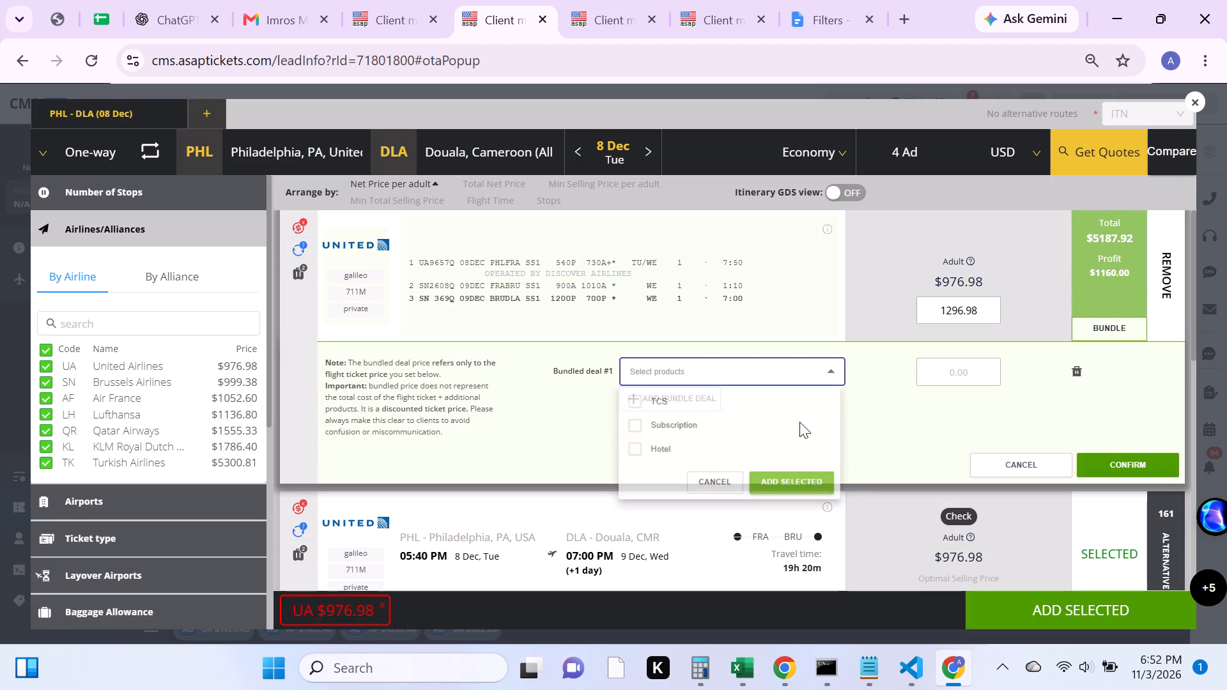
left_click(756, 406)
left_click(762, 487)
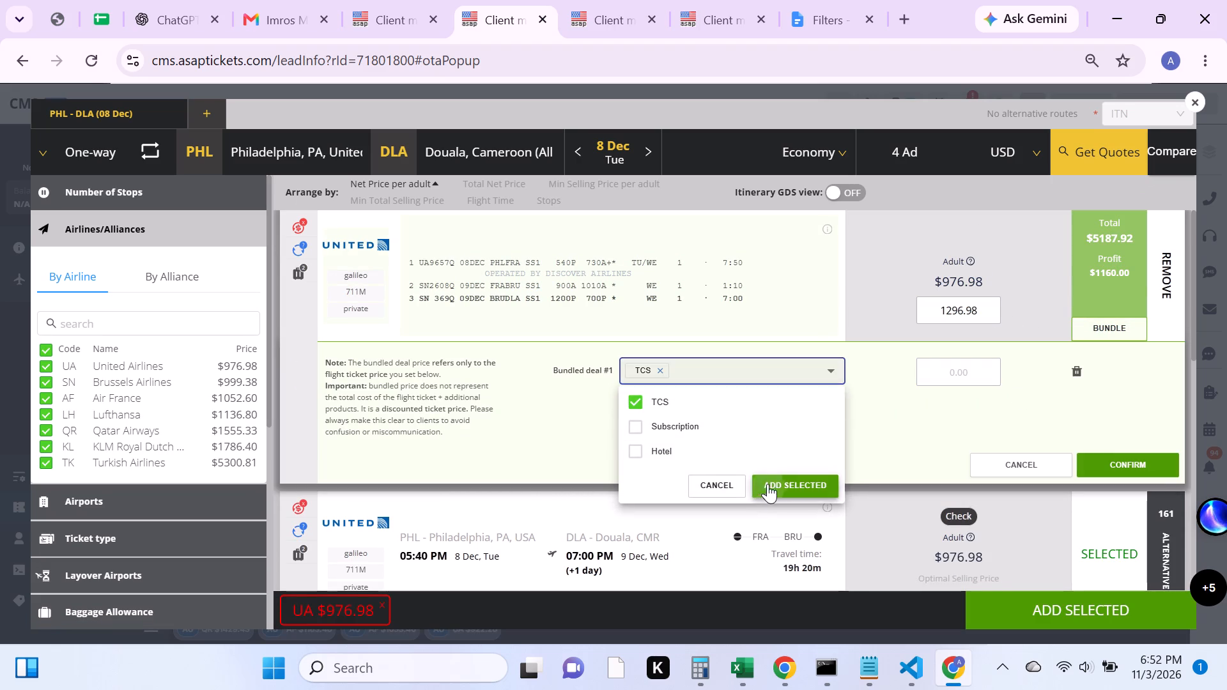
left_click(937, 373)
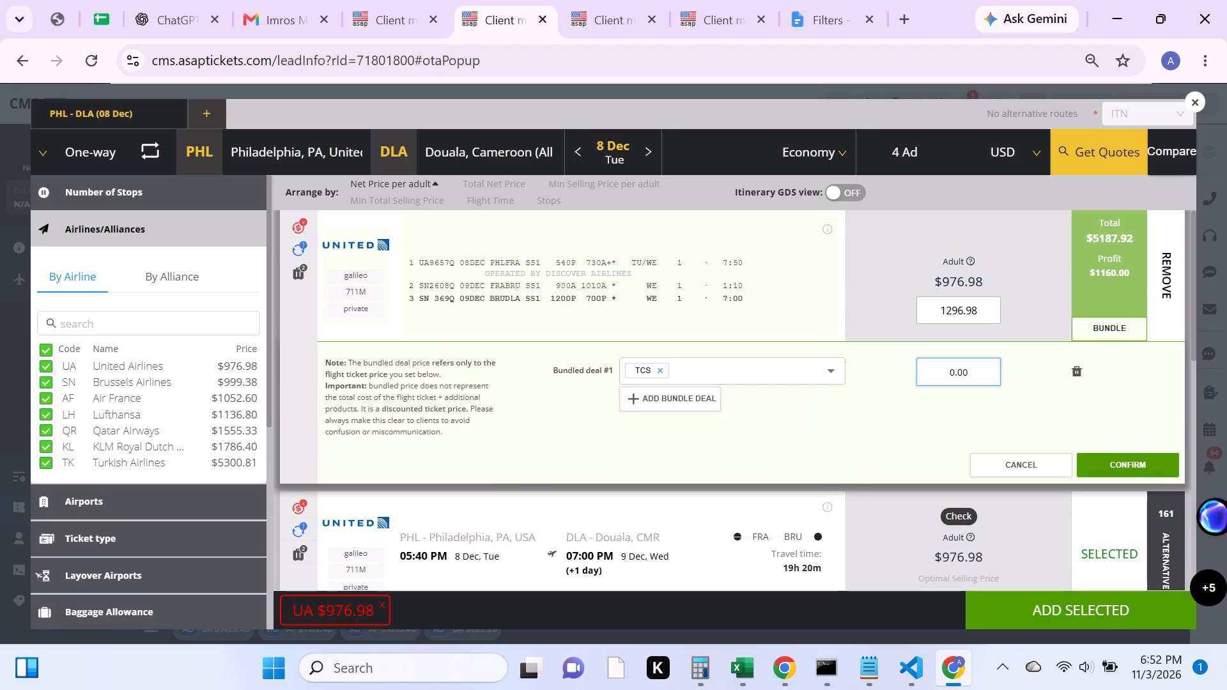
type("986")
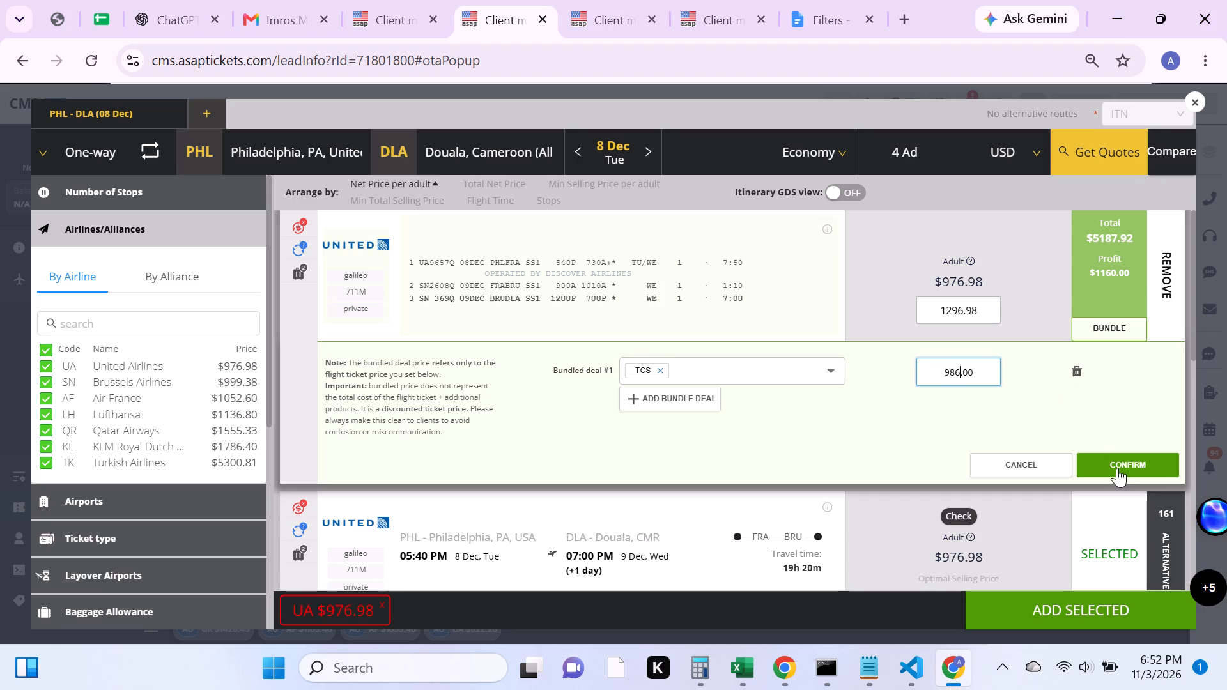
left_click(1117, 467)
Select the Lufthansa $6,441.45 fare from the PHL-DLA results.
scroll(1117, 466, "down", 4)
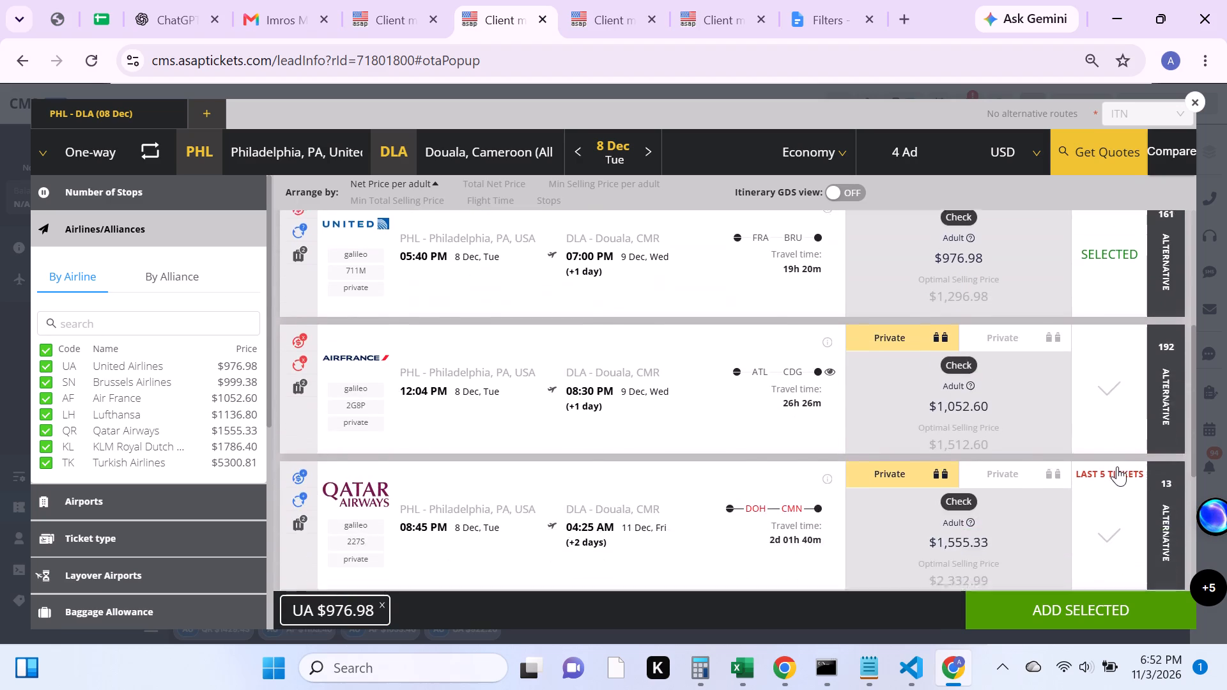
scroll(1117, 466, "down", 4)
left_click(1104, 517)
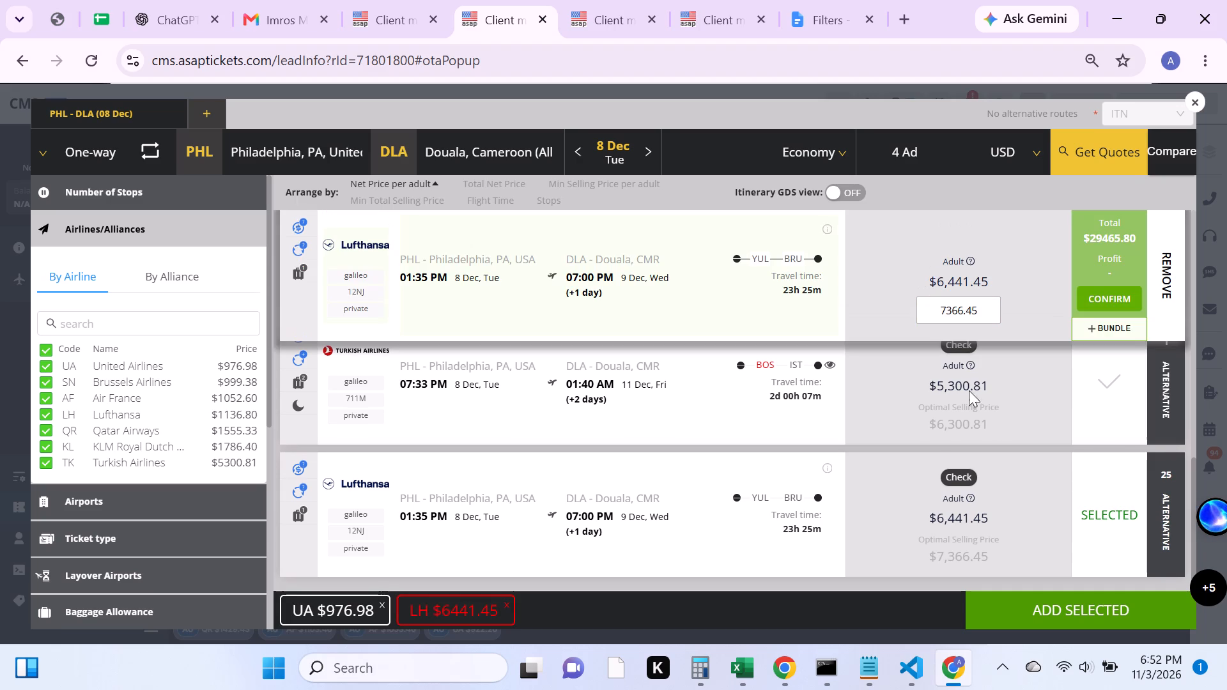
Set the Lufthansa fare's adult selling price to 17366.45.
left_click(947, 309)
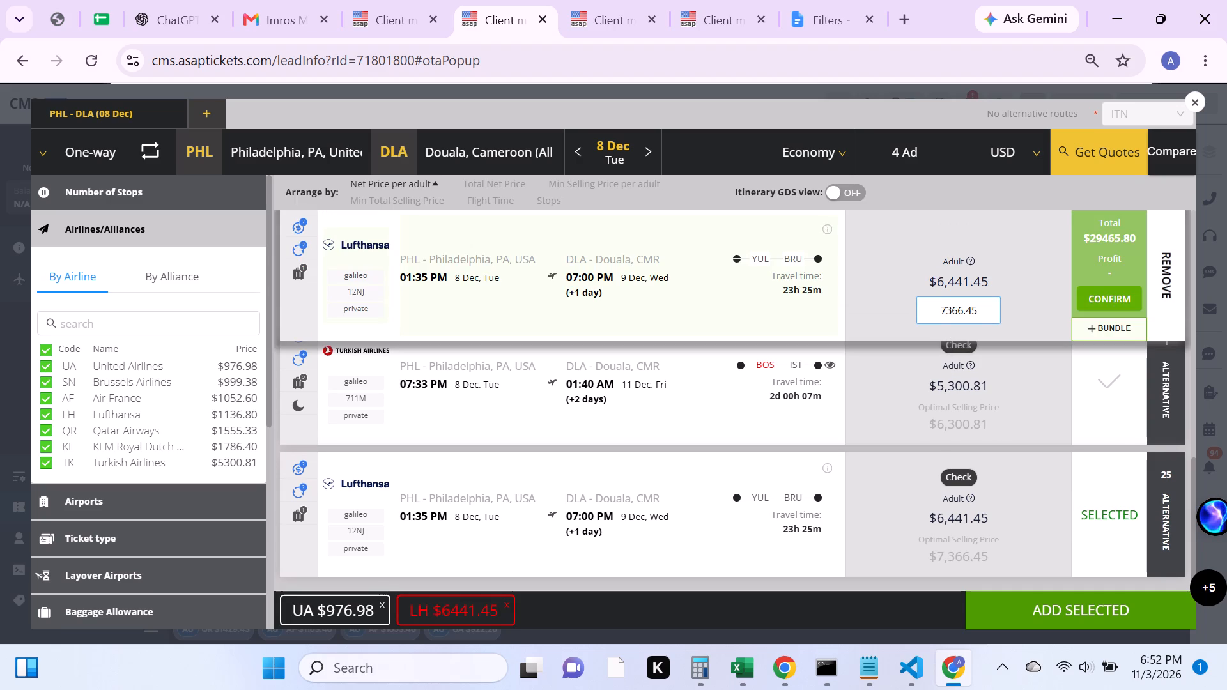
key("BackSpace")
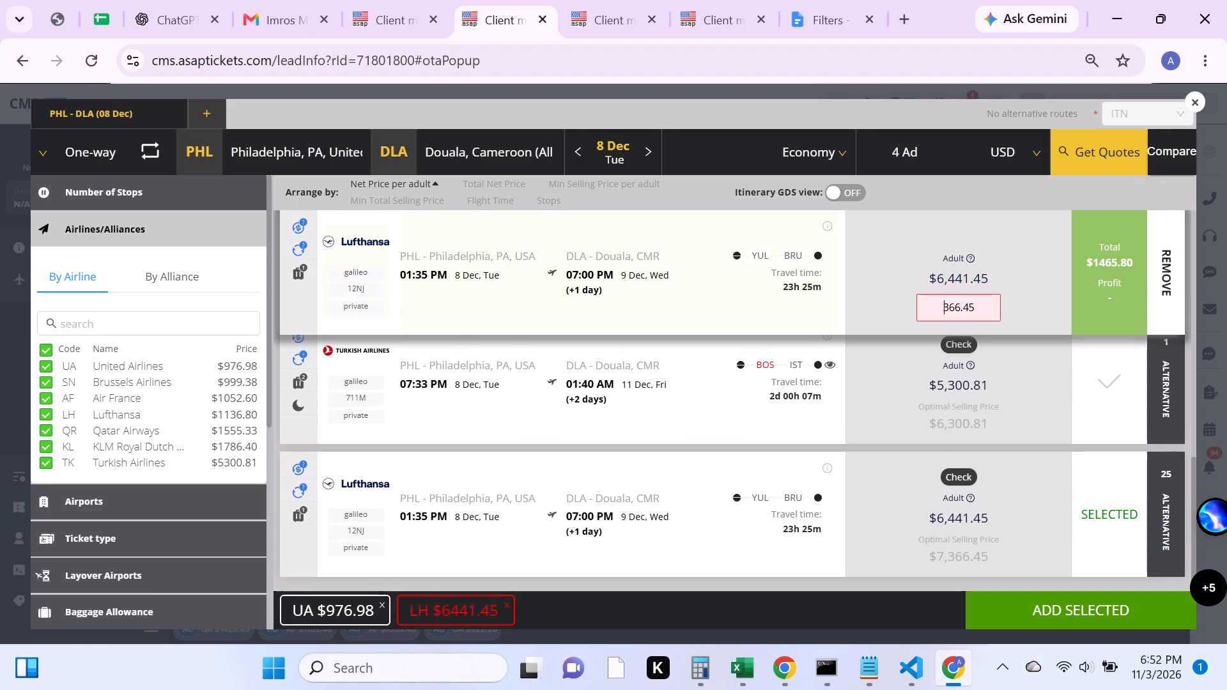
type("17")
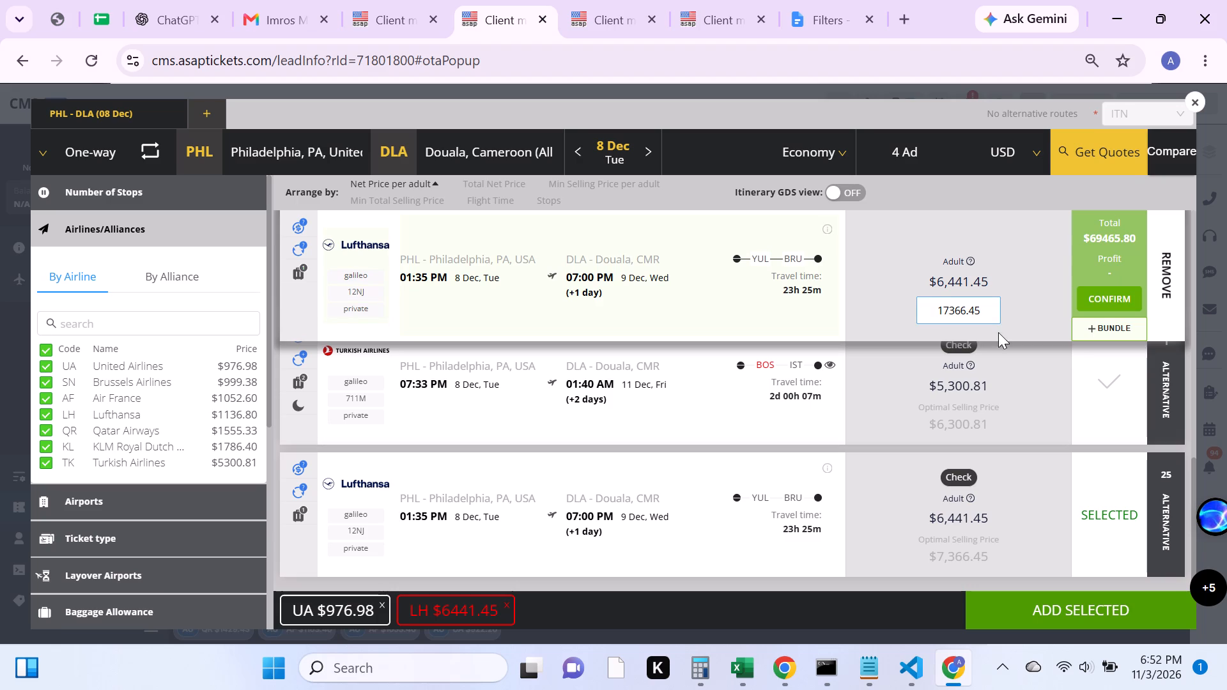
Add a TCS bundled deal priced at 6454.00 to the Lufthansa fare.
left_click(1108, 327)
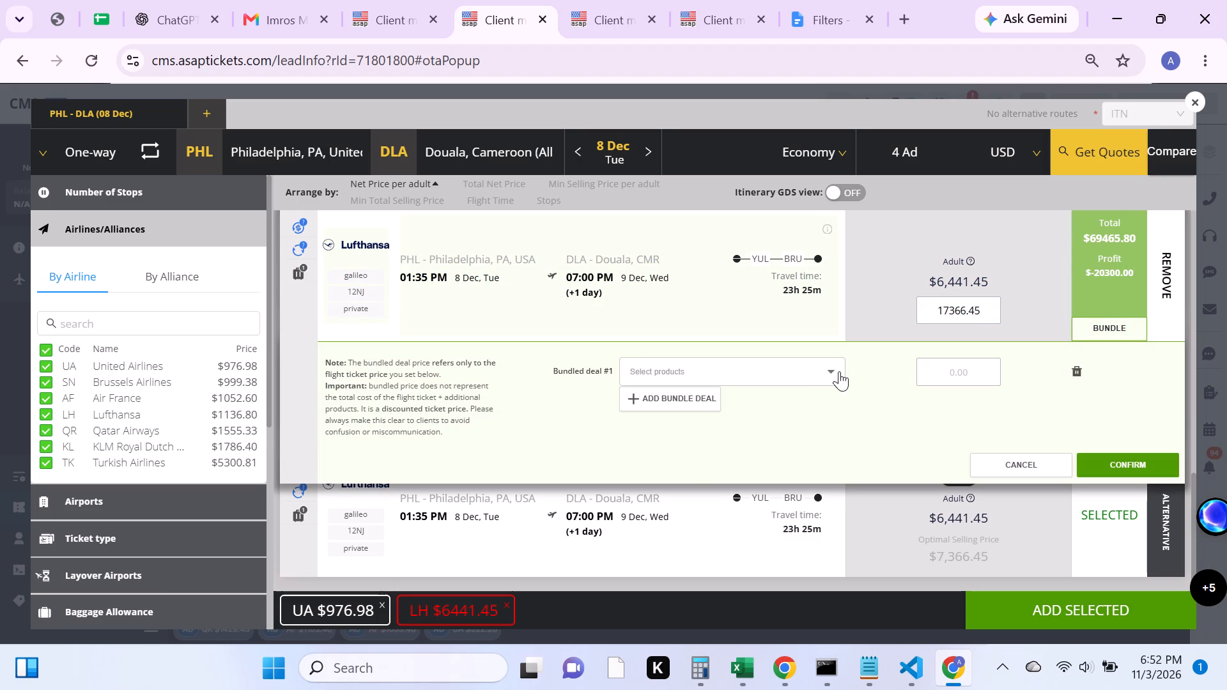
left_click(831, 372)
left_click(791, 404)
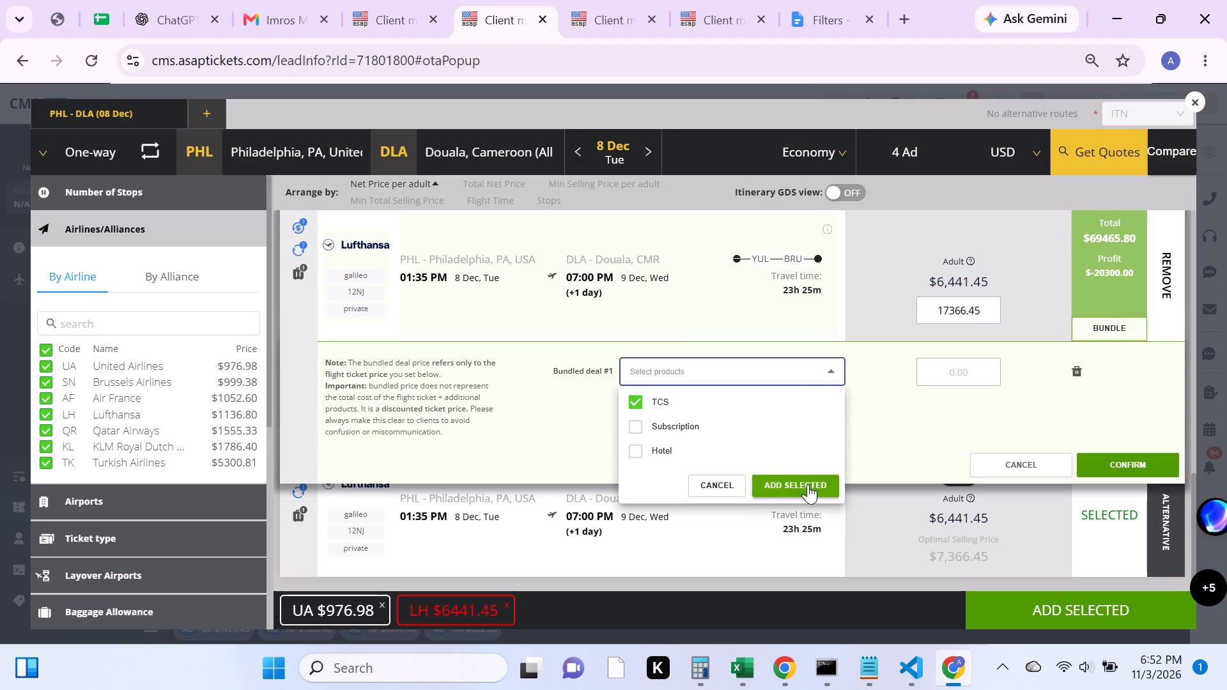
left_click(802, 484)
left_click(946, 365)
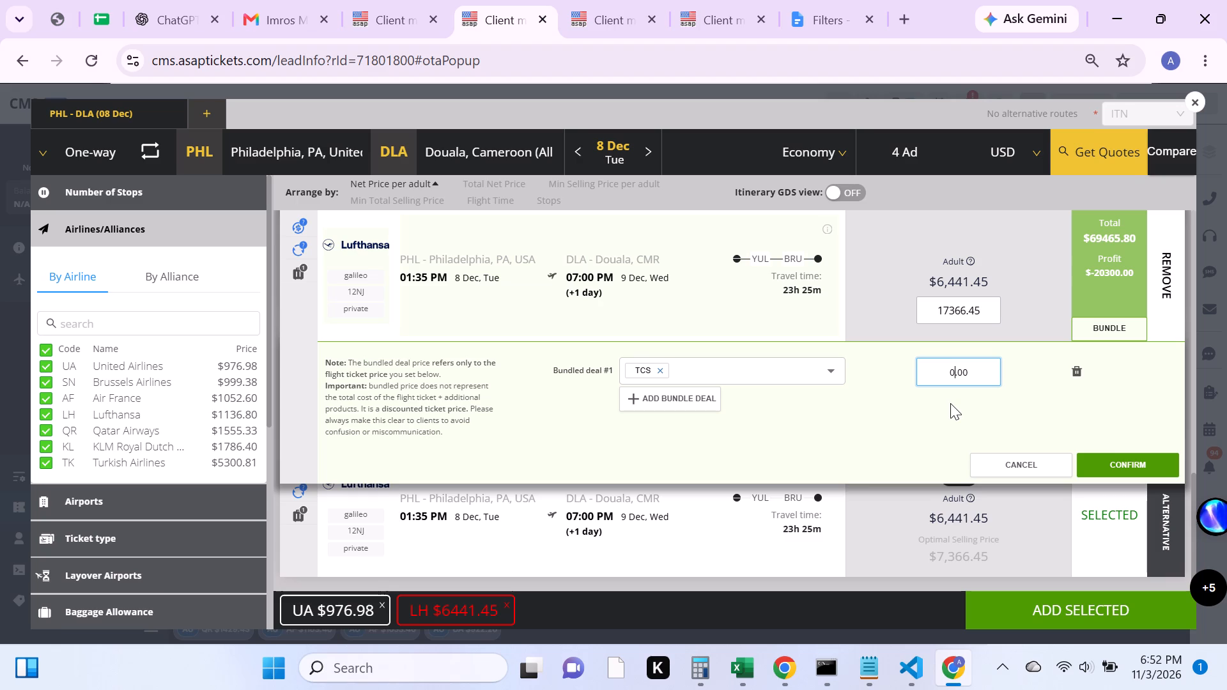
key("6")
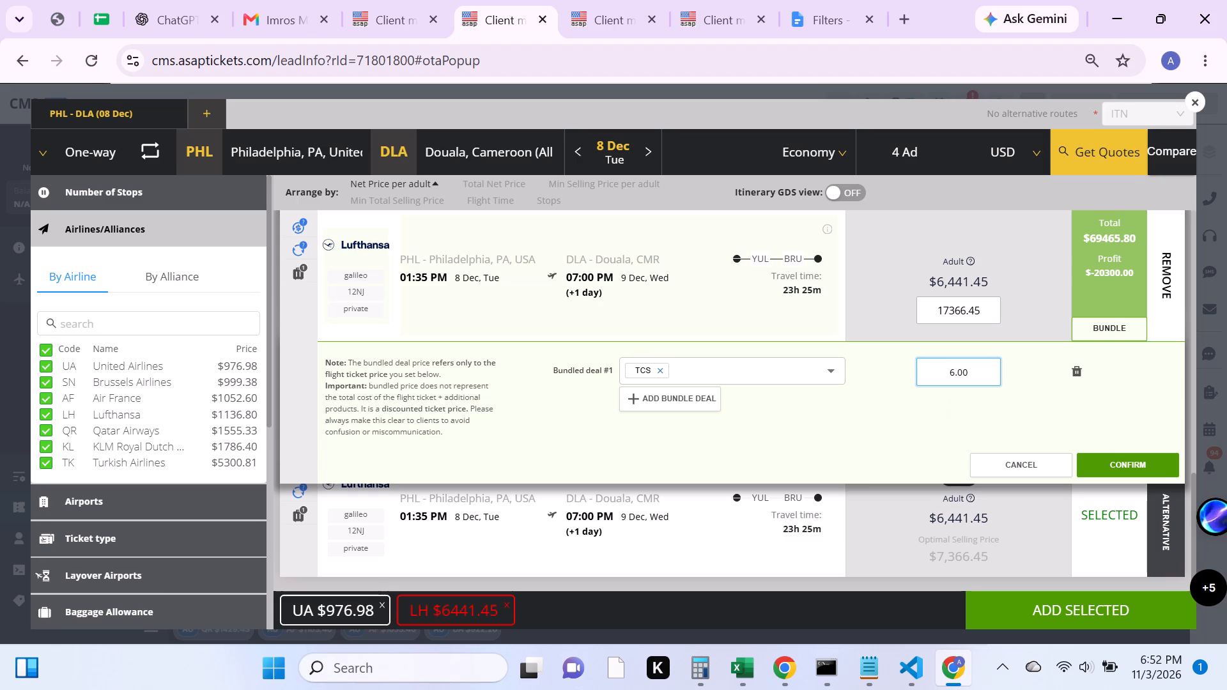
key("4")
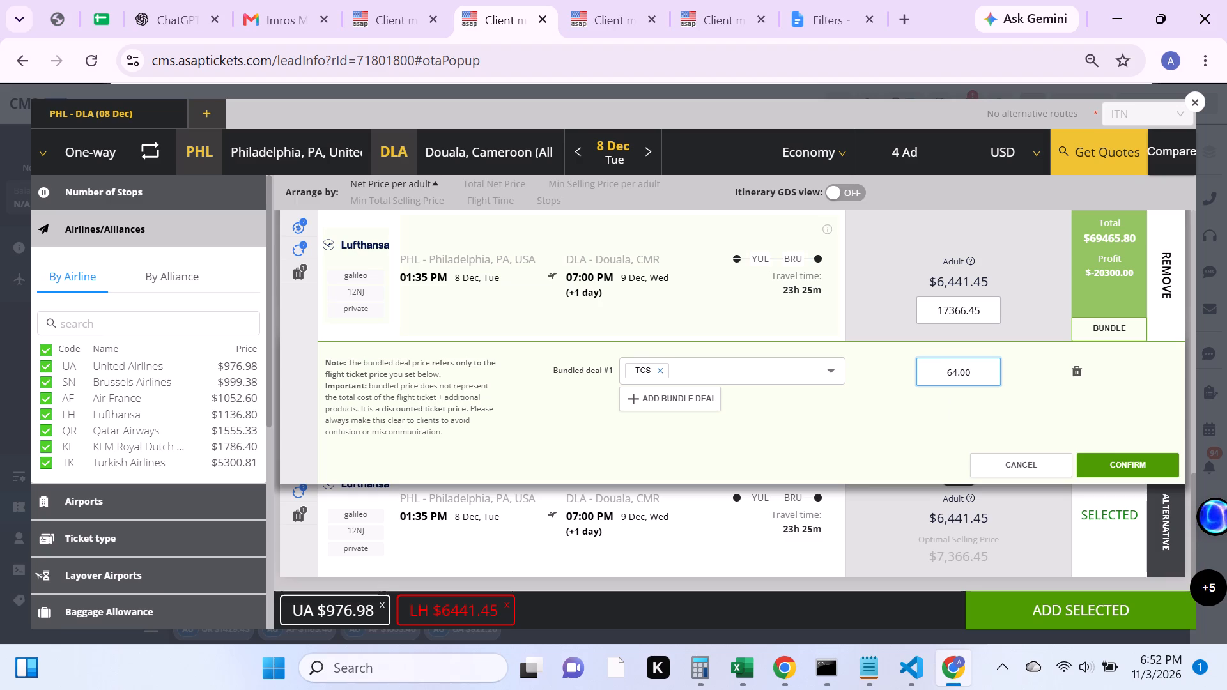
type("54")
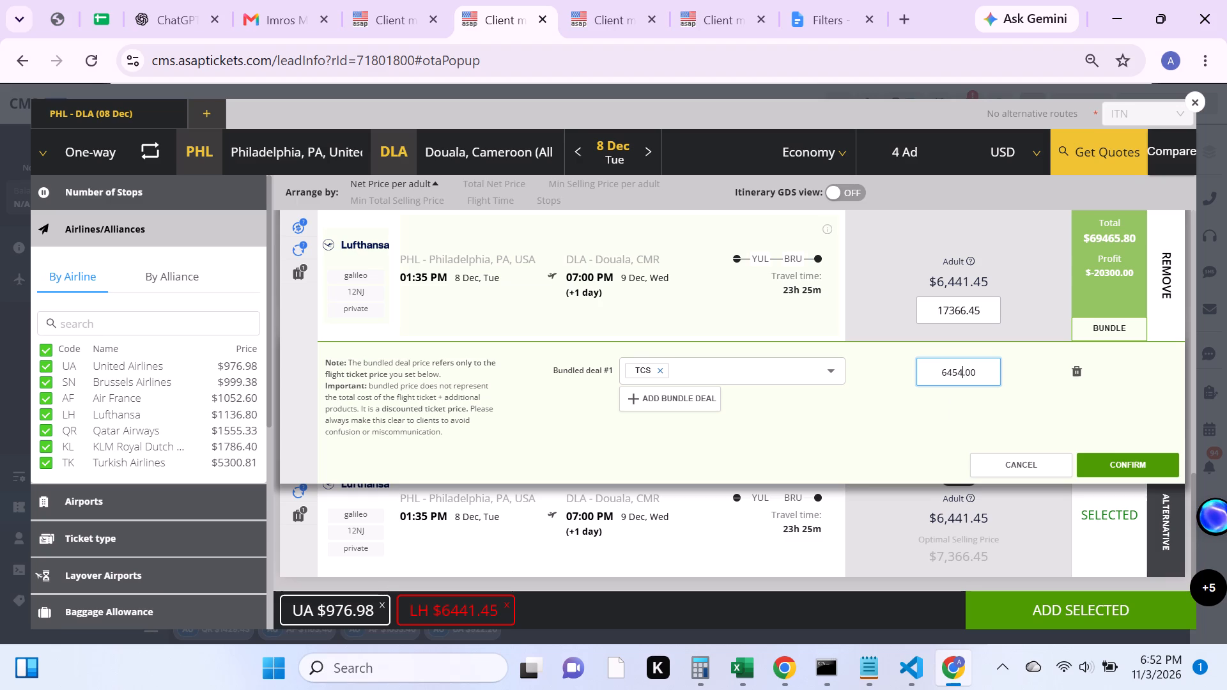
Set the Lufthansa fare's adult selling price to 87366.45 and confirm the fare with its bundled deal.
left_click(950, 306)
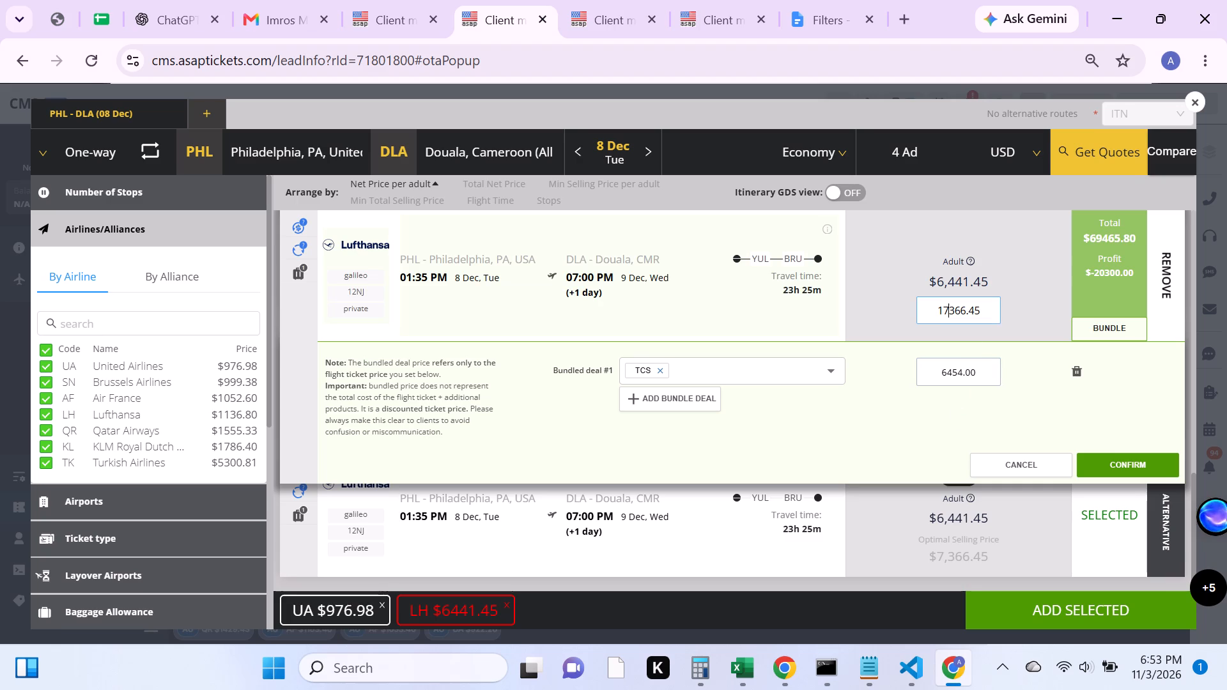
key("BackSpace")
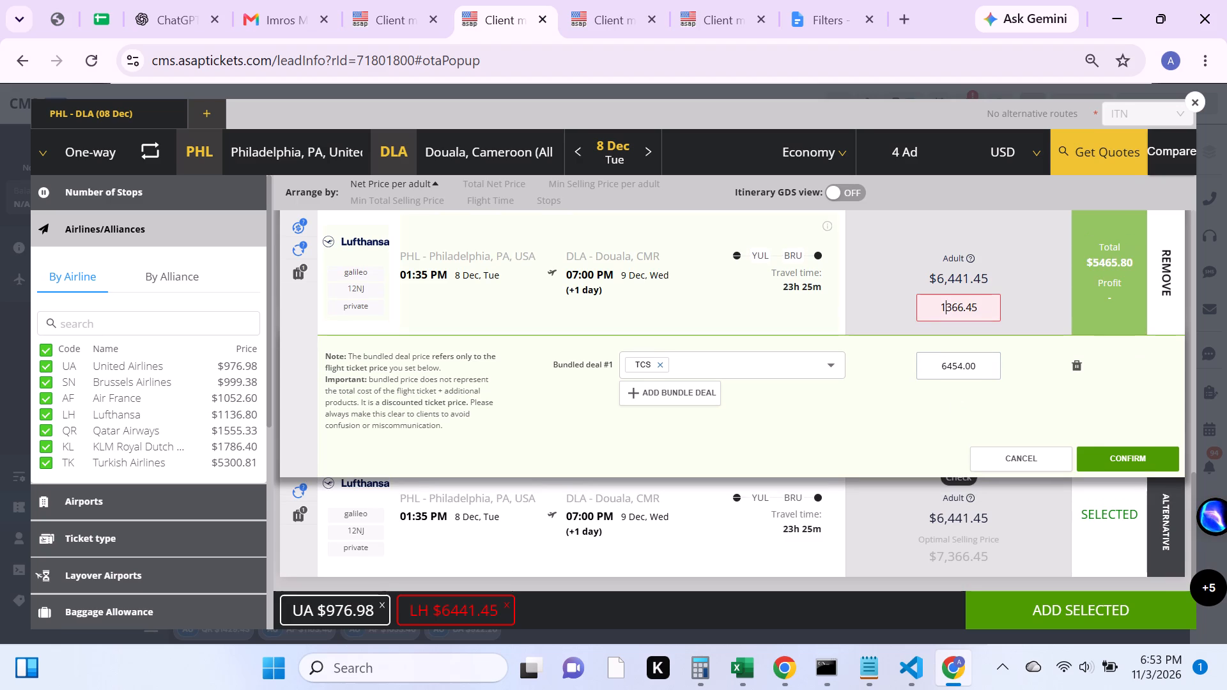
key("BackSpace")
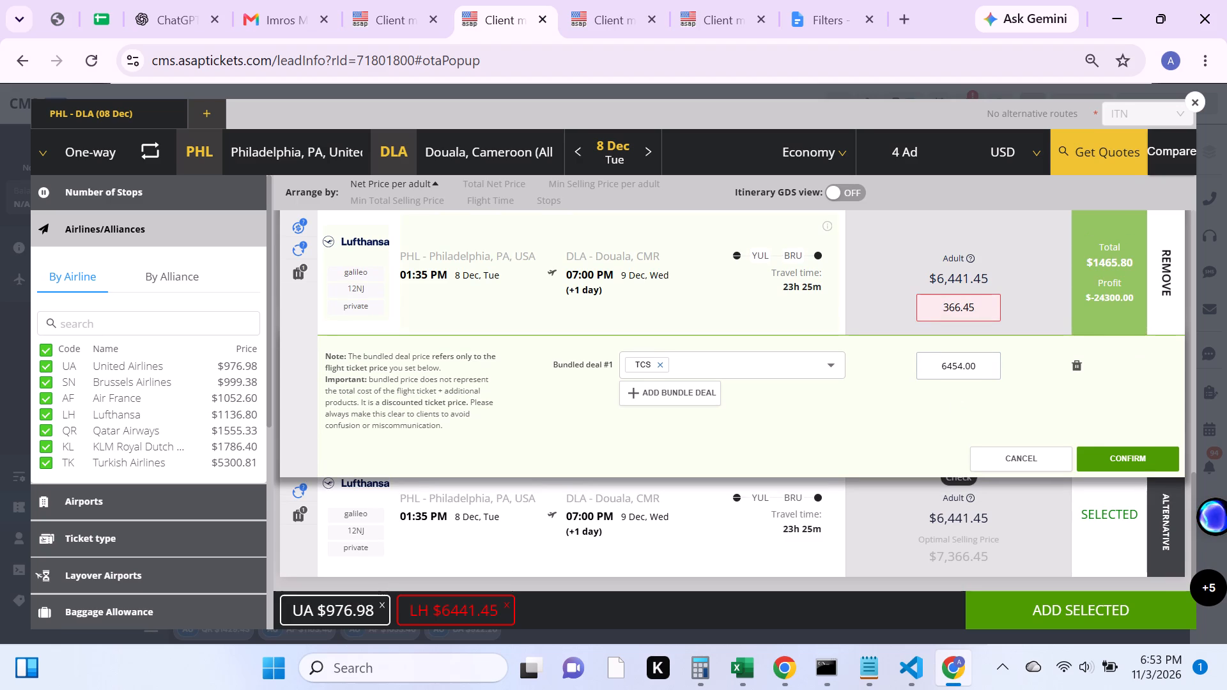
key("8")
key("7")
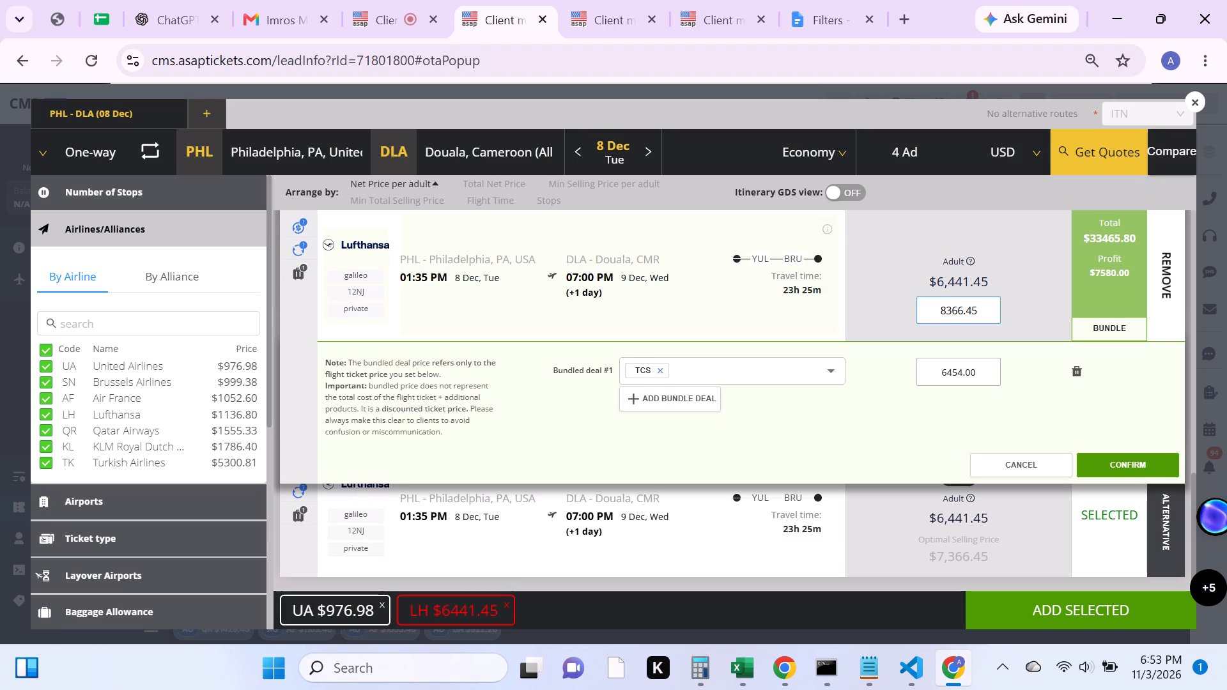
left_click(1123, 463)
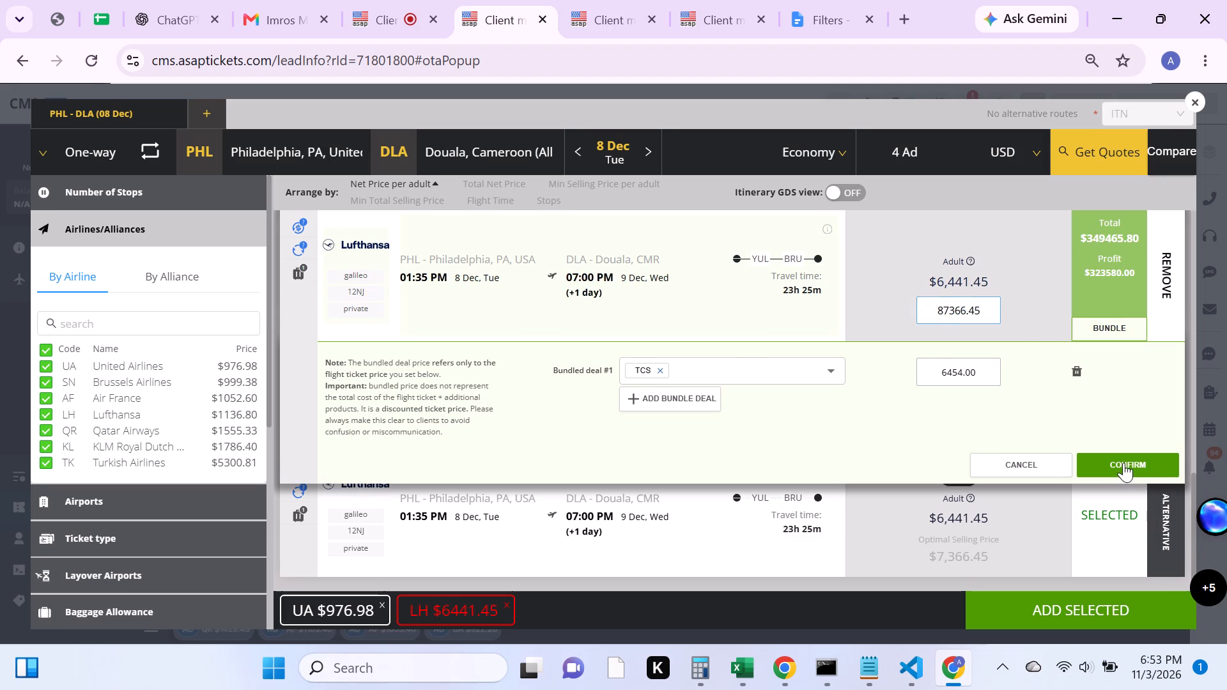
Add the selected fares to the PHL-DLA request, choosing the bundle deals UA $986.00 and LH $6,454.00, and proceed with them.
scroll(1123, 461, "down", 3)
scroll(1080, 491, "up", 1)
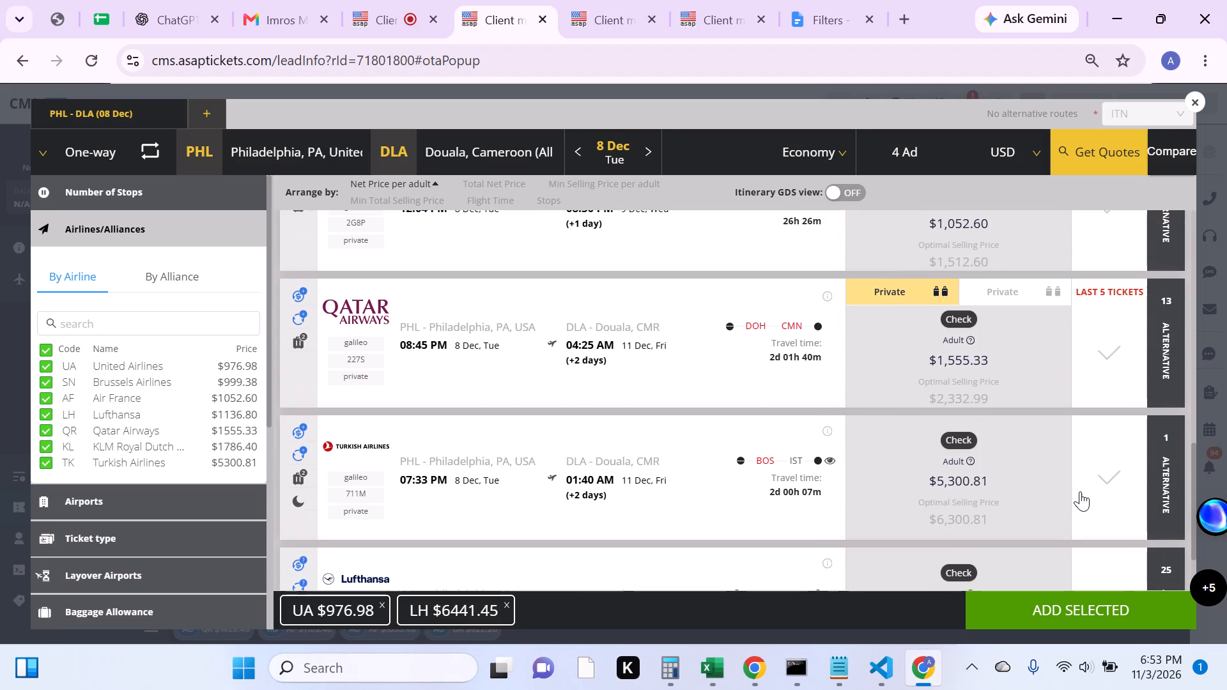
scroll(1080, 491, "down", 1)
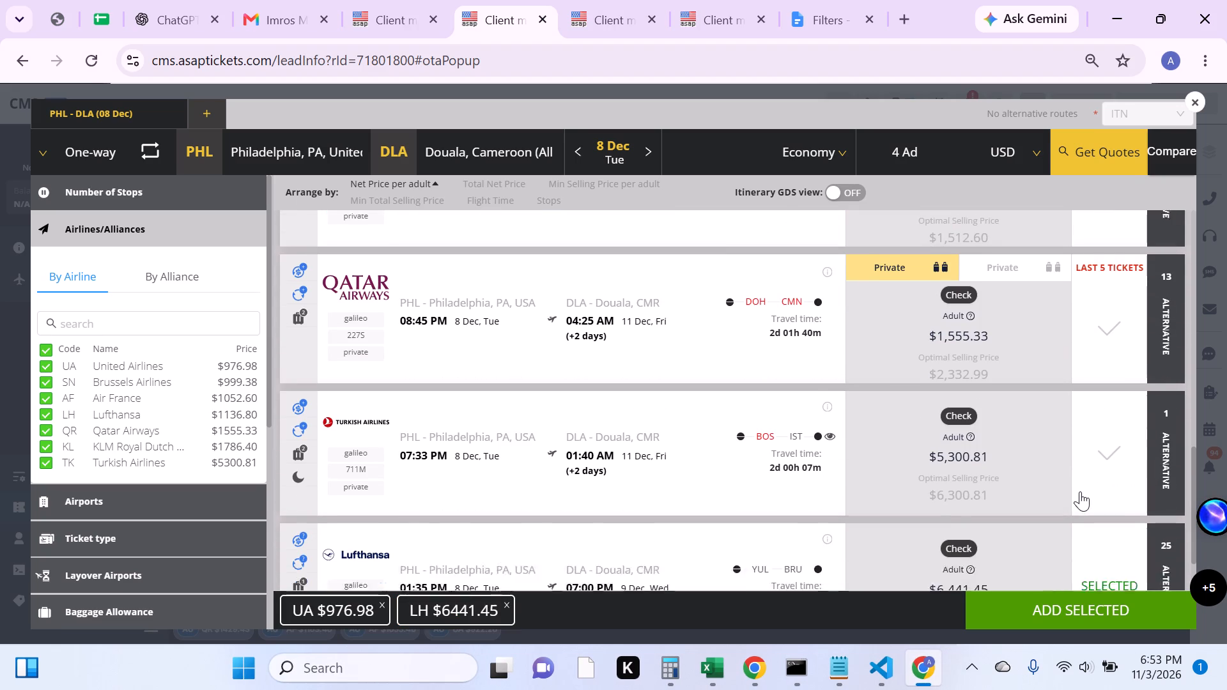
scroll(1080, 491, "down", 1)
scroll(1080, 491, "up", 1)
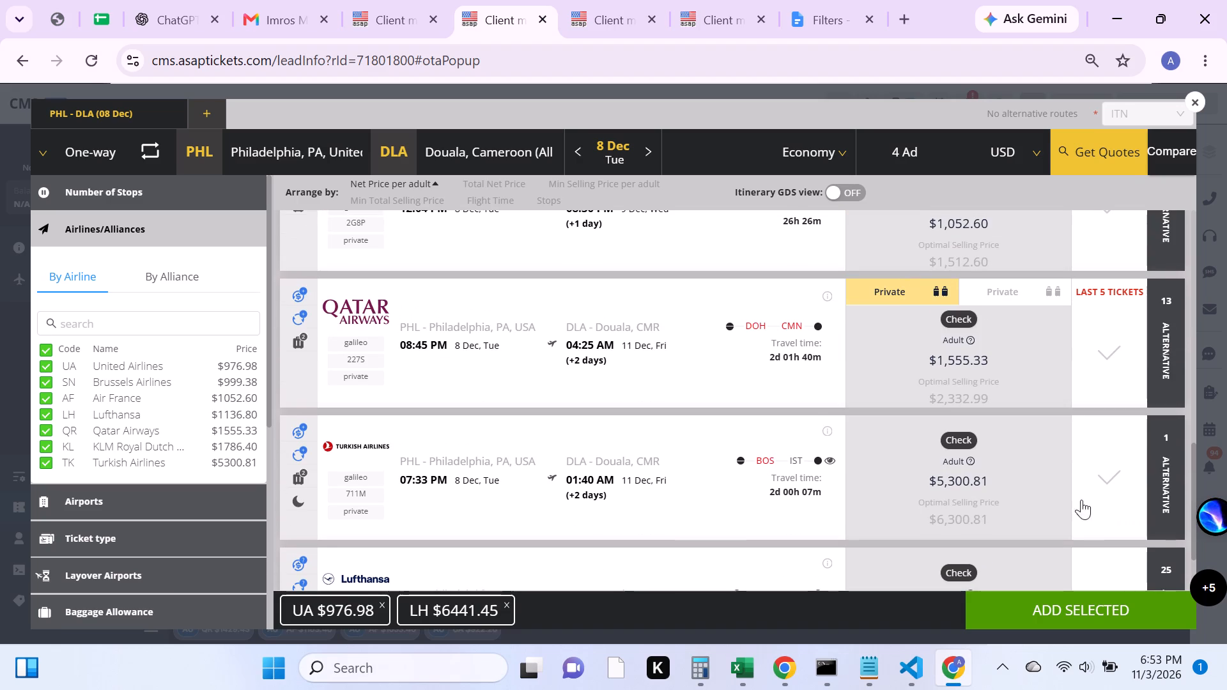
left_click(1054, 602)
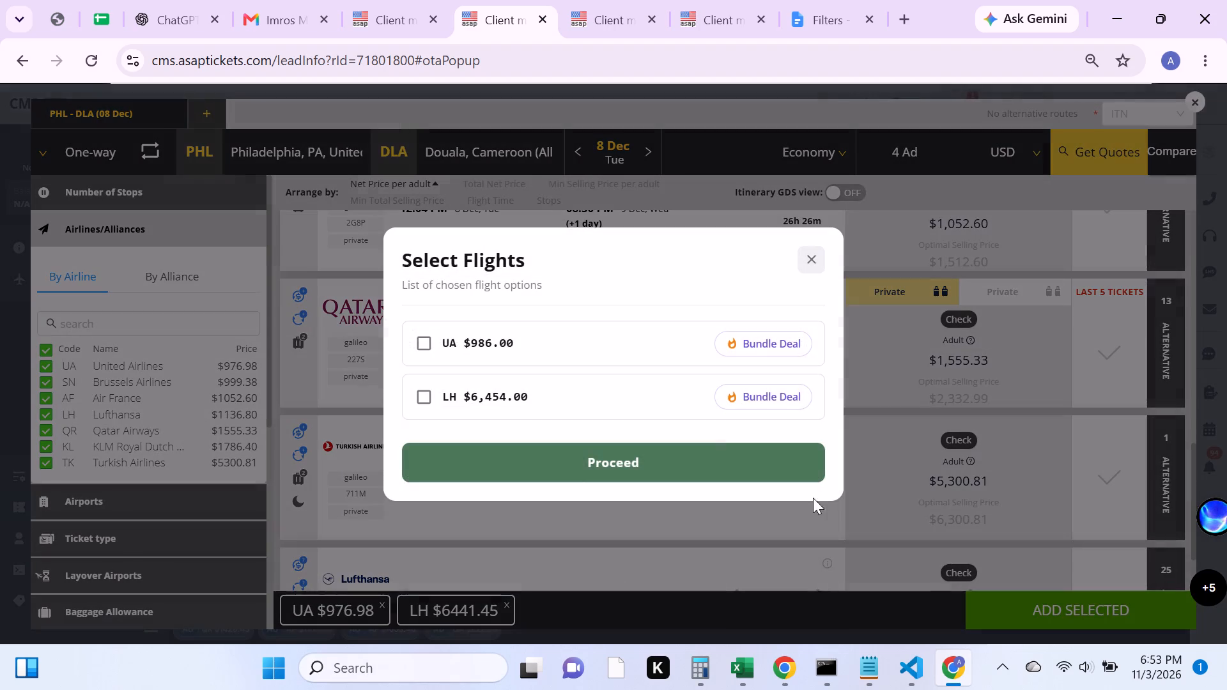
left_click(410, 339)
left_click(419, 349)
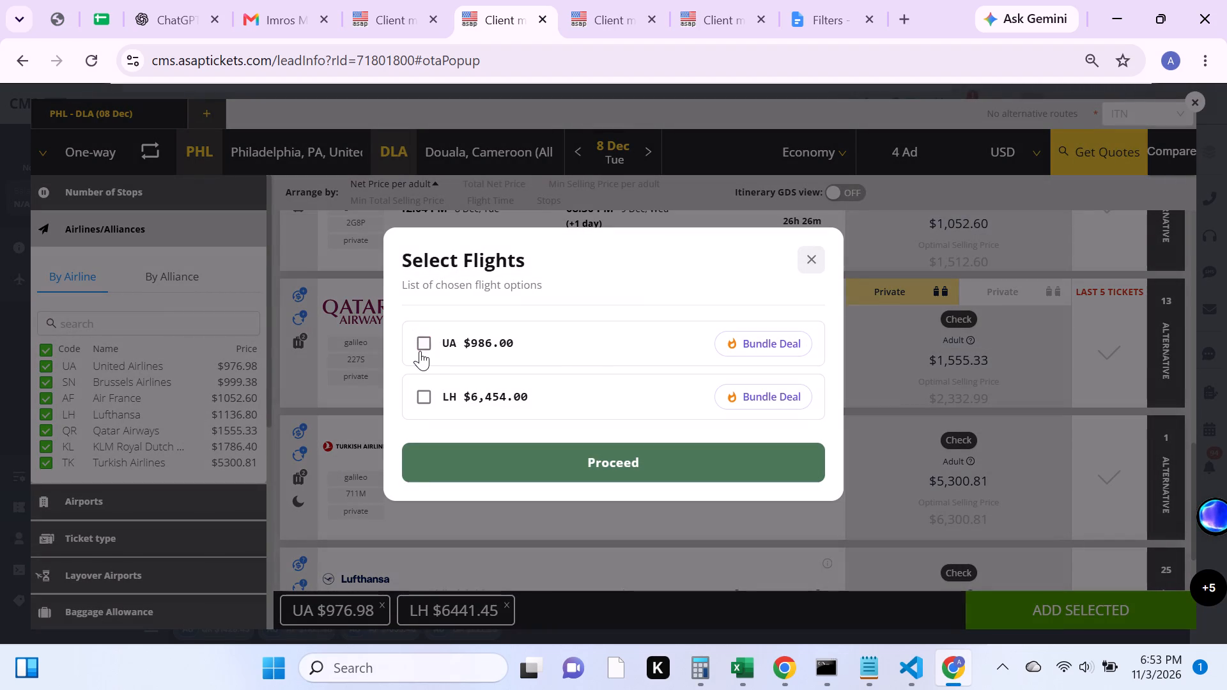
left_click_drag(426, 393, 426, 404)
left_click(599, 469)
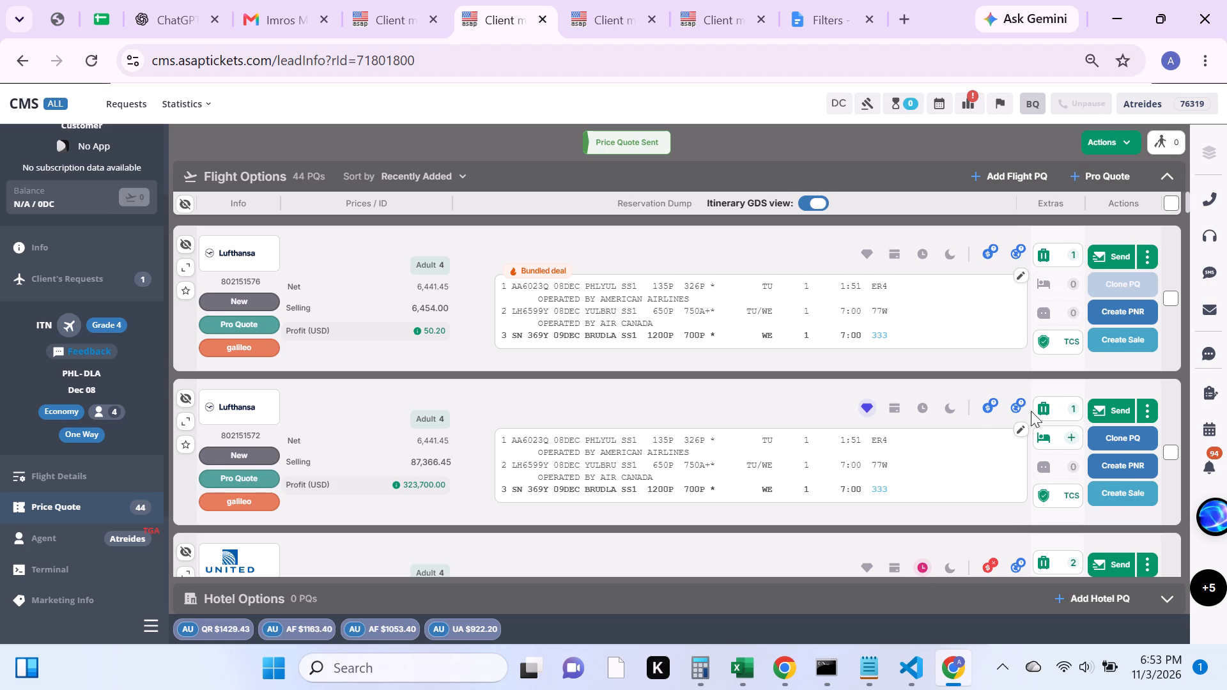
Select the bundled United $986.00 and Lufthansa $6,454.00 quotes in the PHL-DLA request and send them by SMS.
scroll(1035, 419, "down", 1)
left_click(1172, 511)
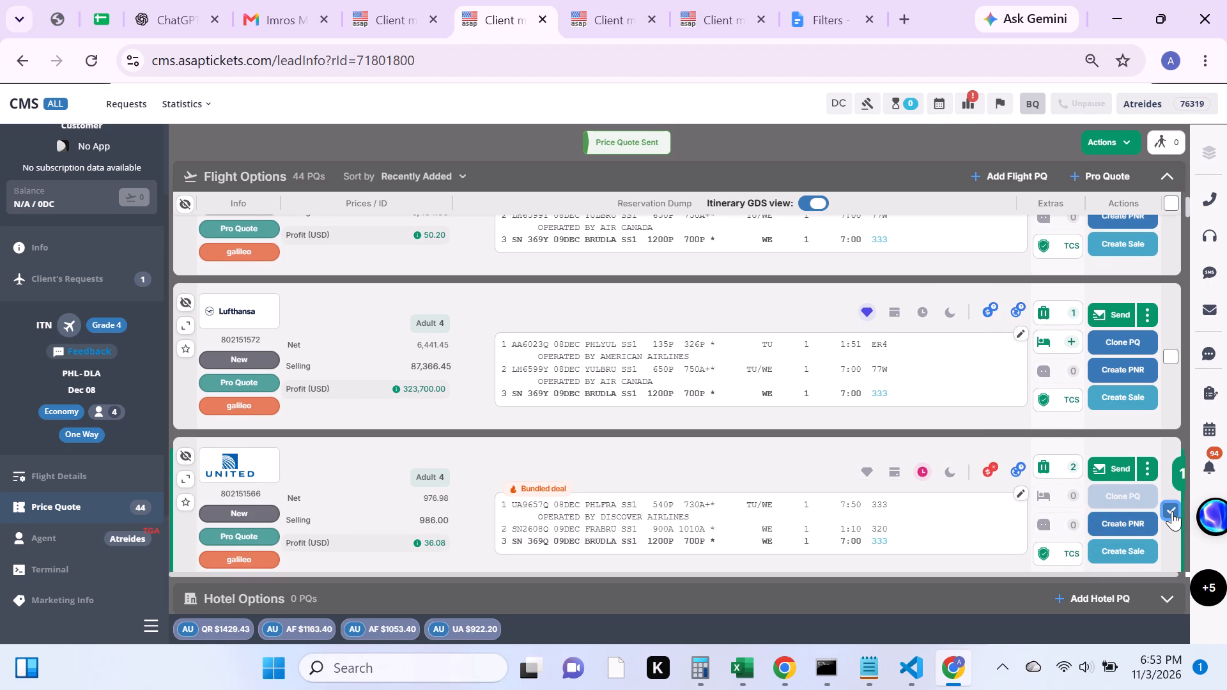
scroll(1172, 511, "up", 2)
left_click(1167, 302)
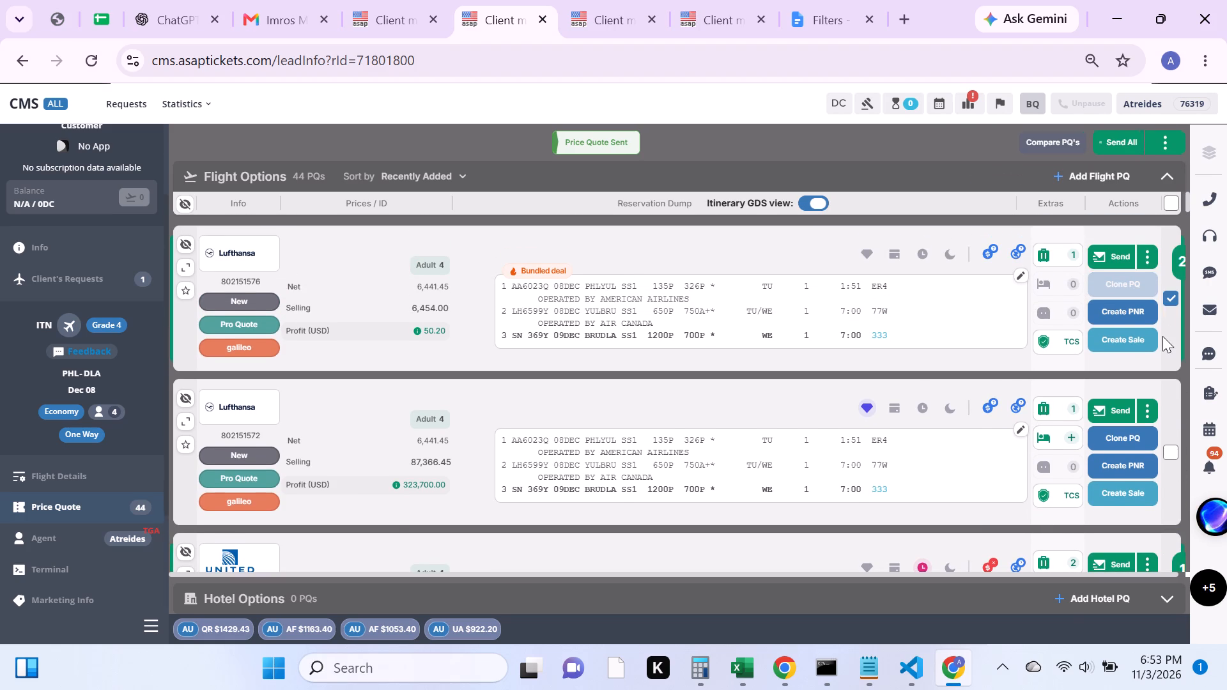
left_click(1168, 141)
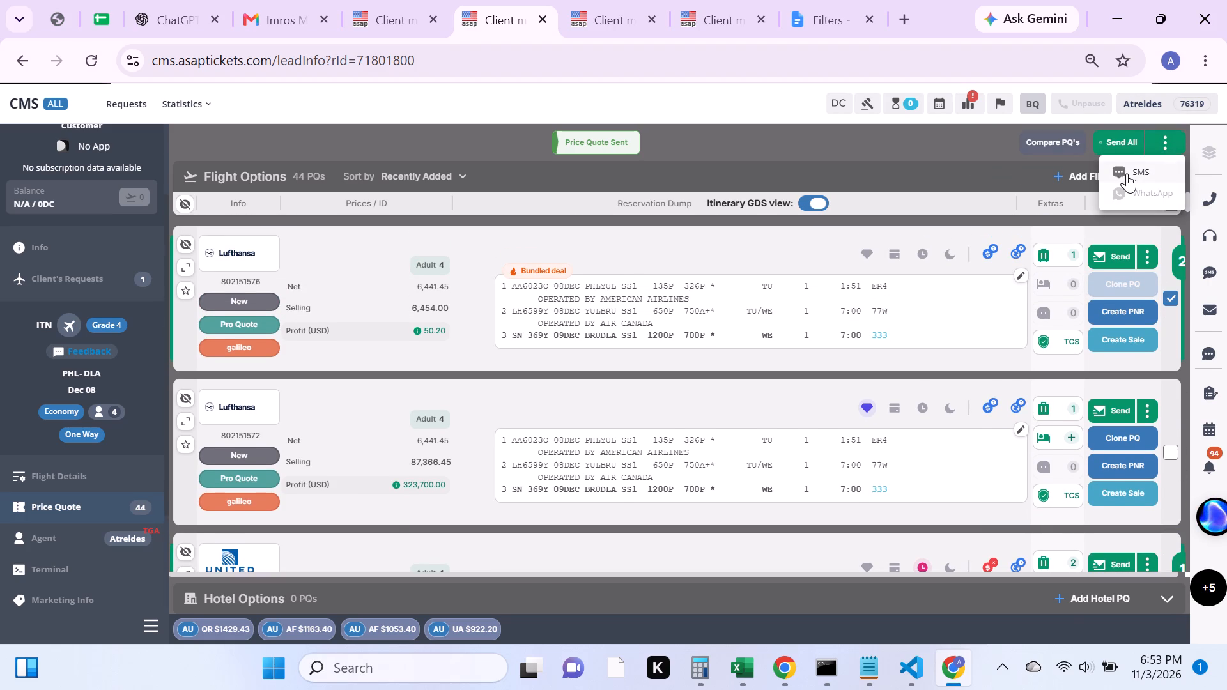
left_click(1122, 174)
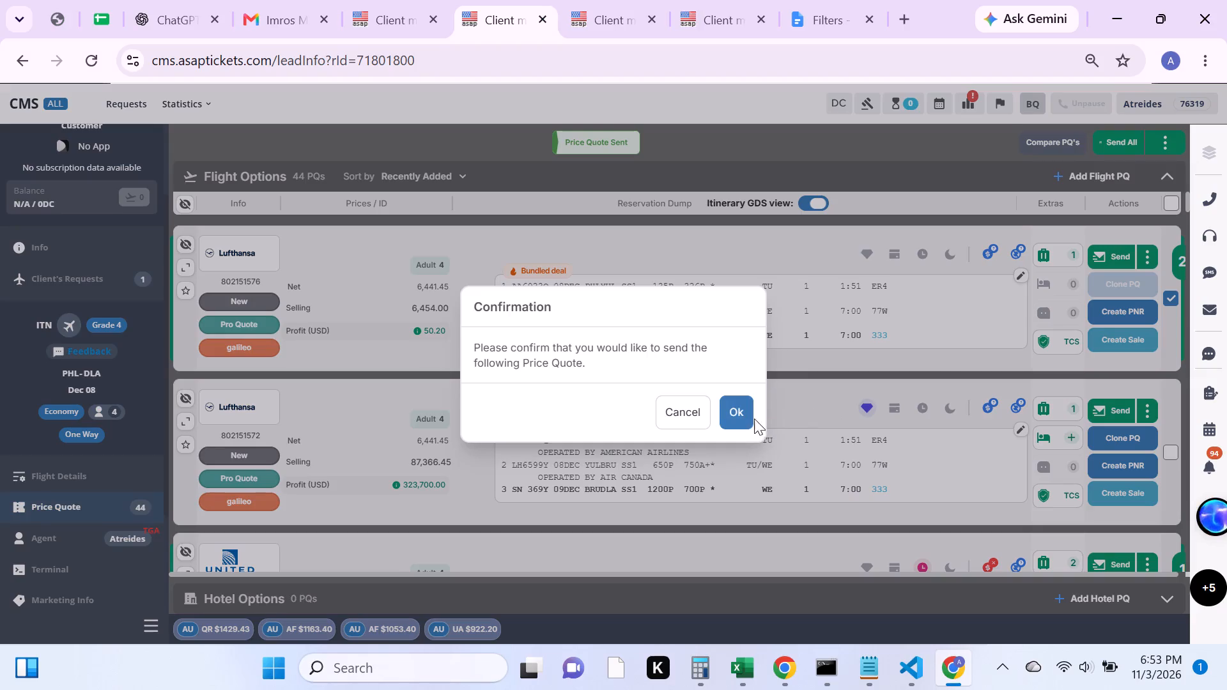
left_click(745, 415)
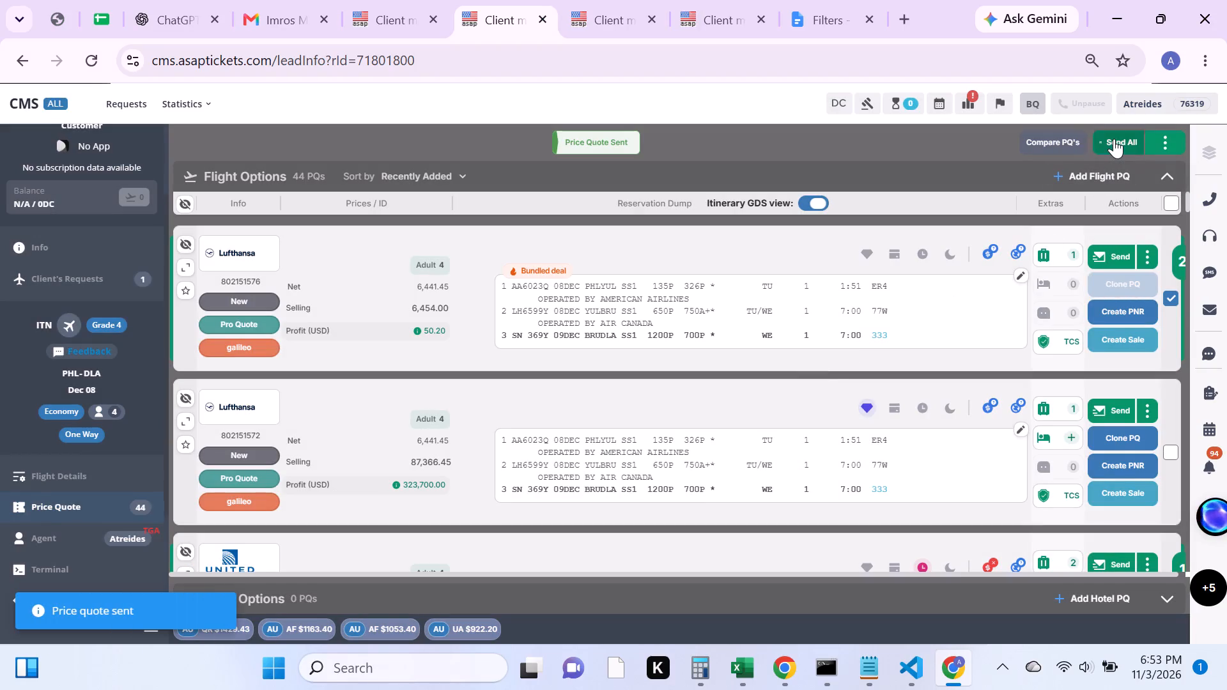
Email the two selected Philadelphia-Douala quotes to the customer.
left_click(1114, 139)
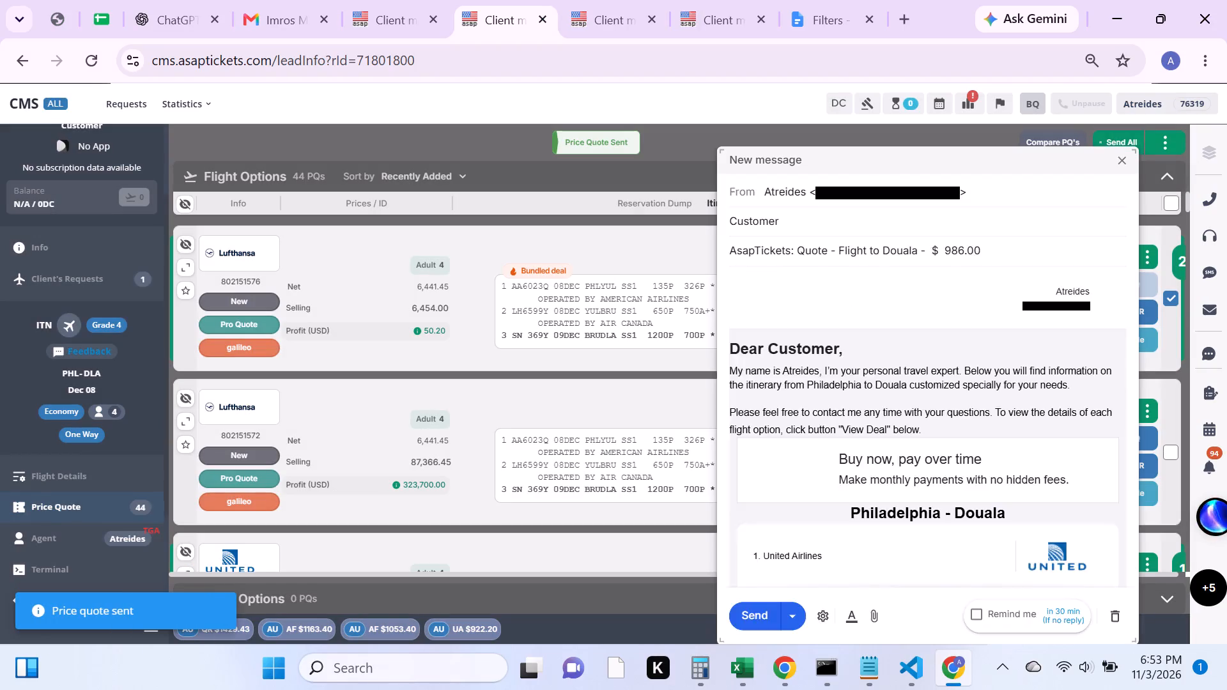
left_click(754, 622)
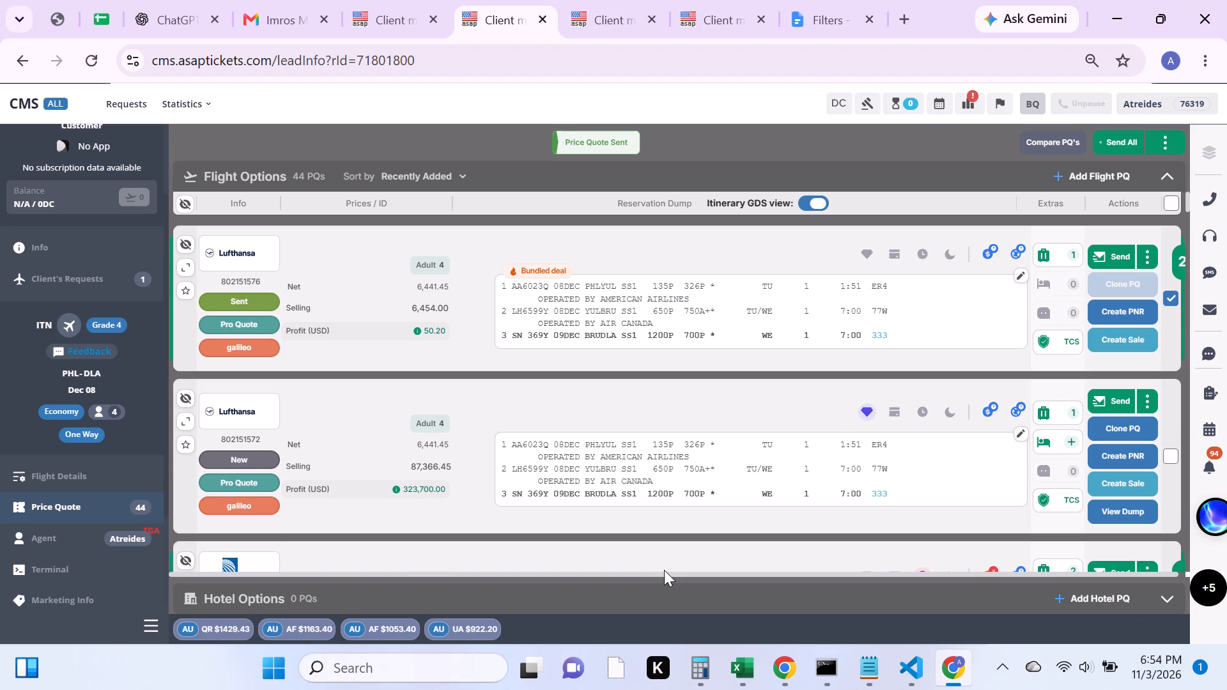
Save the feedback "left a vm sent pqs and email" on the PHL-DLA request and close its browser tab.
left_click(95, 348)
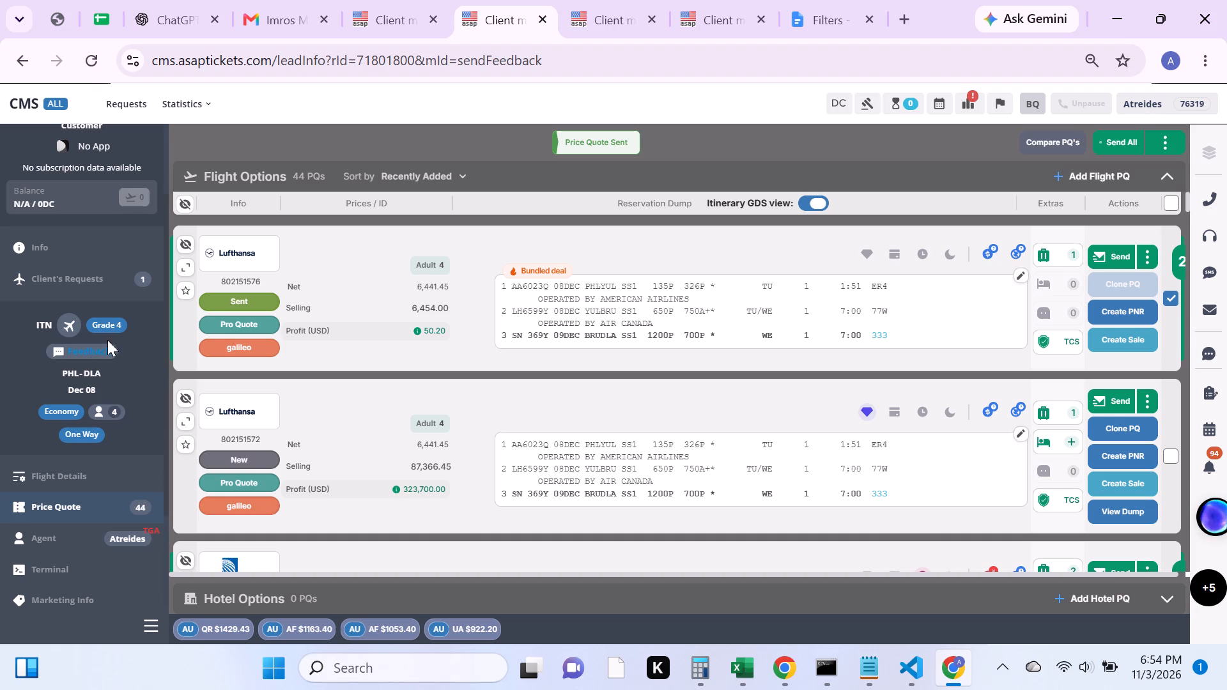
left_click(644, 314)
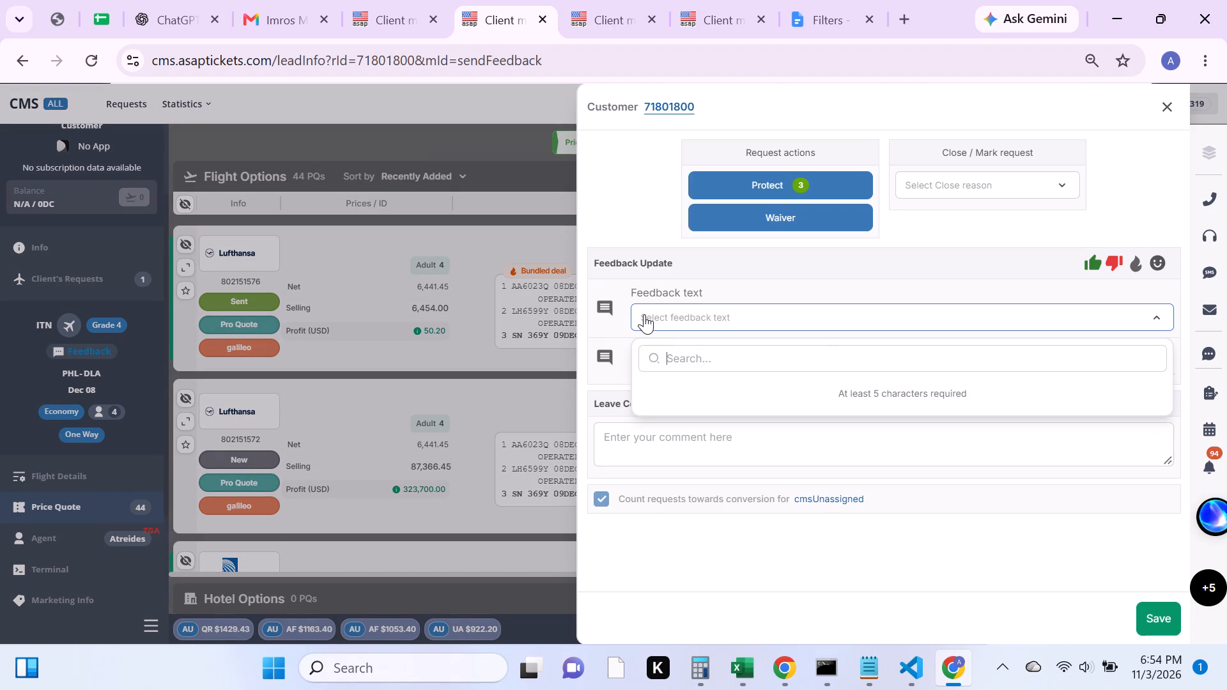
type("left")
key("space")
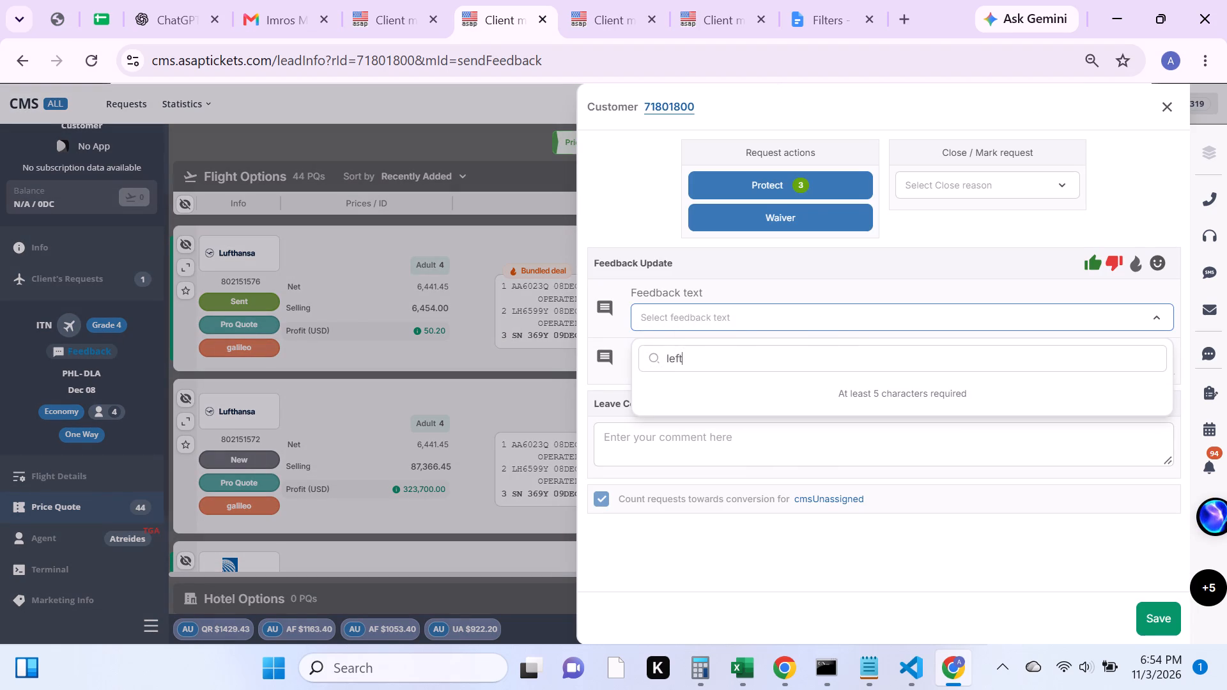
left_click(718, 388)
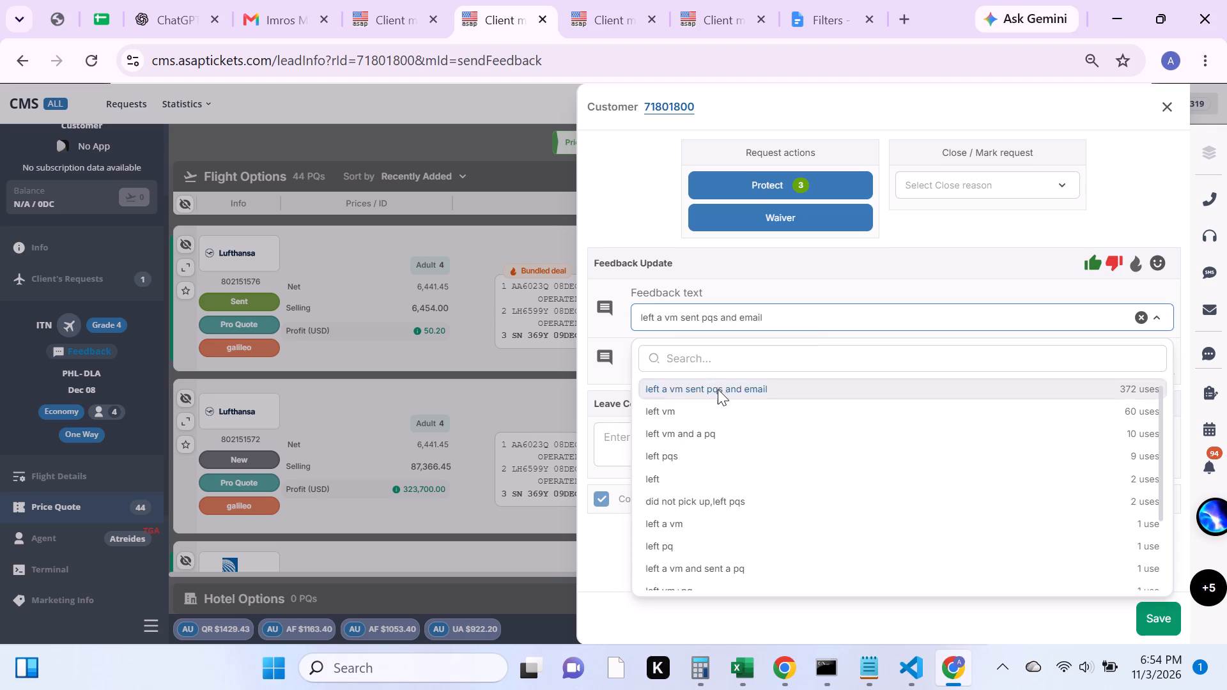
left_click(1155, 620)
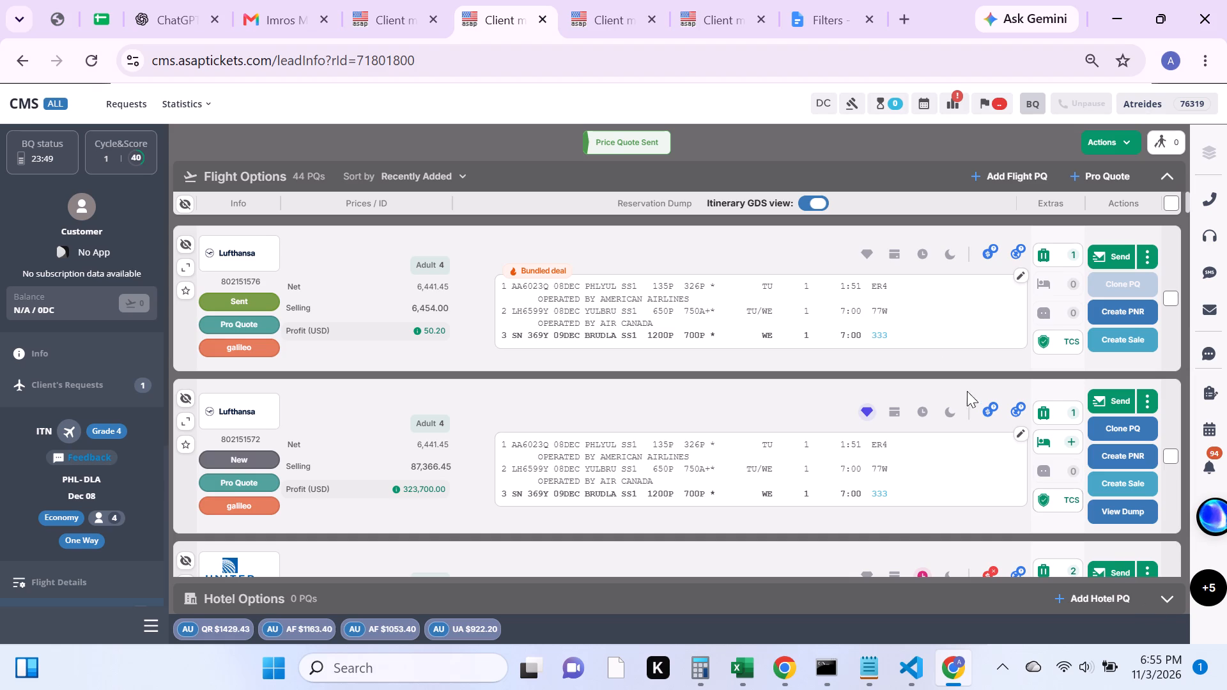
left_click(538, 21)
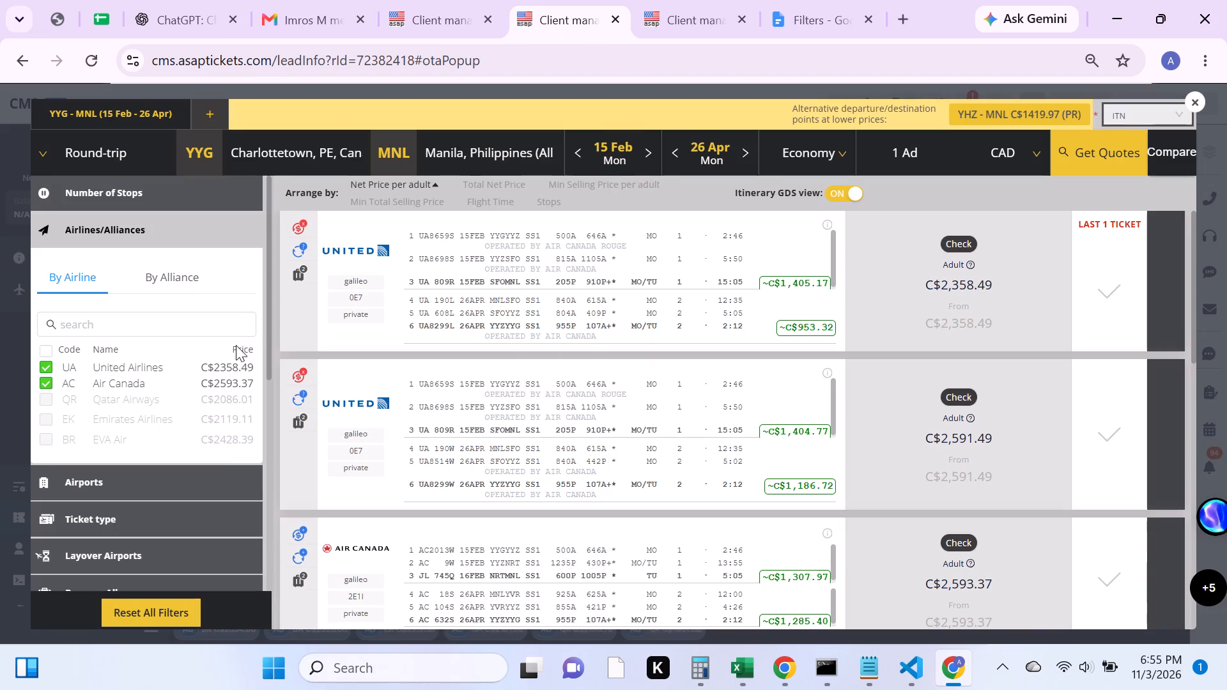
Select the United C$2,358.49 fare for YYG-MNL, with the itinerary GDS view switched off and all filters reset.
left_click(848, 194)
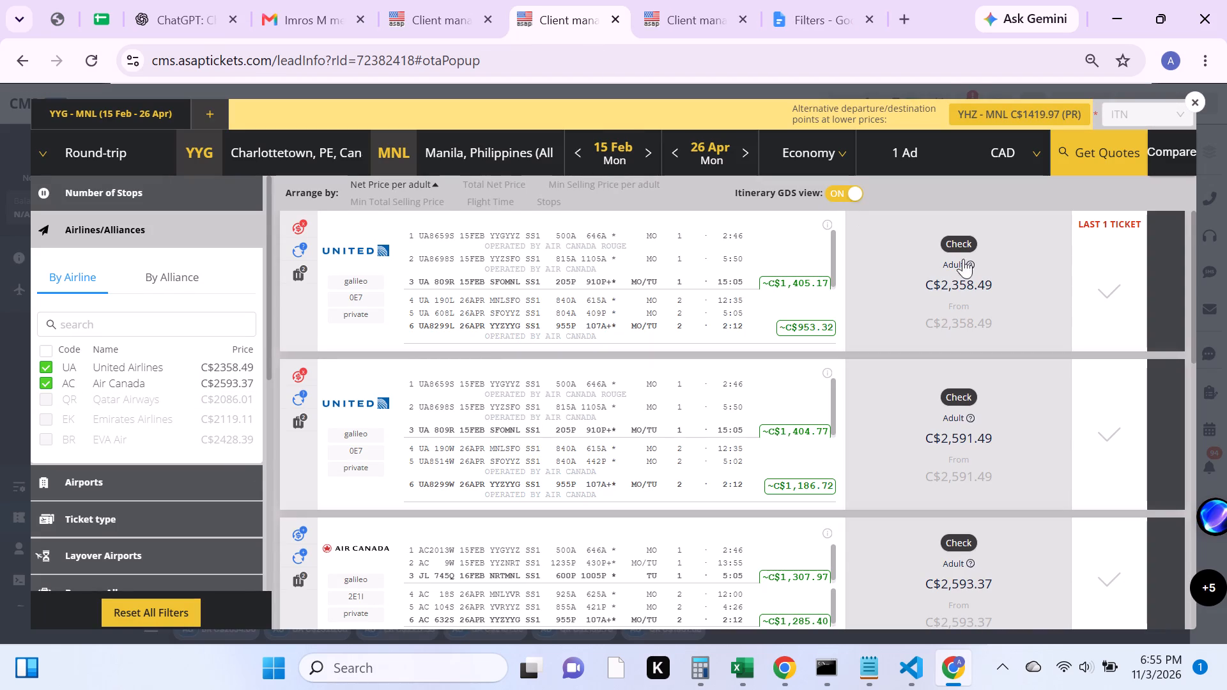
left_click(1099, 295)
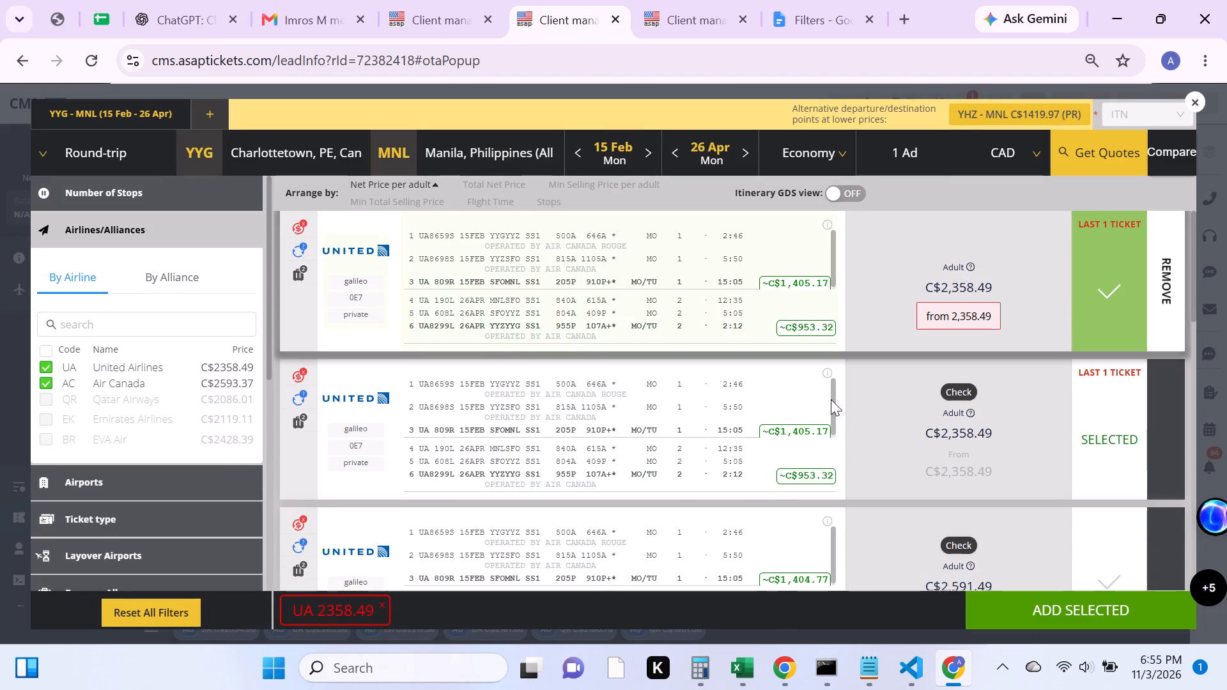
left_click(172, 613)
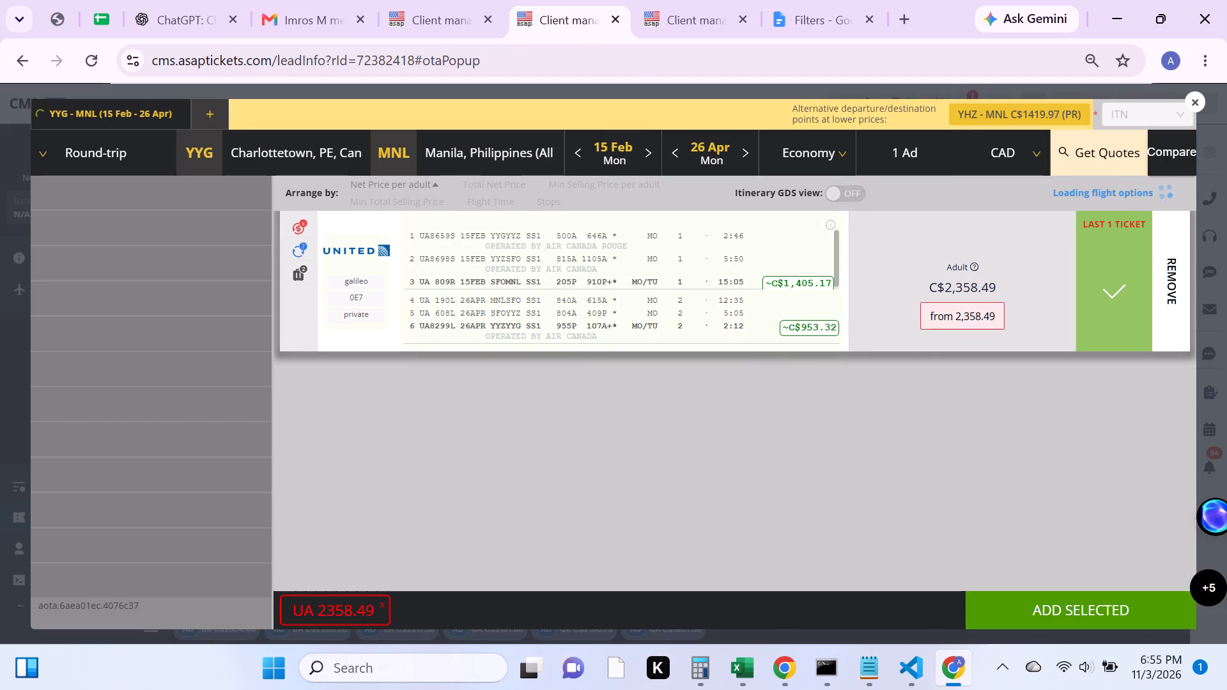
Set the selected United fare's adult selling price to 3500.00.
left_click(964, 316)
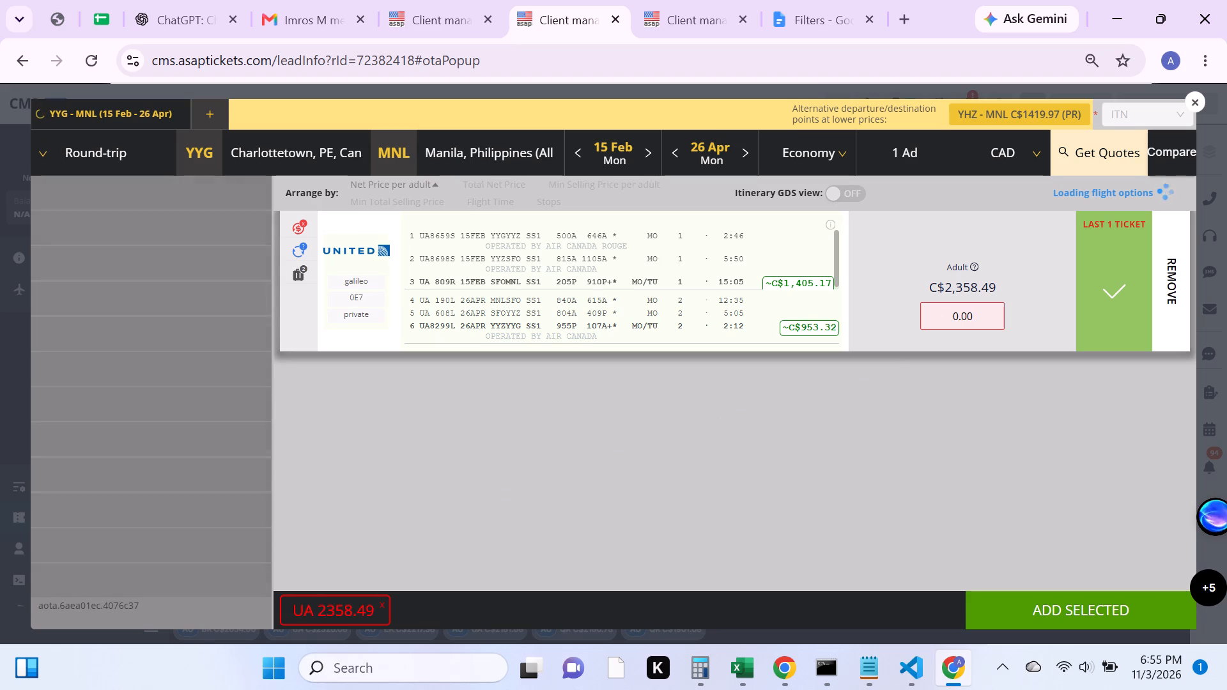
type("35")
type("00")
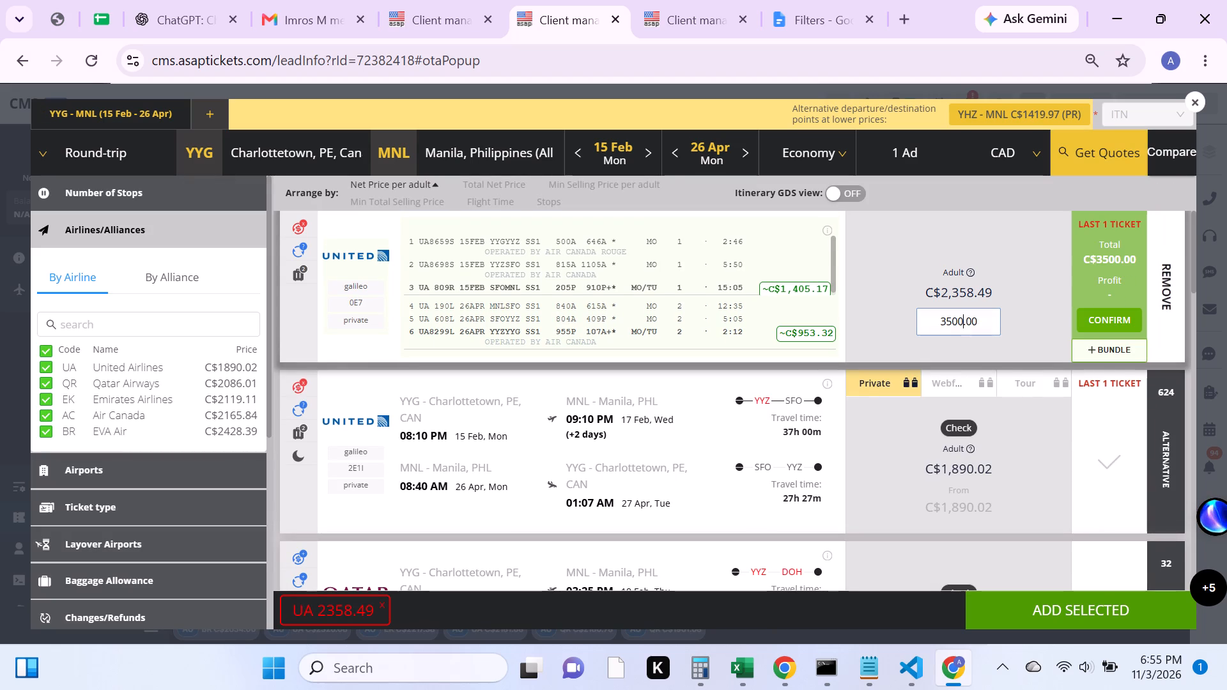
Add a TCS bundled deal priced at 2367.00 to the United C$2,358.49 fare and confirm it.
left_click(1106, 349)
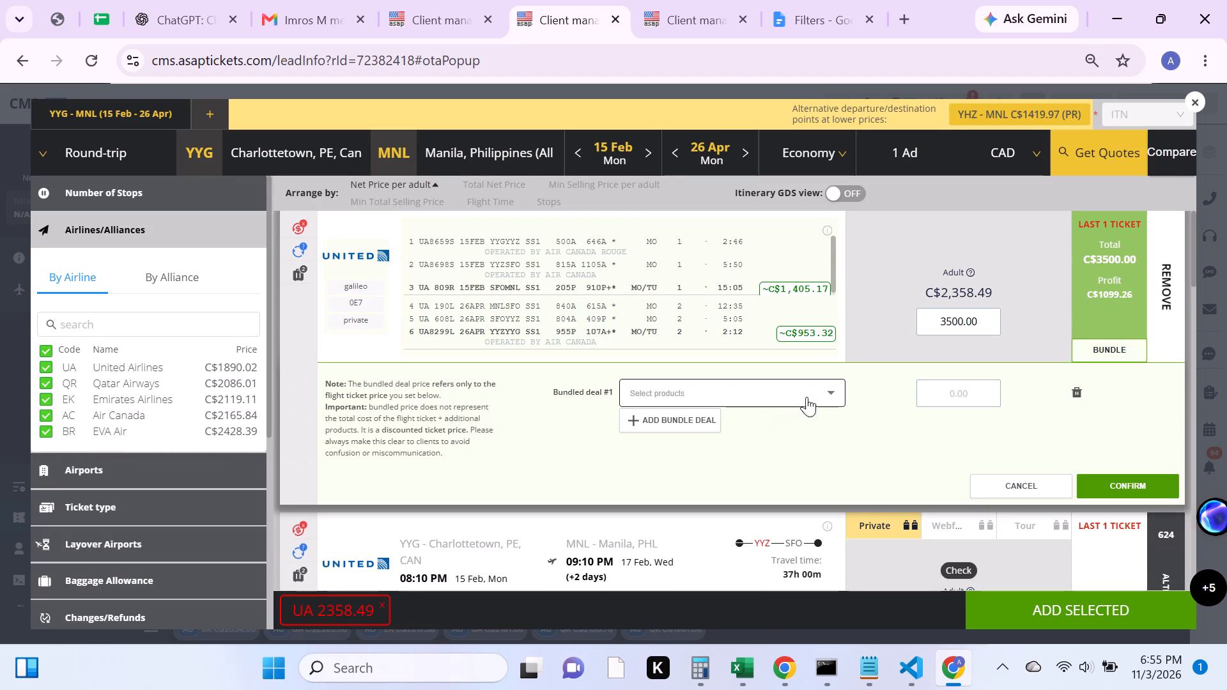
left_click(833, 392)
left_click(782, 432)
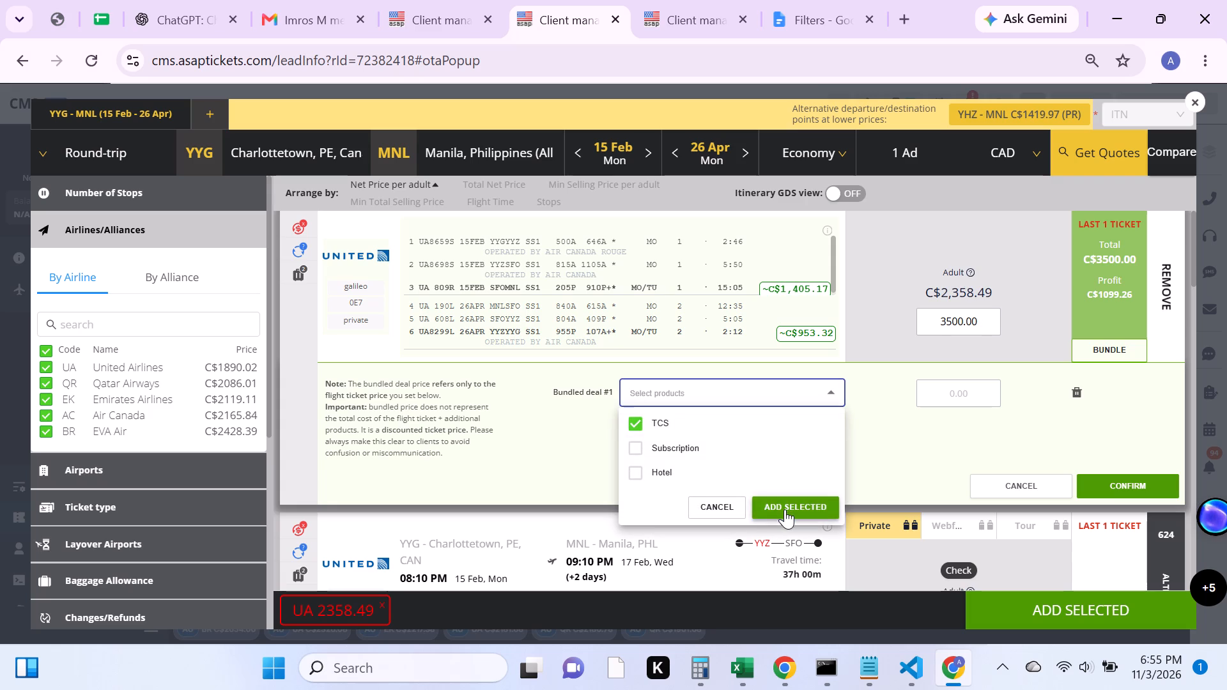
left_click(785, 509)
left_click(954, 388)
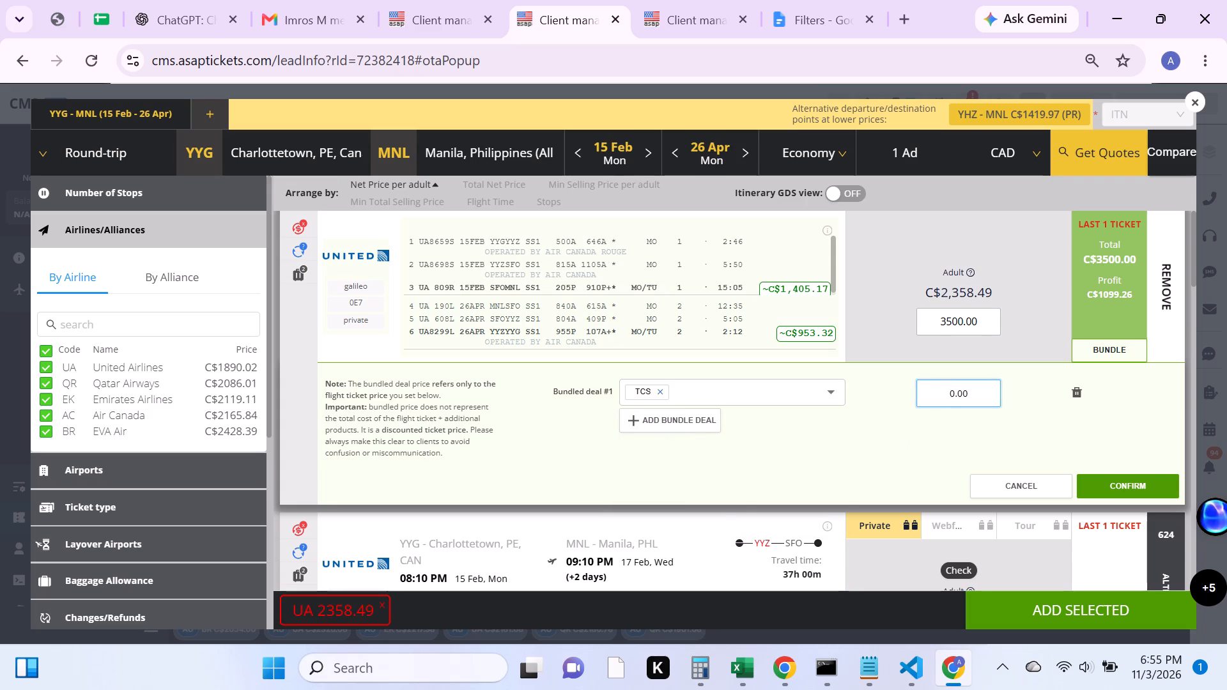
type("23")
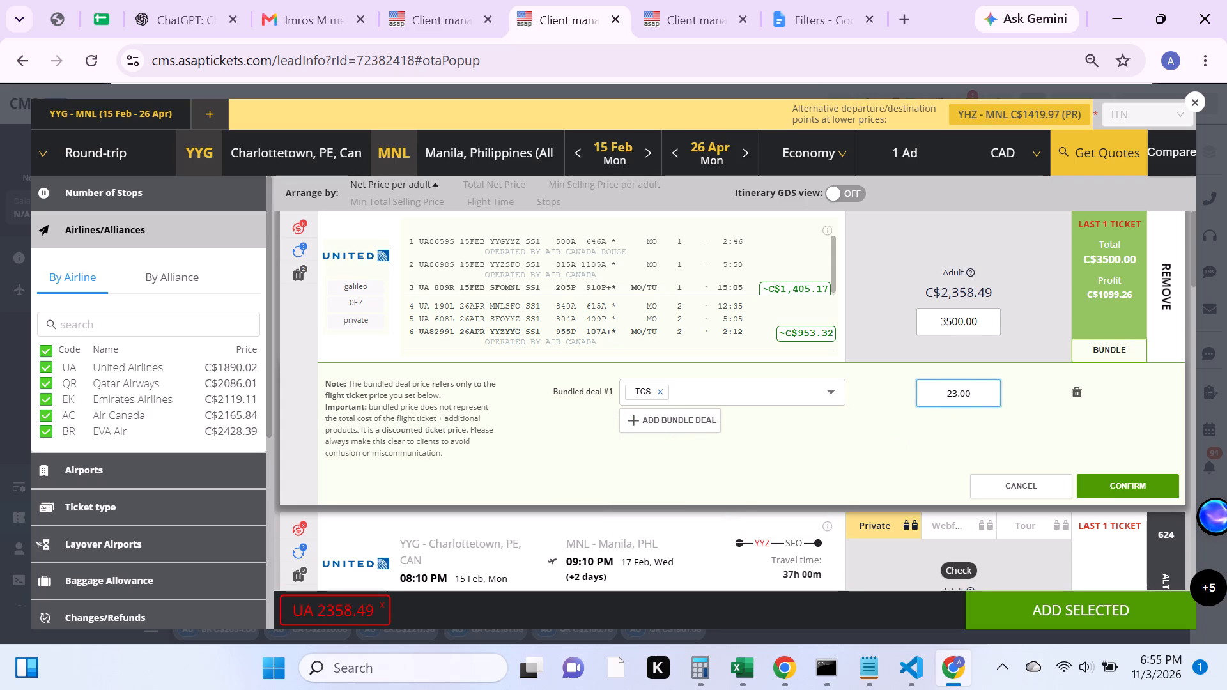
type("67")
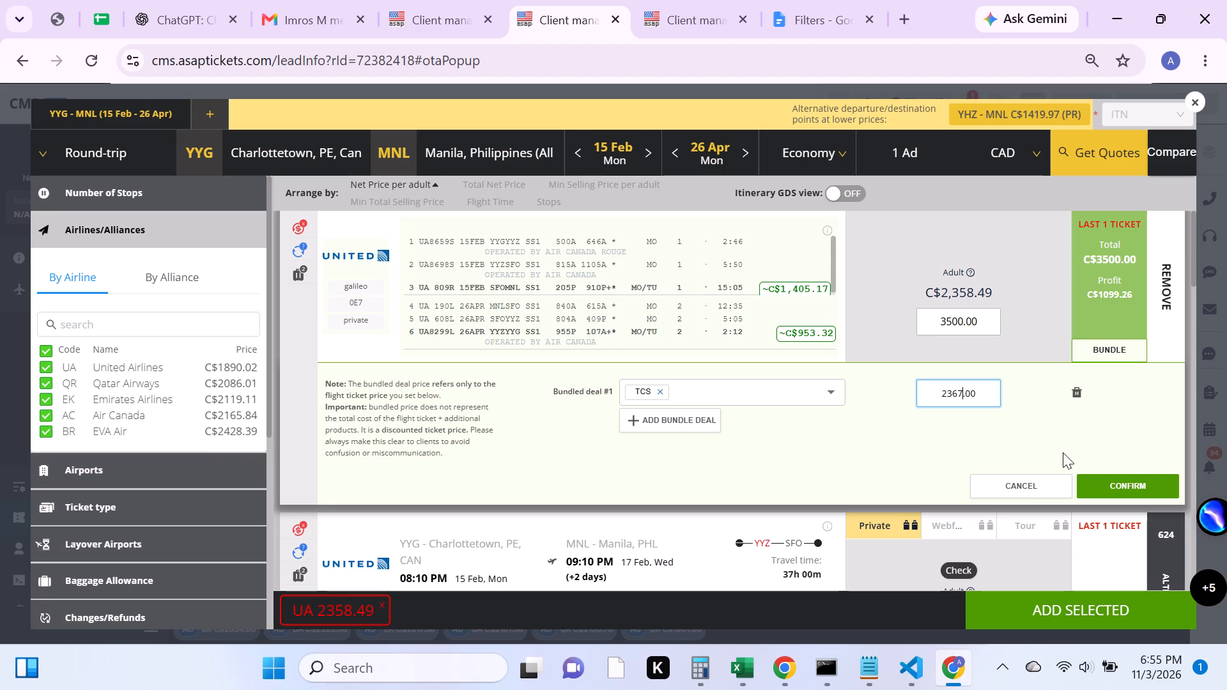
left_click(1132, 486)
Select the United C$1,890.02 fare for YYG-MNL and set its adult selling price to 2400.00.
scroll(1054, 479, "down", 1)
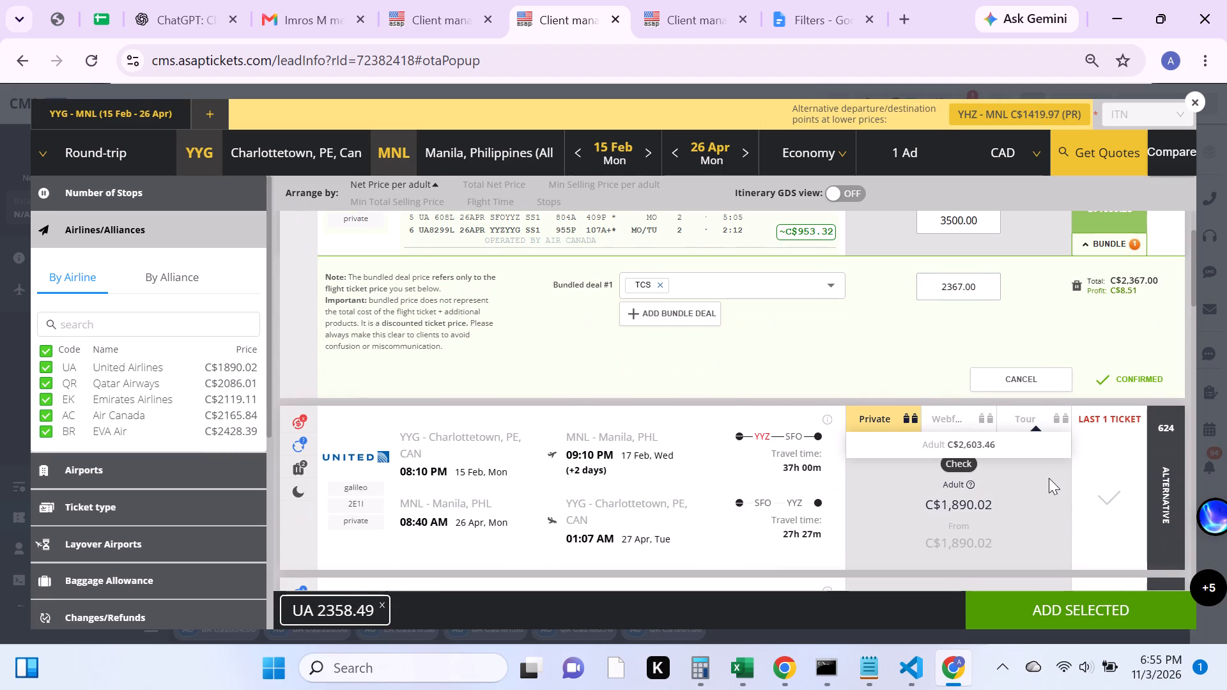
scroll(1049, 477, "down", 1)
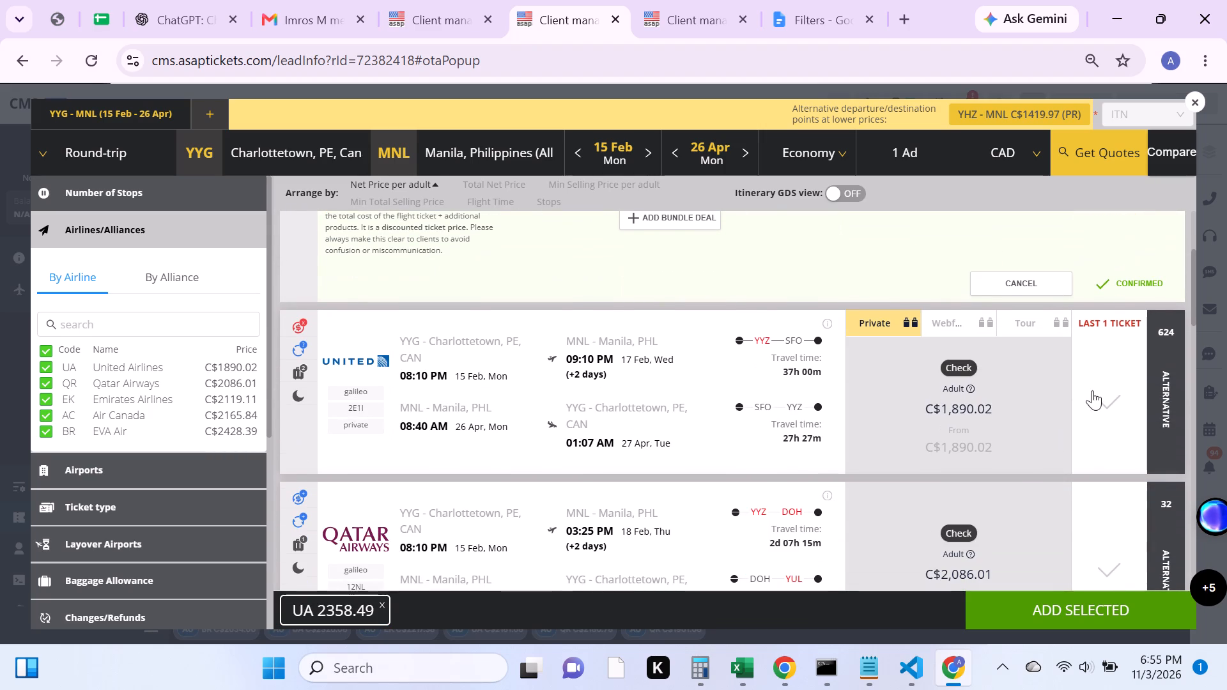
left_click(1108, 411)
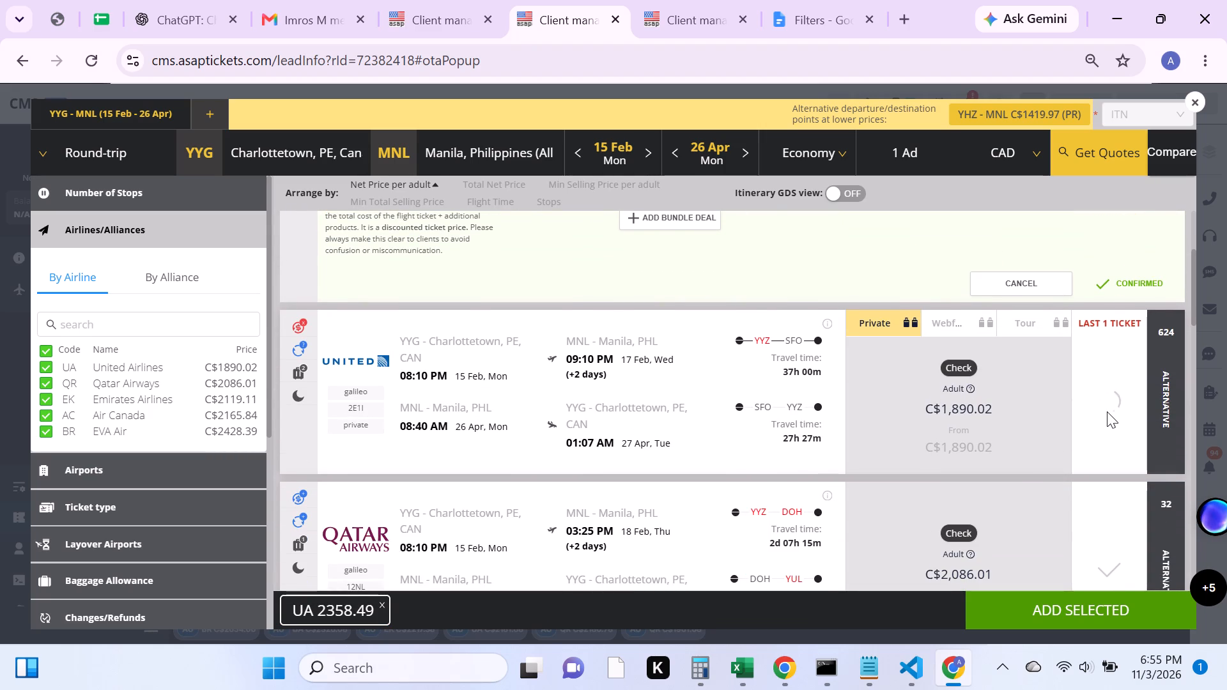
left_click(955, 326)
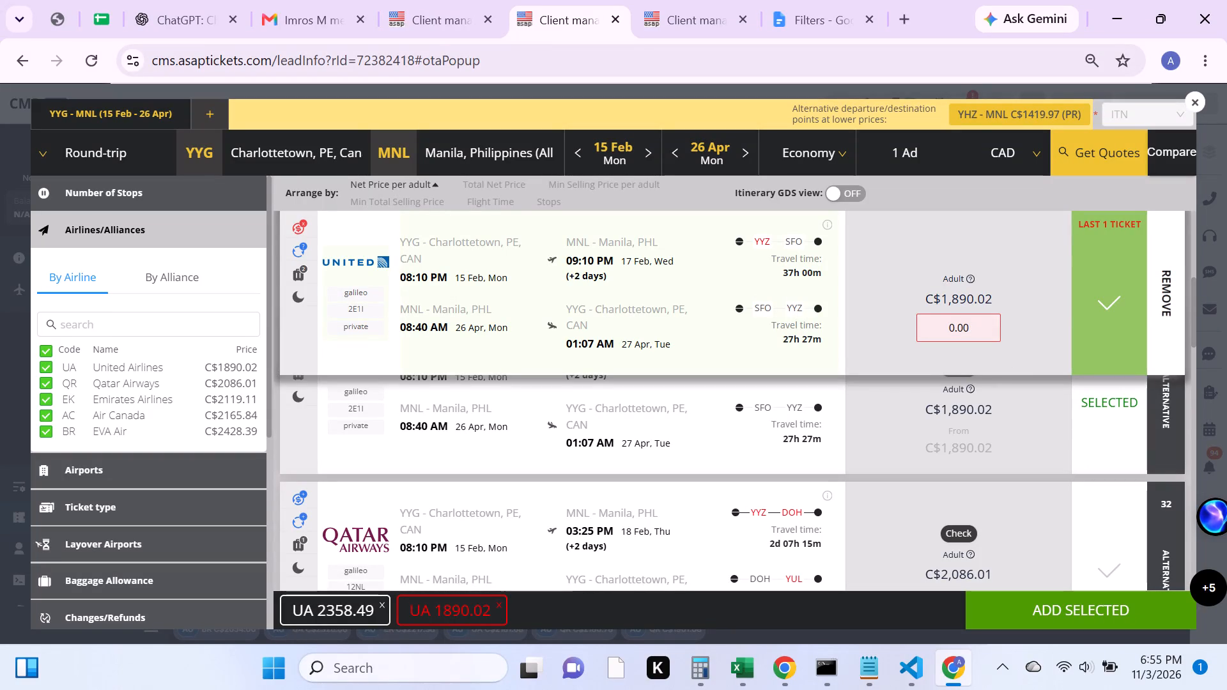
key("2")
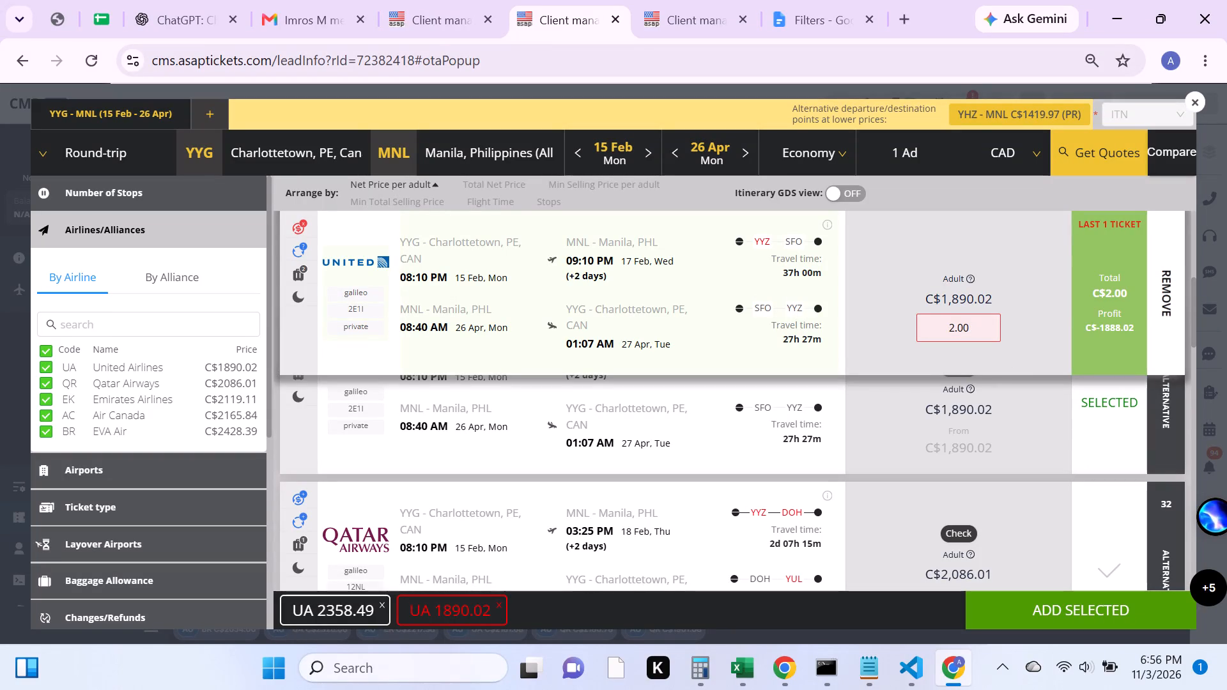
key("4")
key("0")
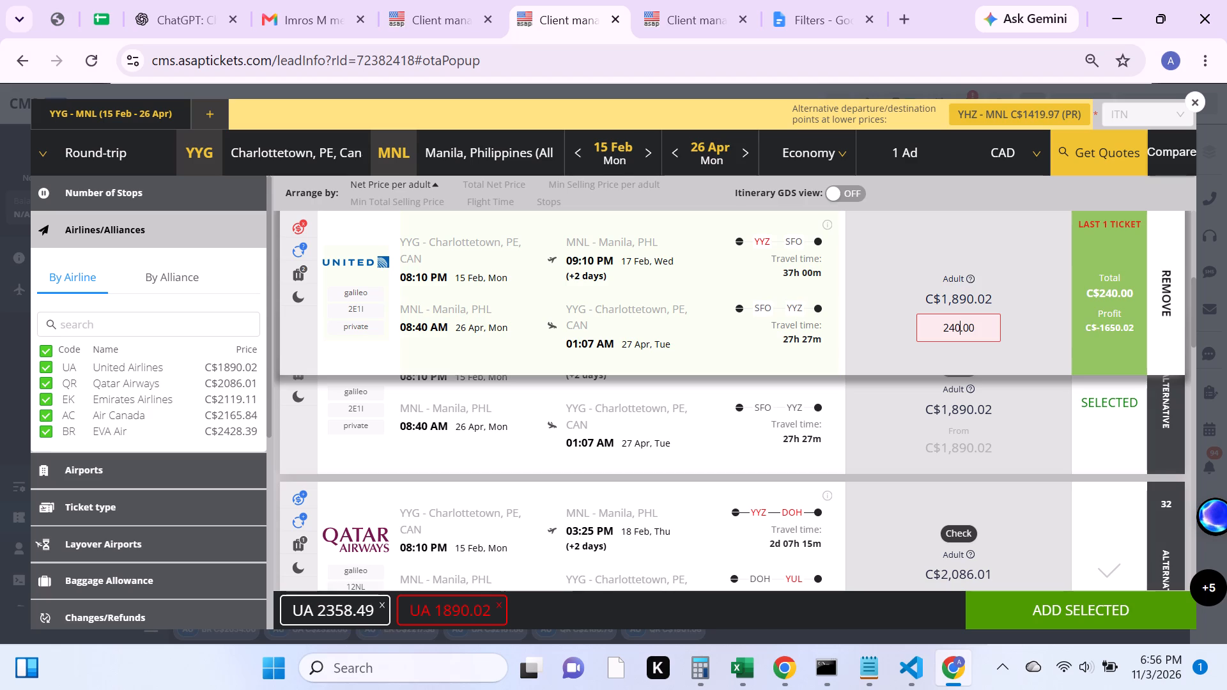
key("0")
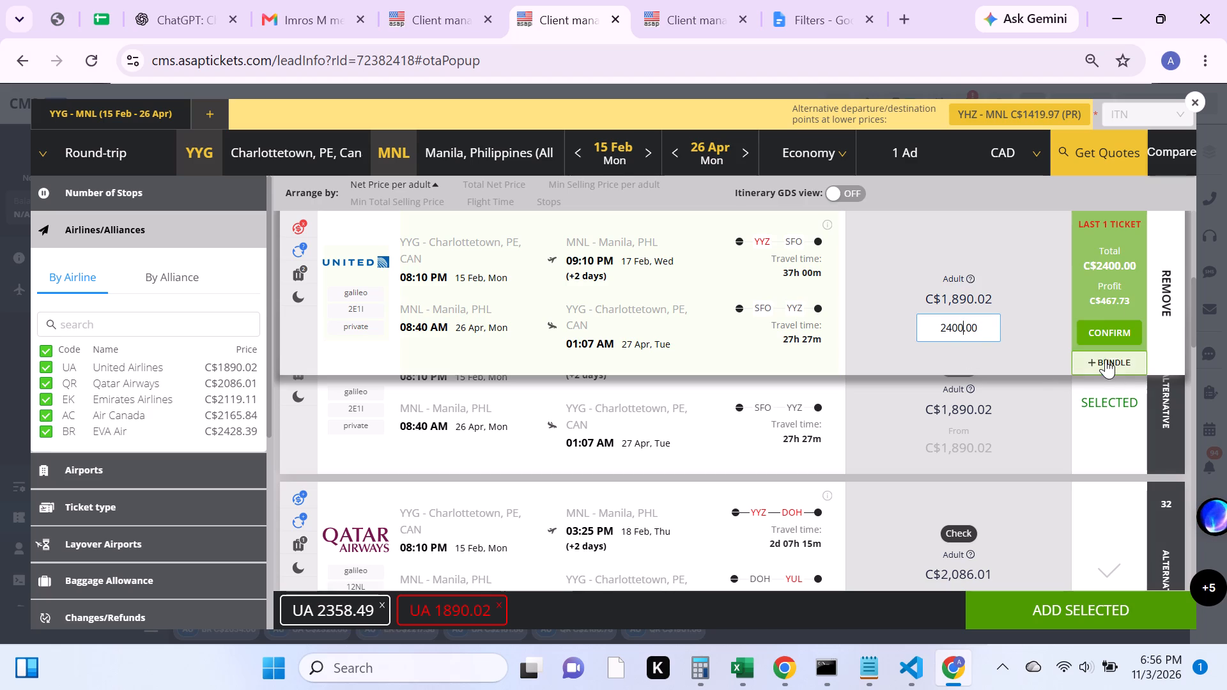
Add a TCS bundled deal priced at 1900.00 to the United C$1,890.02 fare and confirm it.
left_click(1105, 359)
left_click(831, 401)
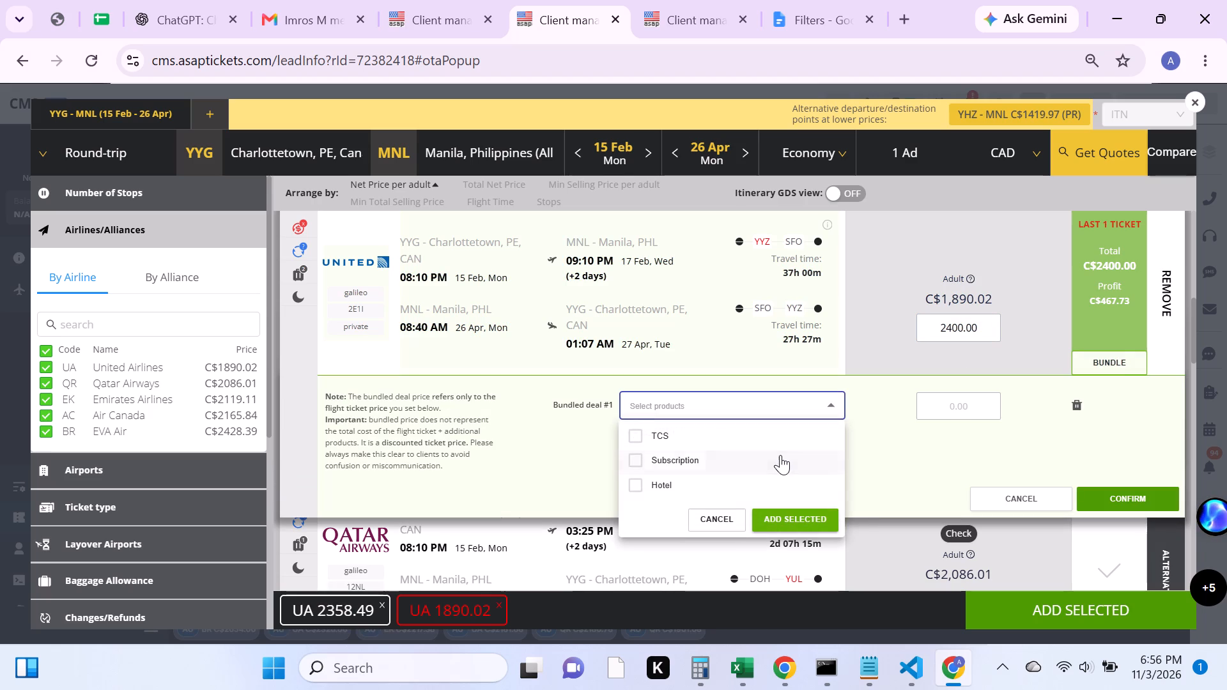
left_click(777, 458)
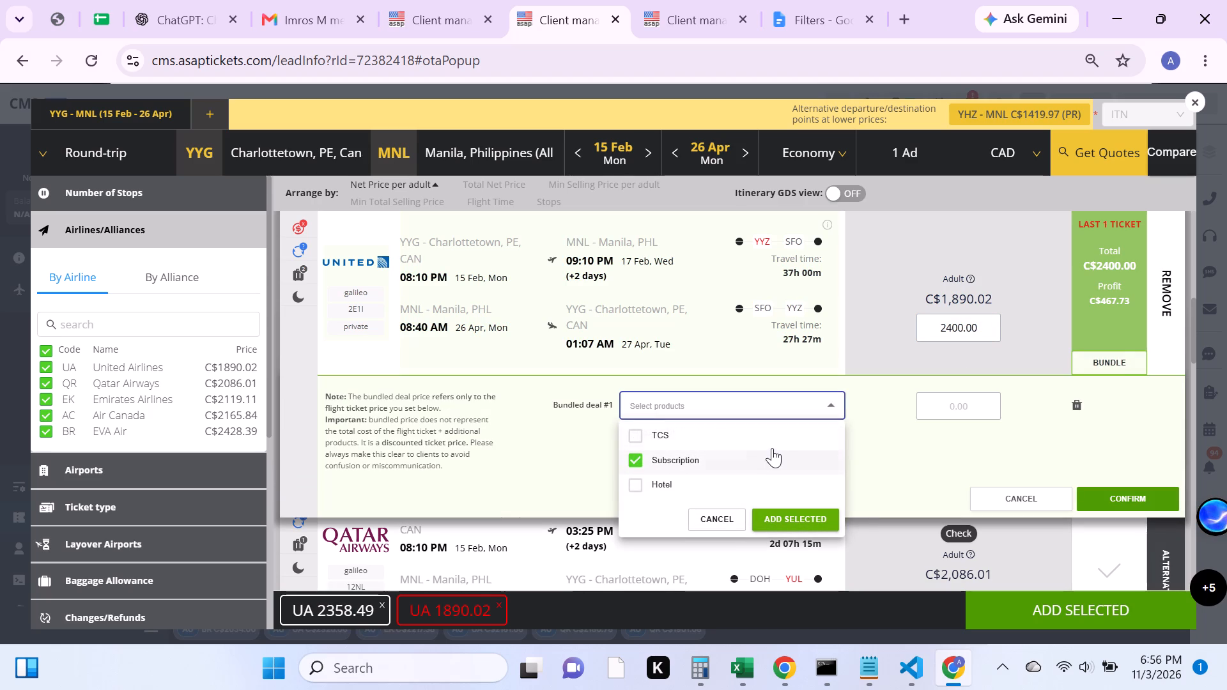
left_click(771, 441)
left_click(778, 465)
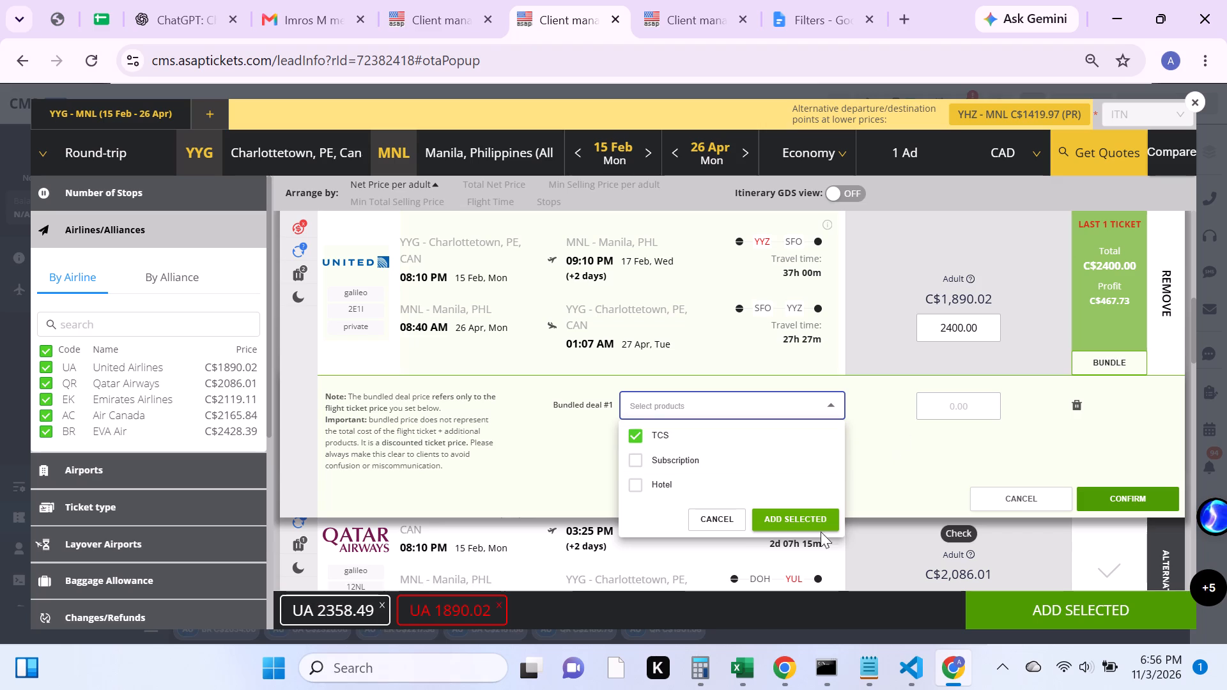
left_click(794, 515)
left_click(930, 411)
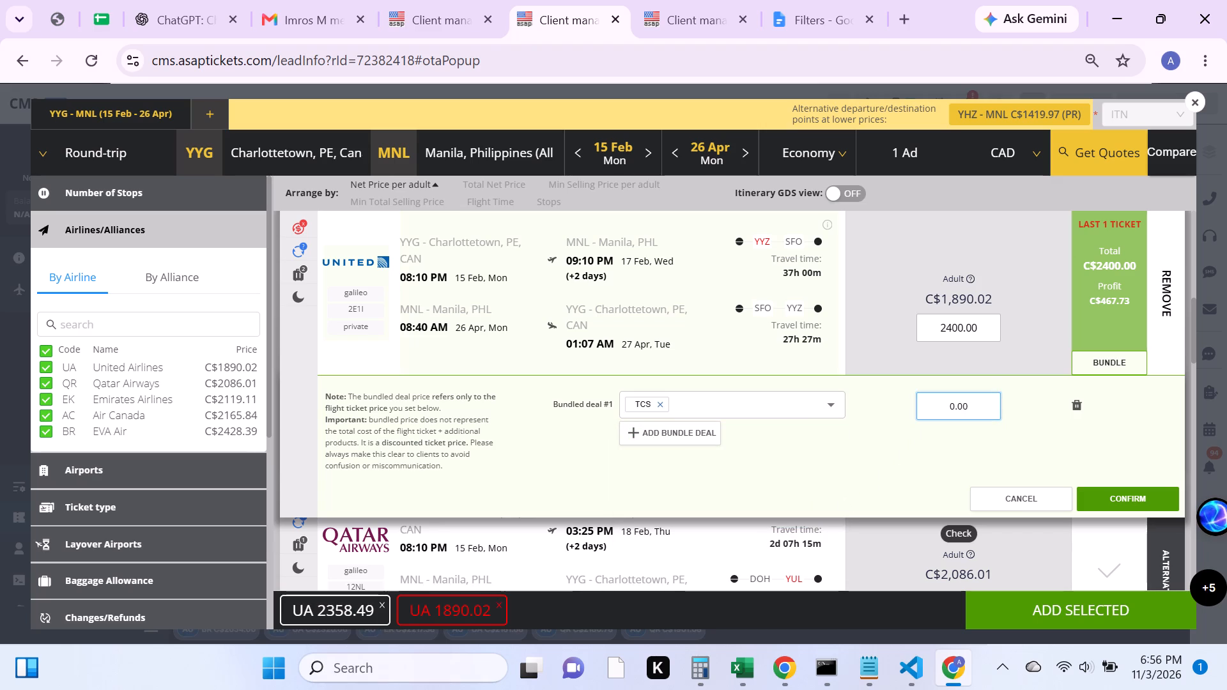
key("1")
type("900")
left_click(1131, 488)
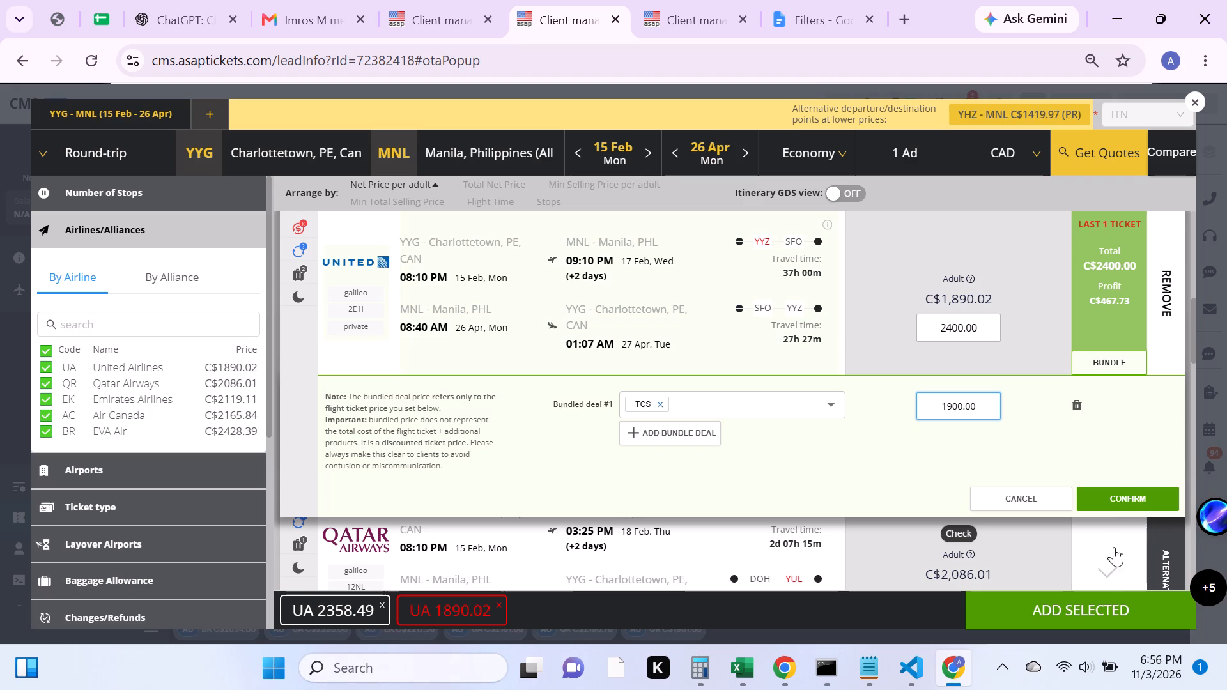
Add the selected United fares and send both bundled deals, C$2,367.00 and C$1,900.00, as price quotes for YYG-MNL.
left_click(1072, 612)
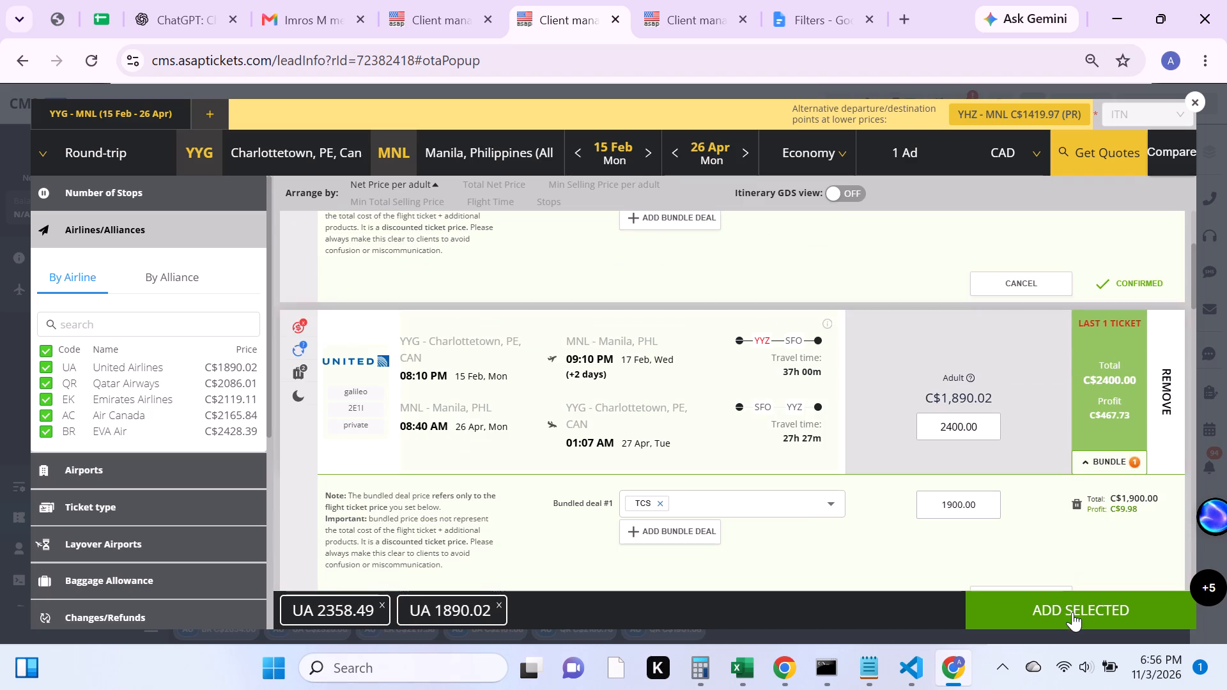
left_click(429, 339)
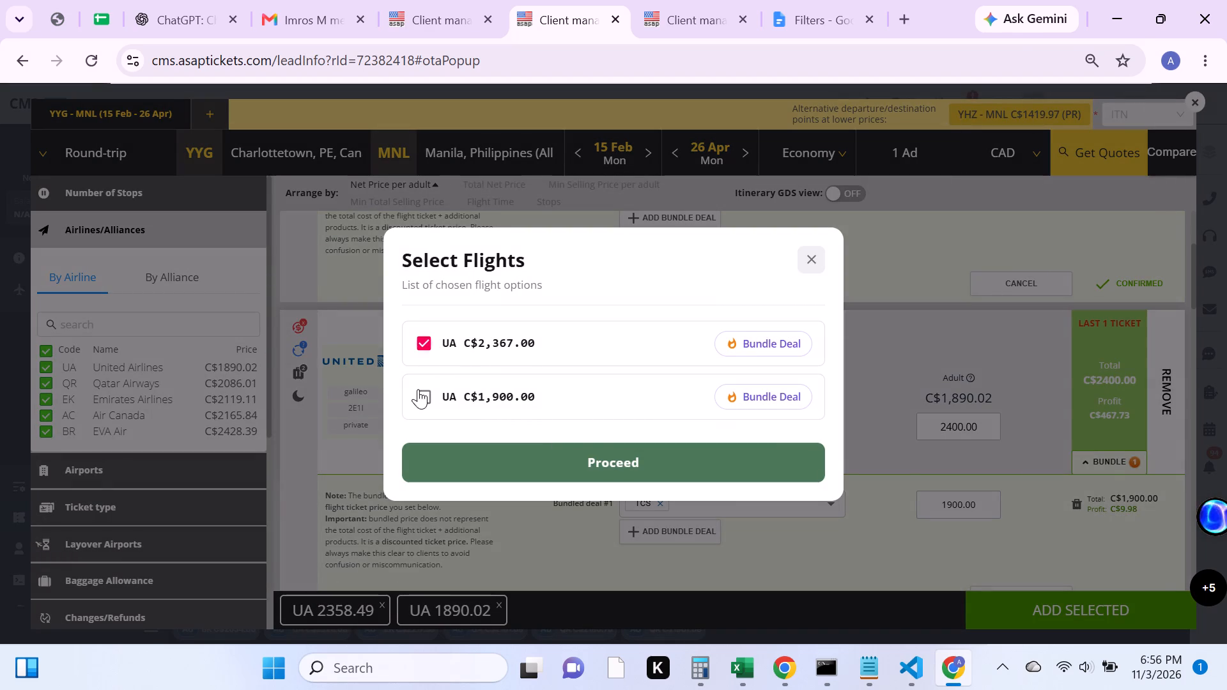
left_click(427, 394)
left_click(591, 461)
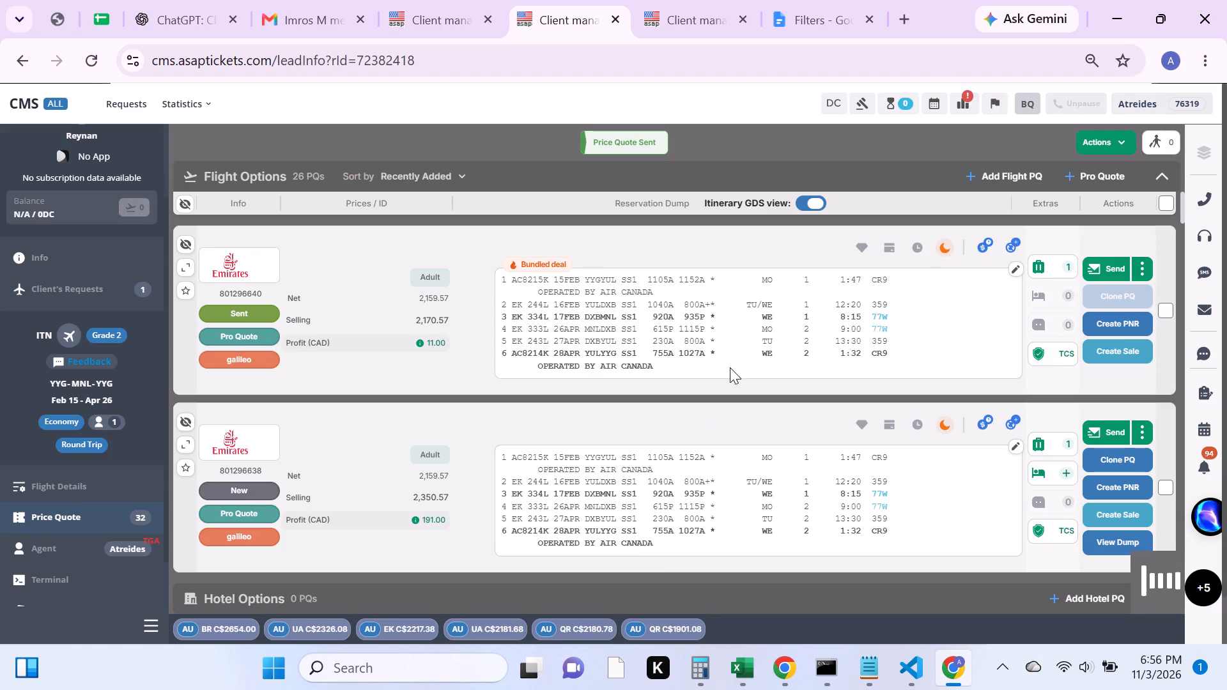
Turn off the itinerary GDS view for the flight options.
left_click(810, 204)
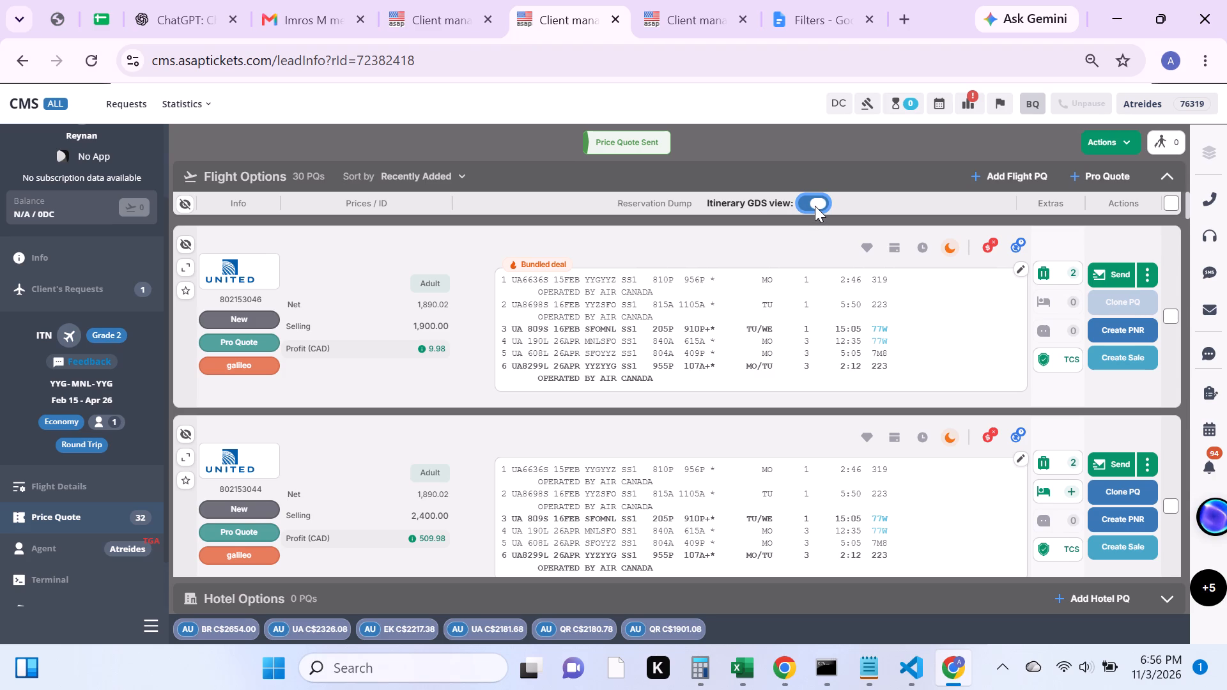
left_click(815, 206)
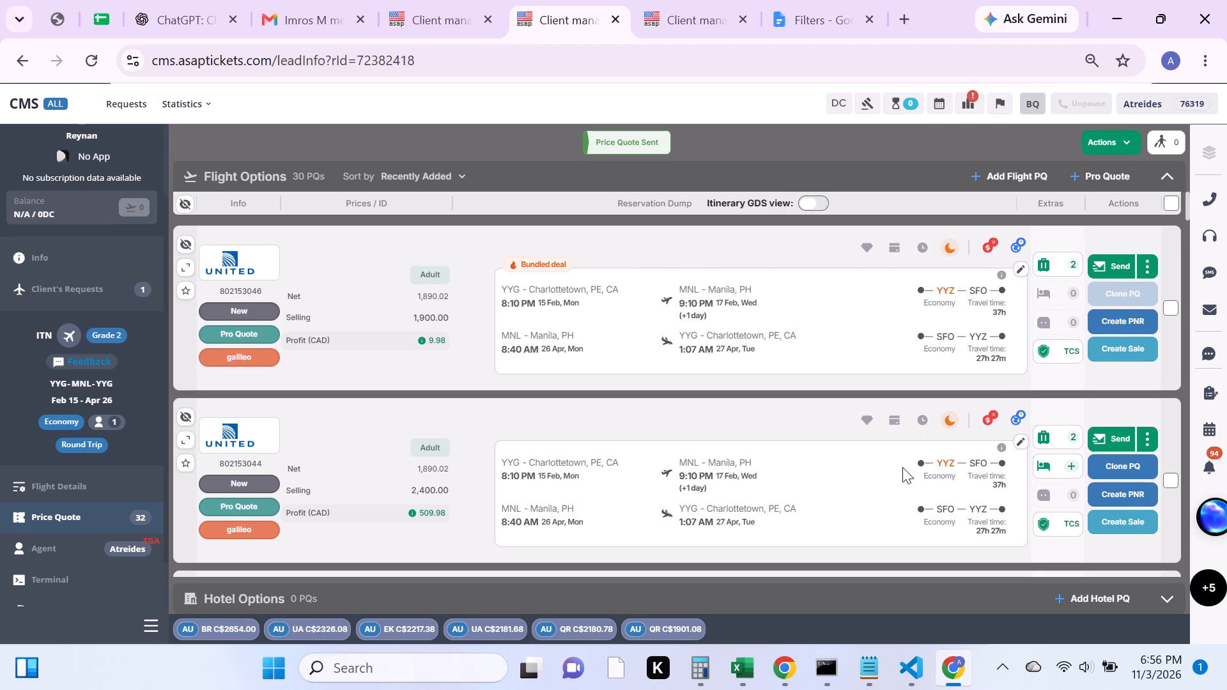
Select the United bundled deals priced 2,367.00 and 1,900.00 and send both price quotes to the client by SMS.
scroll(881, 366, "down", 3)
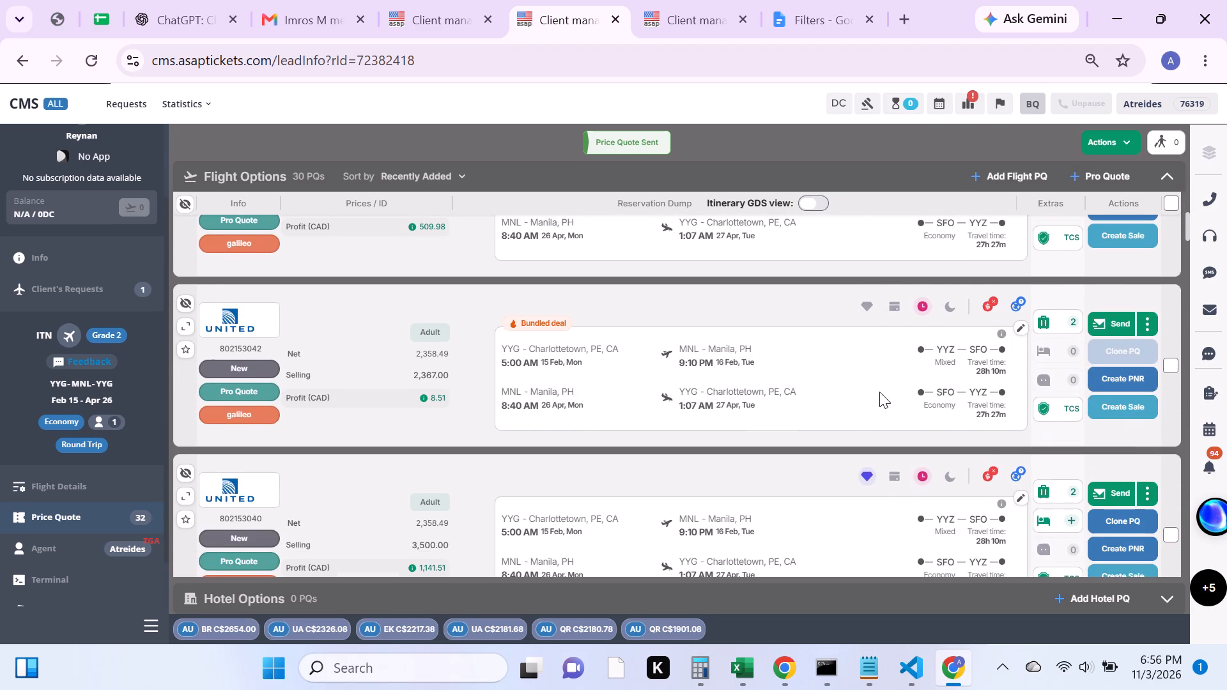
left_click(1177, 364)
scroll(1177, 366, "up", 3)
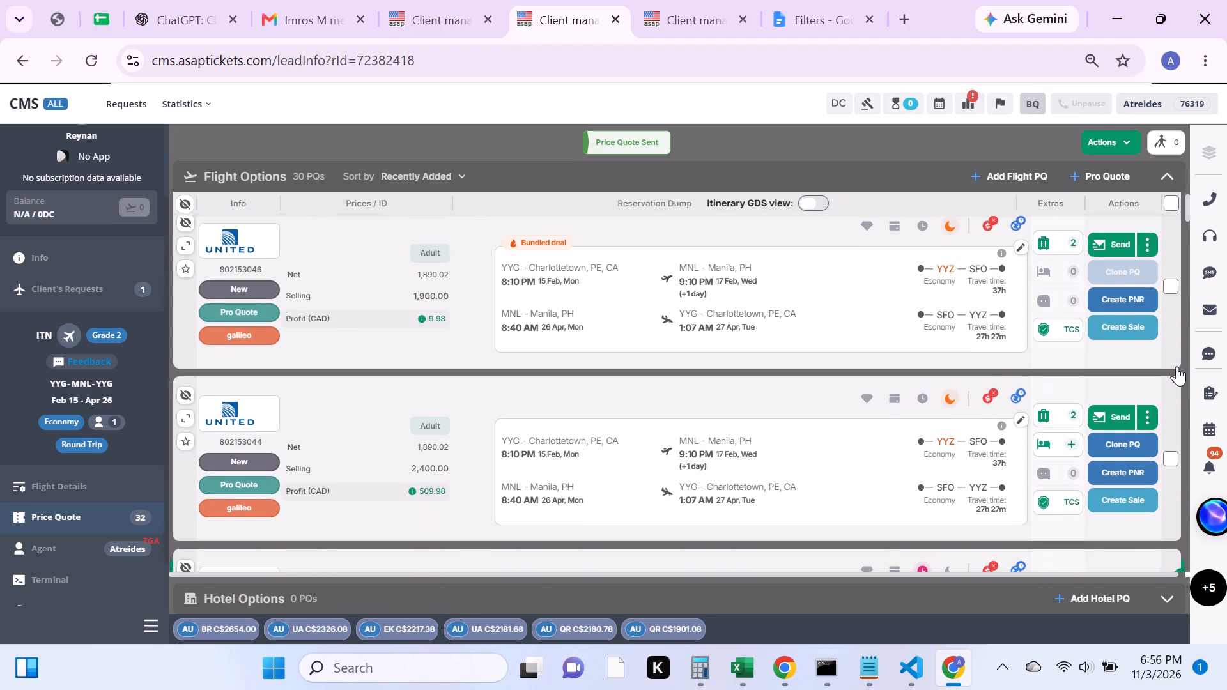
left_click(1173, 304)
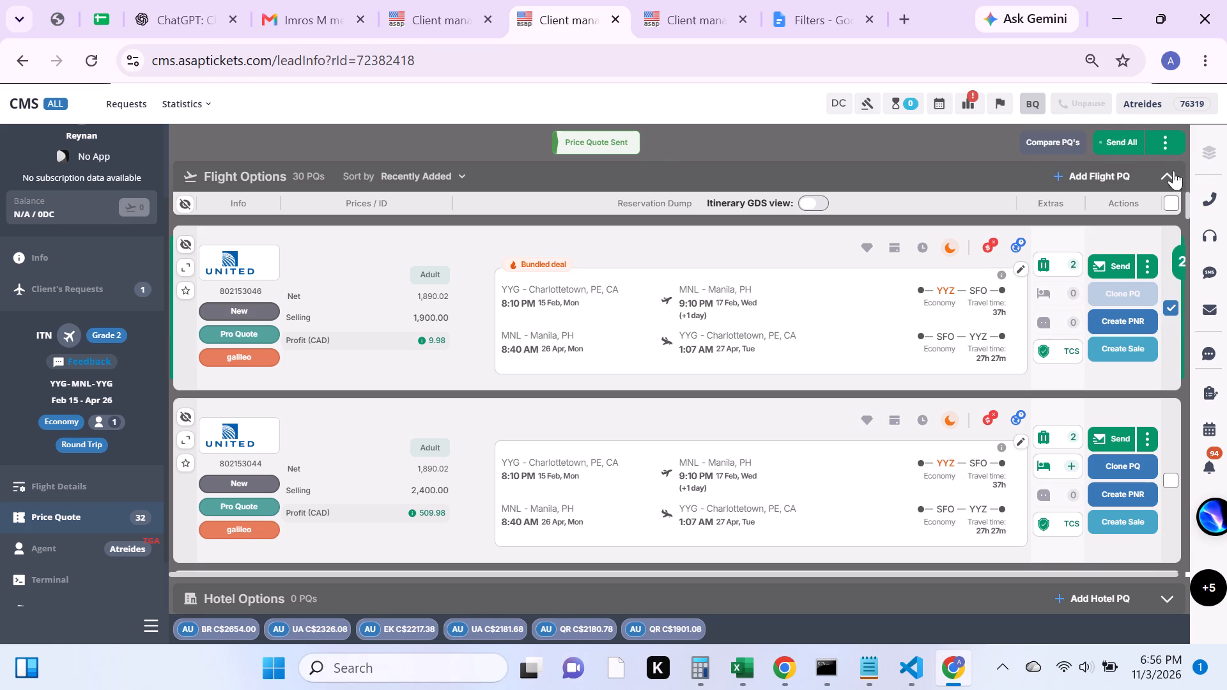
left_click(1168, 151)
left_click(1138, 172)
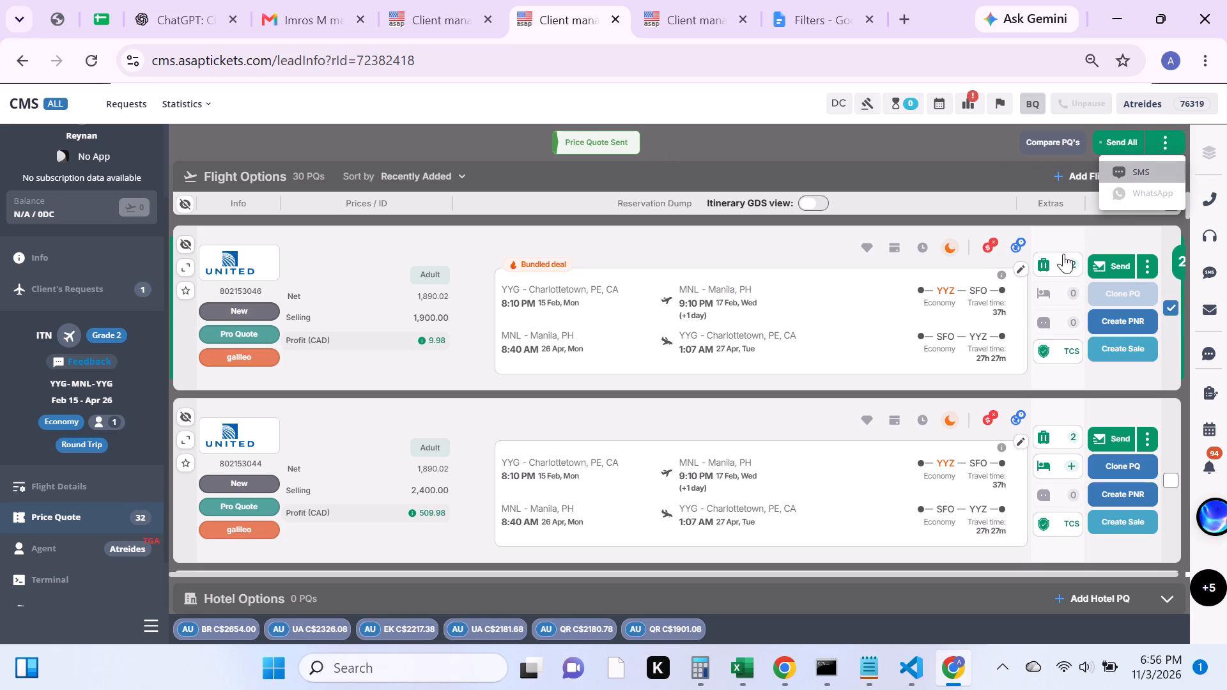
left_click(738, 408)
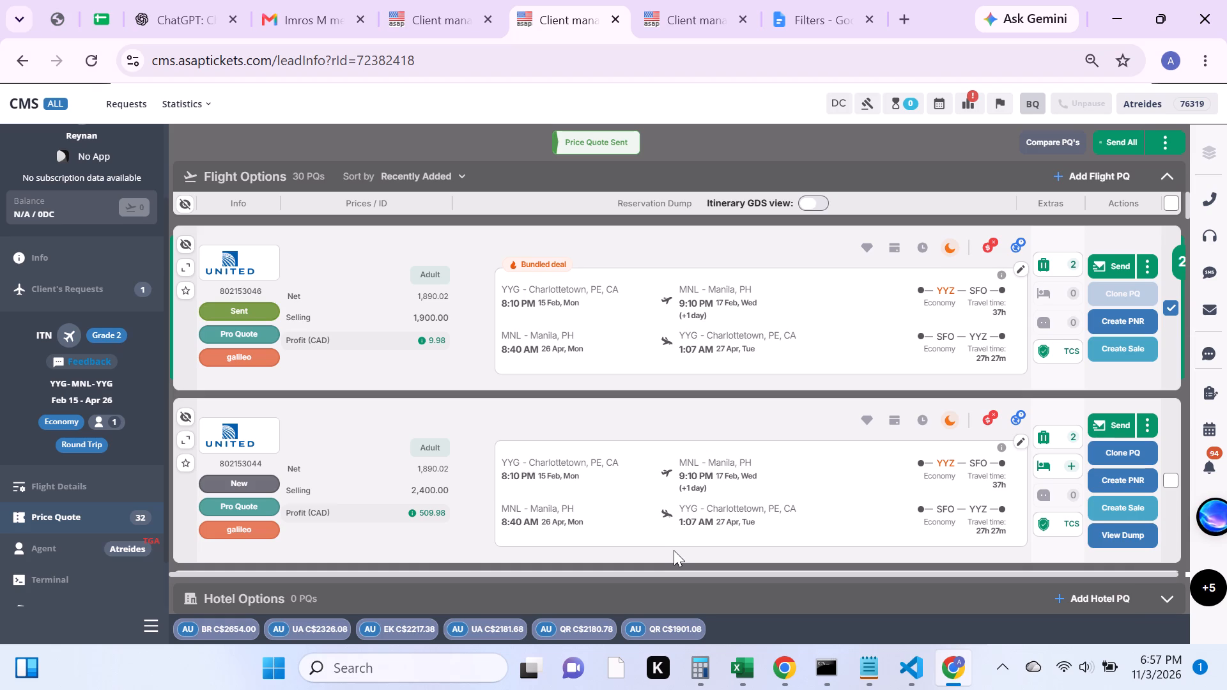
Save the feedback "left a vm sent pqs and email" on the YYG-MNL request.
scroll(674, 528, "up", 2)
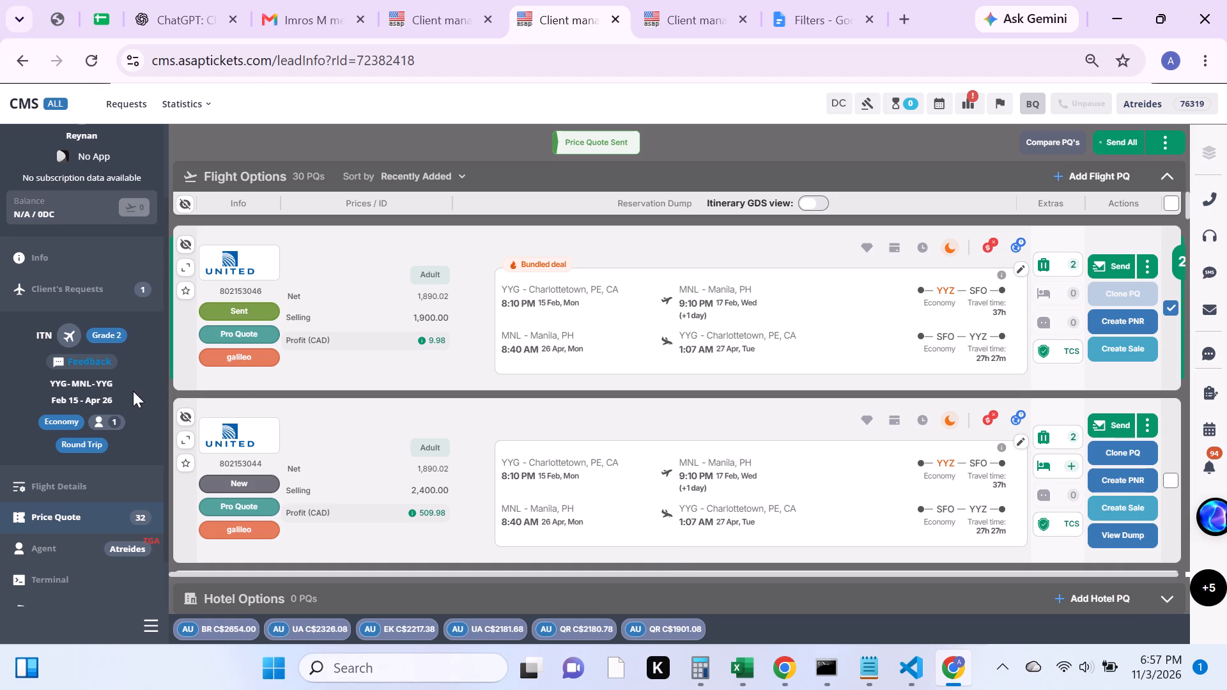
left_click(86, 363)
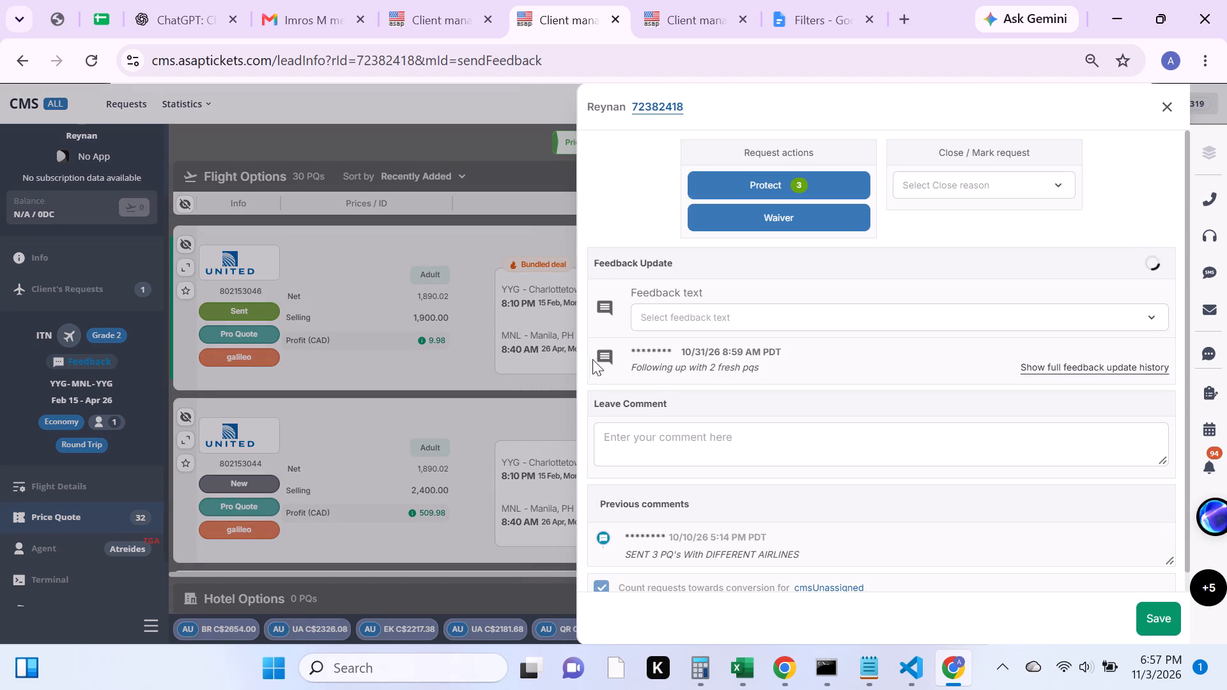
left_click(655, 318)
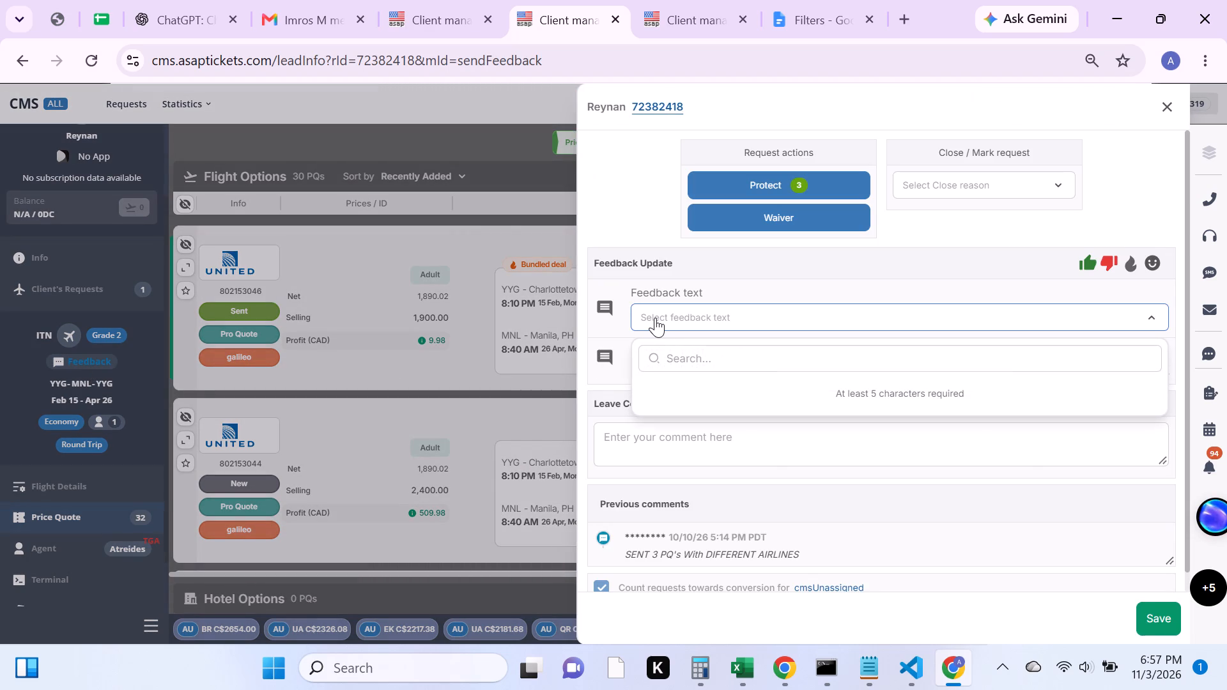
type("left")
key("space")
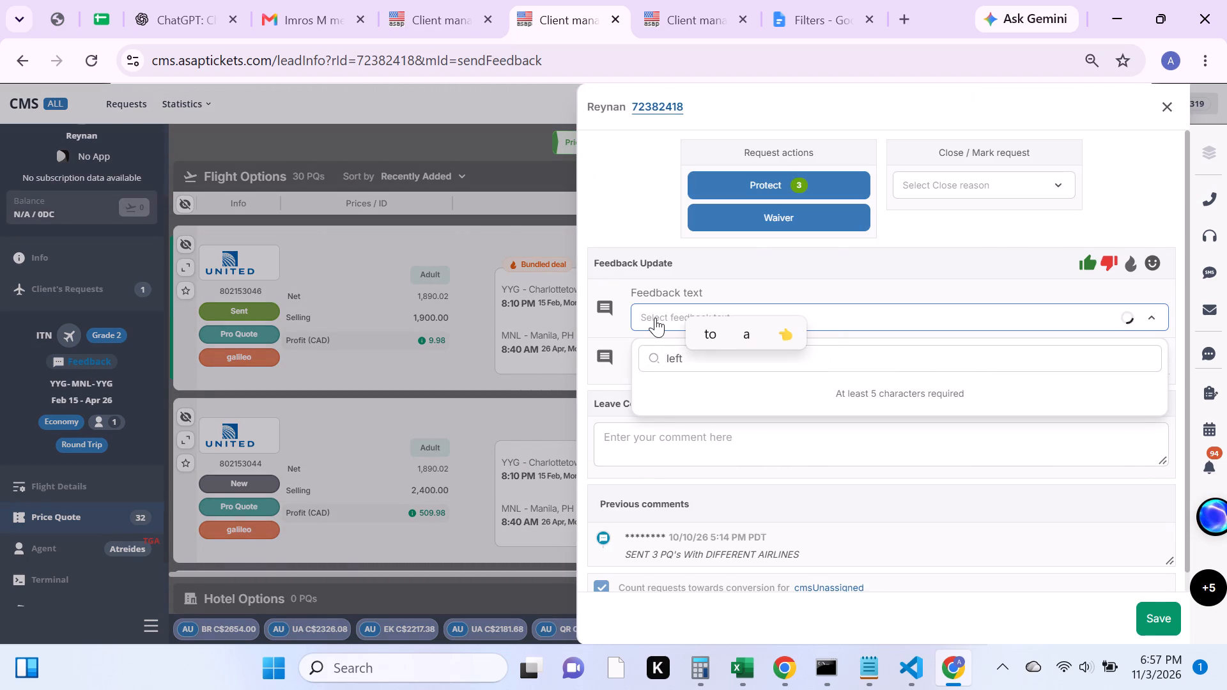
left_click(701, 387)
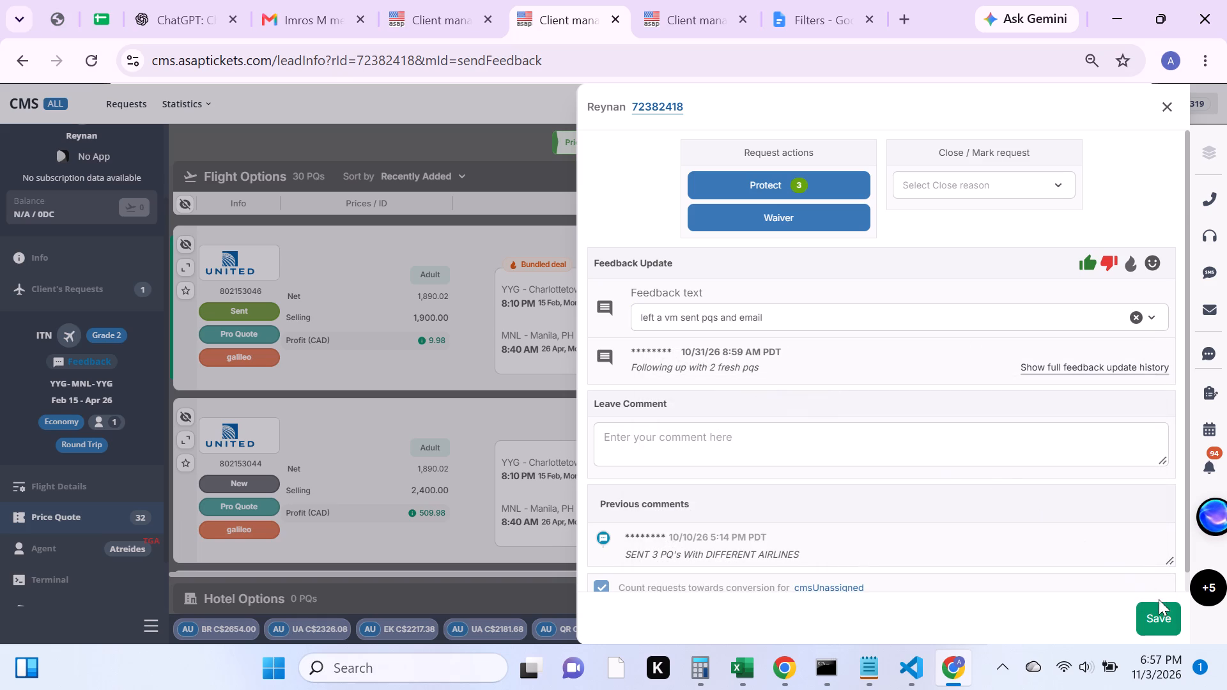
left_click(1155, 613)
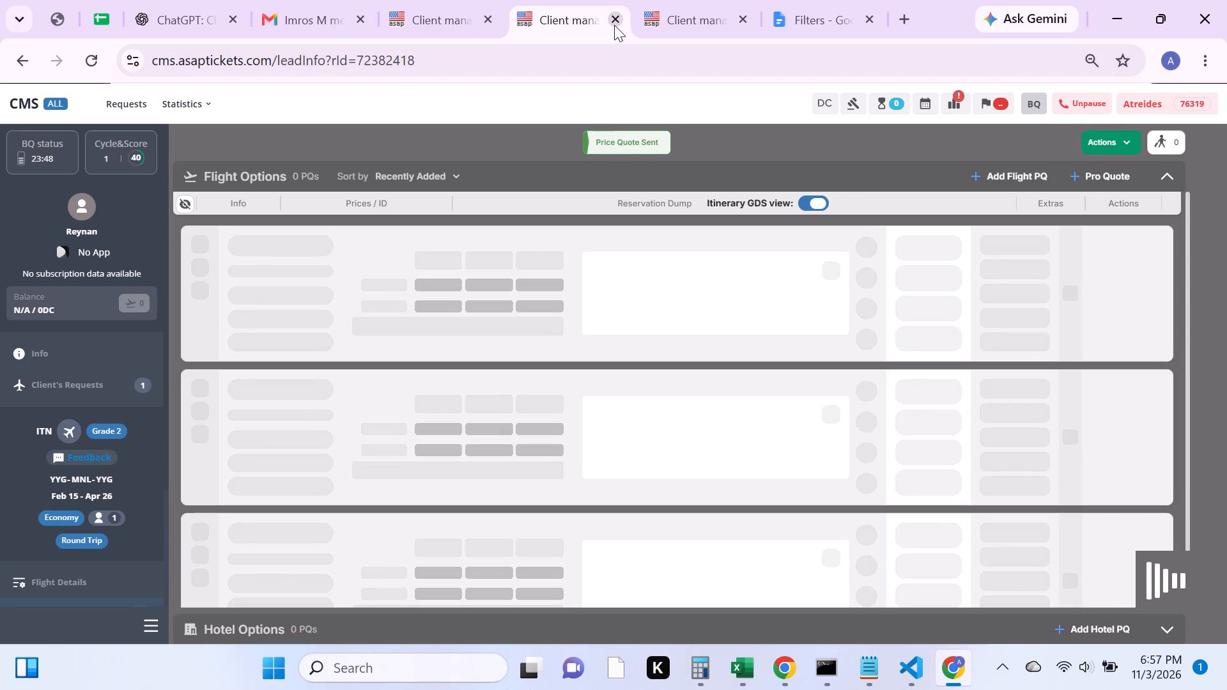
Close the YYG-MNL request and reload the main active request list, dismissing the open softphone windows.
left_click(614, 25)
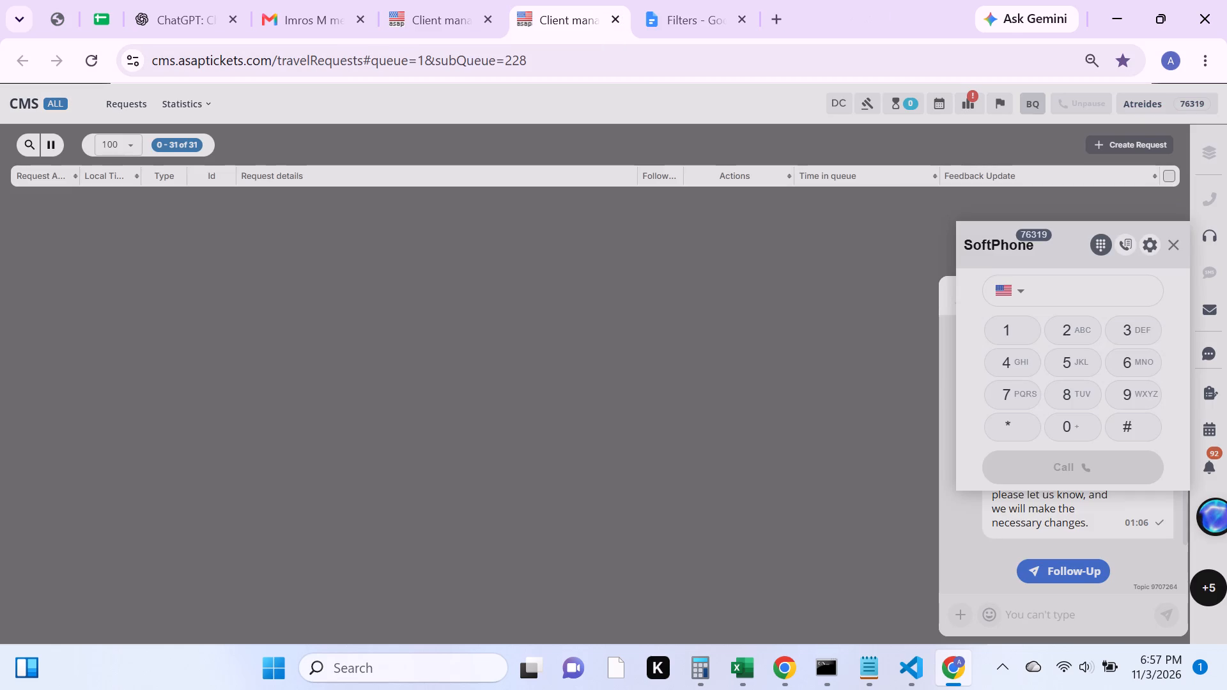
left_click(1176, 236)
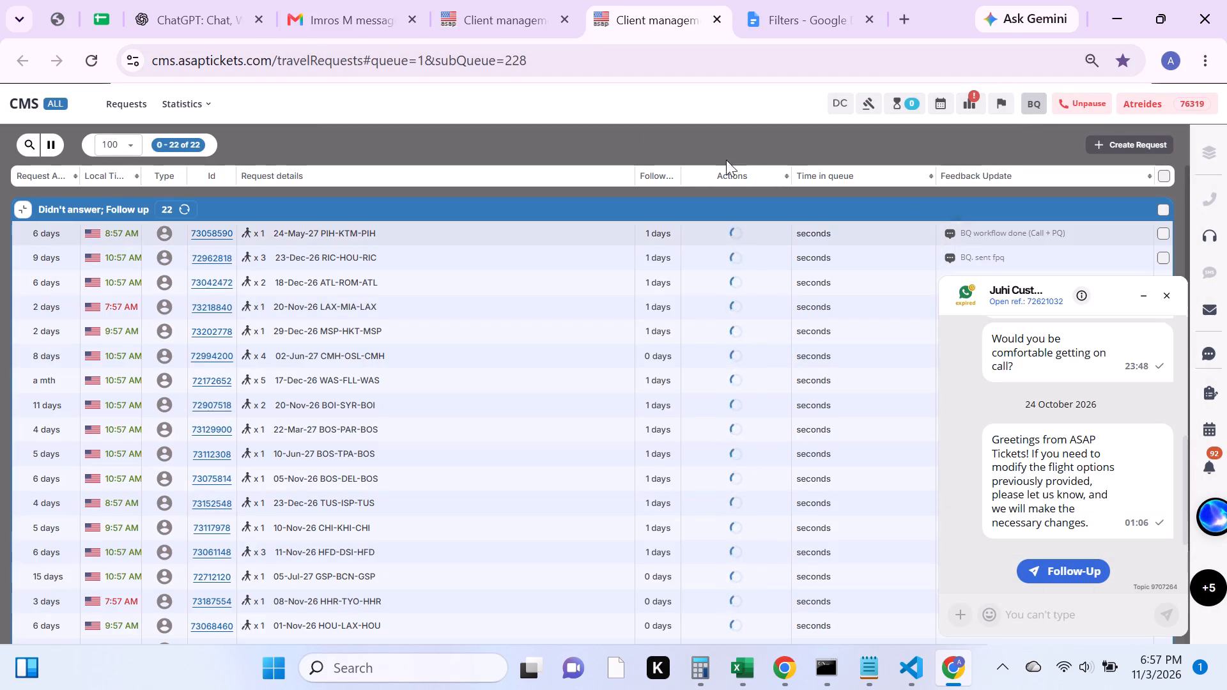
left_click(479, 10)
left_click(91, 52)
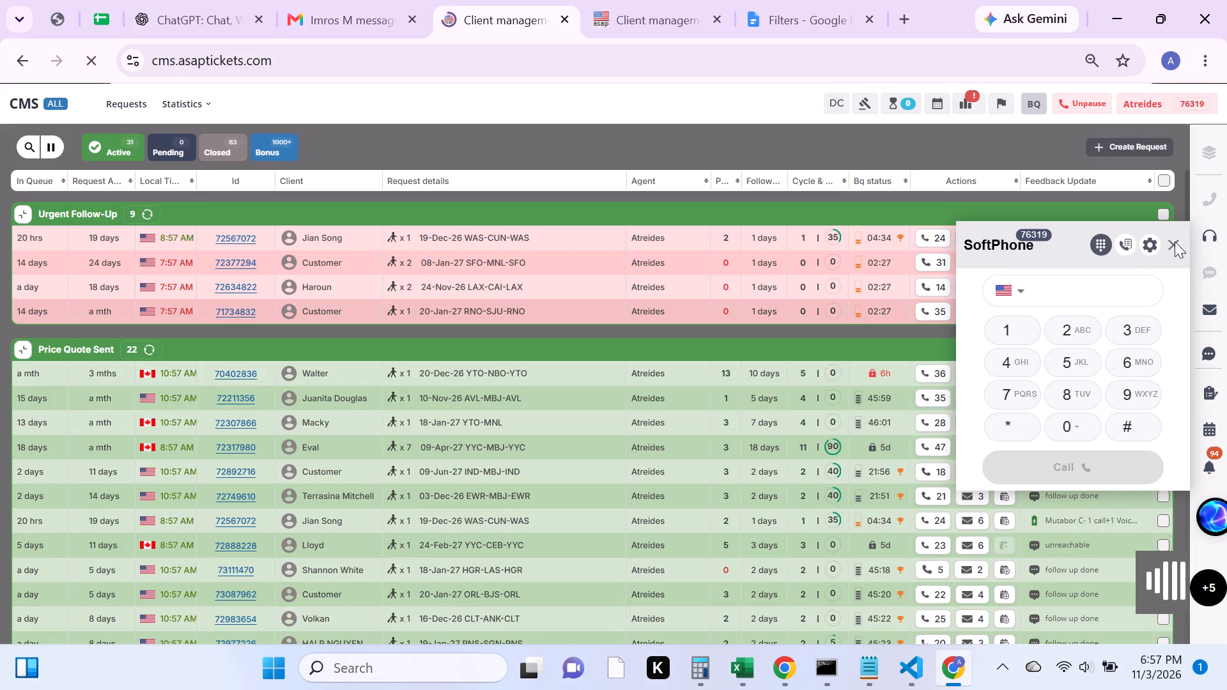
left_click(1175, 242)
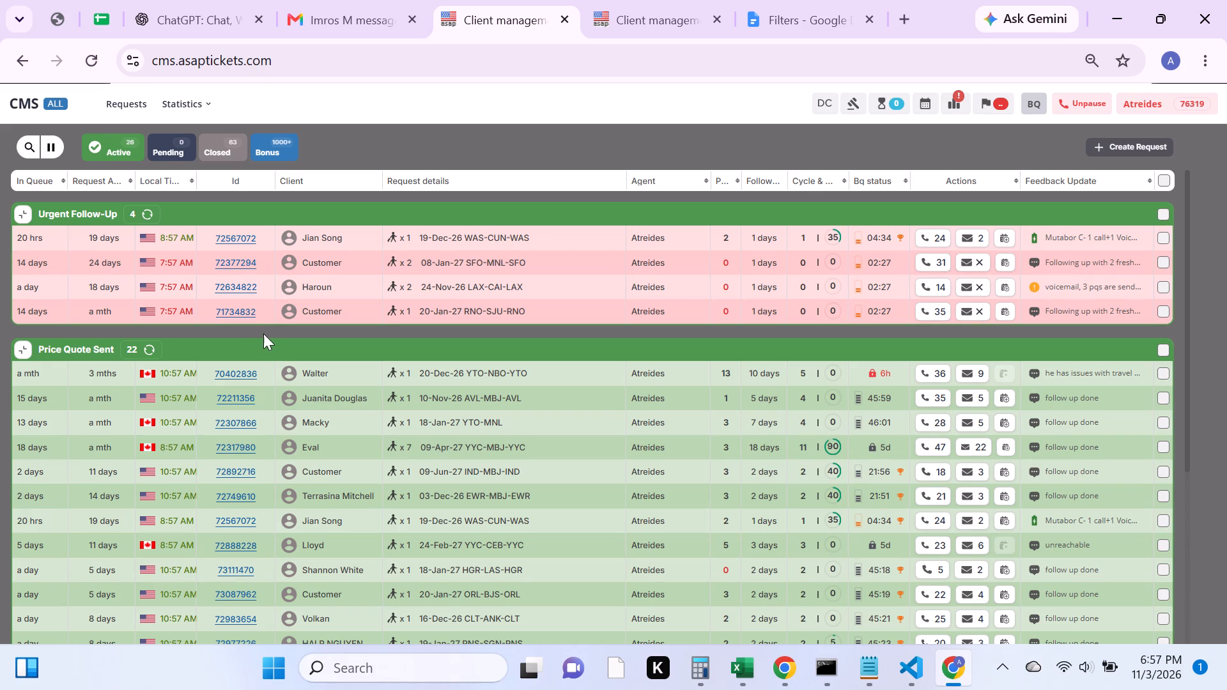
Open the four Urgent Follow-Up requests in separate tabs: RNO-SJU, LAX-CAI, SFO-MNL and WAS-CUN.
left_click(238, 312, "ctrl")
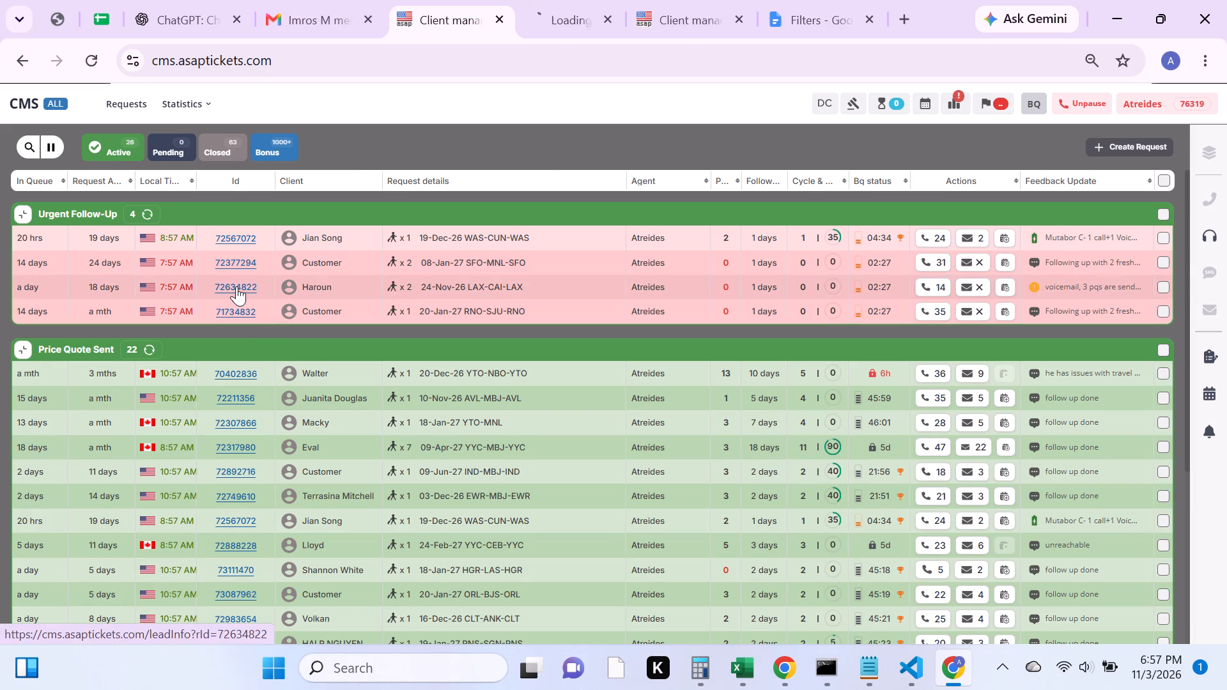
left_click(236, 286, "ctrl")
left_click(238, 261, "ctrl")
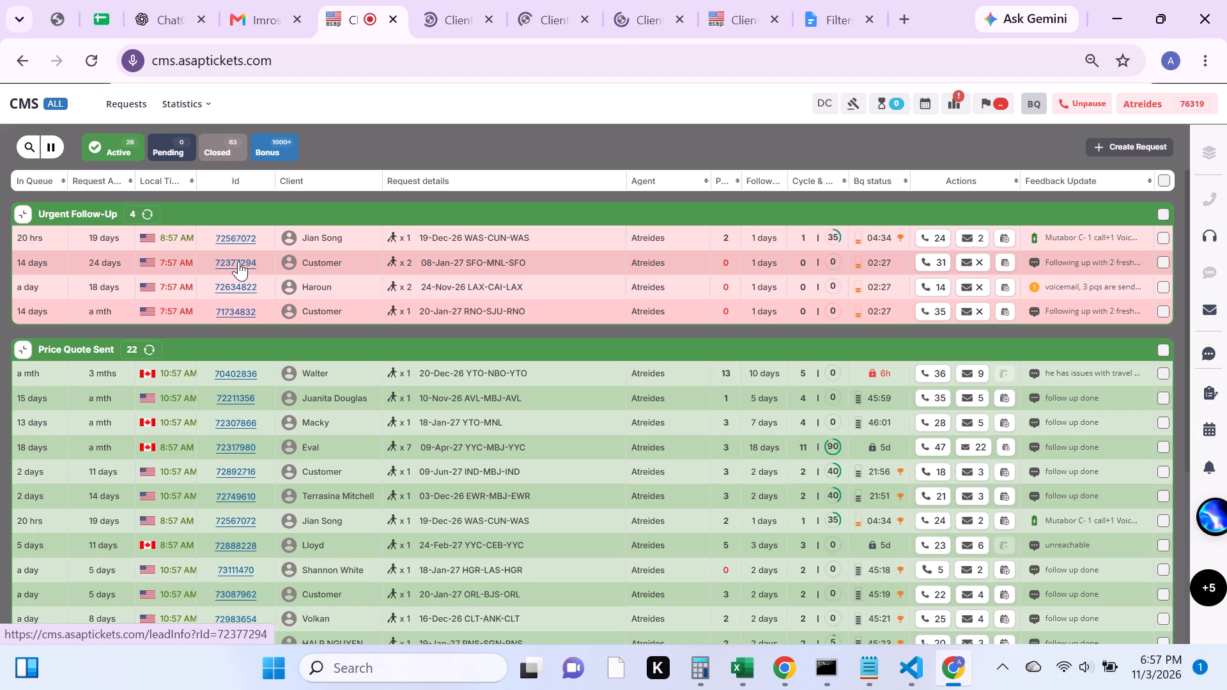
left_click(240, 244, "ctrl")
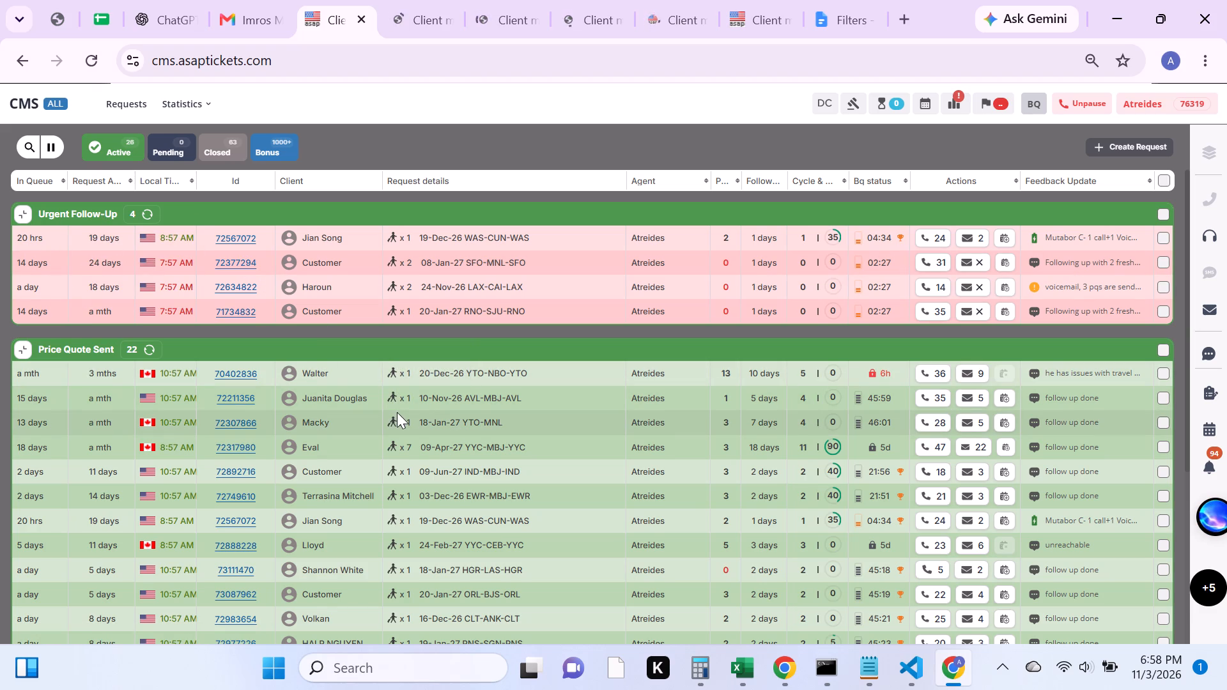
Review the Price Quote Sent requests and examine the call history of the YYC-CEB request.
scroll(620, 458, "down", 1)
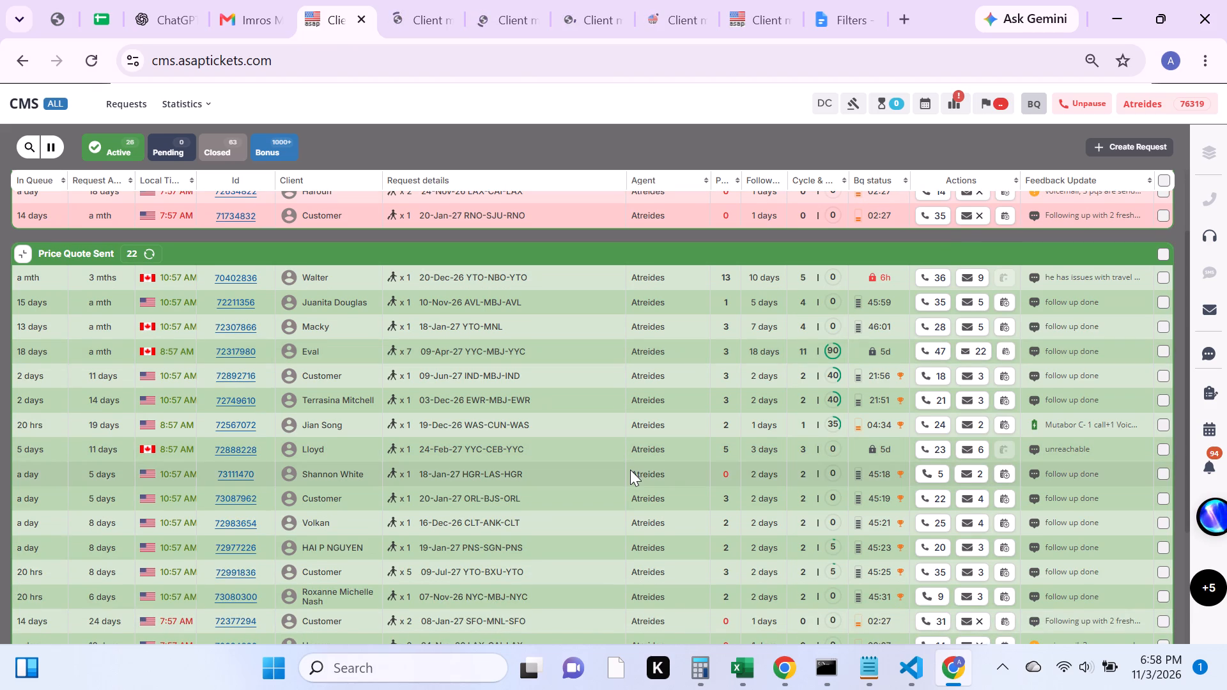
scroll(631, 470, "down", 2)
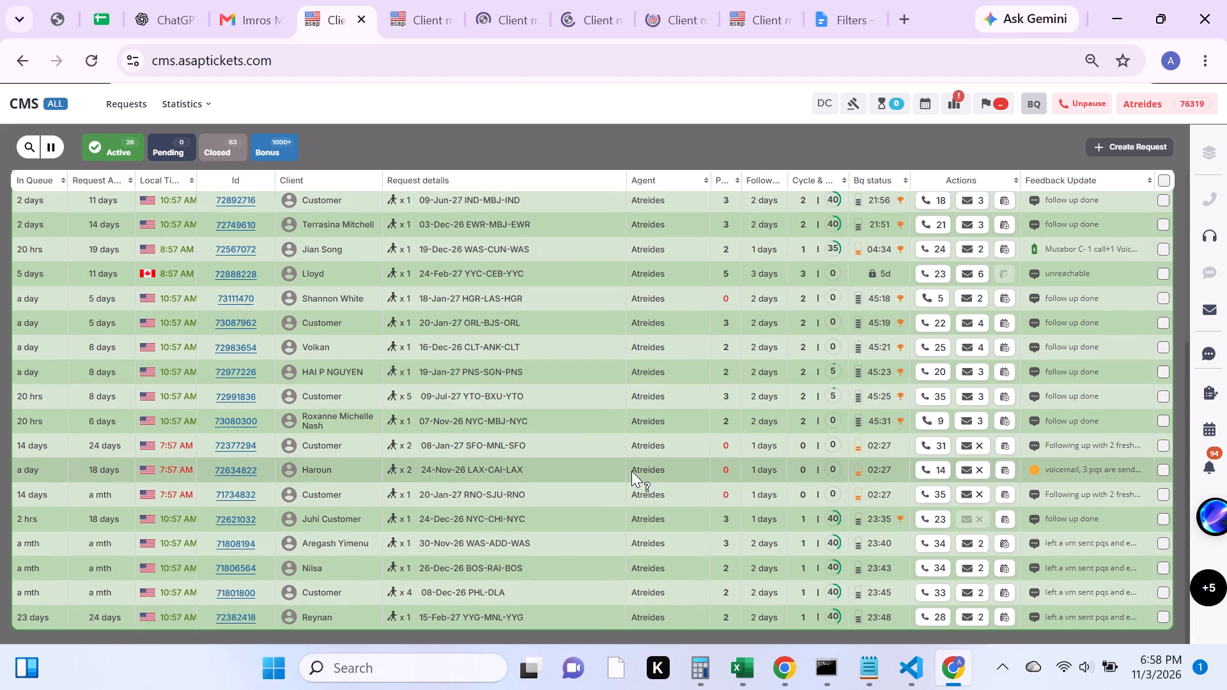
scroll(631, 471, "up", 2)
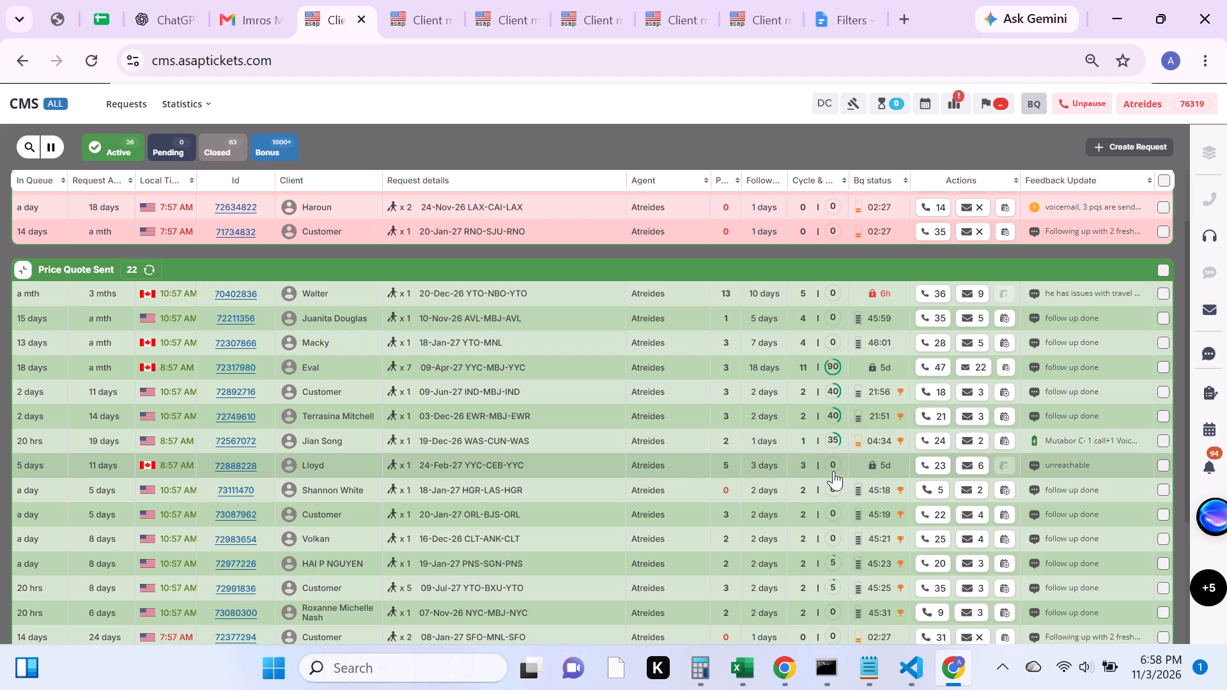
left_click(926, 465)
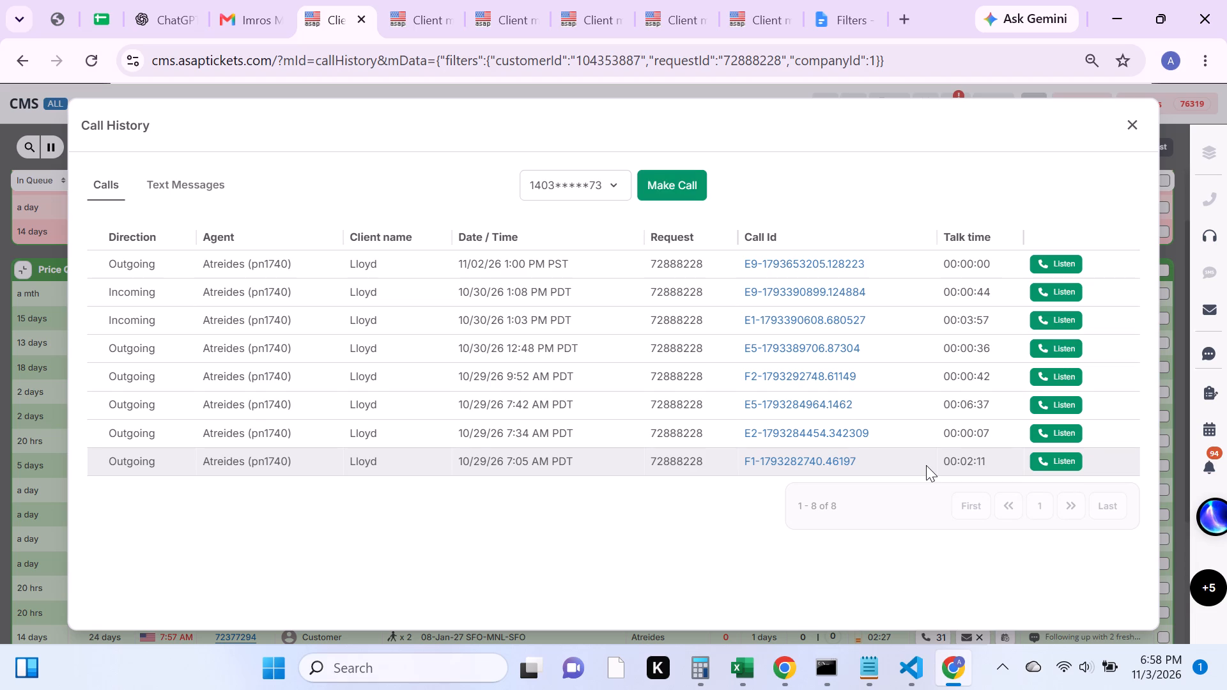
left_click(1127, 126)
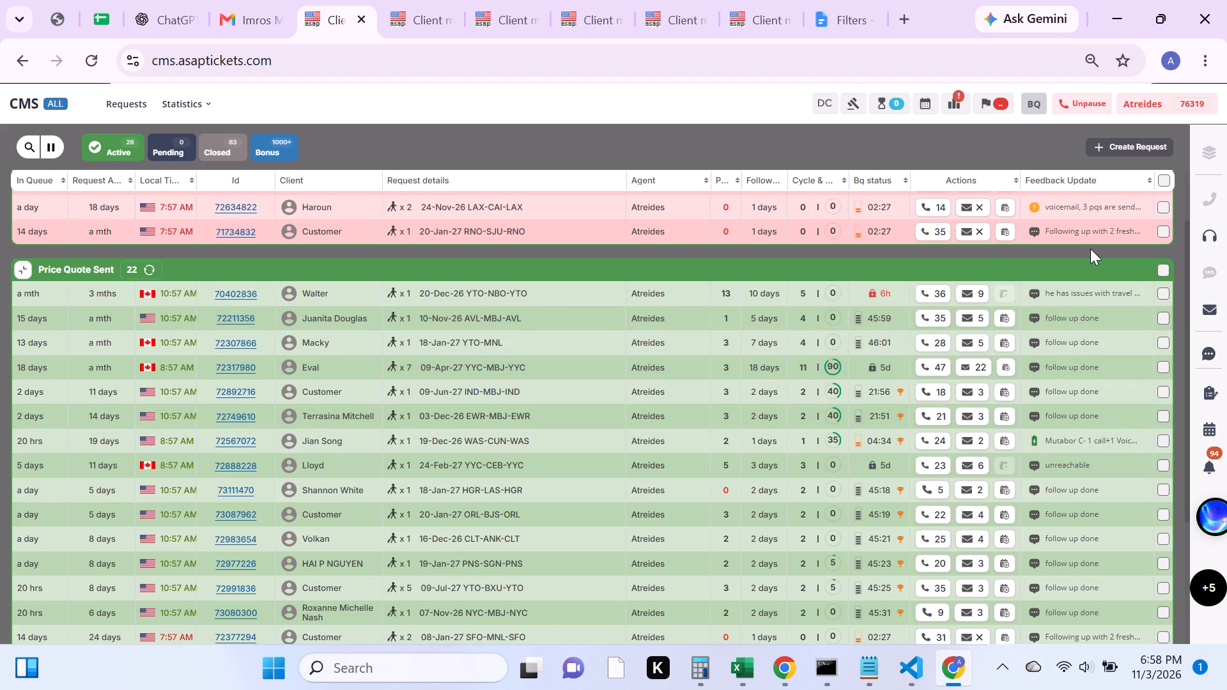
scroll(1090, 249, "up", 2)
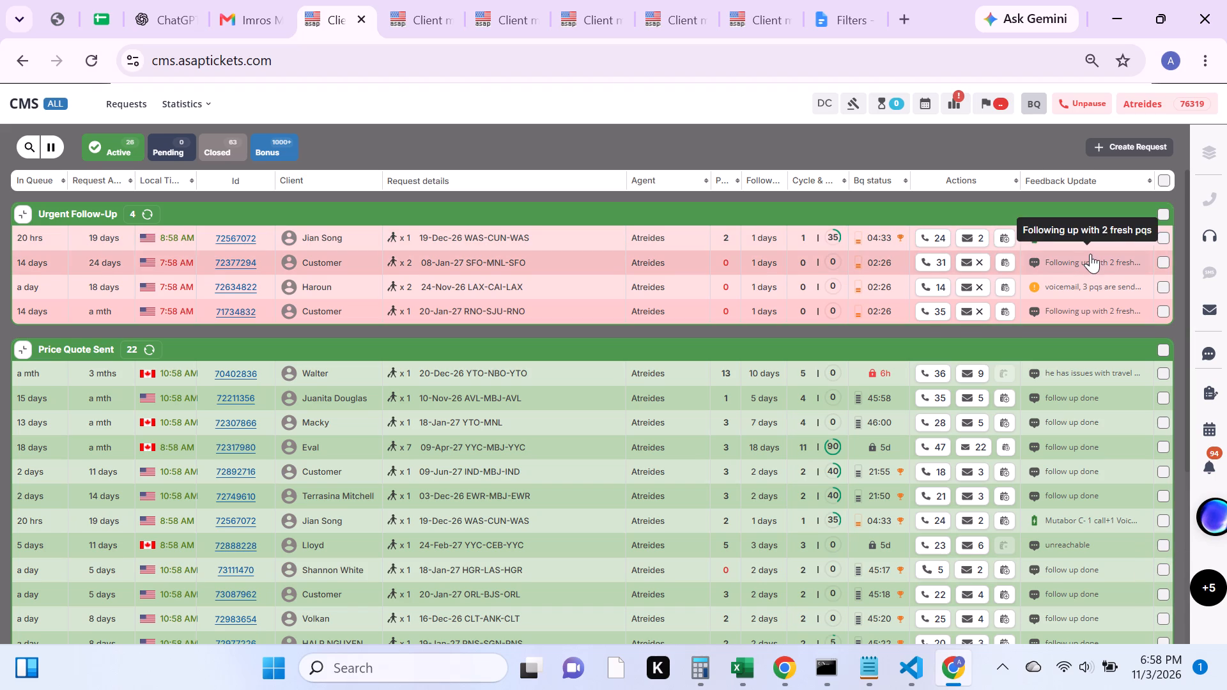
Display the RNO-SJU request's flight details and call its client through the softphone, closing the call history once connected.
left_click(433, 8)
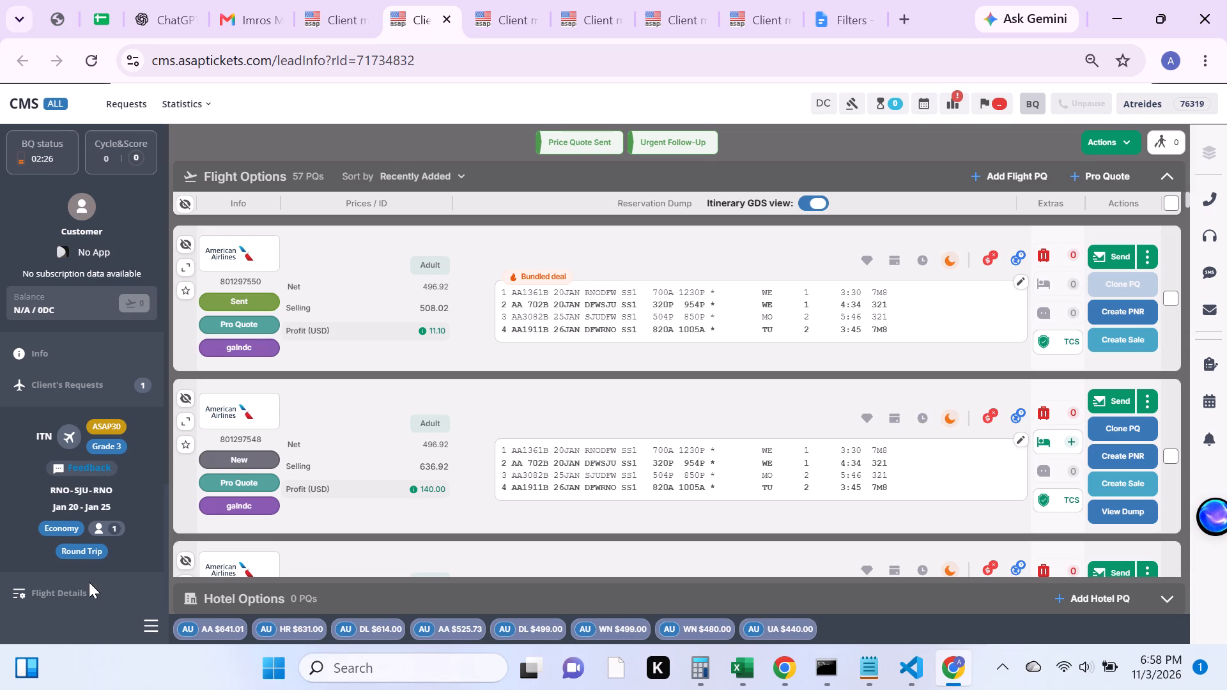
left_click(88, 583)
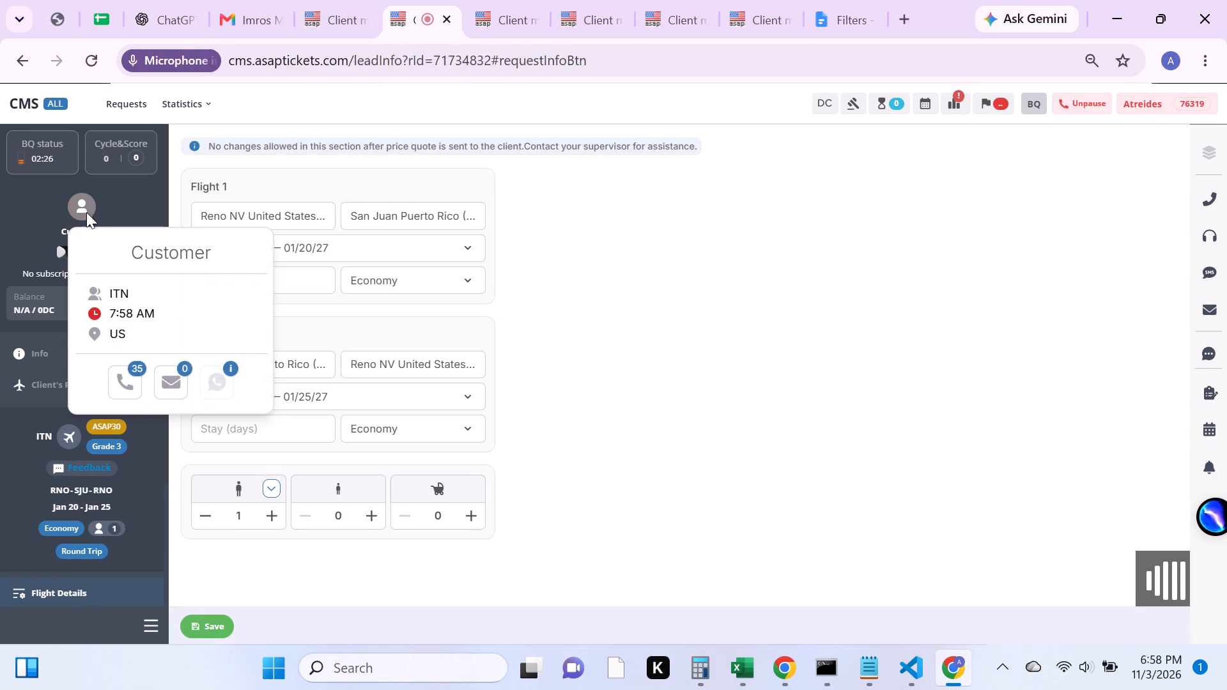
left_click(119, 383)
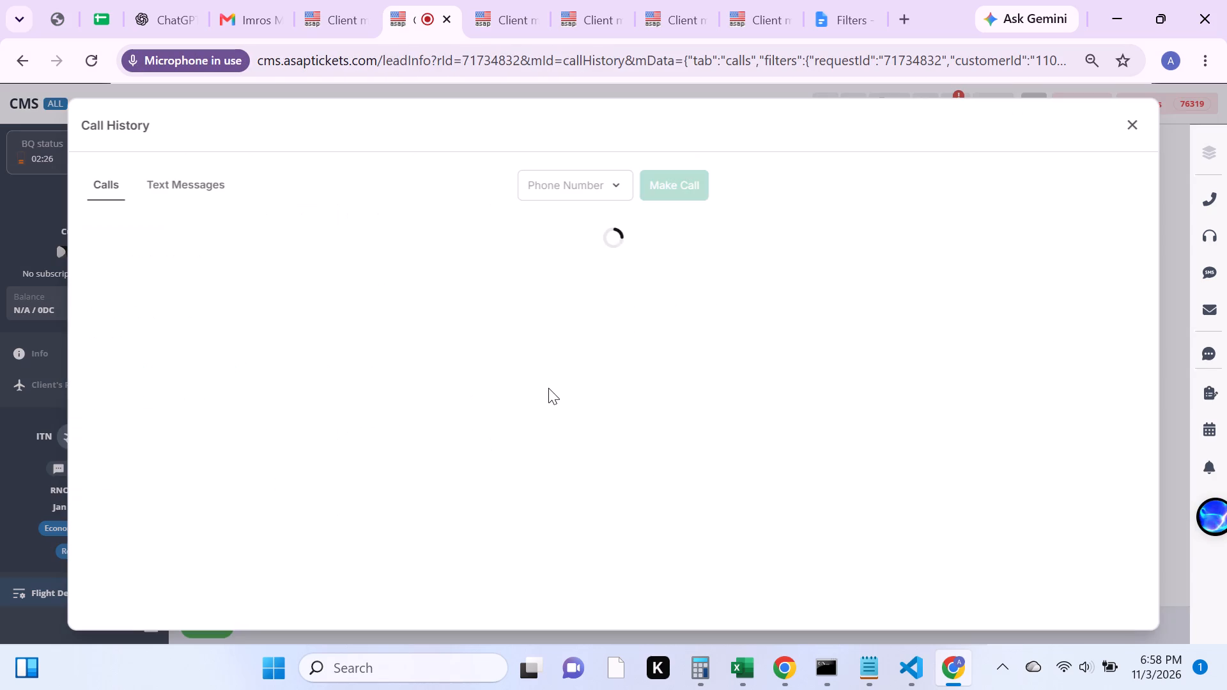
left_click(679, 187)
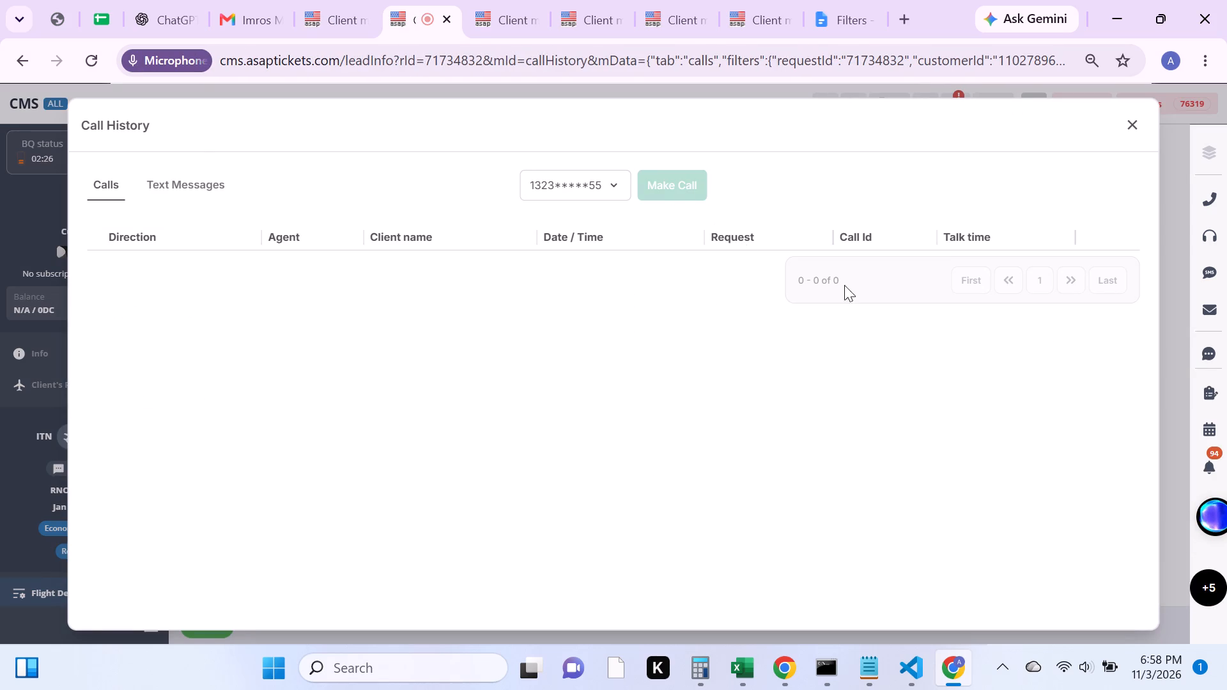
left_click(1025, 327)
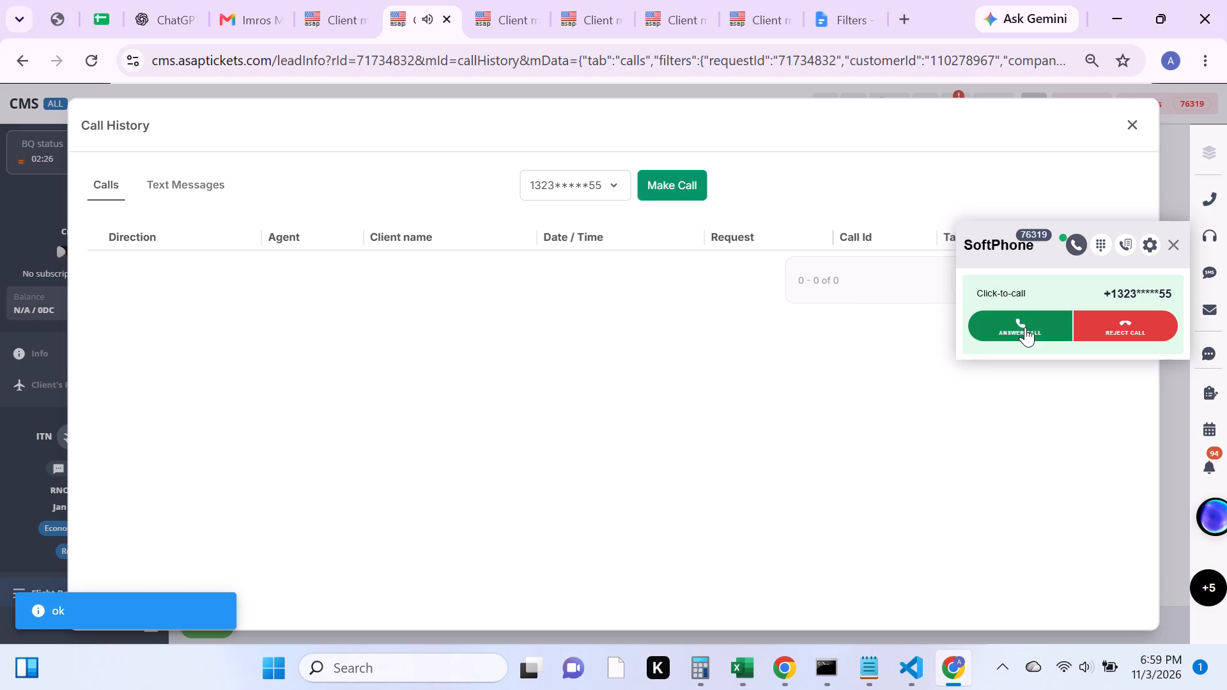
left_click(1138, 133)
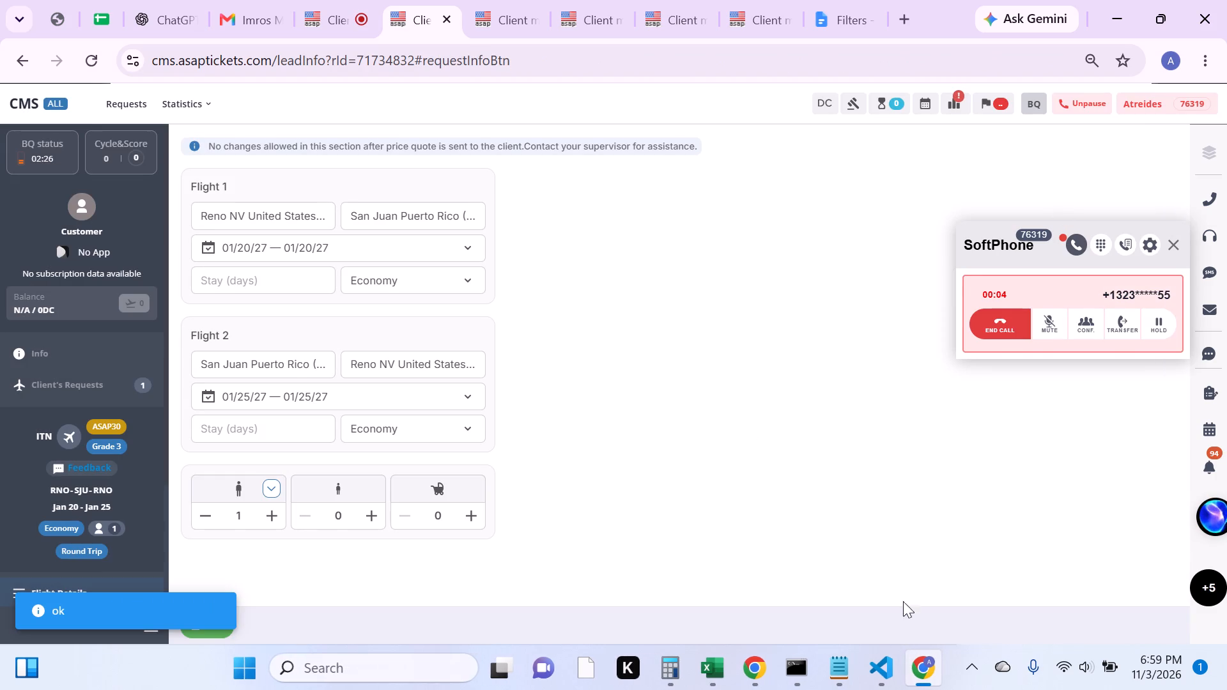
Lower the computer's sound volume slightly during the call.
left_click(1085, 654)
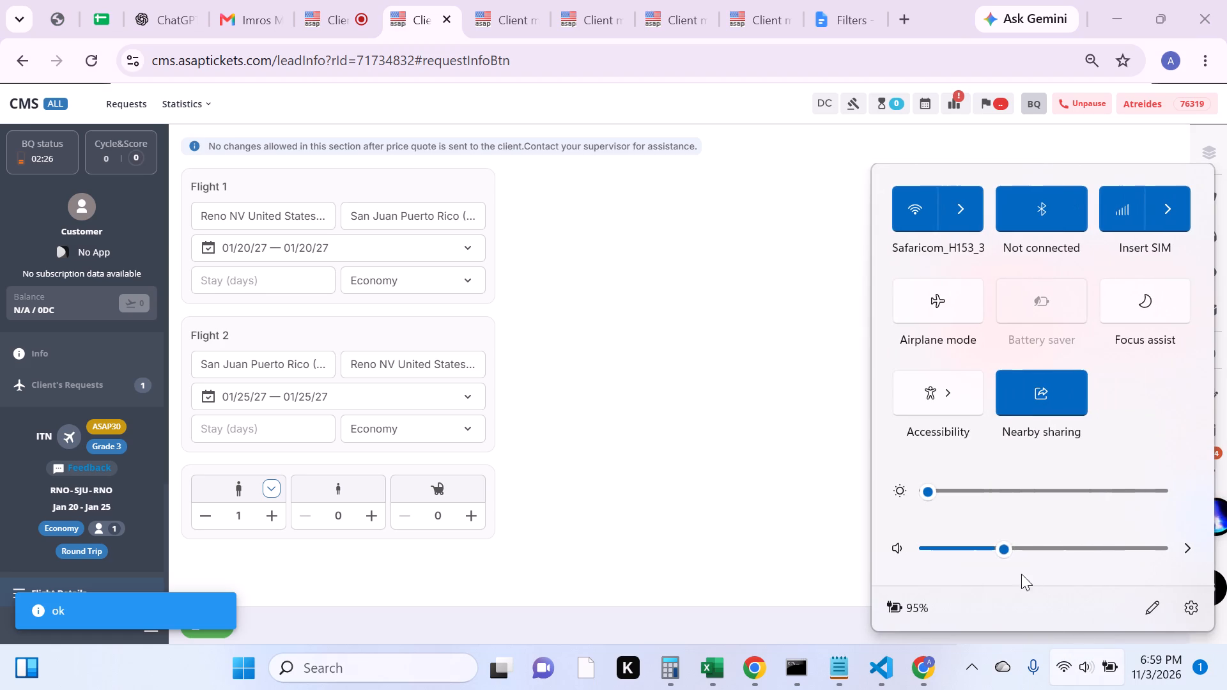
left_click(981, 543)
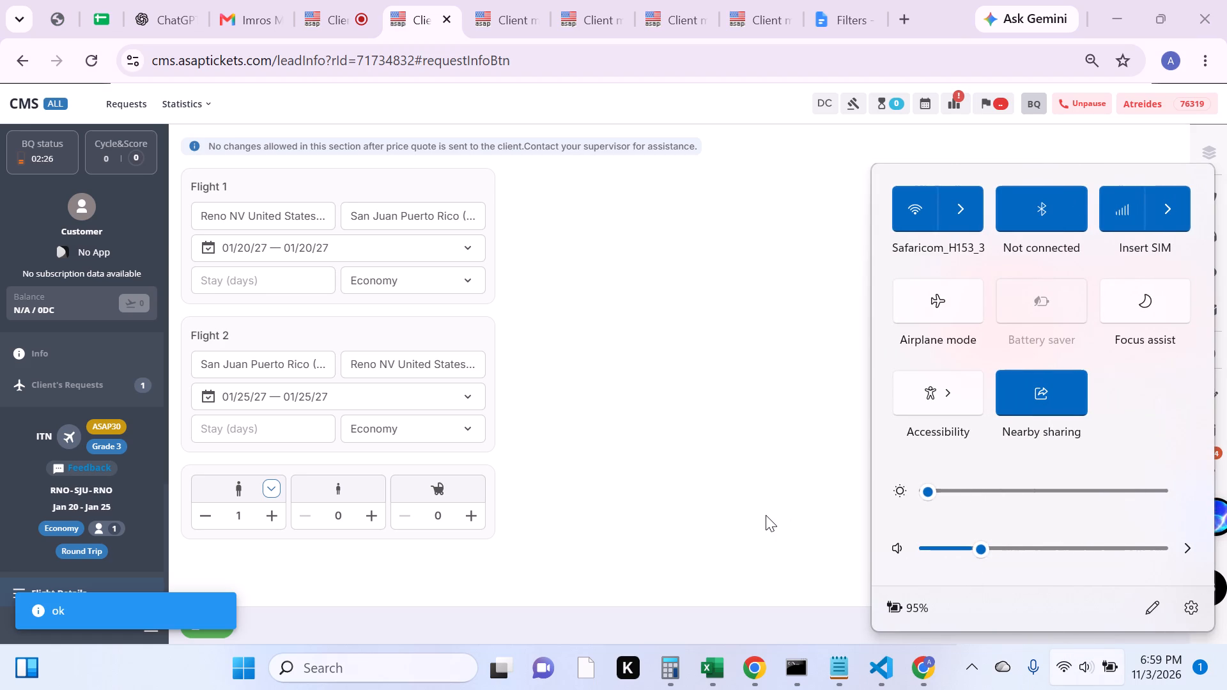
left_click(766, 515)
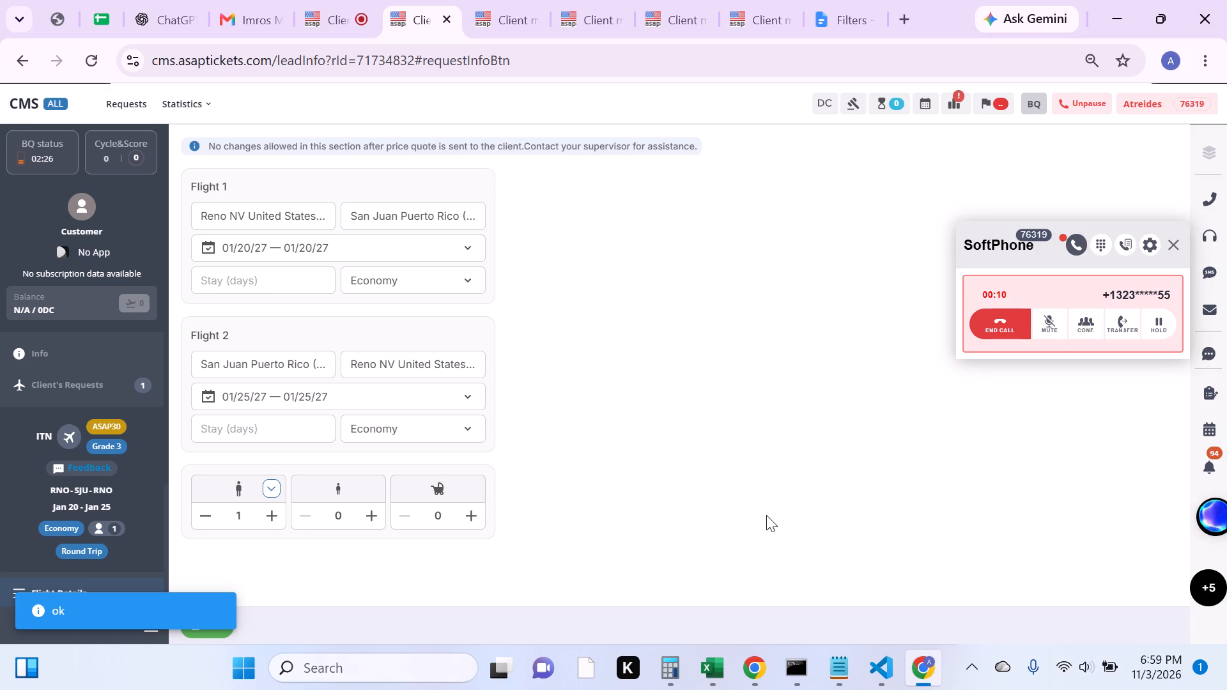
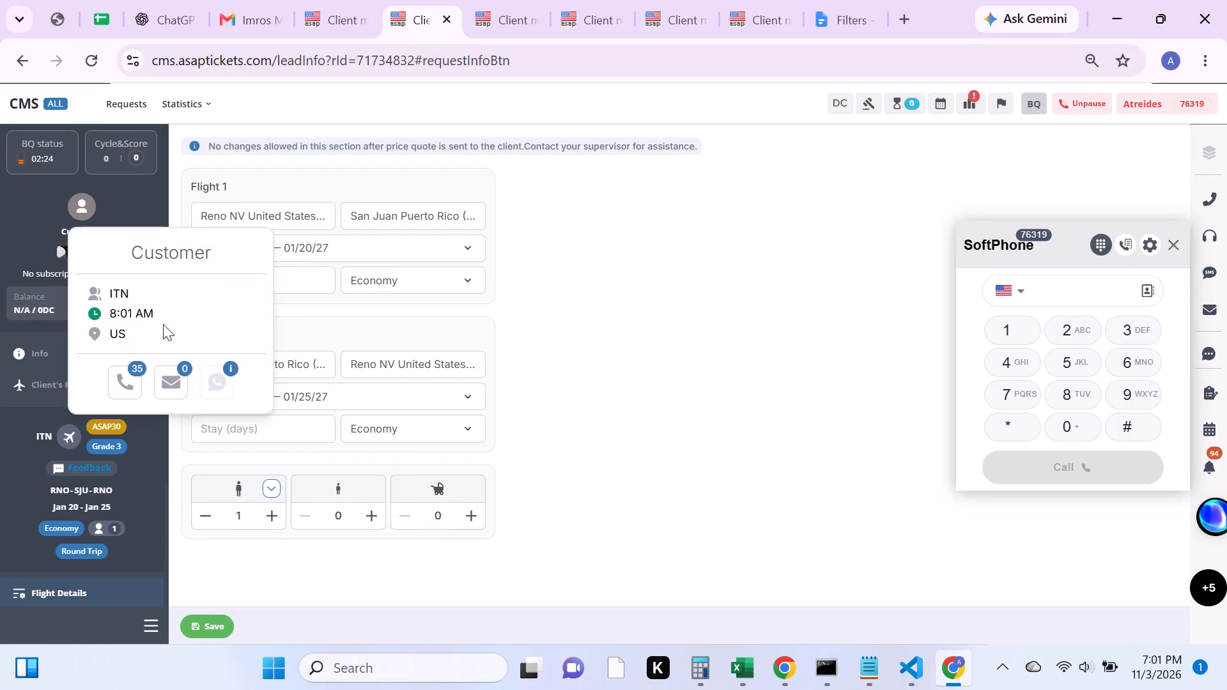
Send the RNO-SJU client the "Still Going? We have a promo" email template and close the mail window.
left_click(180, 387)
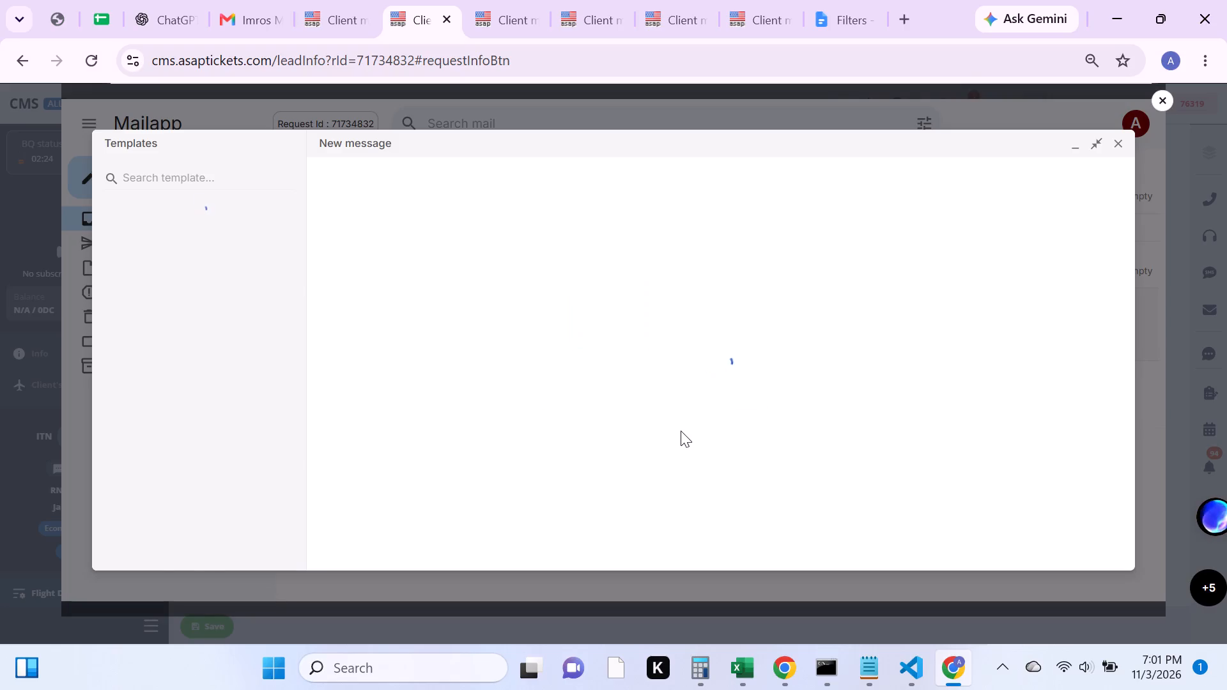
left_click(219, 433)
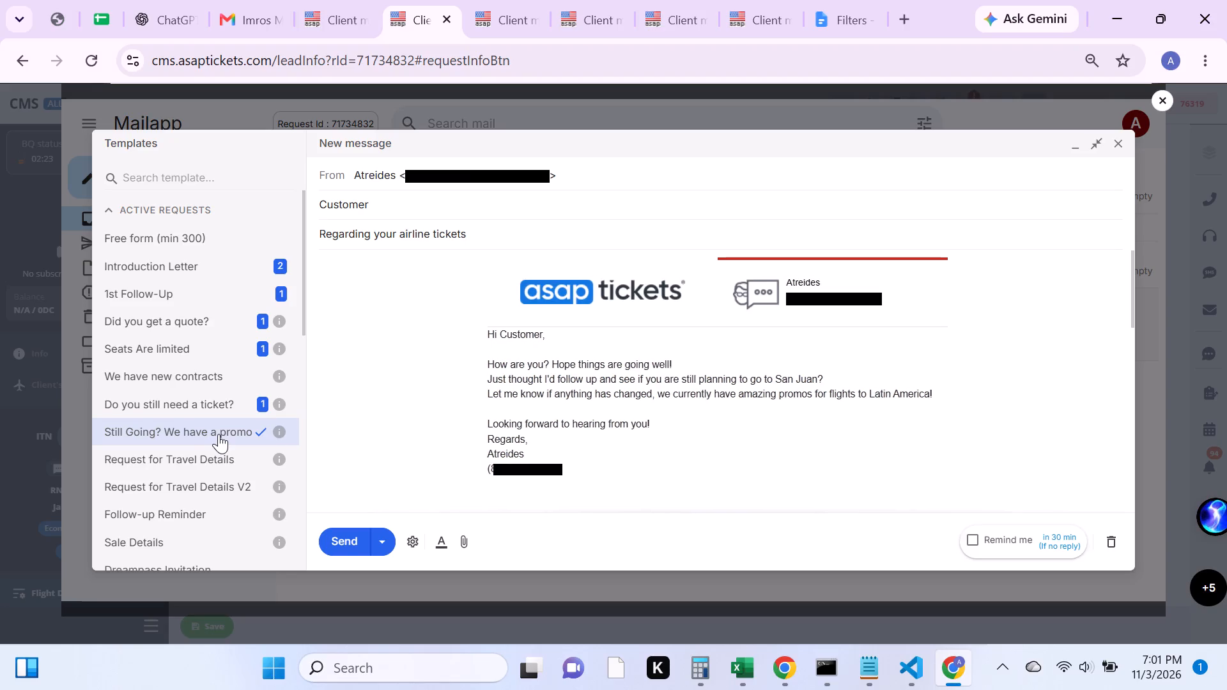
left_click(341, 539)
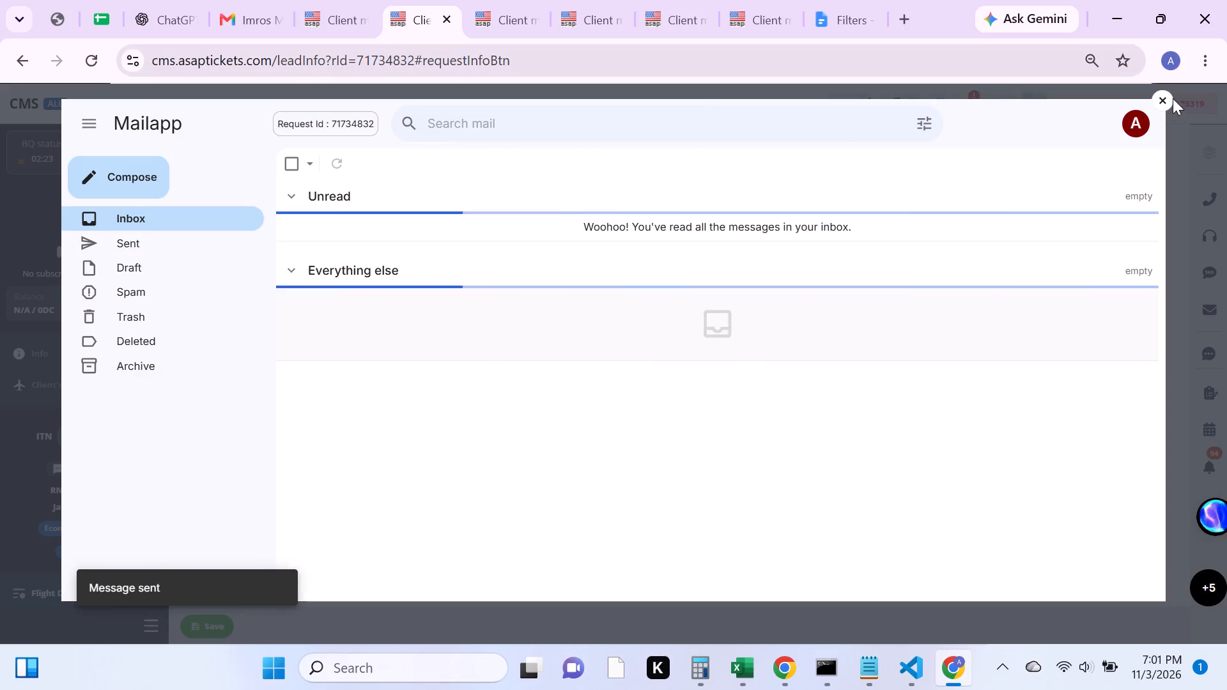
left_click(1168, 101)
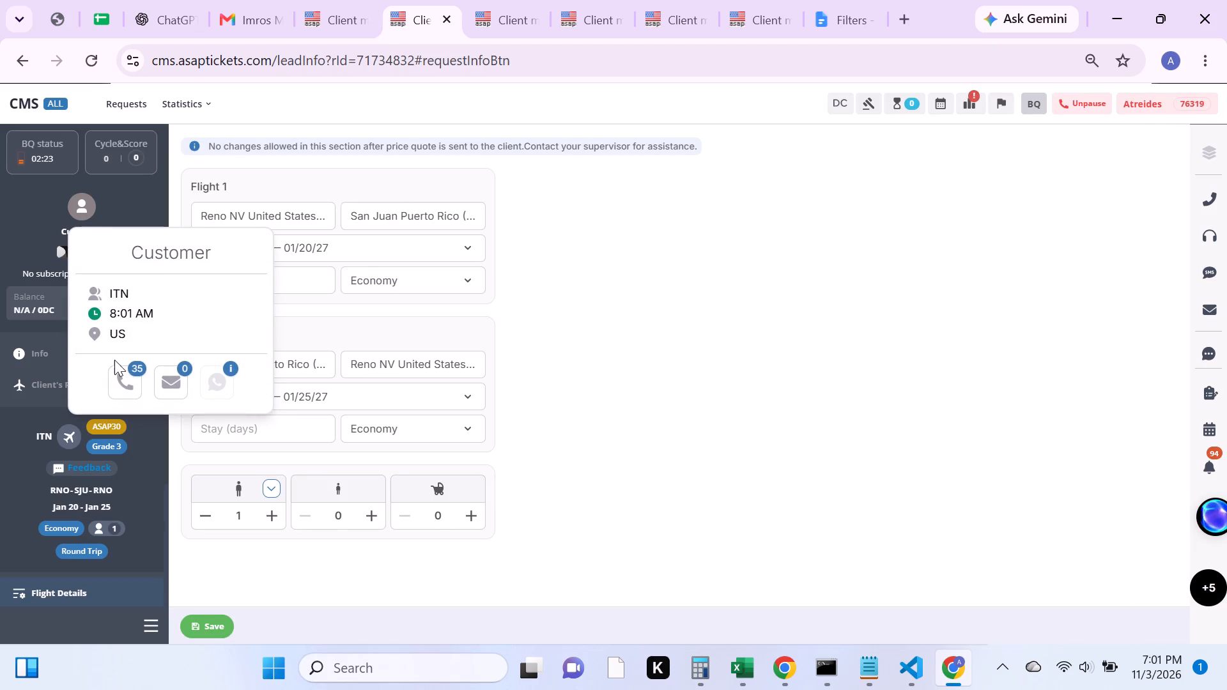
Call the RNO-SJU client again from the call history, answering in the softphone, and close both windows once finished.
left_click(123, 378)
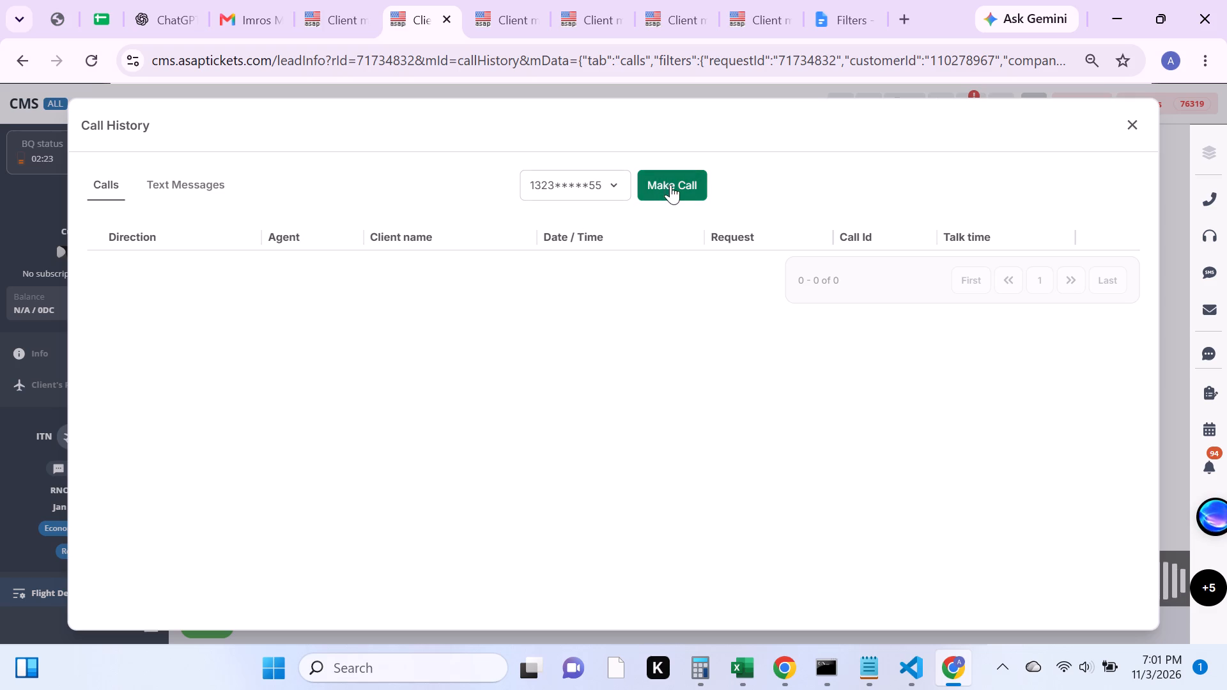
left_click(670, 185)
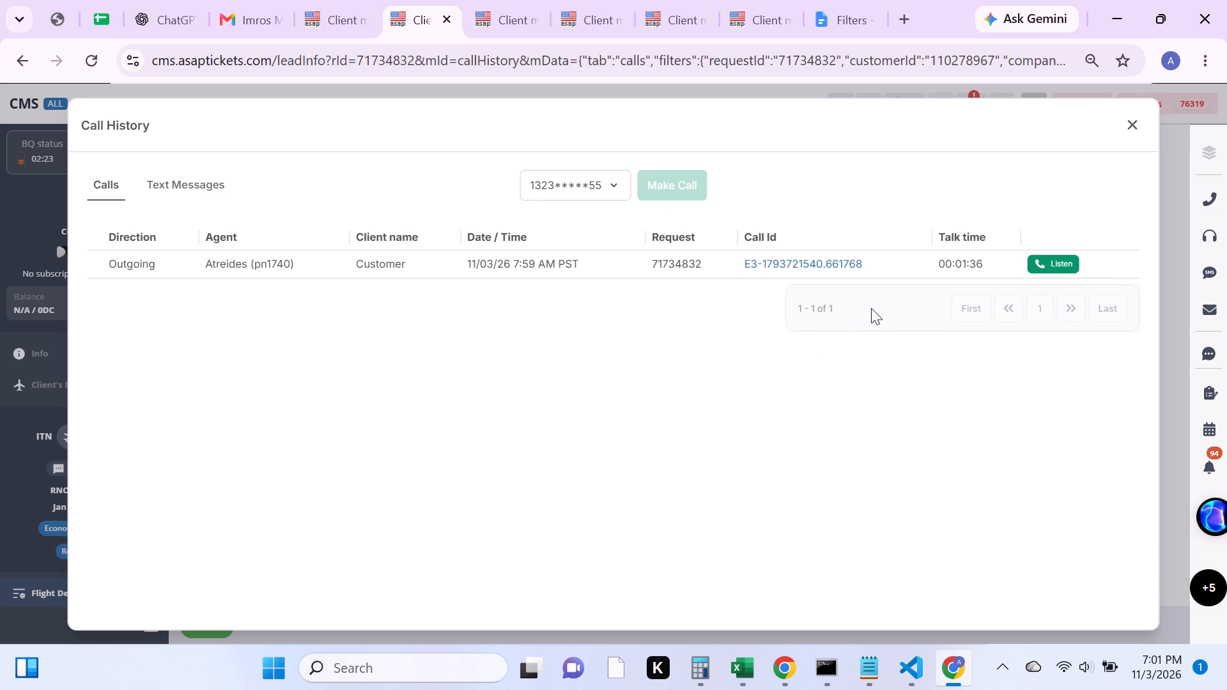
left_click(1022, 321)
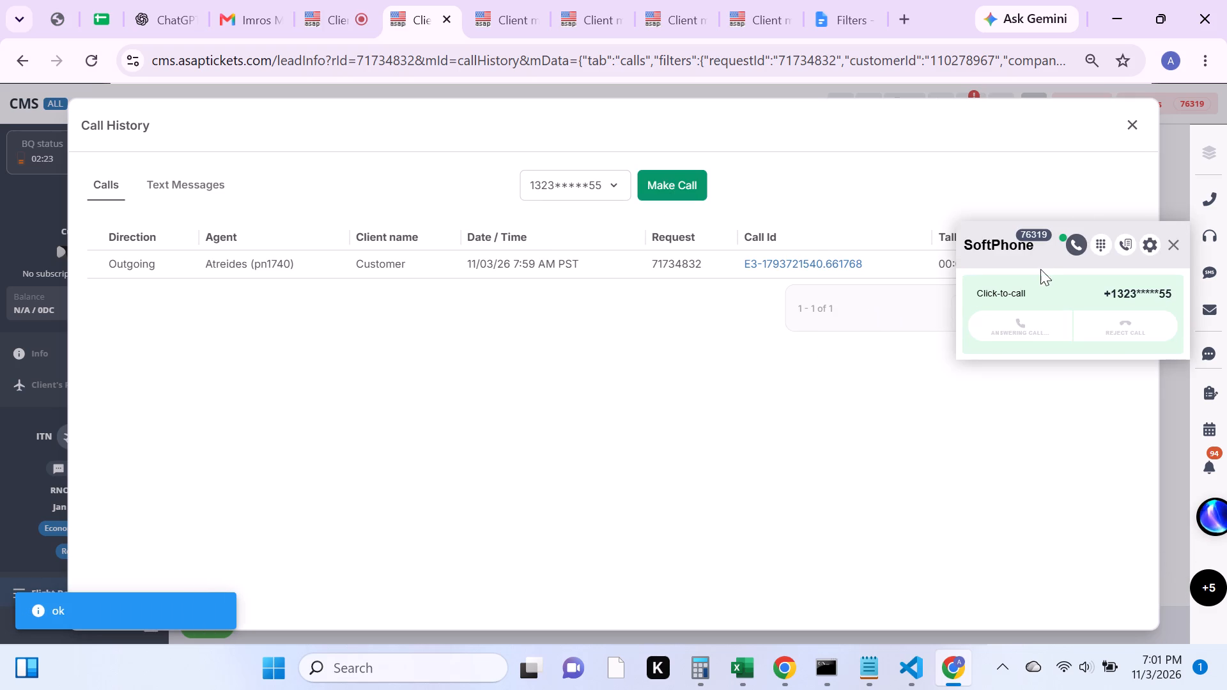
left_click(1130, 132)
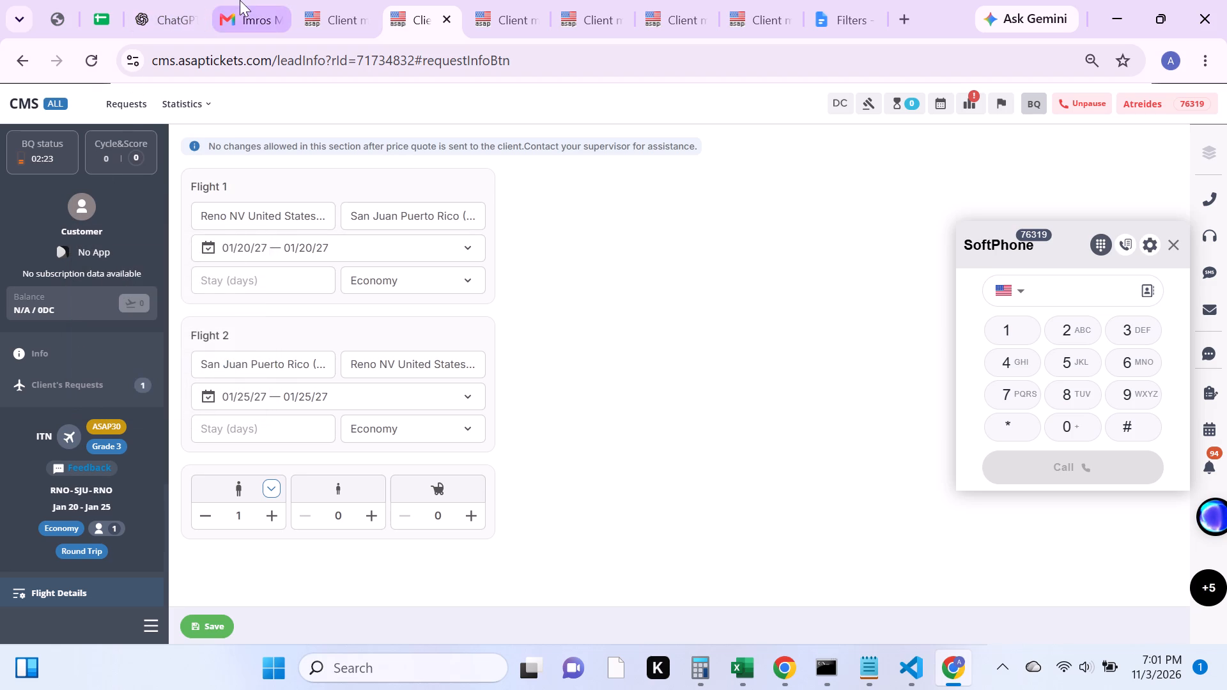
left_click(1168, 249)
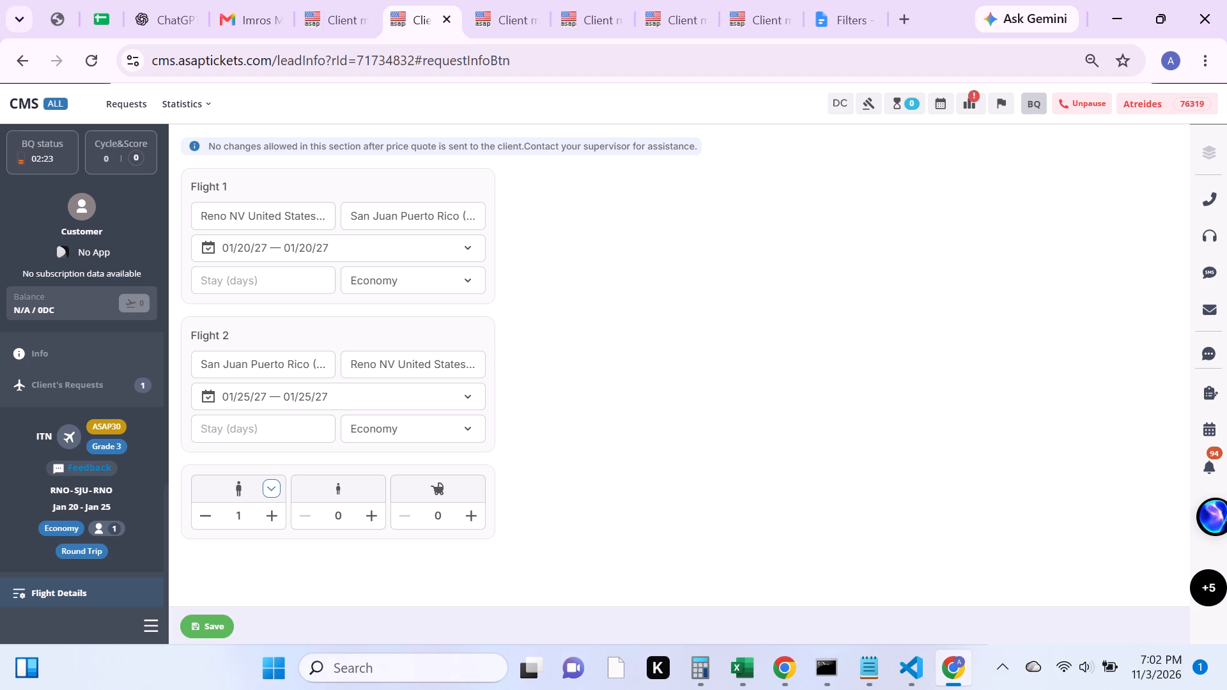
Display the RNO-SJU request's price quotes with the itinerary GDS view off and launch a Pro Quote search.
scroll(88, 524, "down", 1)
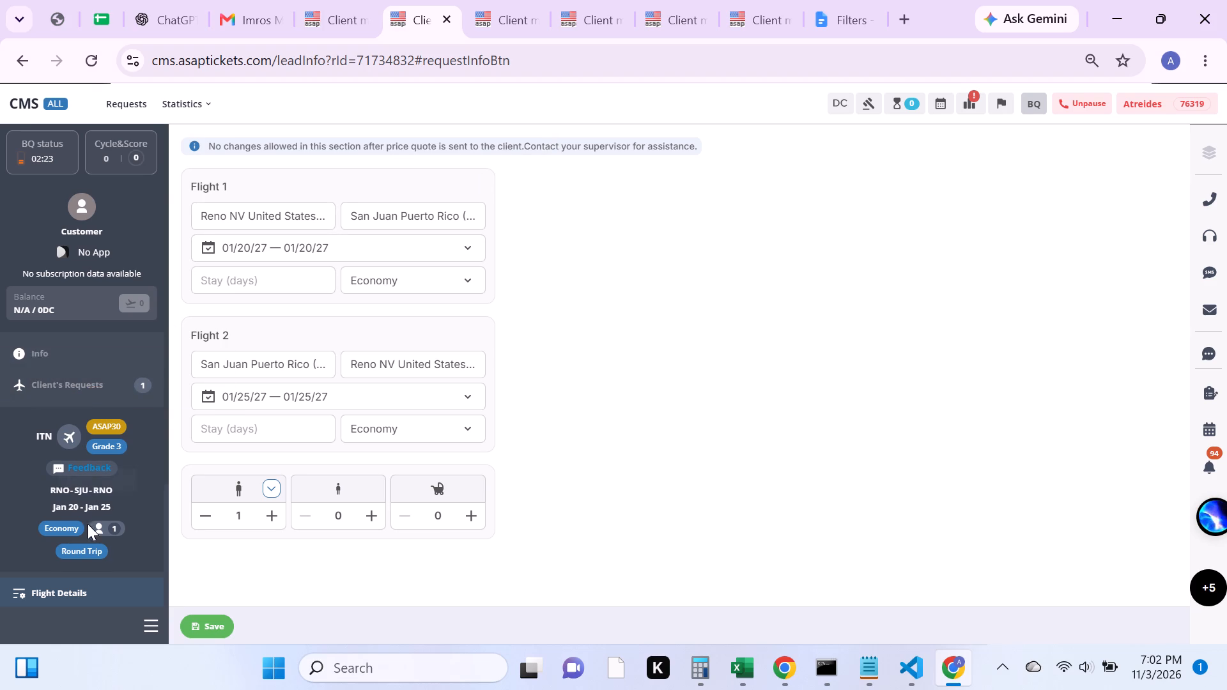
left_click(88, 523)
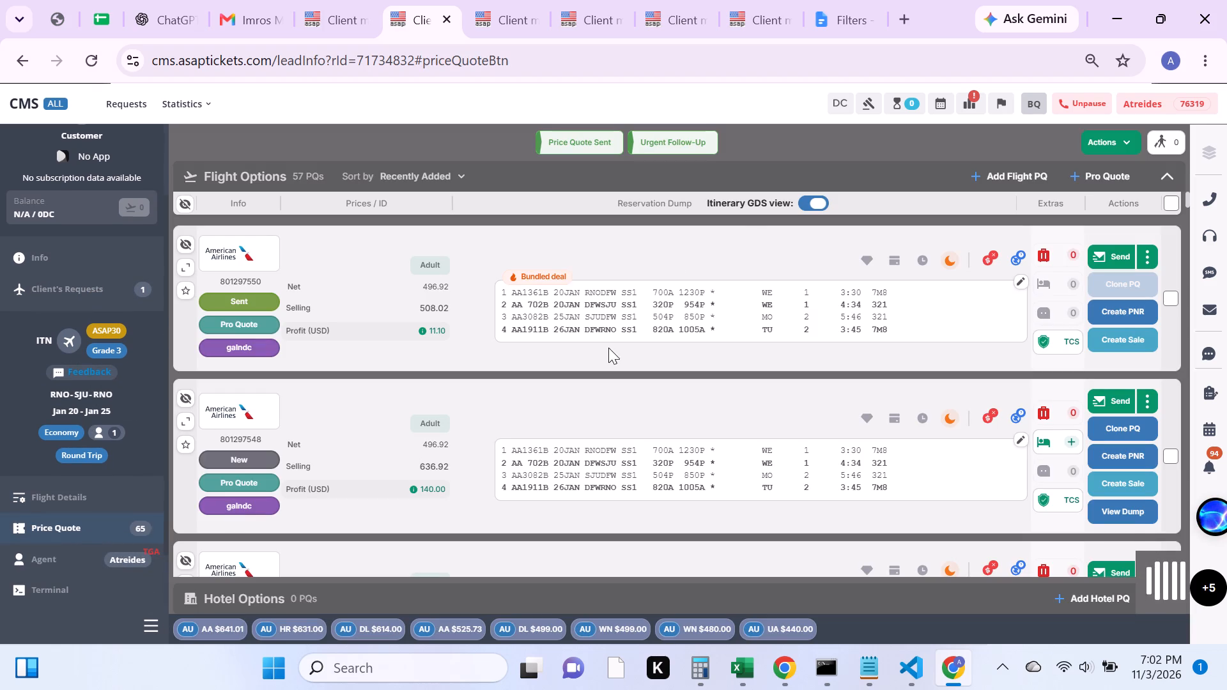
left_click(817, 201)
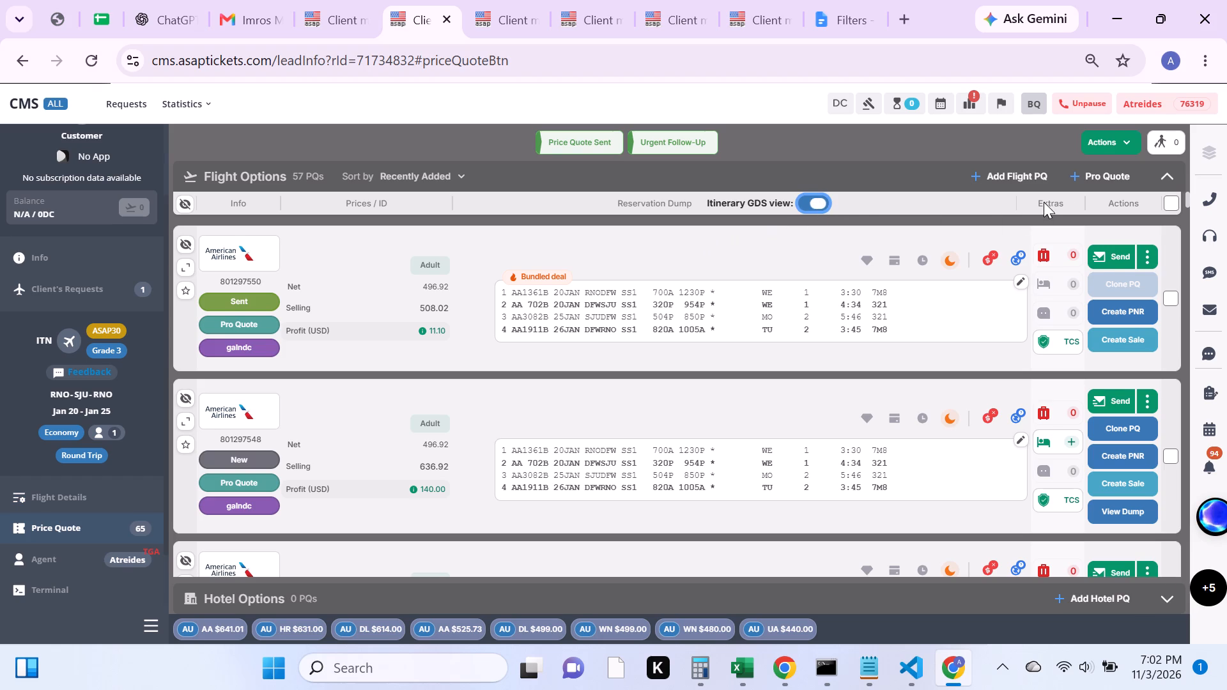
left_click(1092, 169)
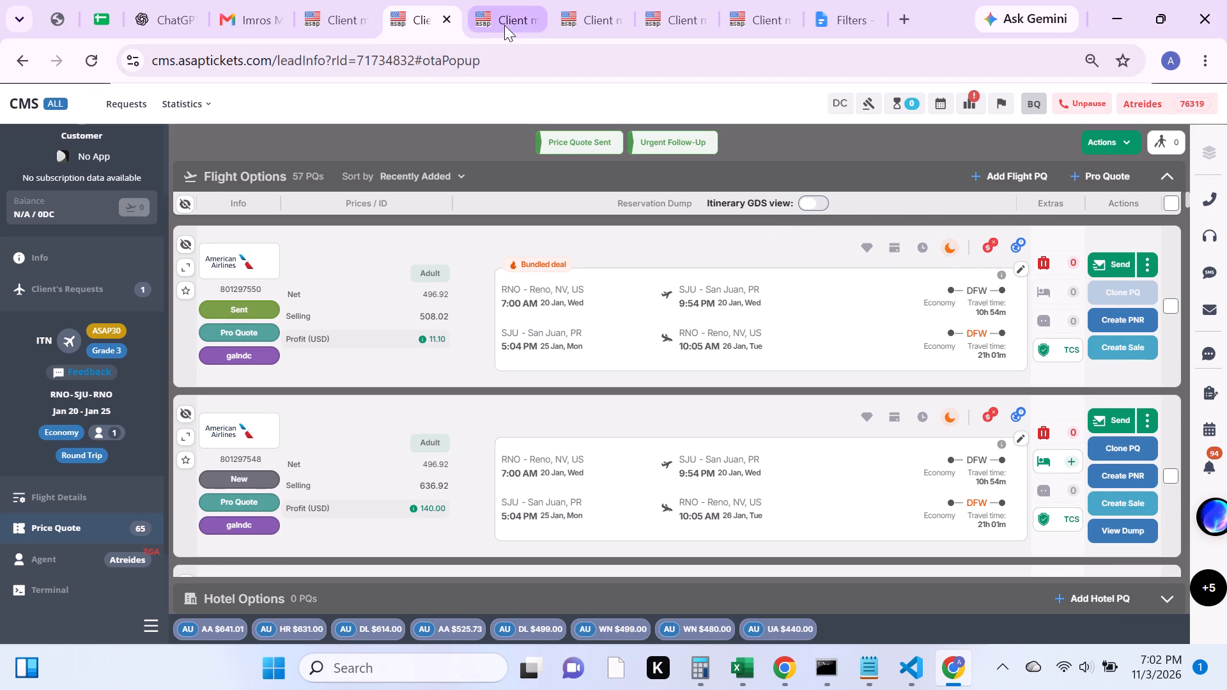
Display the LAX-CAI request's flight details and call its client through the softphone, closing the call history once connected.
left_click(505, 25)
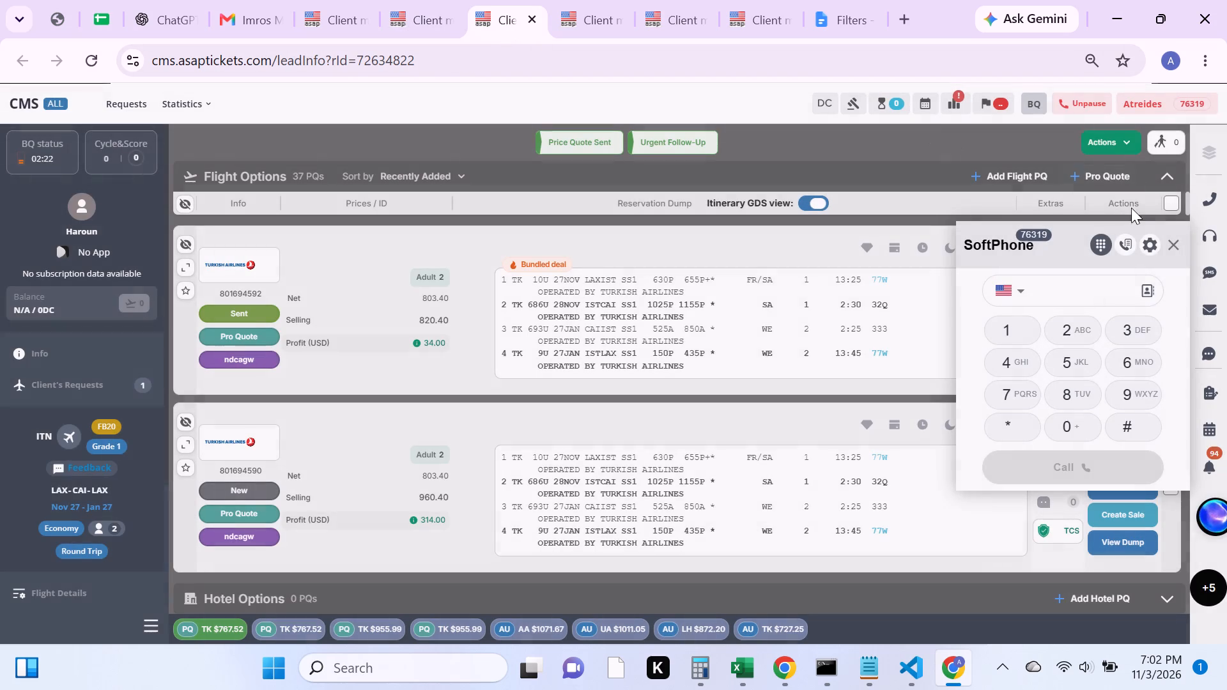
left_click(1171, 247)
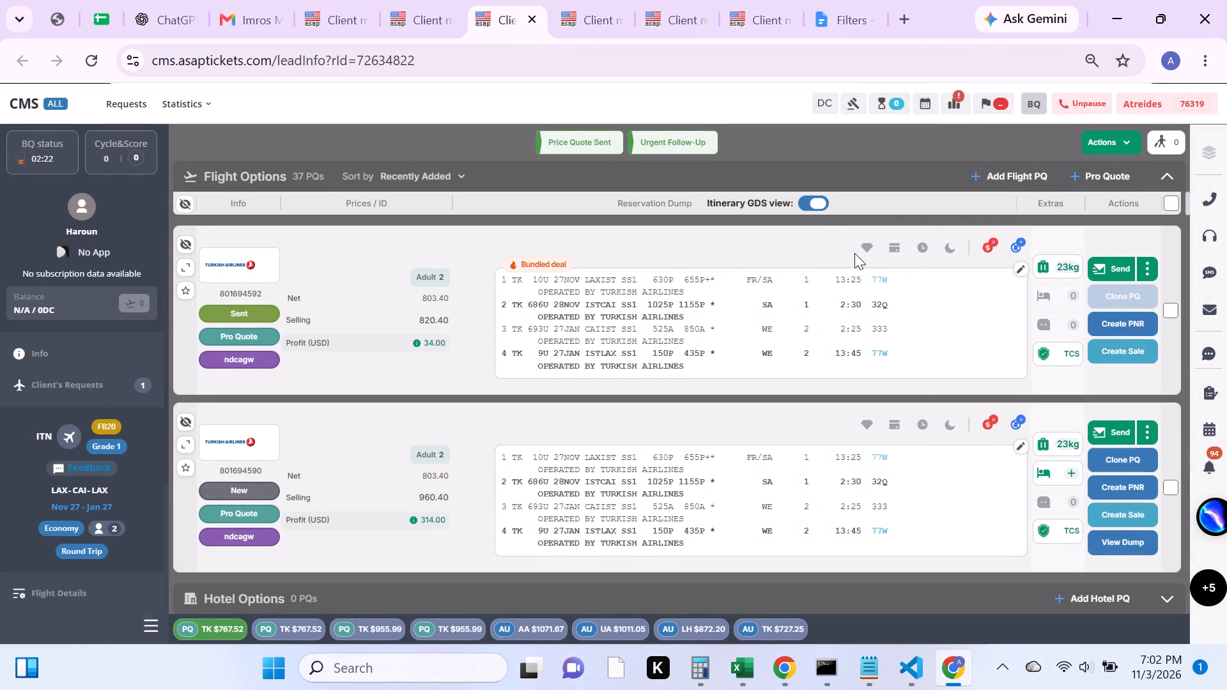
left_click(819, 193)
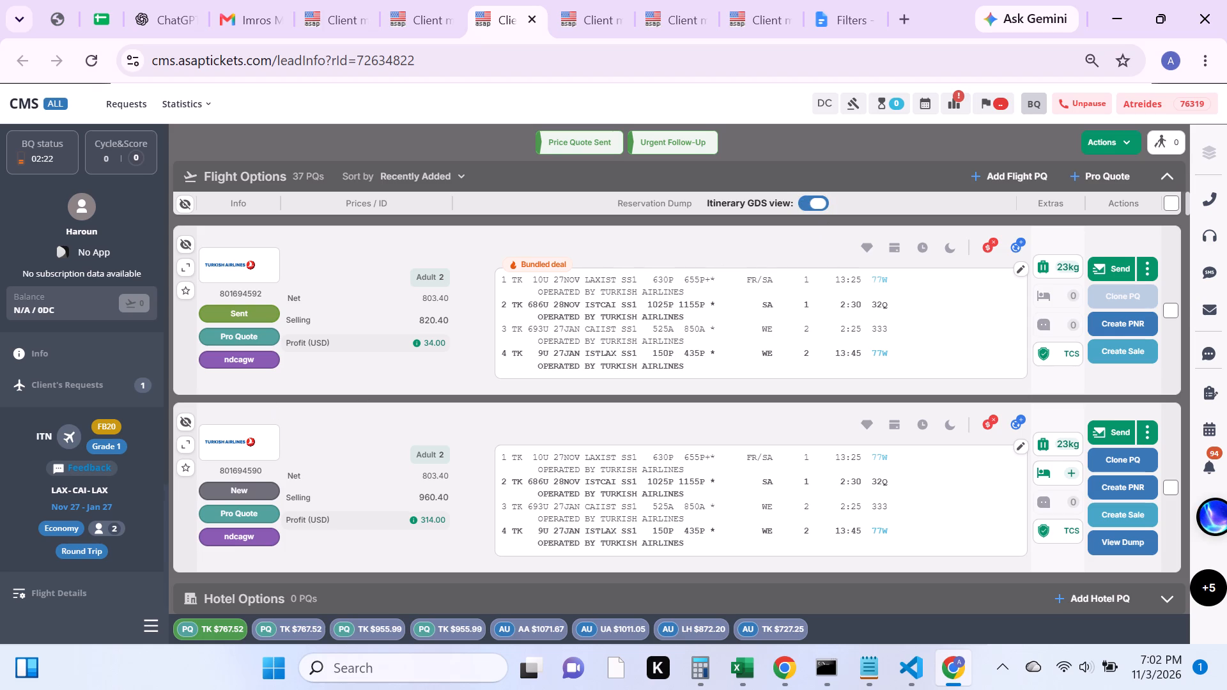
scroll(58, 545, "down", 1)
left_click(70, 504)
scroll(70, 504, "up", 3)
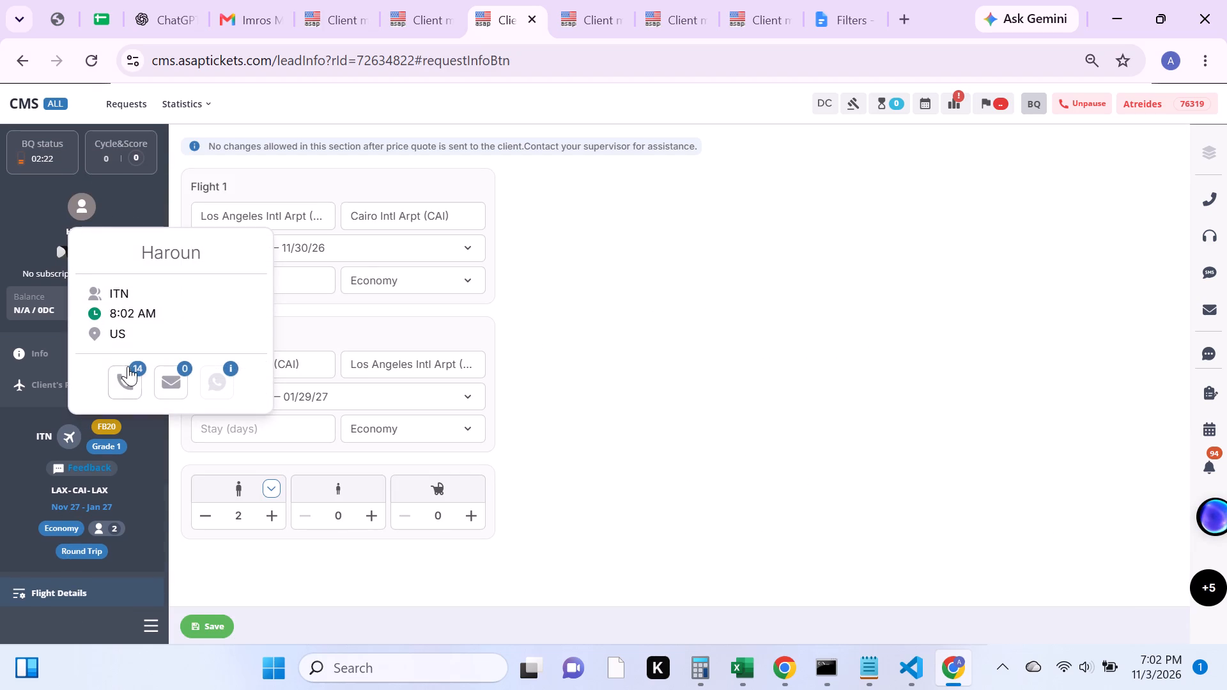
left_click(120, 381)
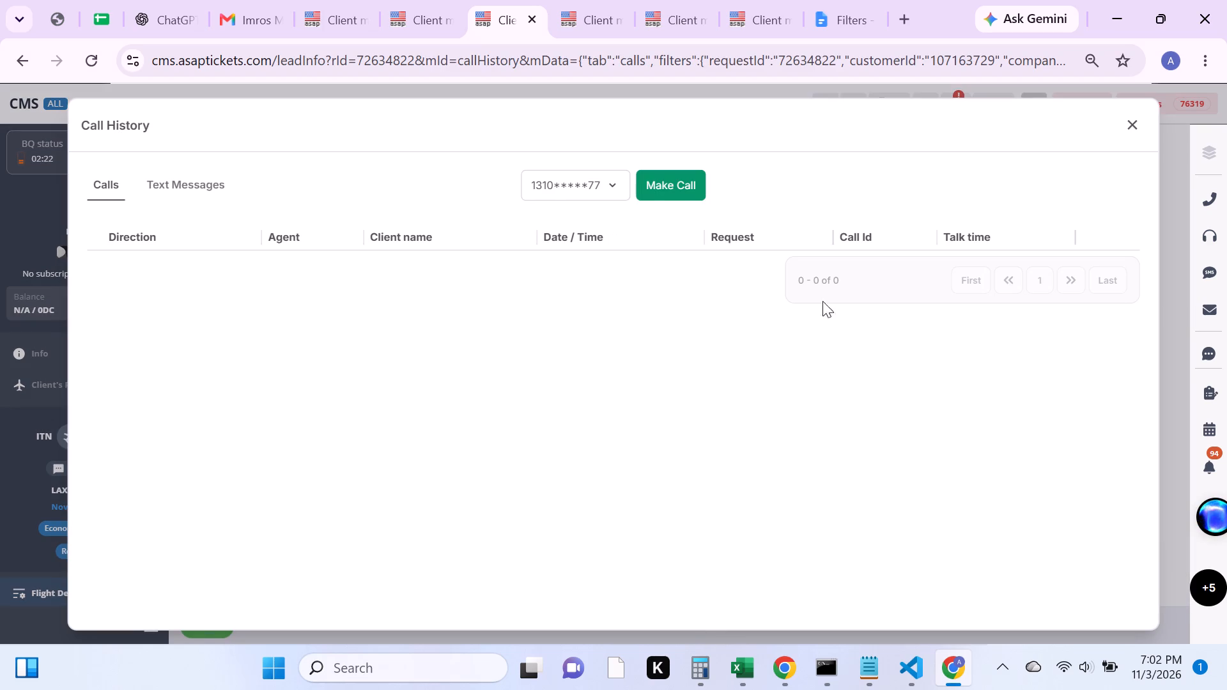
left_click(663, 185)
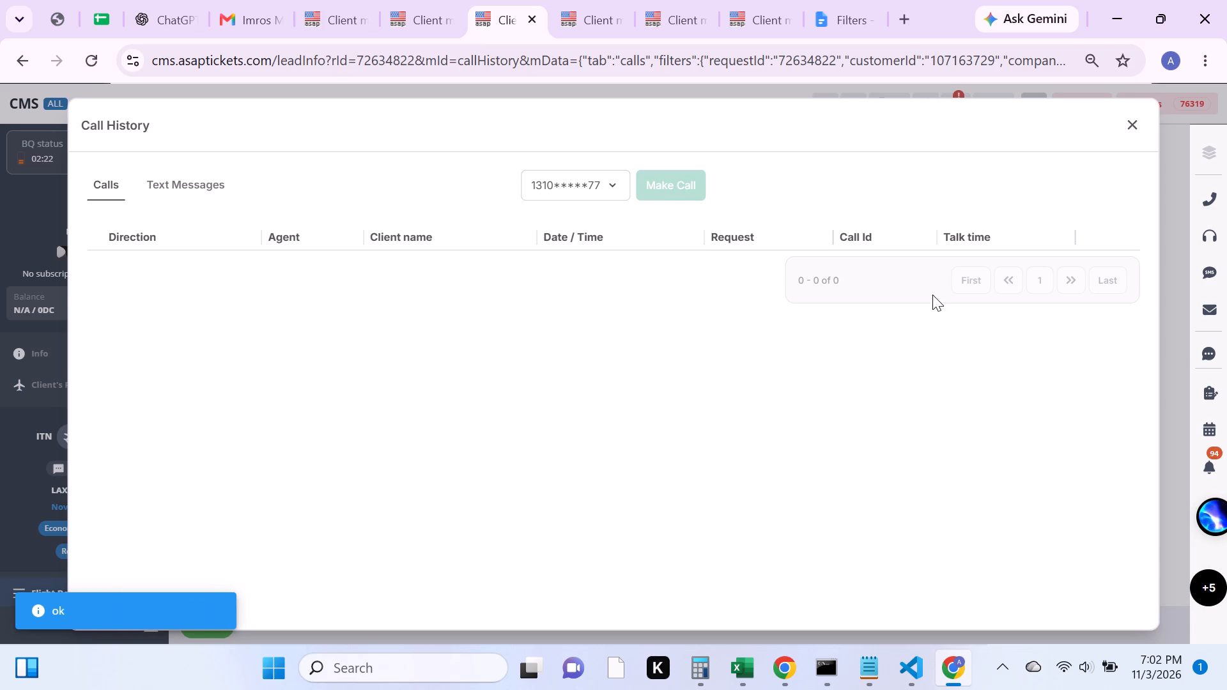
left_click(1007, 325)
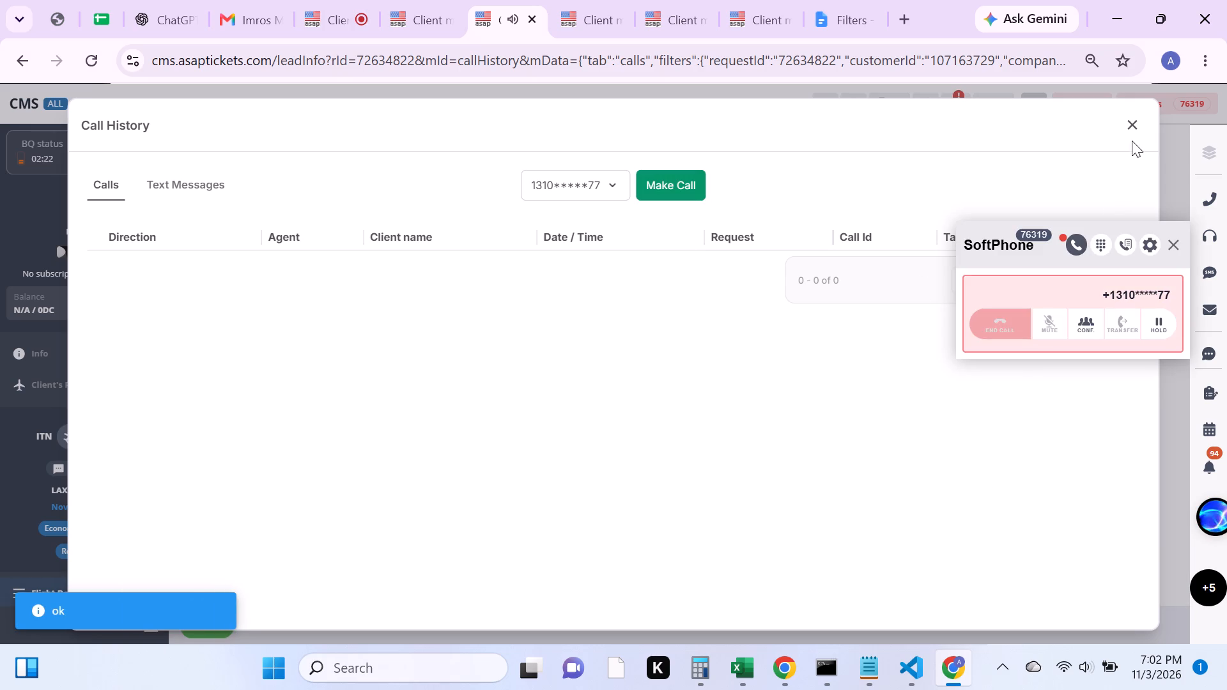
left_click(1131, 130)
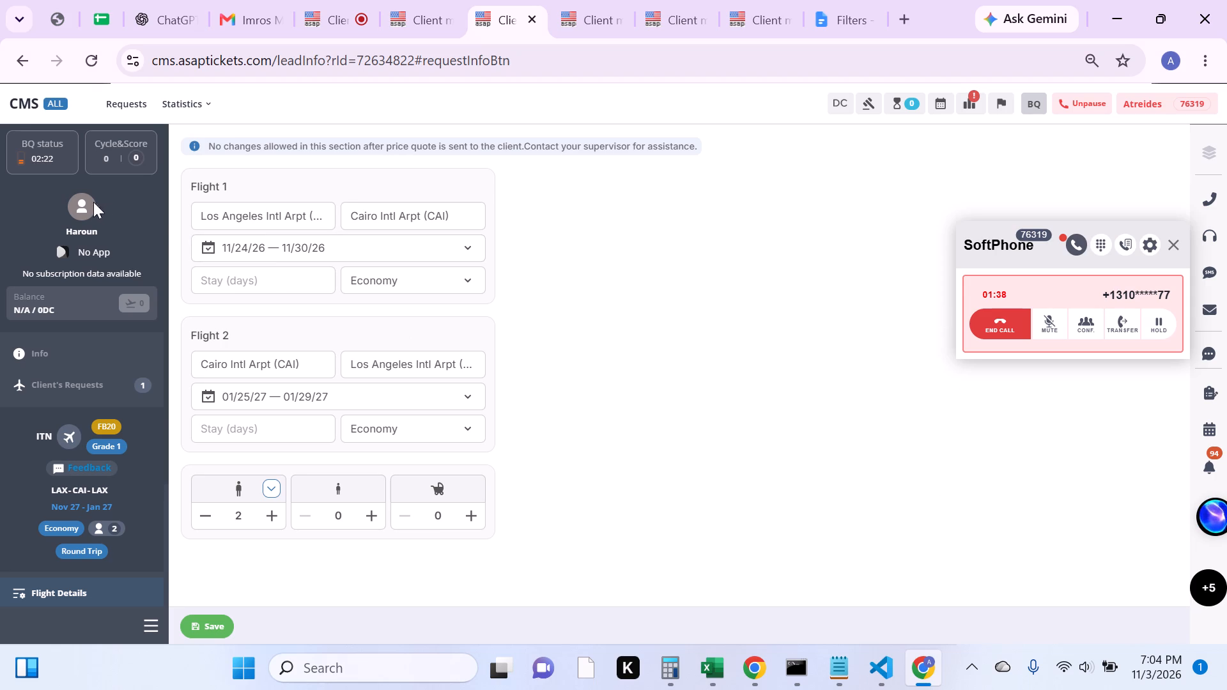
Send the LAX-CAI client the "Still Going? We have a promo" email under company ITN and close the mail window.
left_click(169, 387)
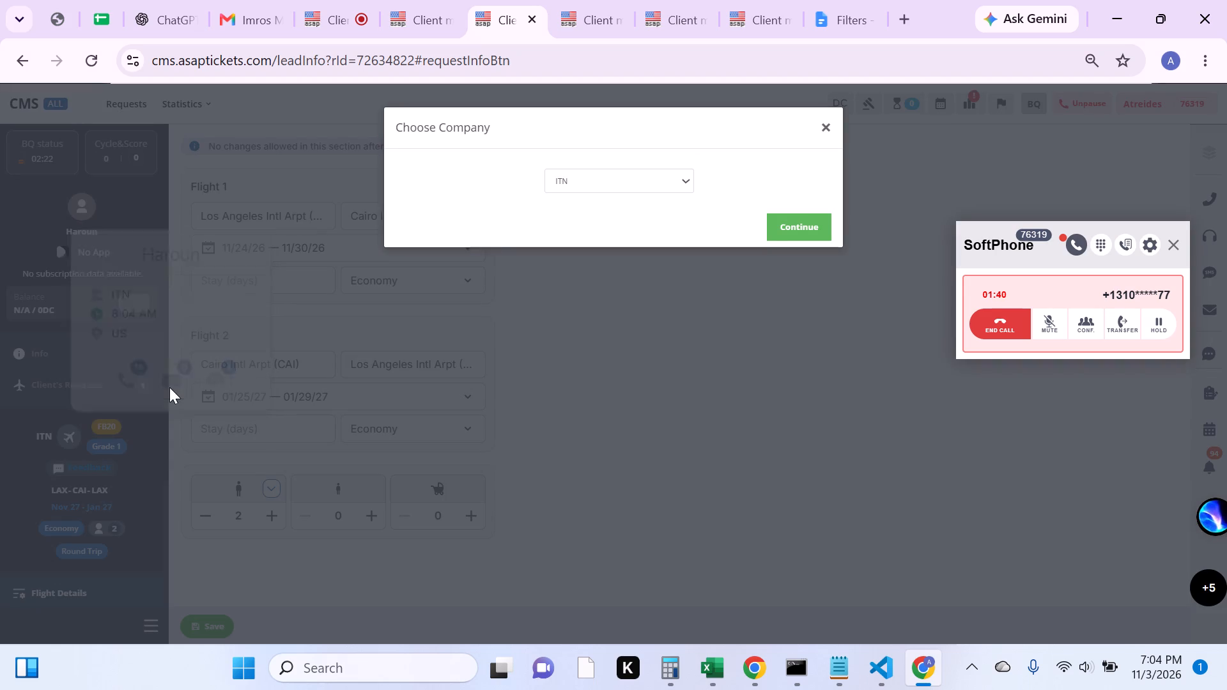
left_click(799, 230)
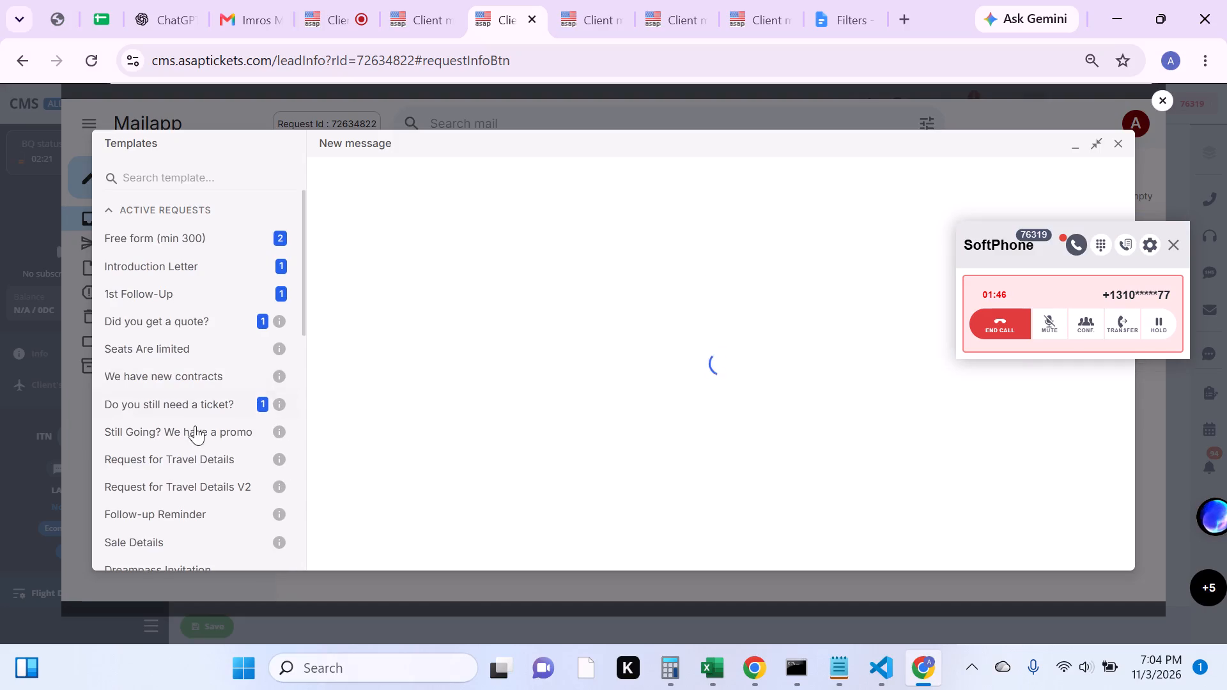
left_click(200, 440)
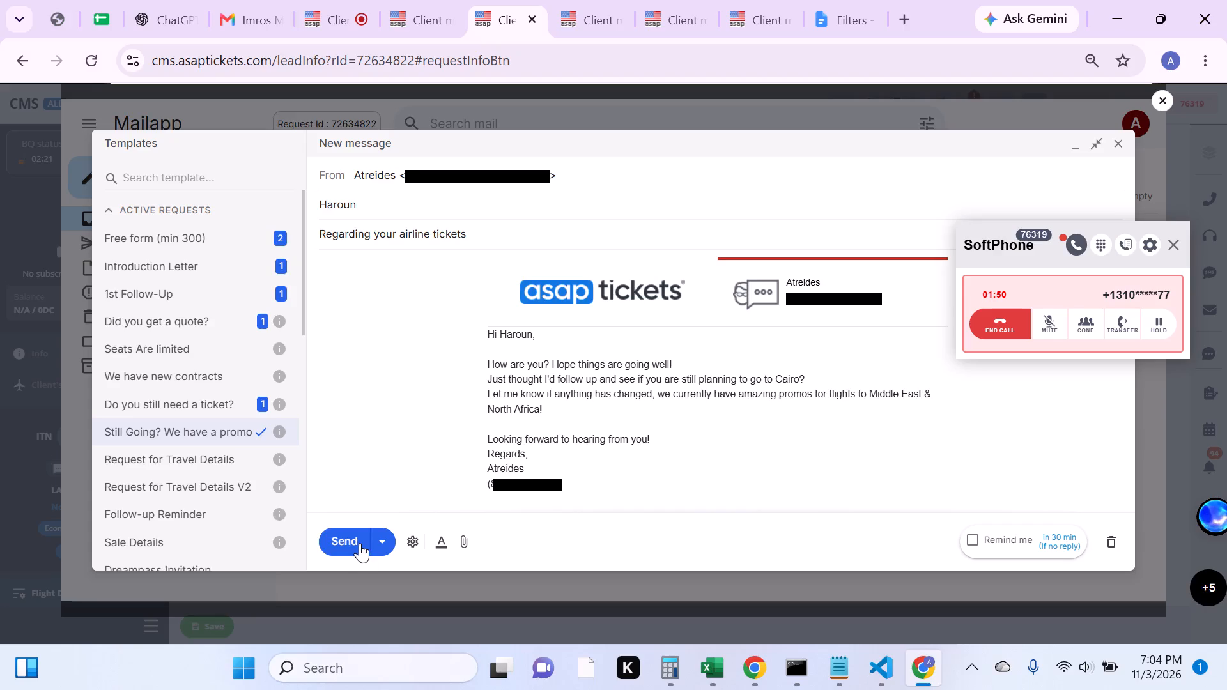
left_click(353, 540)
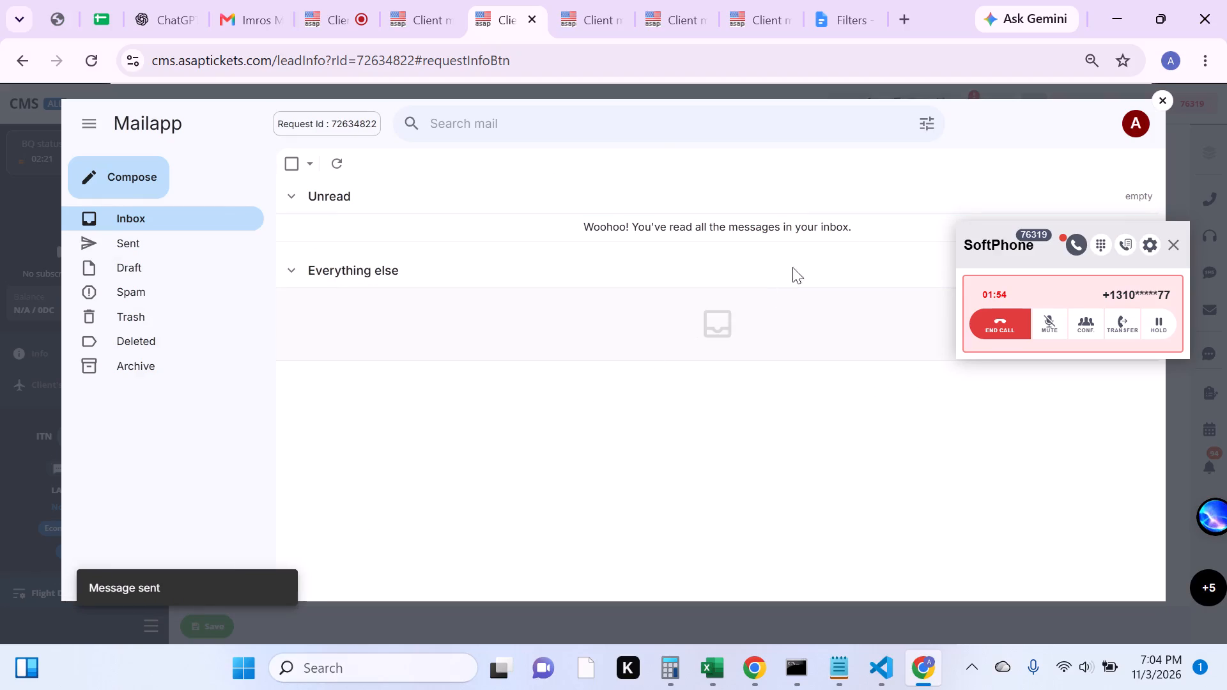
left_click(1165, 98)
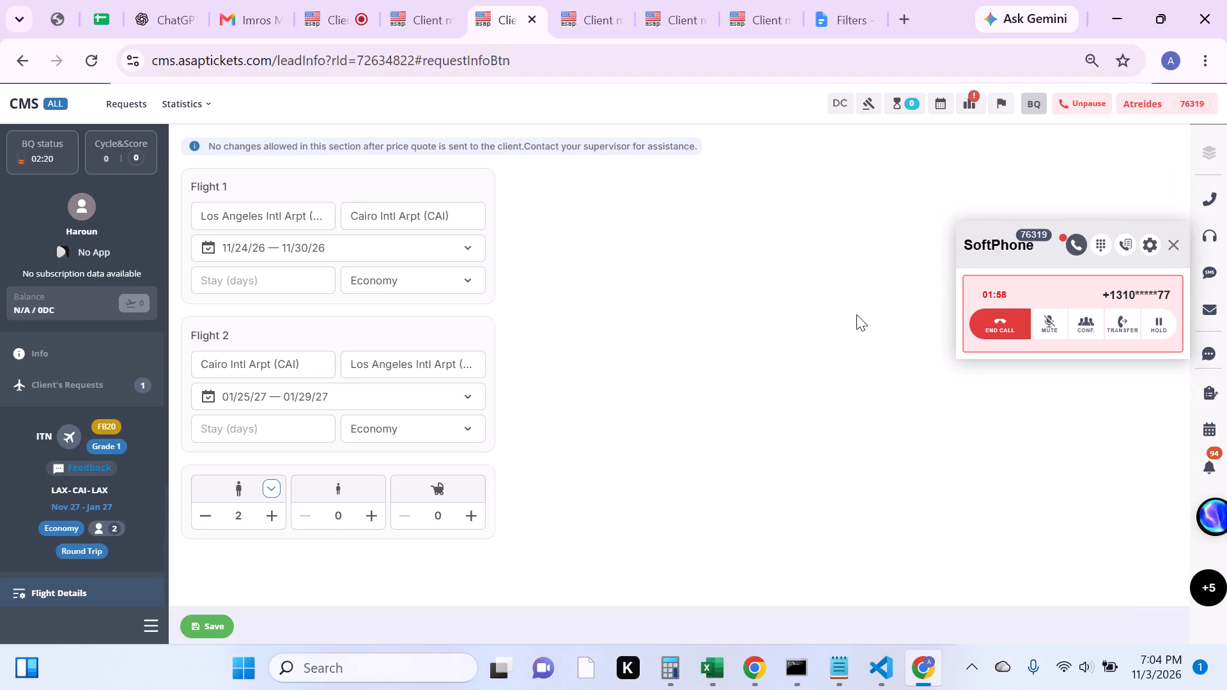
Launch a Pro Quote search from the LAX-CAI request's price quotes, checking the RNO-SJU search while it loads.
scroll(0, 479, "down", 1)
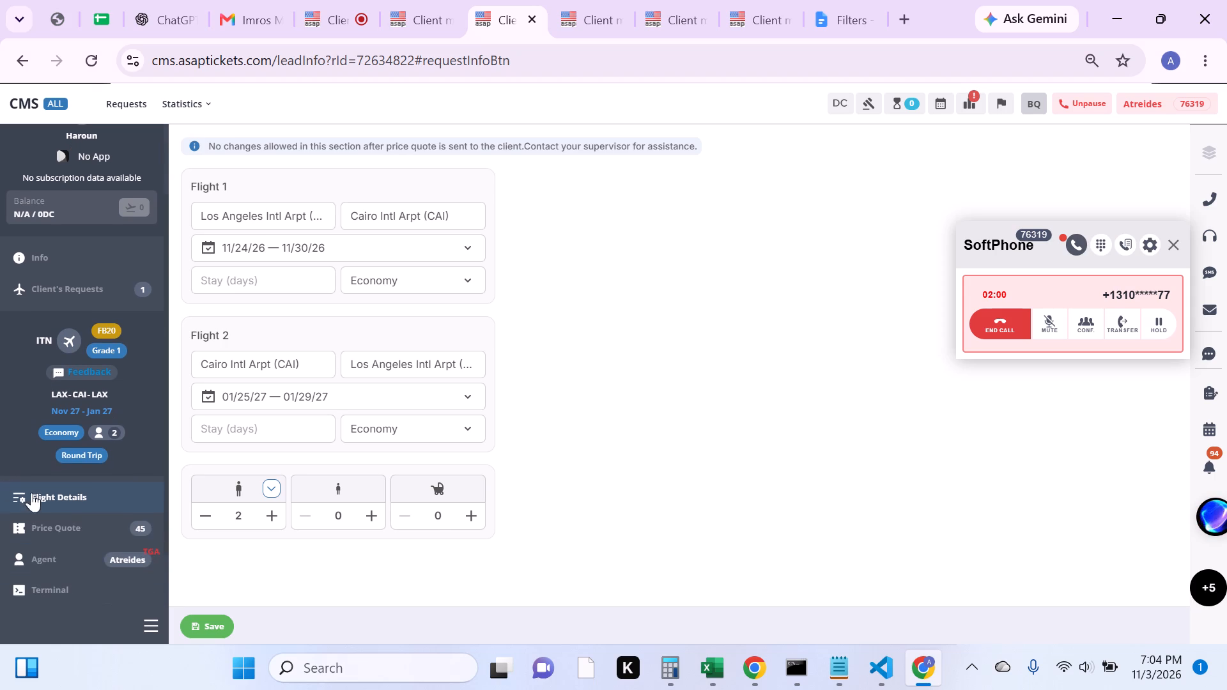
left_click(60, 530)
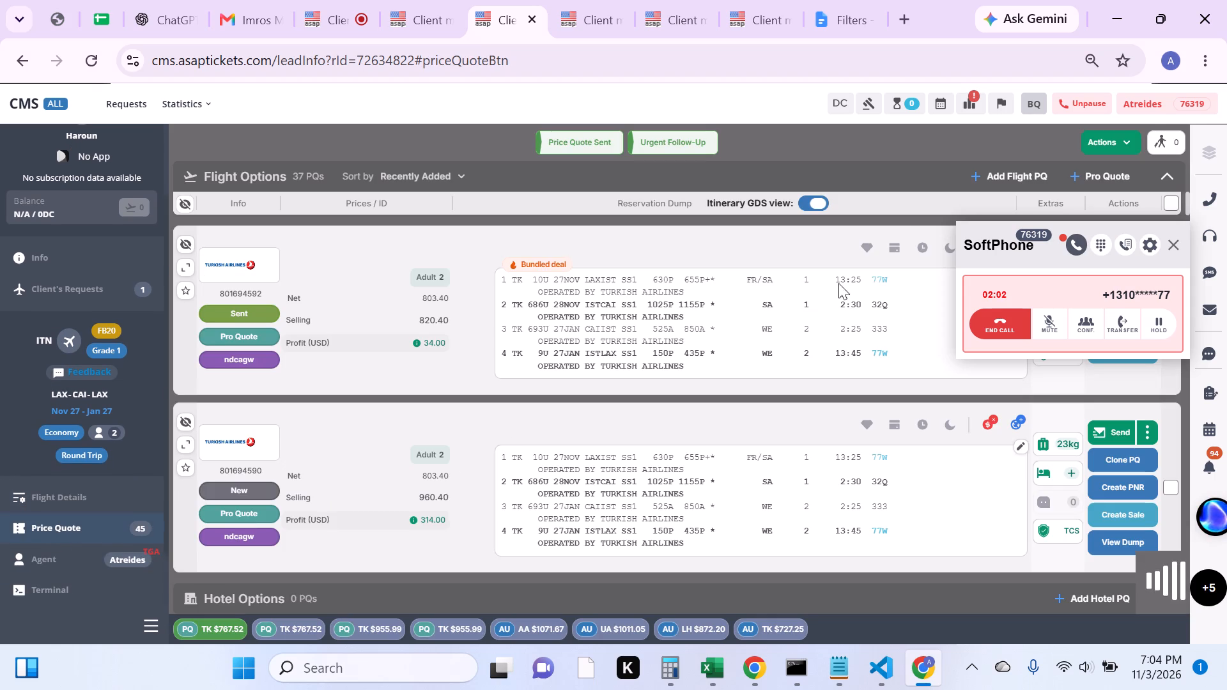
left_click(1102, 182)
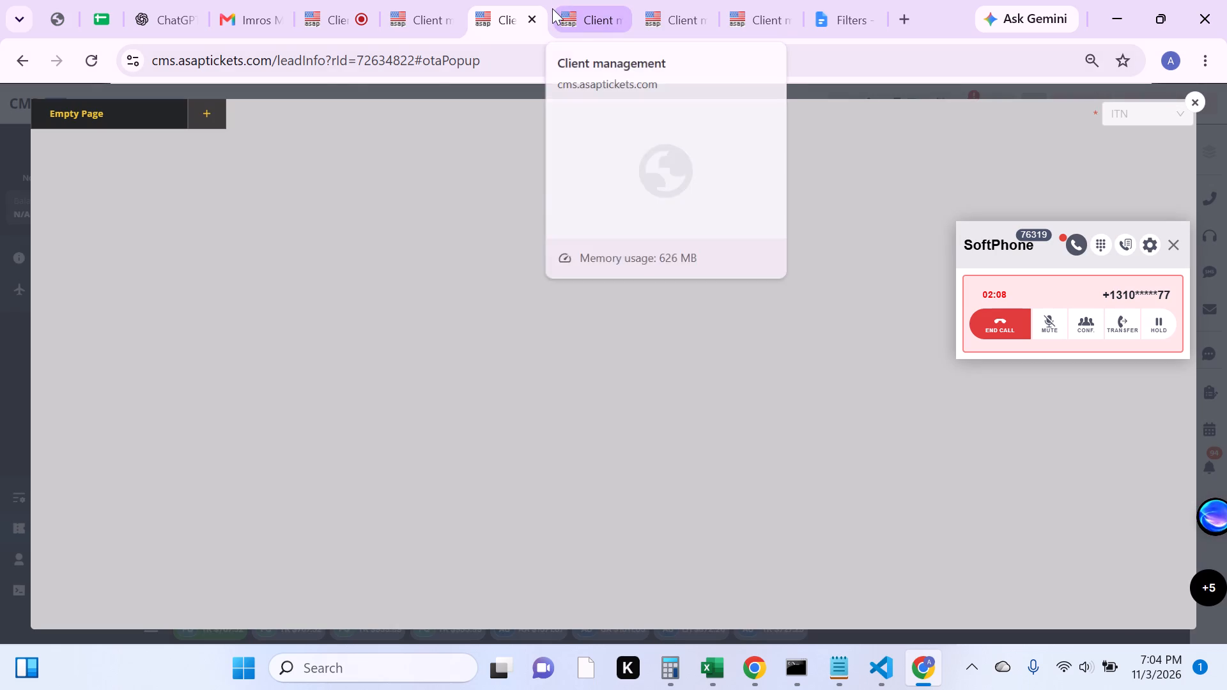
left_click(417, 10)
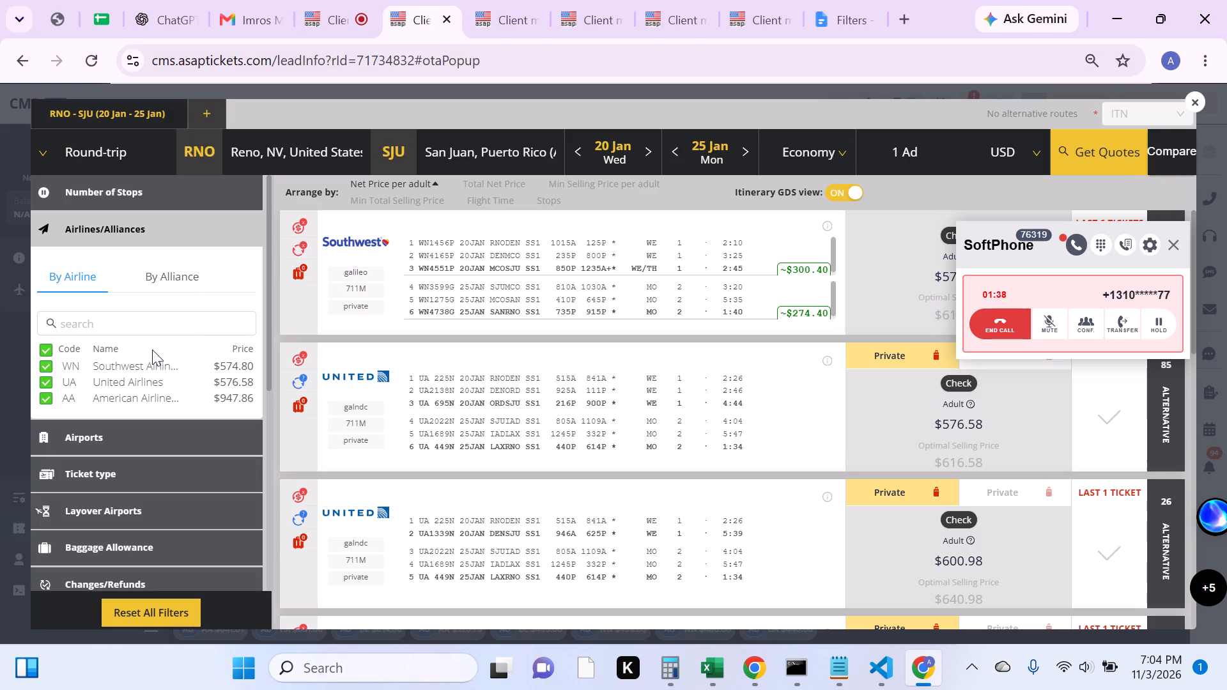
left_click(494, 0)
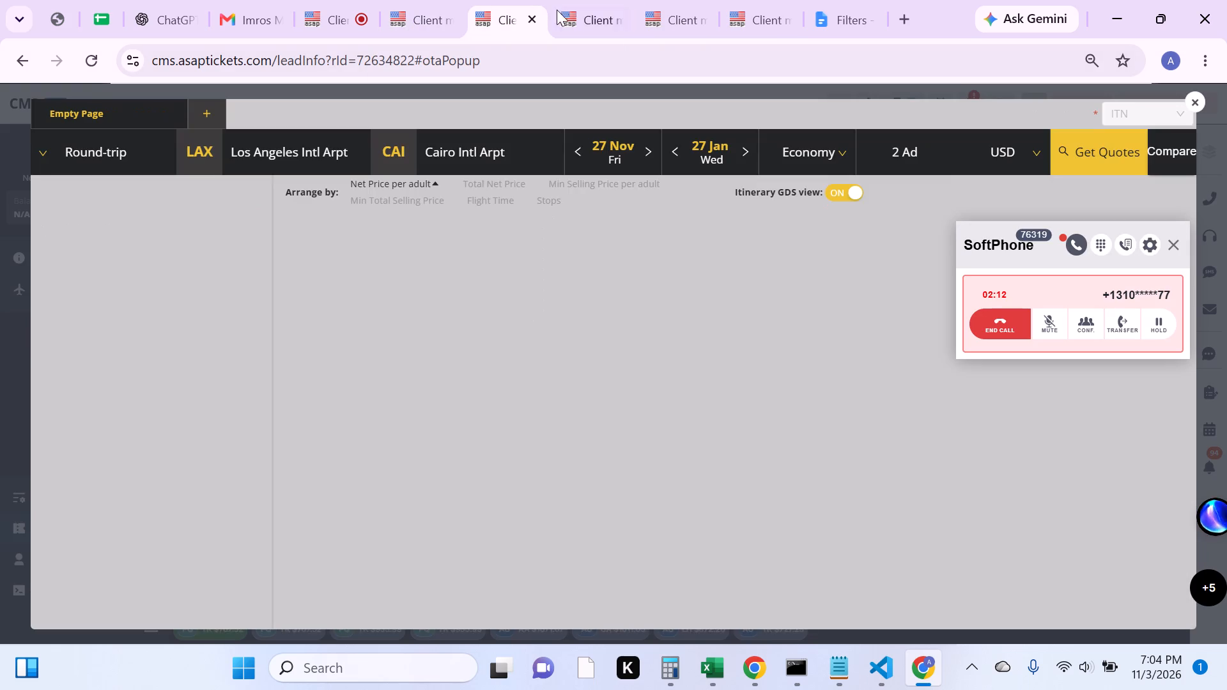
Display the SFO-MNL request's flight details and try to call its client from the call history.
left_click(590, 12)
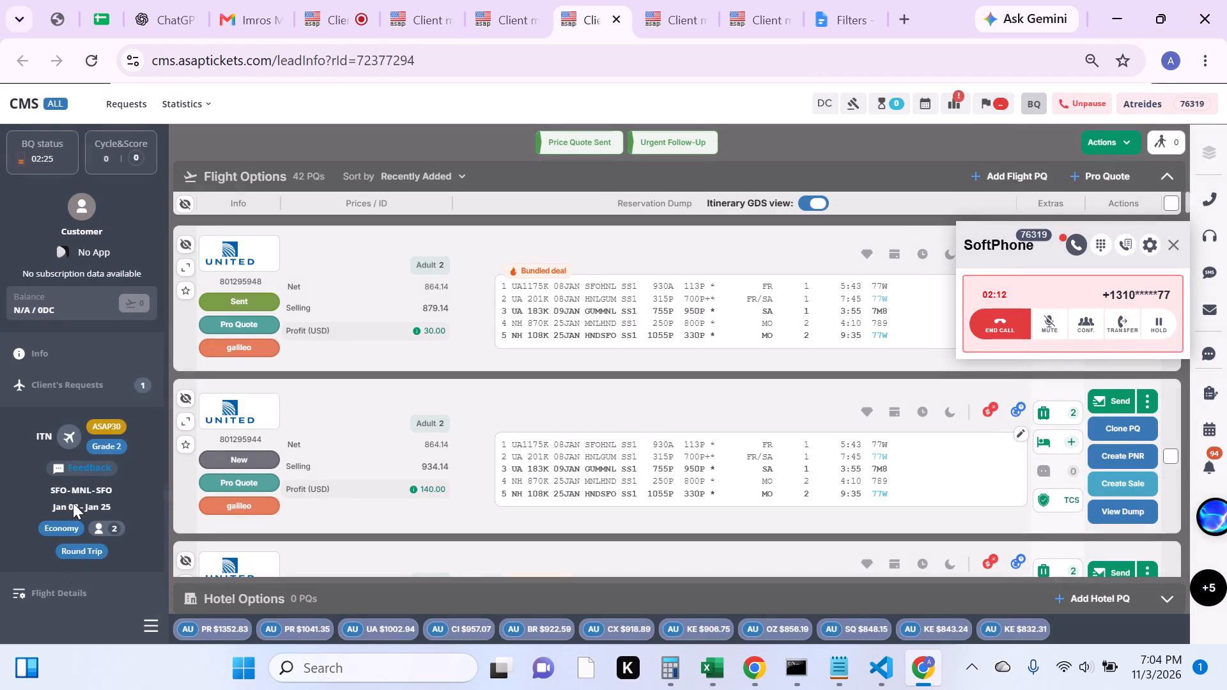
left_click(74, 588)
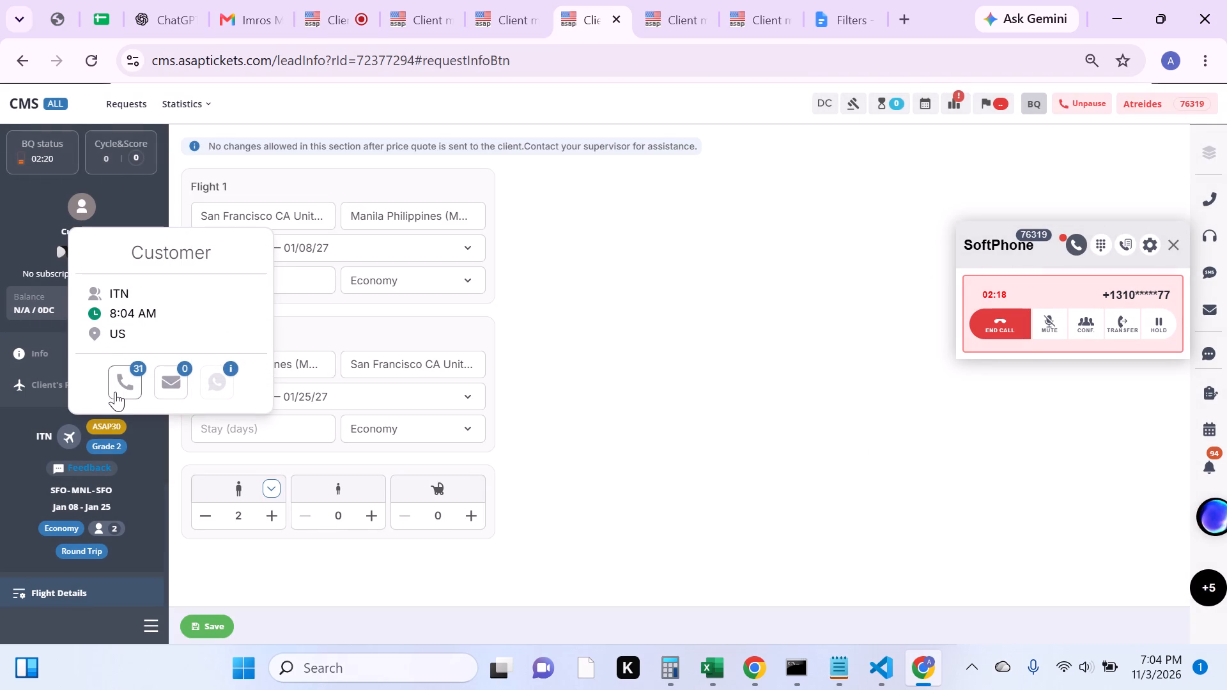
left_click(121, 385)
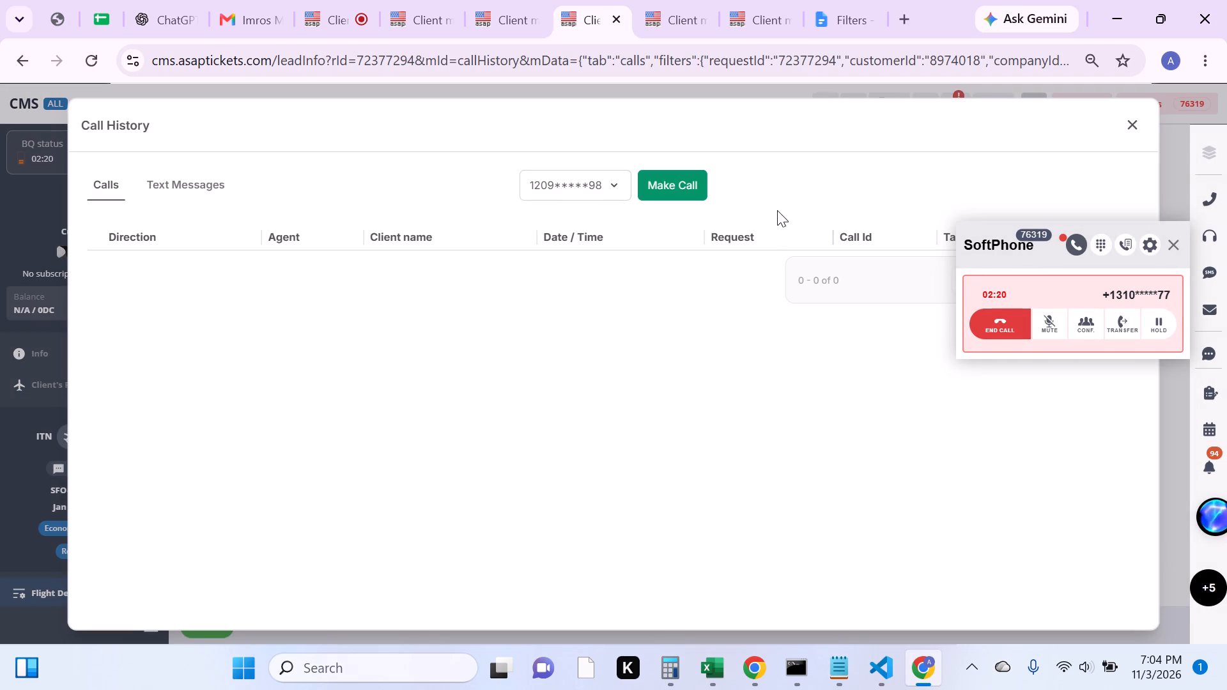
left_click(688, 191)
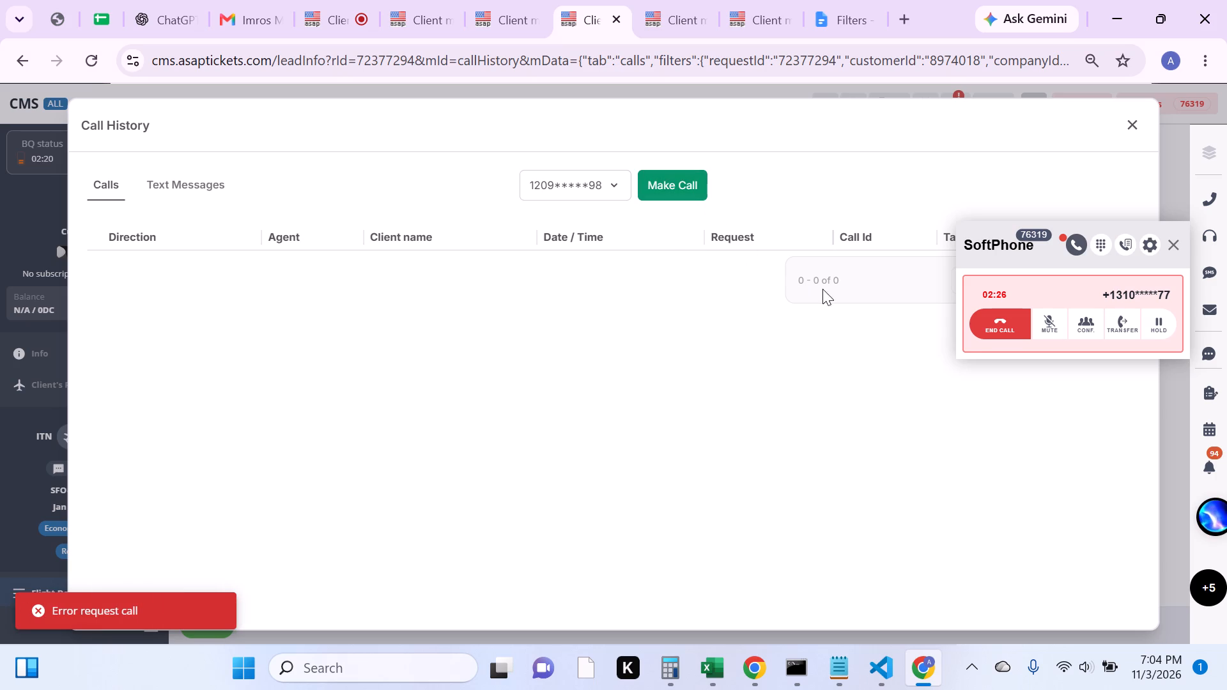
End the ongoing LAX-CAI client call and close the softphone.
left_click(992, 330)
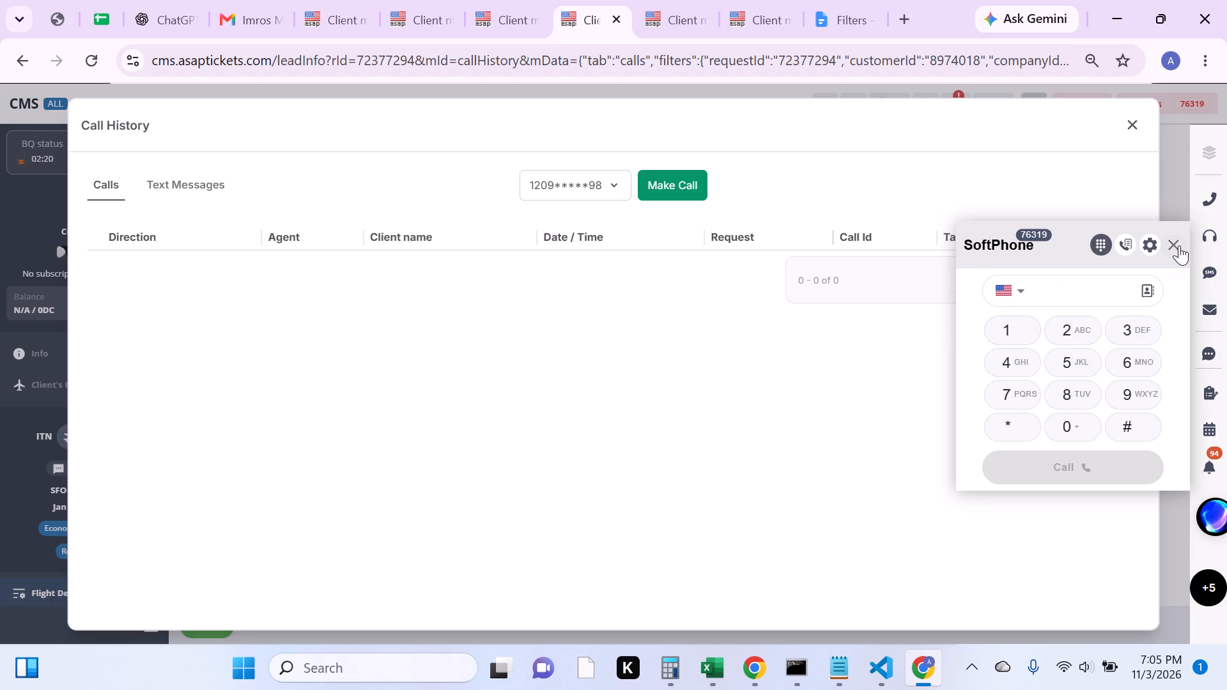
left_click(1174, 247)
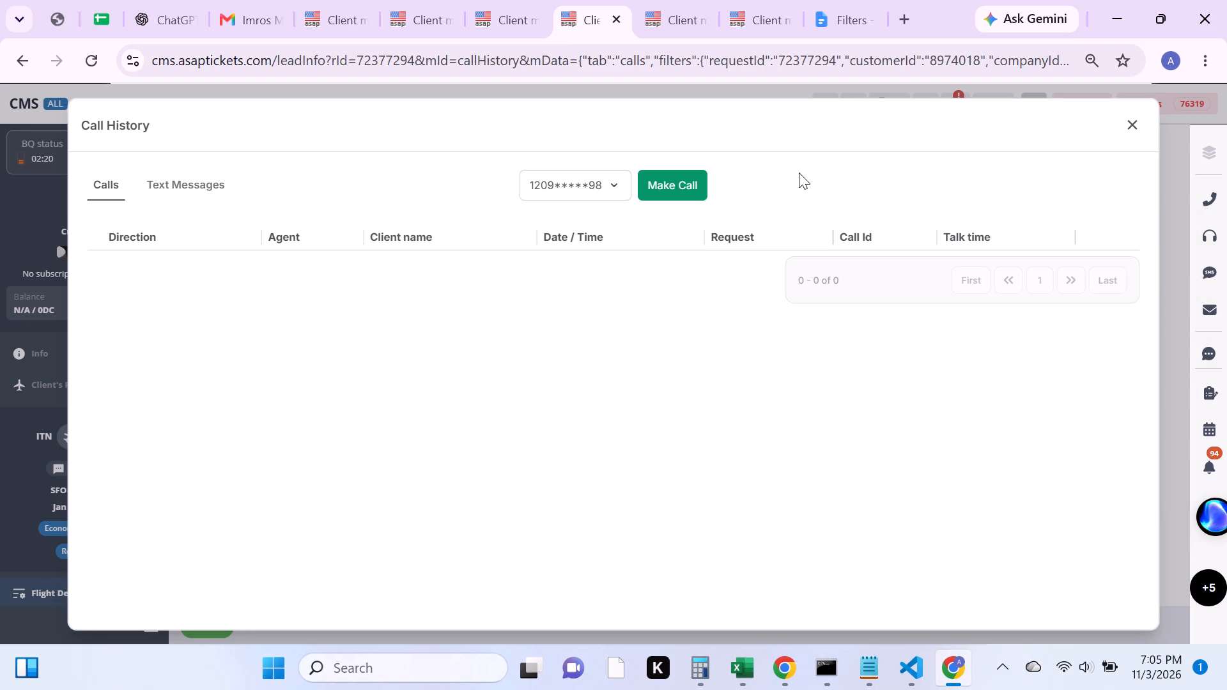
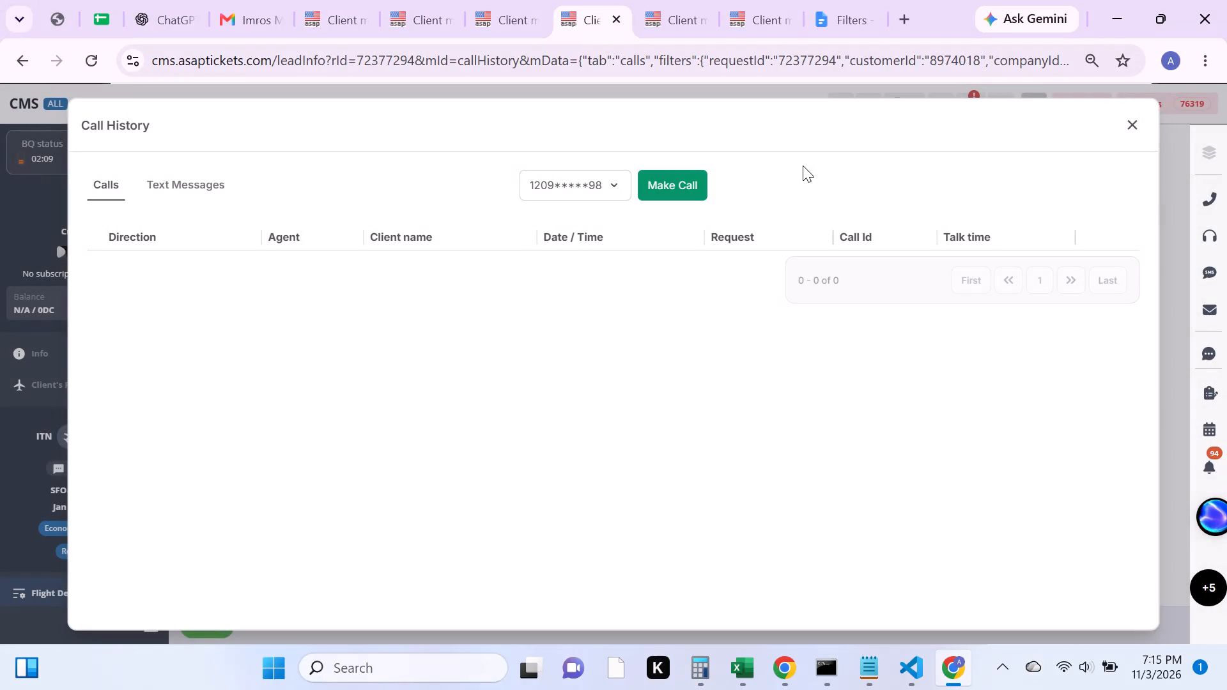
Call the SFO-MNL client from the call history, connect through the softphone, and close the call history.
left_click(686, 190)
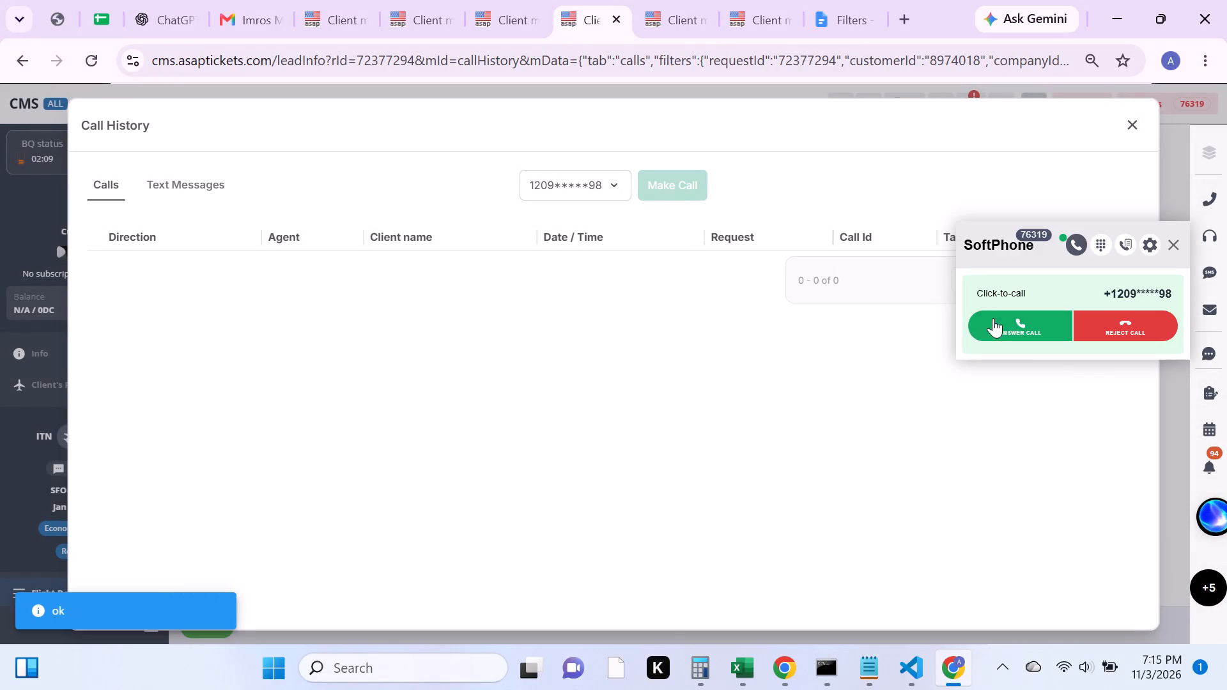
left_click(1022, 338)
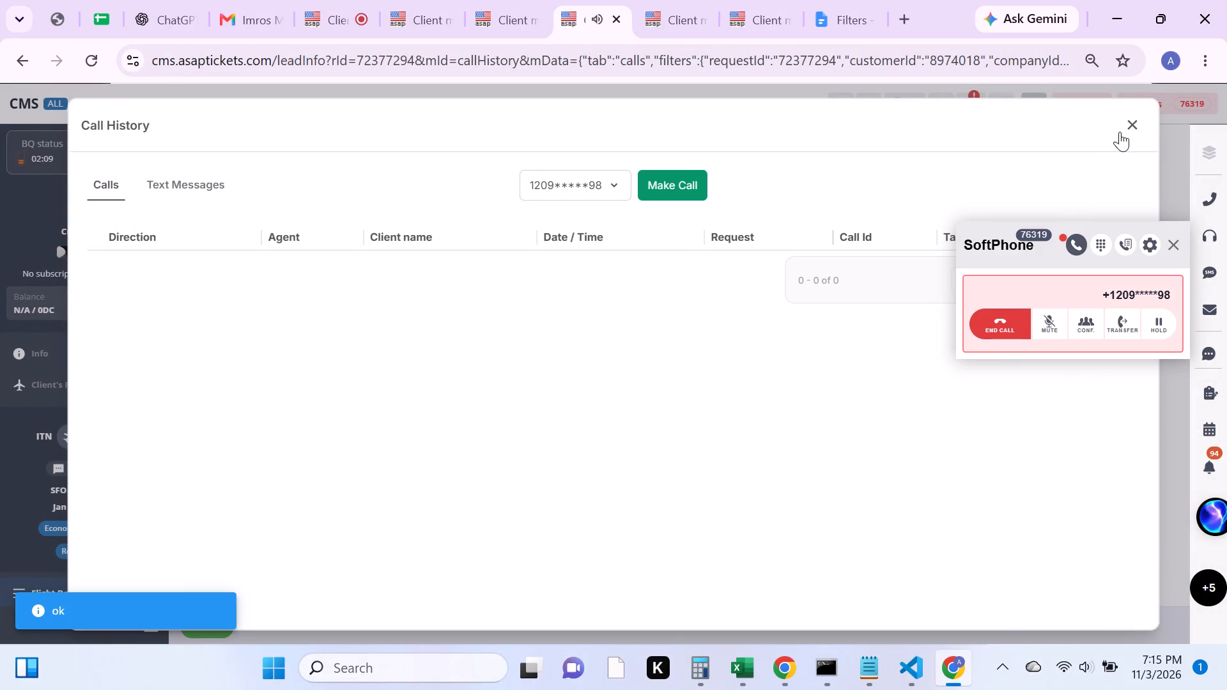
left_click(1125, 127)
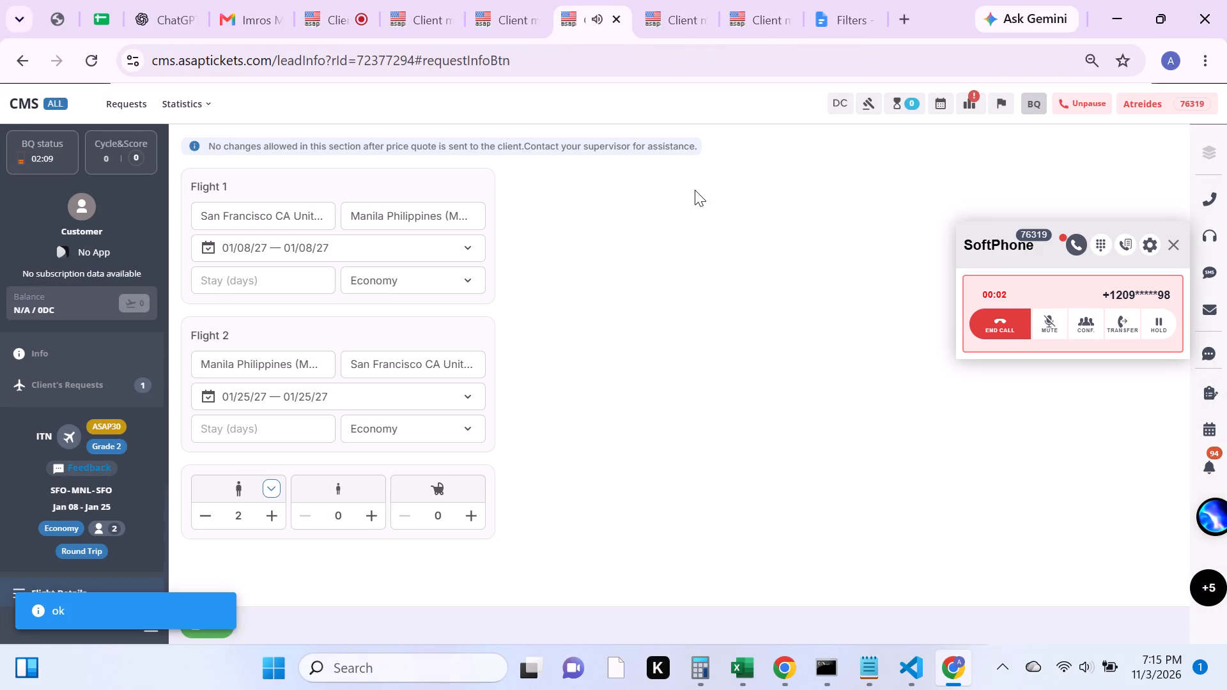
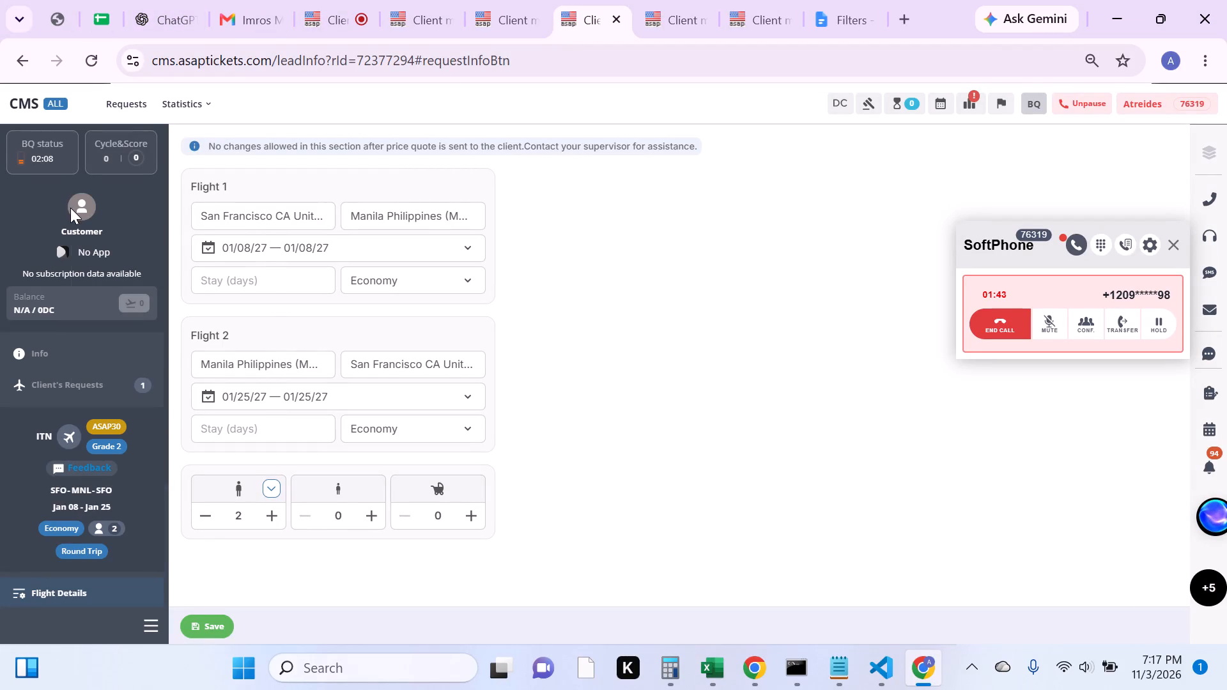
Email the SFO-MNL client the "Still Going? We have a promo" template under company ITN, and close the mail window.
left_click(174, 380)
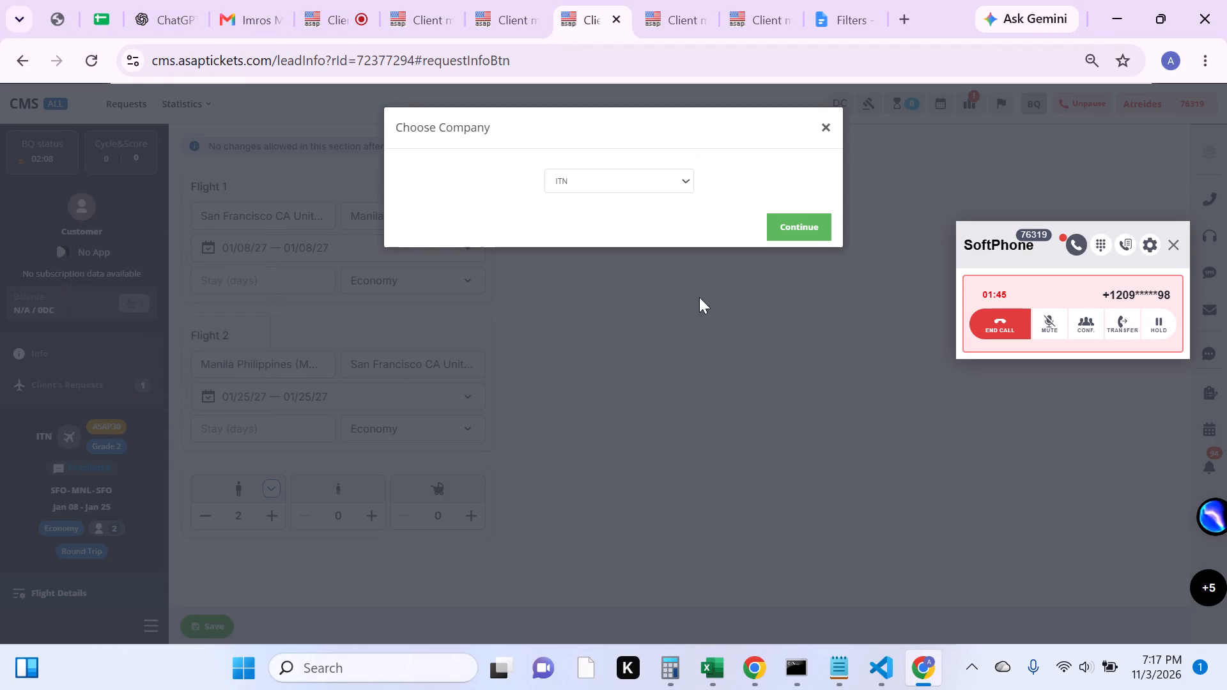
left_click(814, 222)
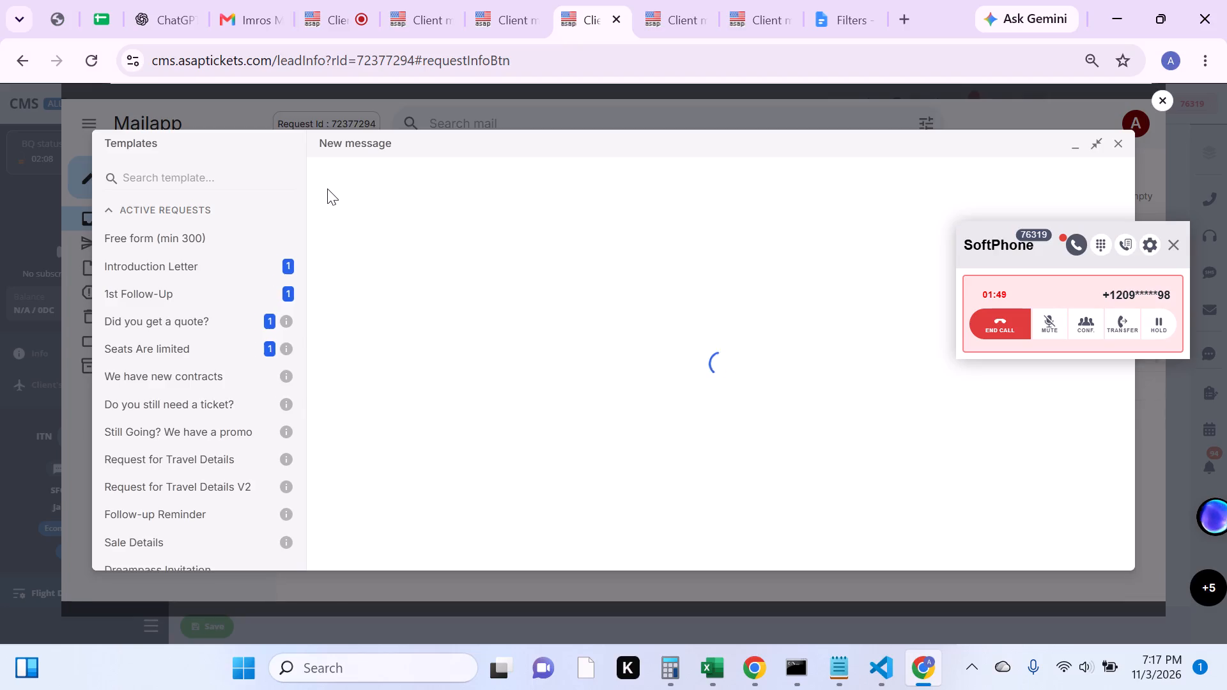
left_click(213, 429)
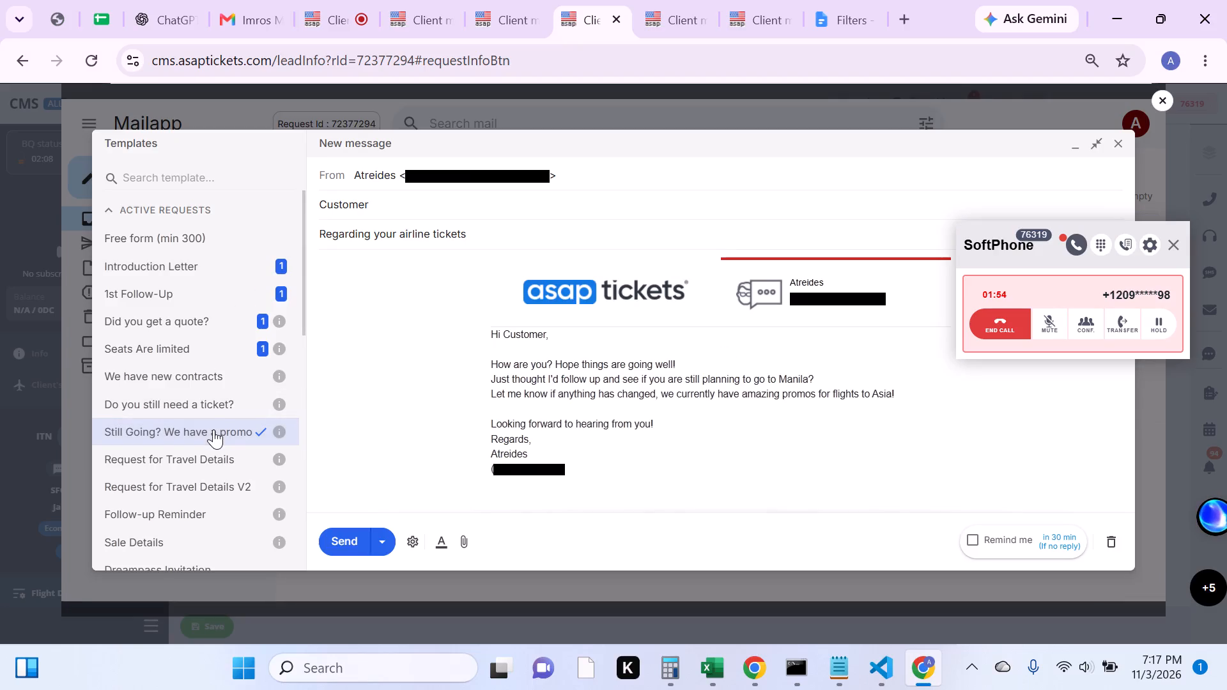
left_click(339, 540)
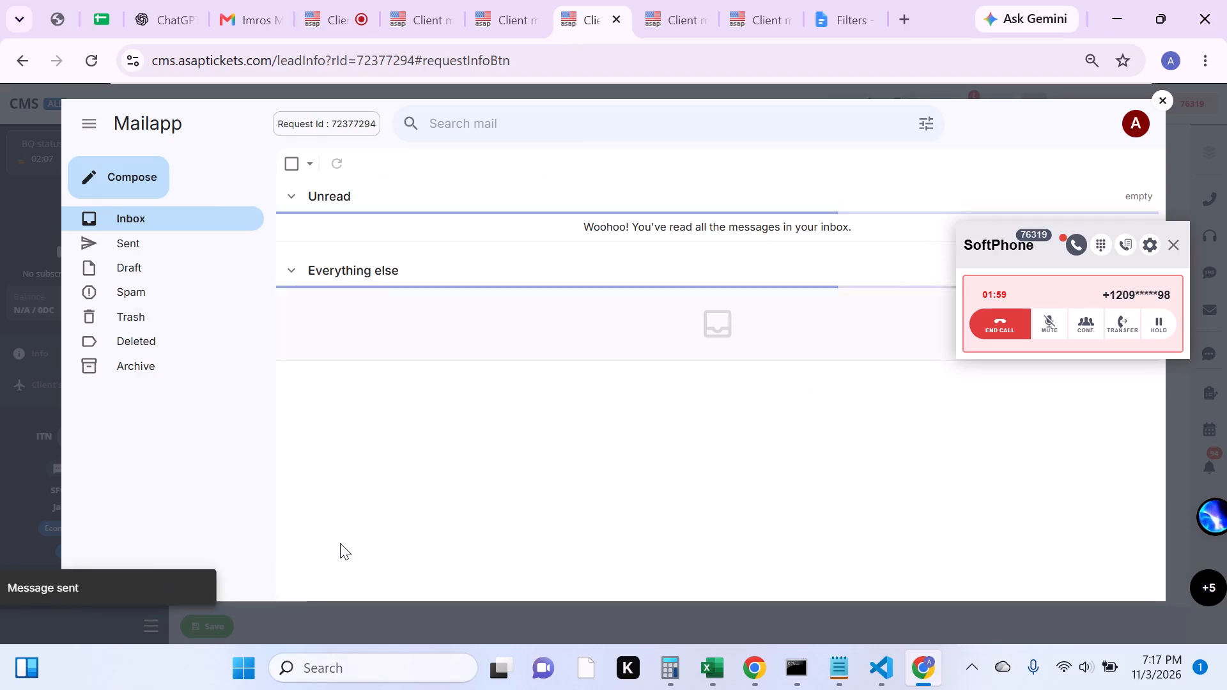
left_click(1163, 99)
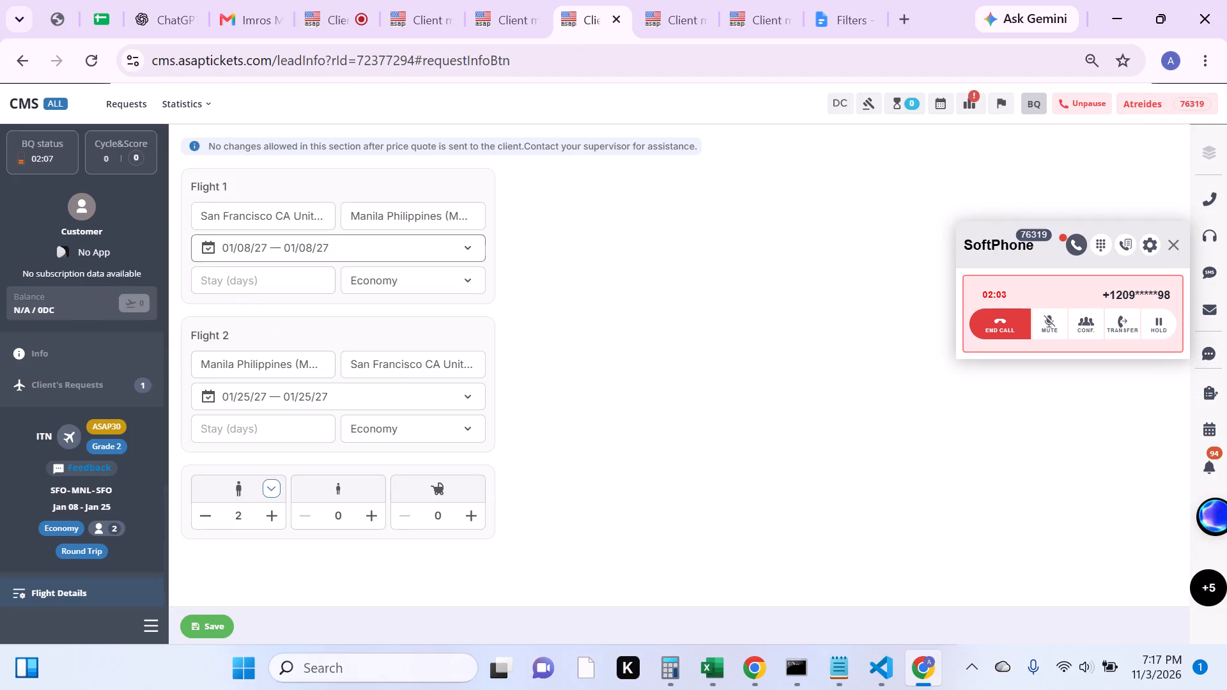
Start a Pro Quote flight search from the SFO-MNL request's price quotes.
scroll(59, 387, "down", 2)
left_click(92, 465)
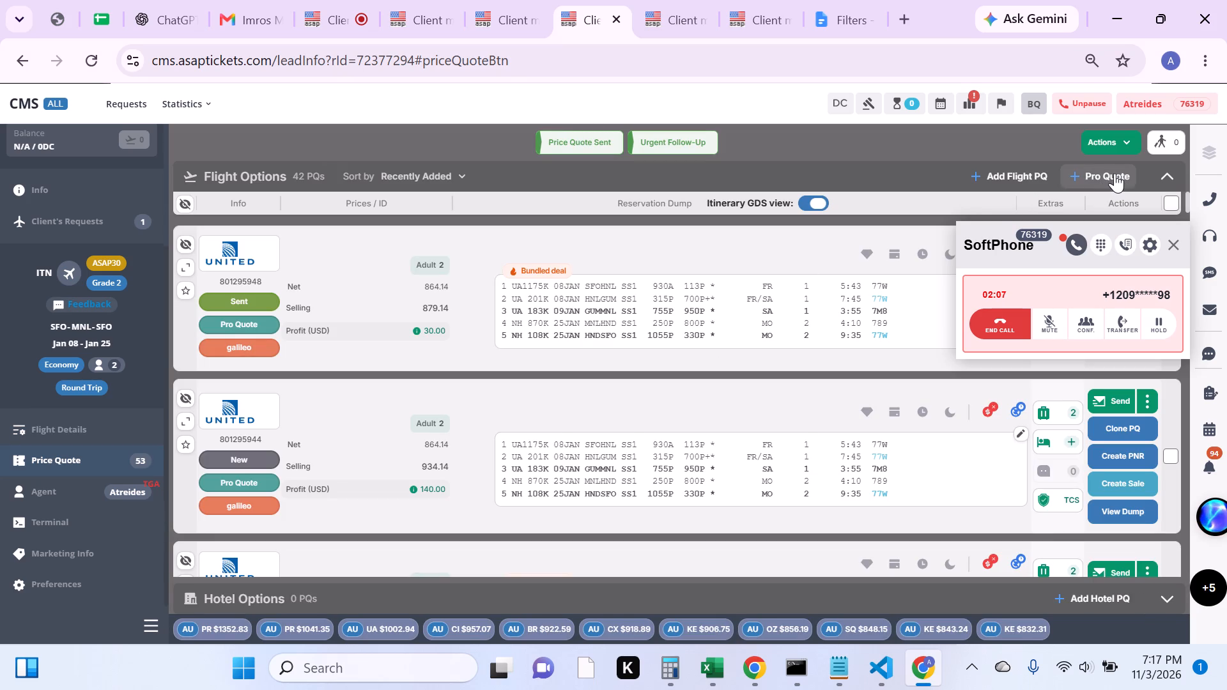
left_click(1113, 173)
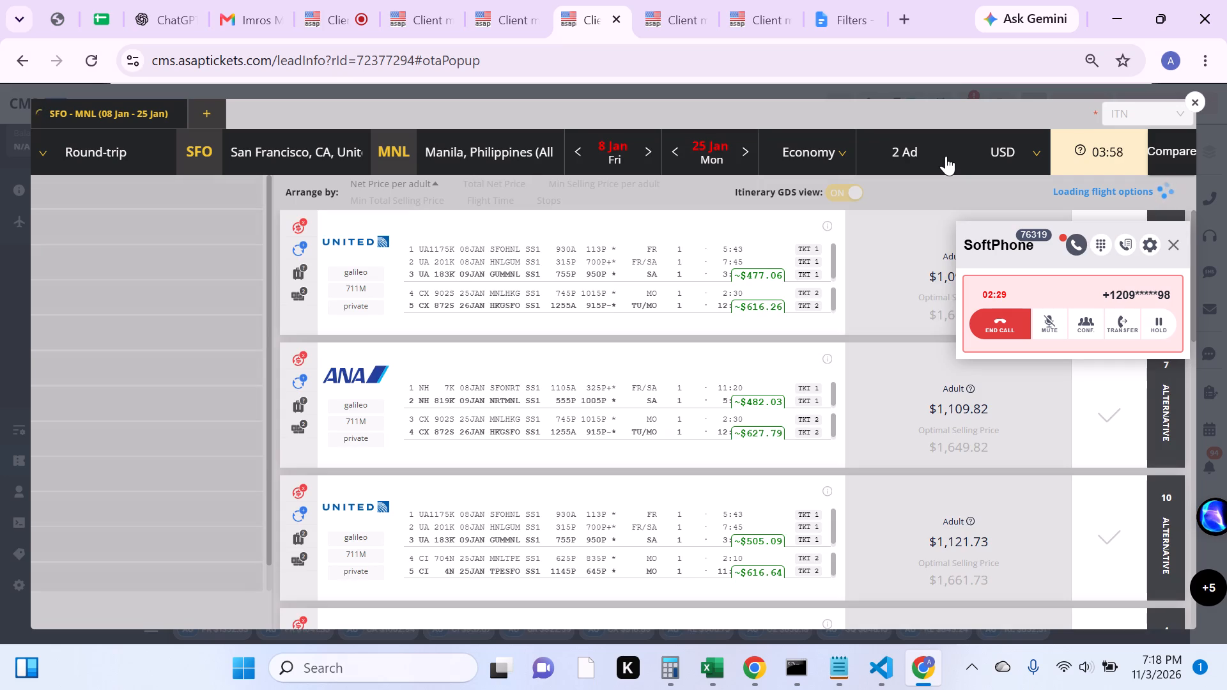
End the softphone call with the SFO-MNL client.
left_click(1002, 331)
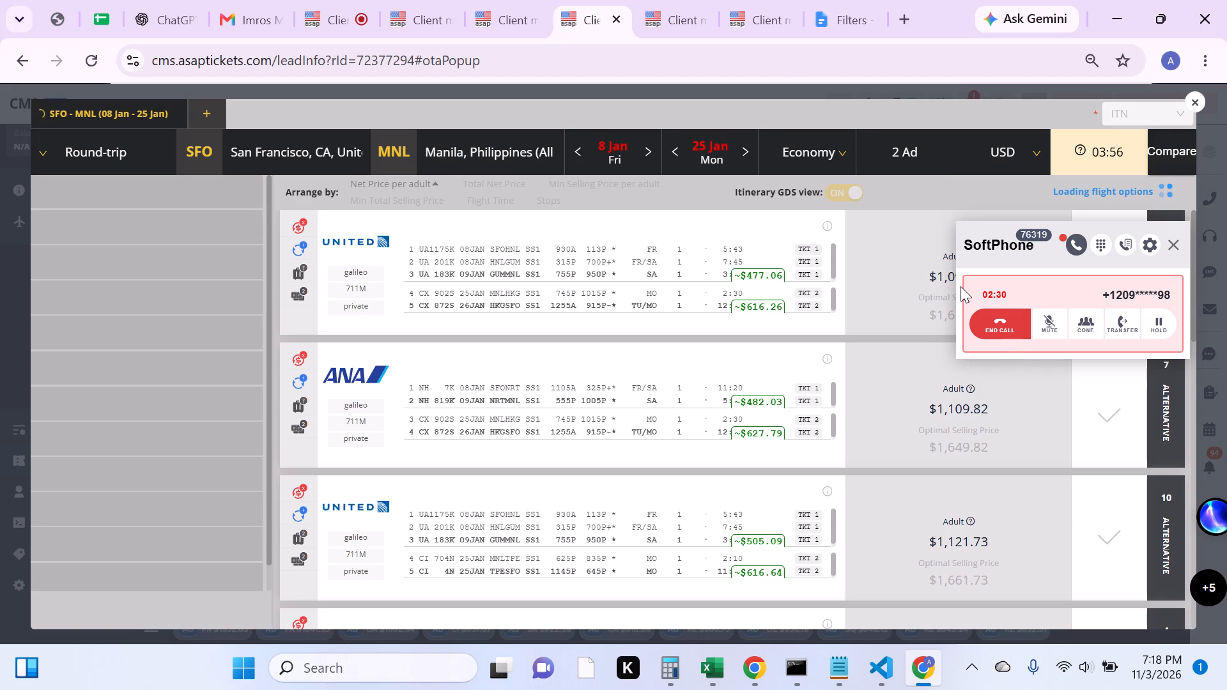
left_click(989, 323)
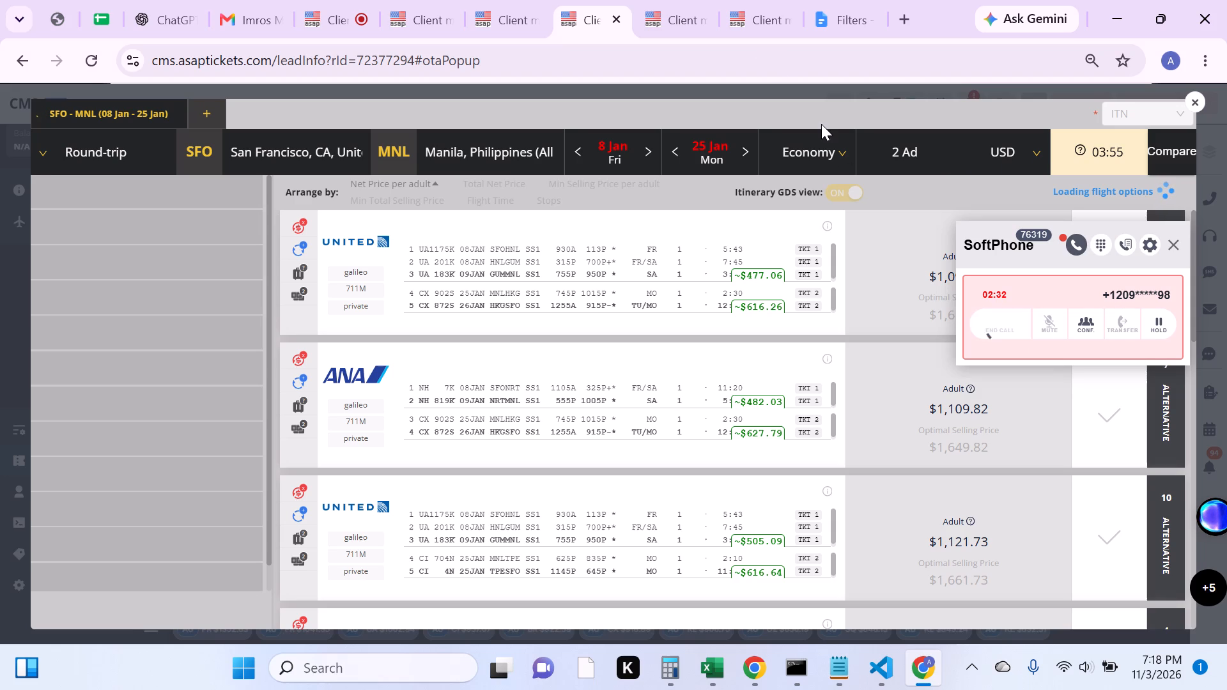
Switch to the WAS-CUN request and review its flight details and price quotes.
left_click(661, 6)
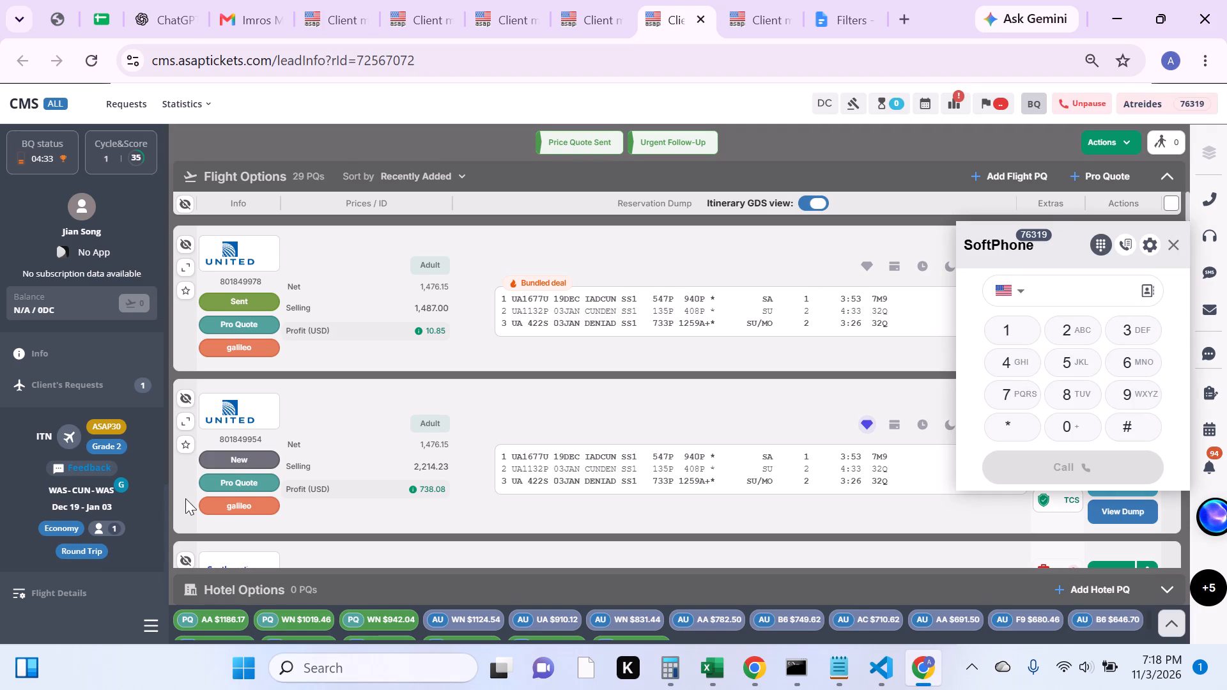
scroll(122, 555, "down", 1)
left_click(120, 503)
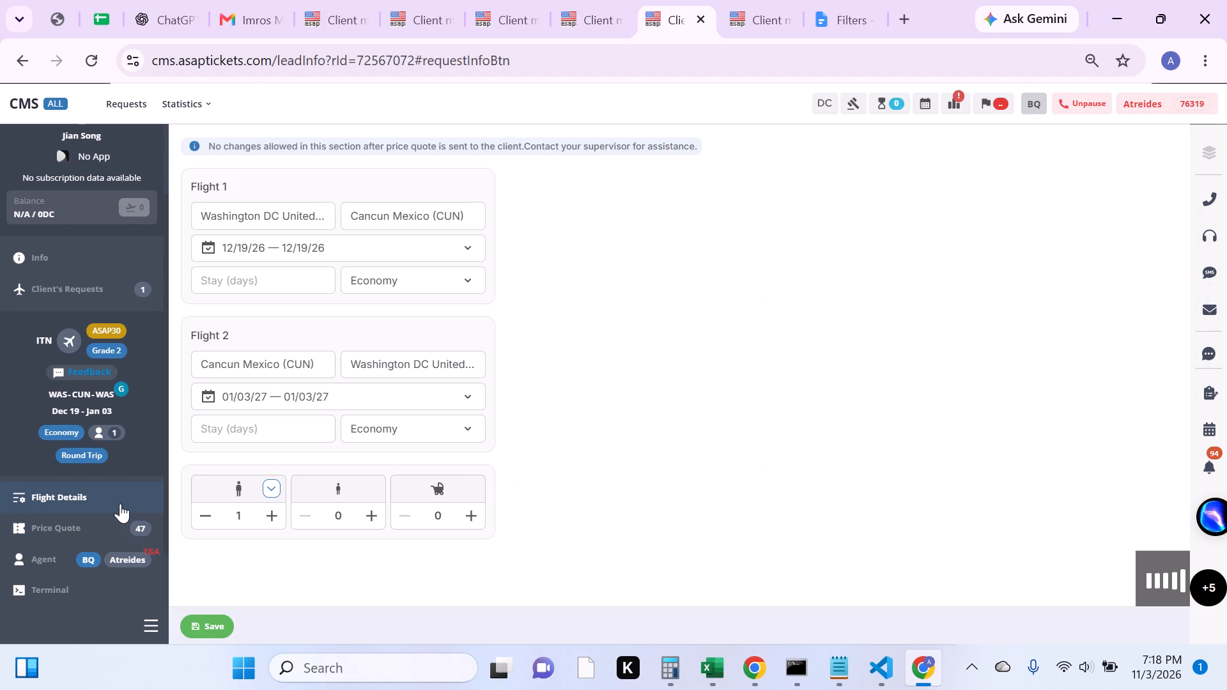
scroll(120, 503, "up", 4)
scroll(121, 504, "down", 2)
left_click(112, 458)
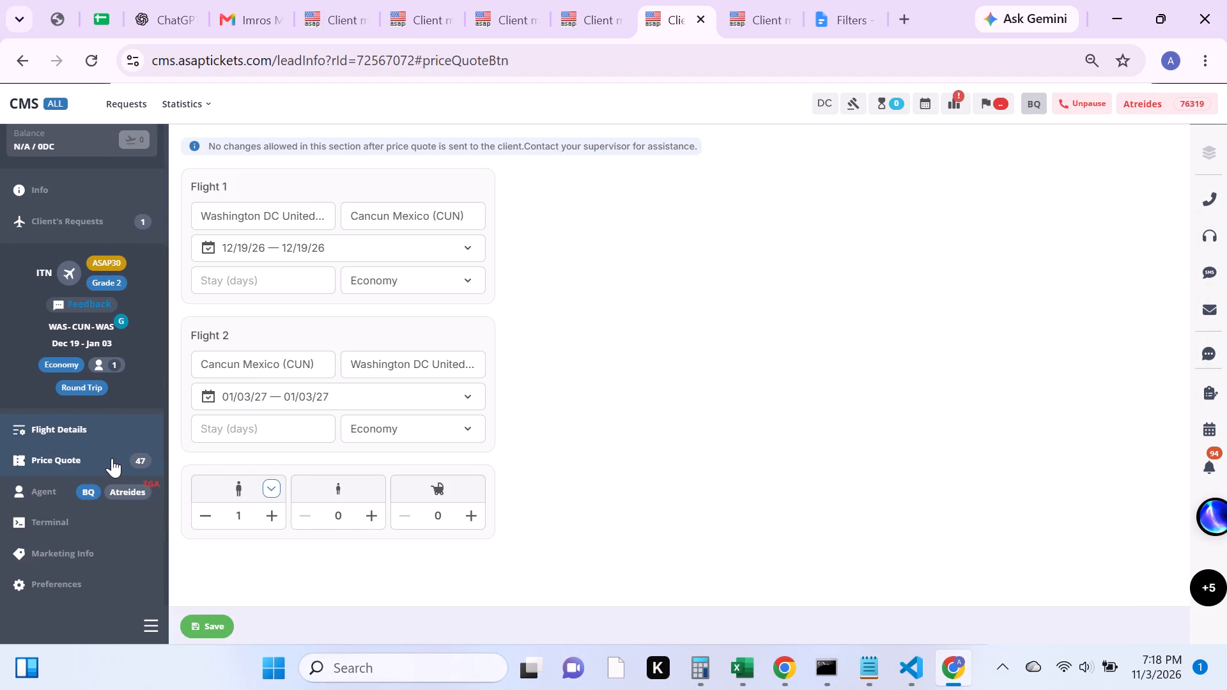
left_click(105, 427)
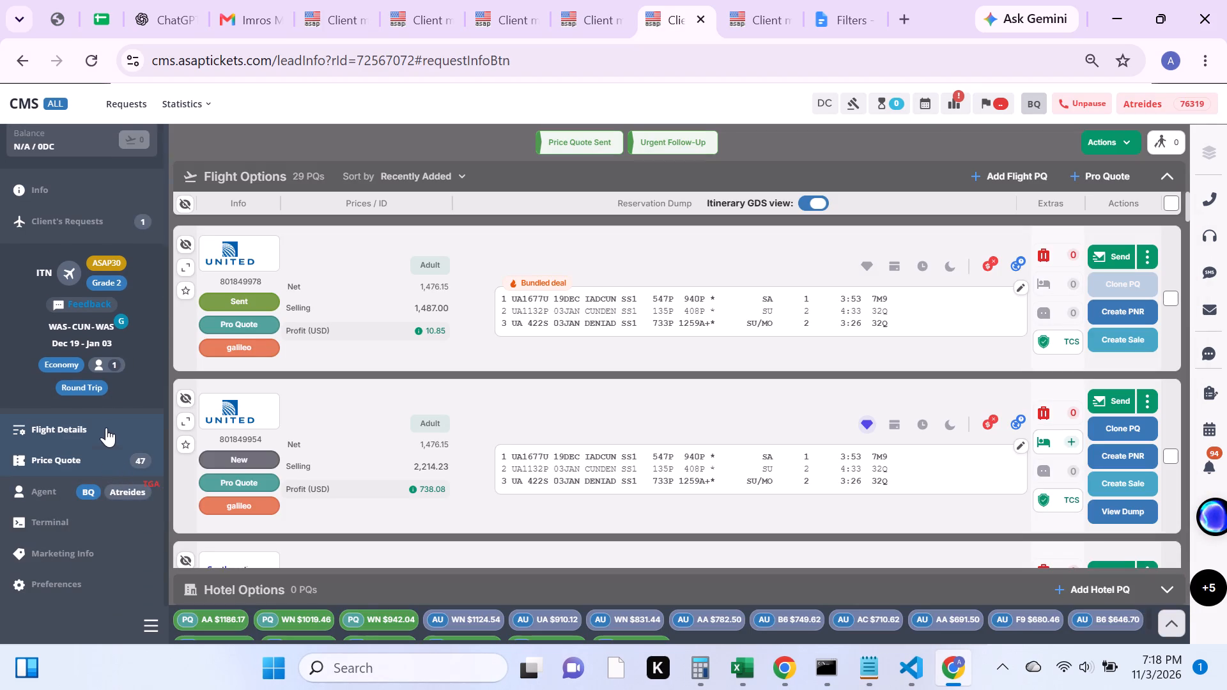
Call the WAS-CUN client from the call history, connect through the softphone, and close the call history.
scroll(108, 431, "up", 3)
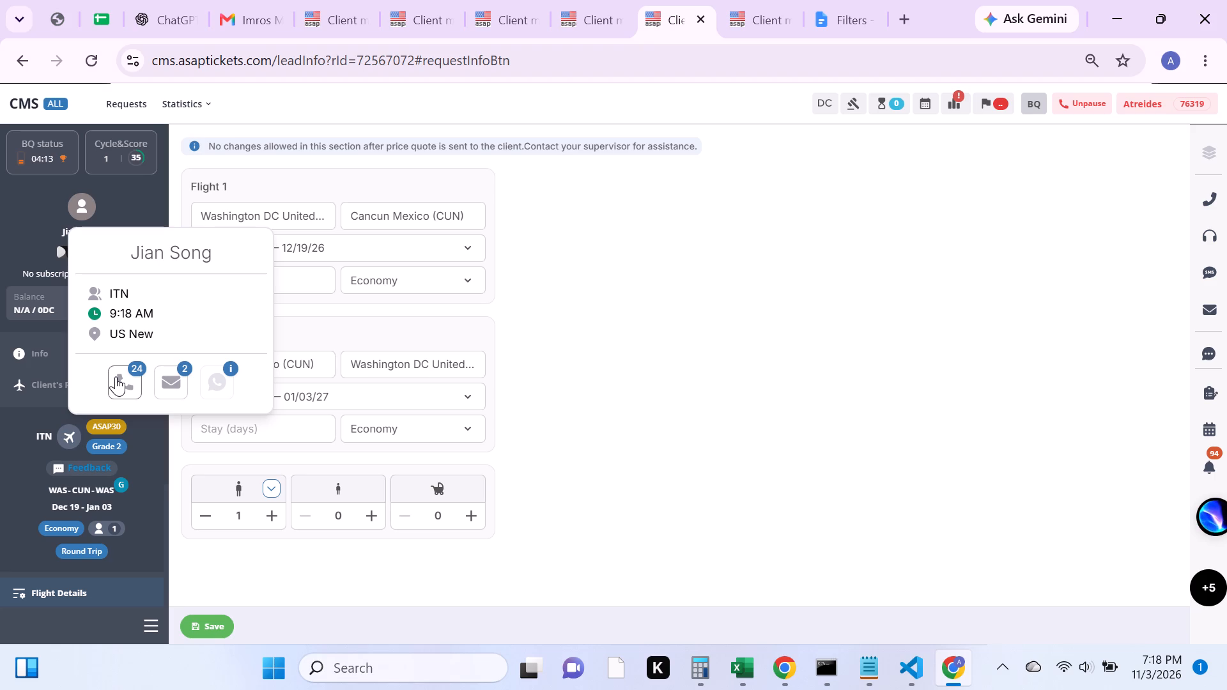
left_click(116, 376)
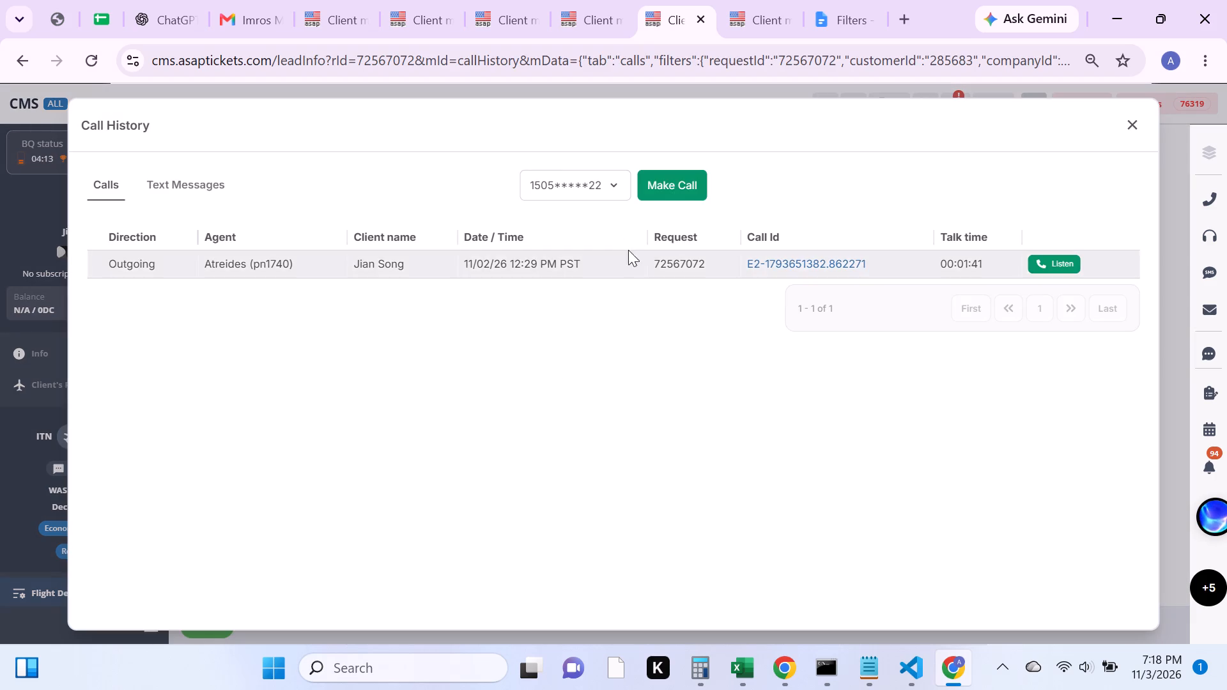
left_click(665, 193)
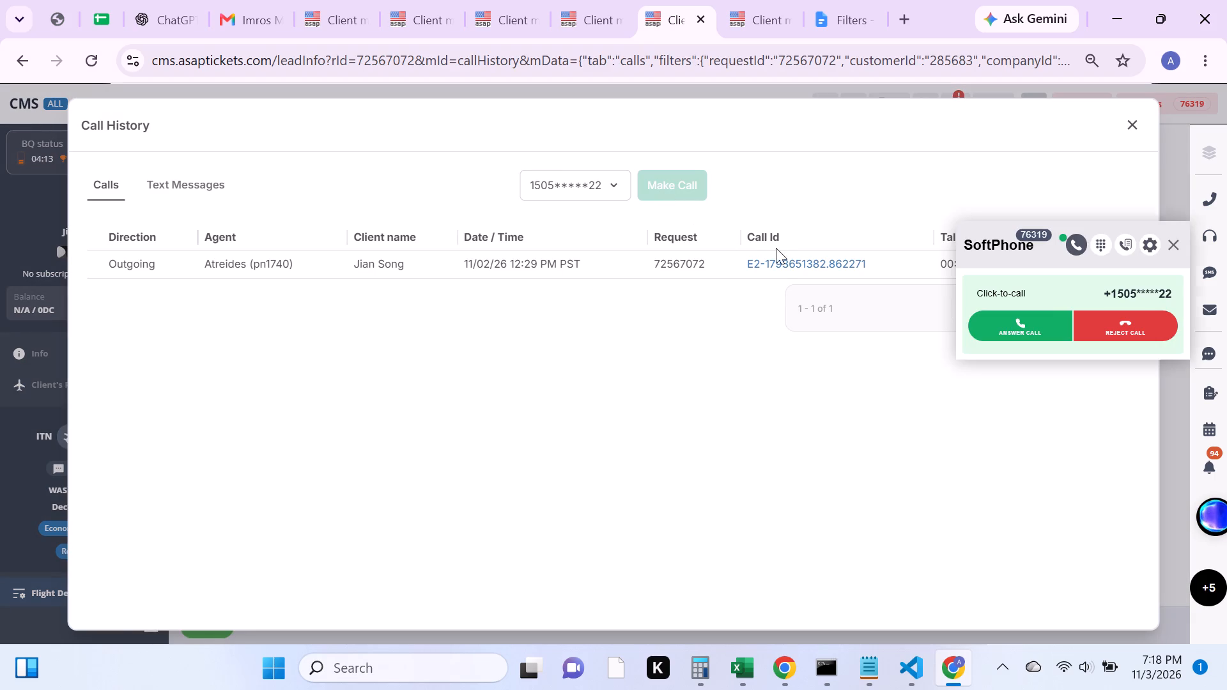
left_click(1036, 325)
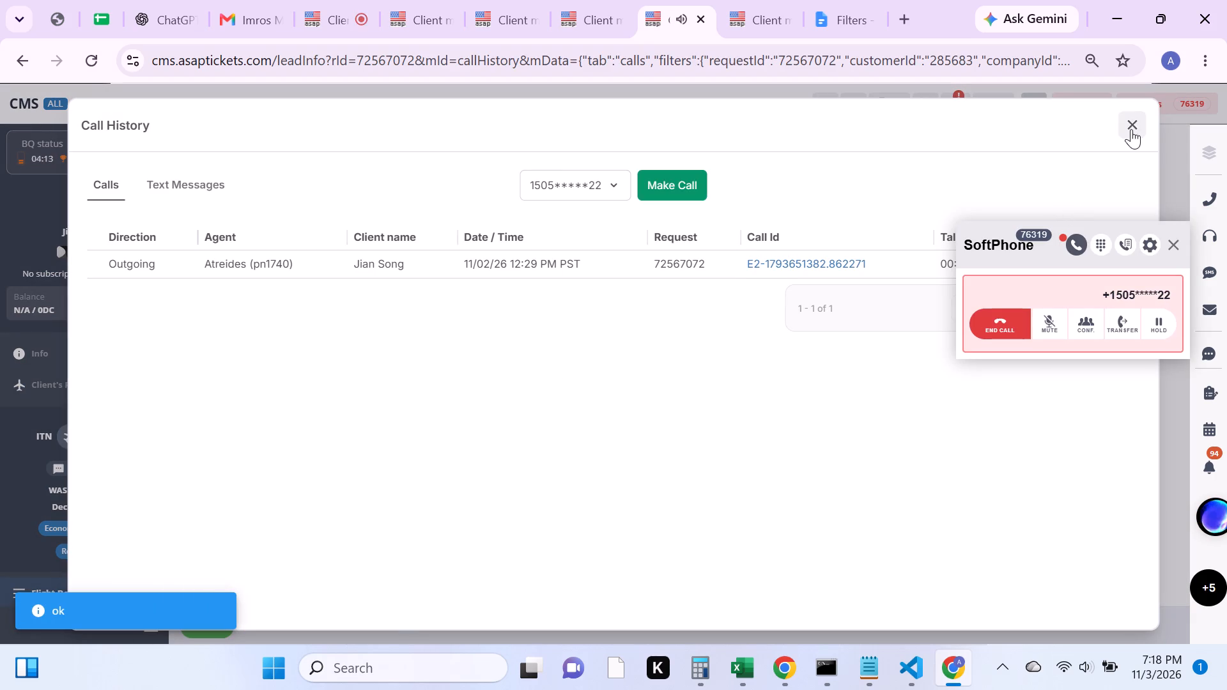
left_click(1131, 129)
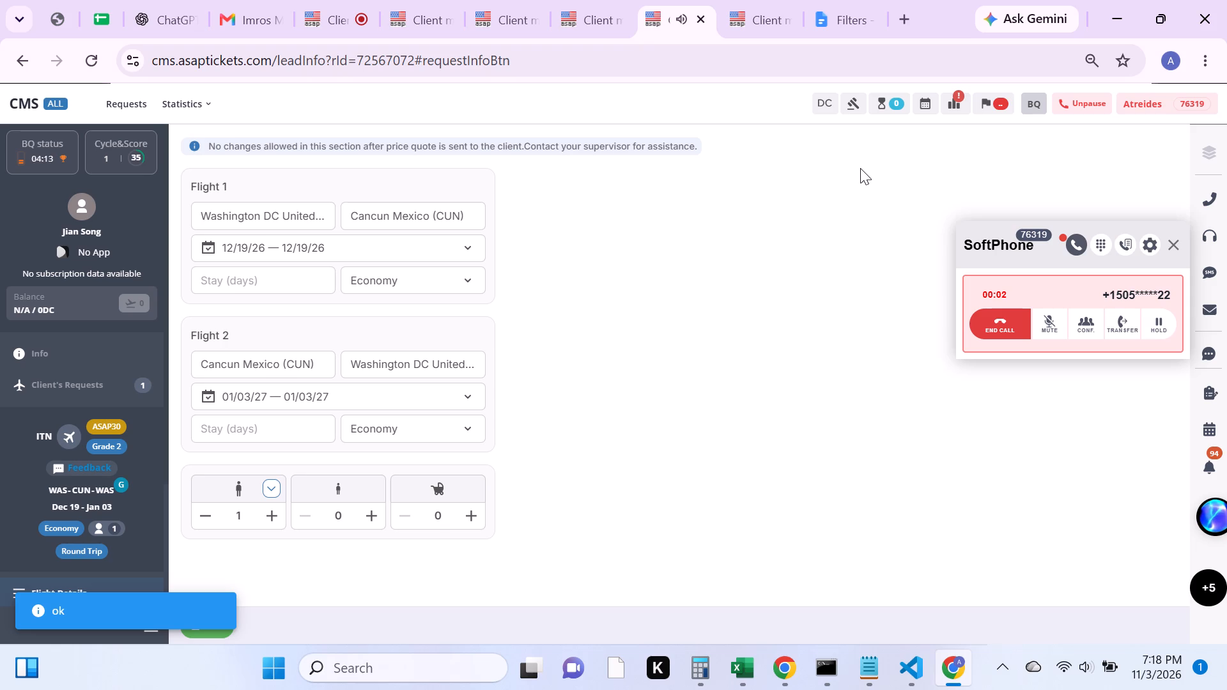
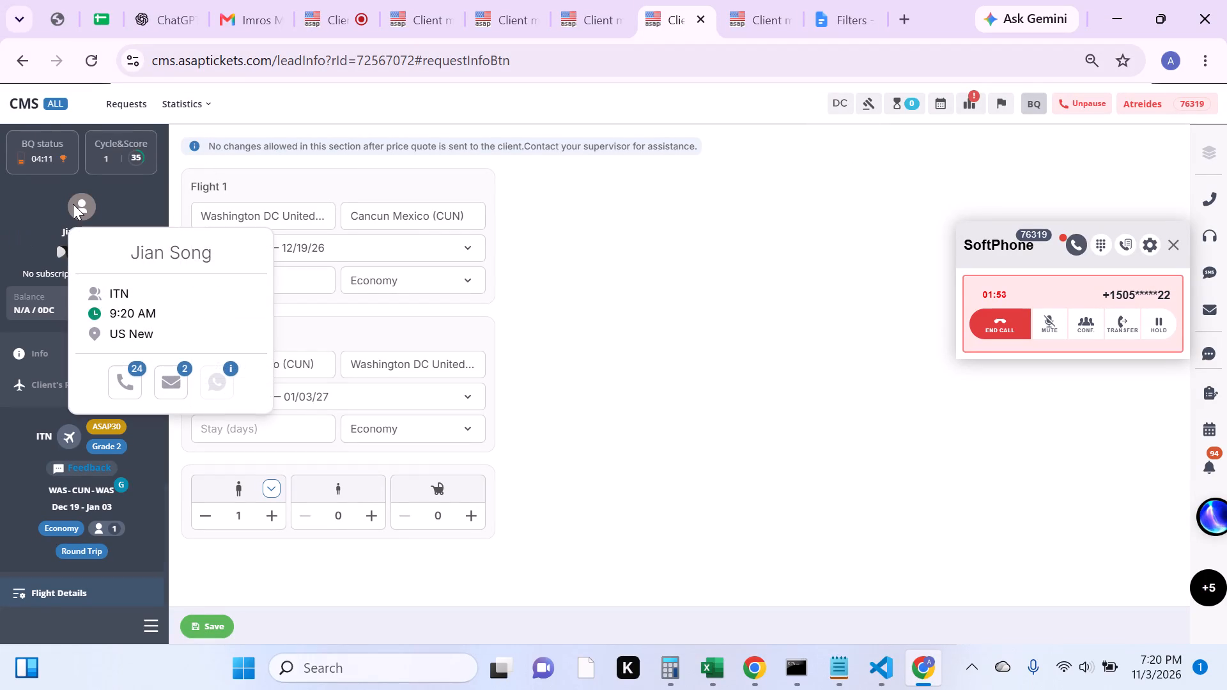
Send the WAS-CUN client the "Do you still need a ticket?" template email under company ITN, and close the mail app.
left_click(176, 390)
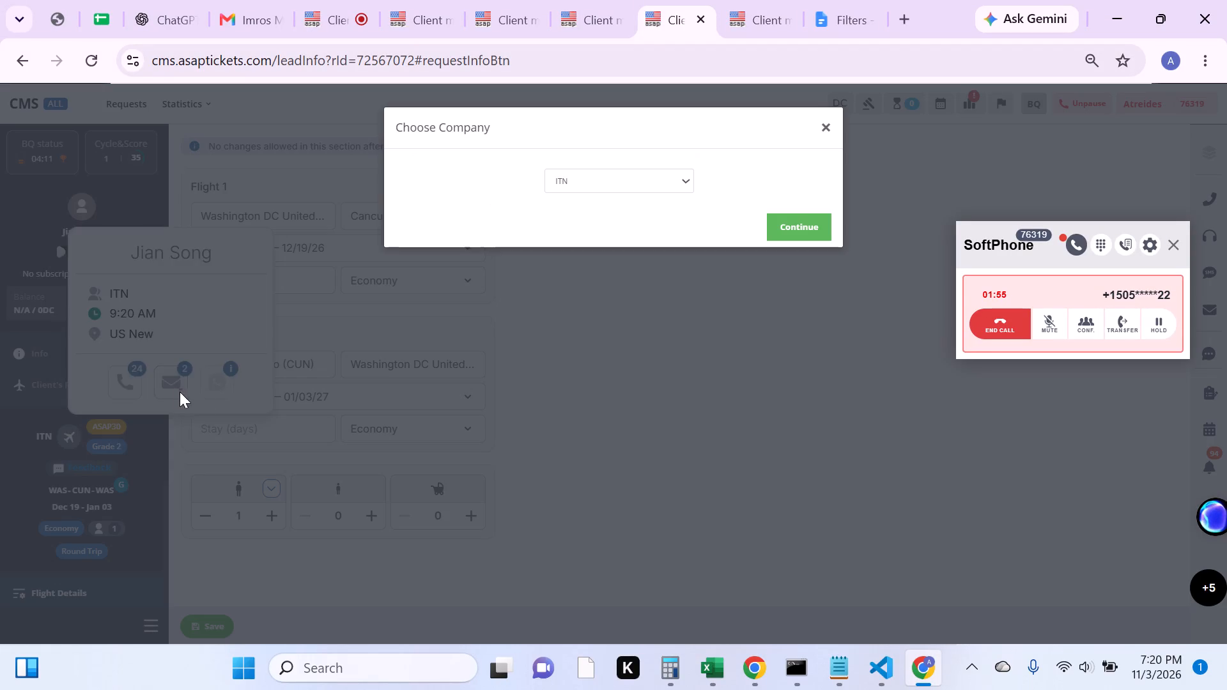
left_click(810, 225)
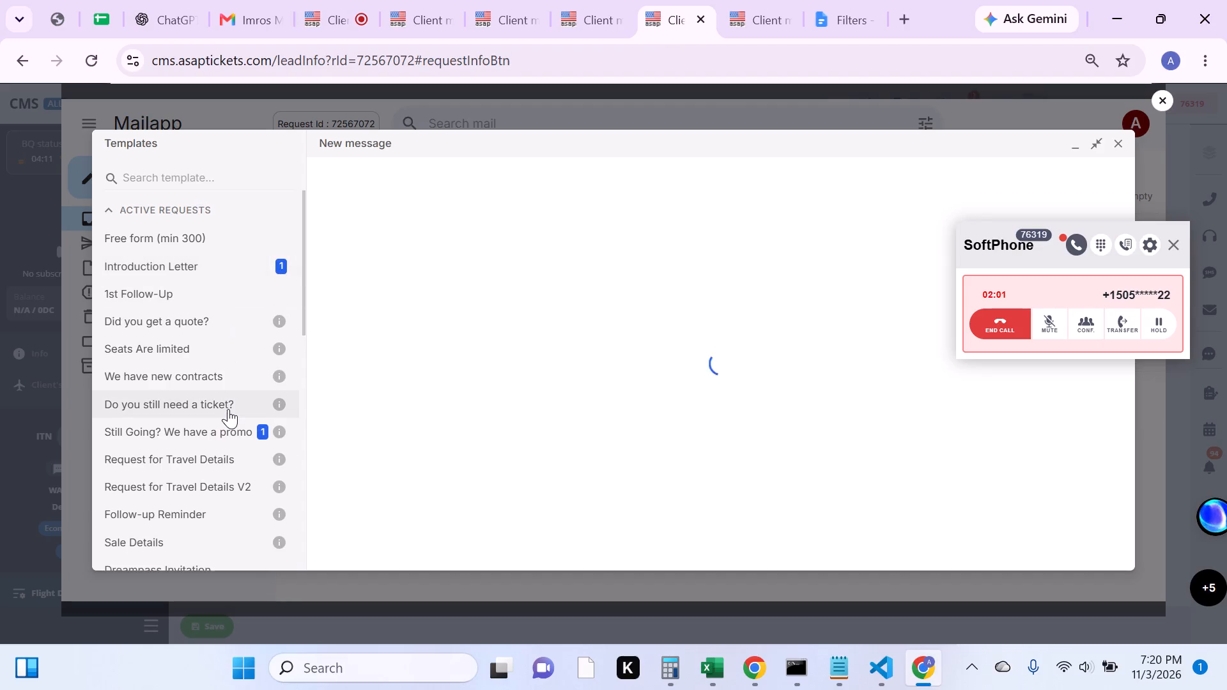
left_click(228, 409)
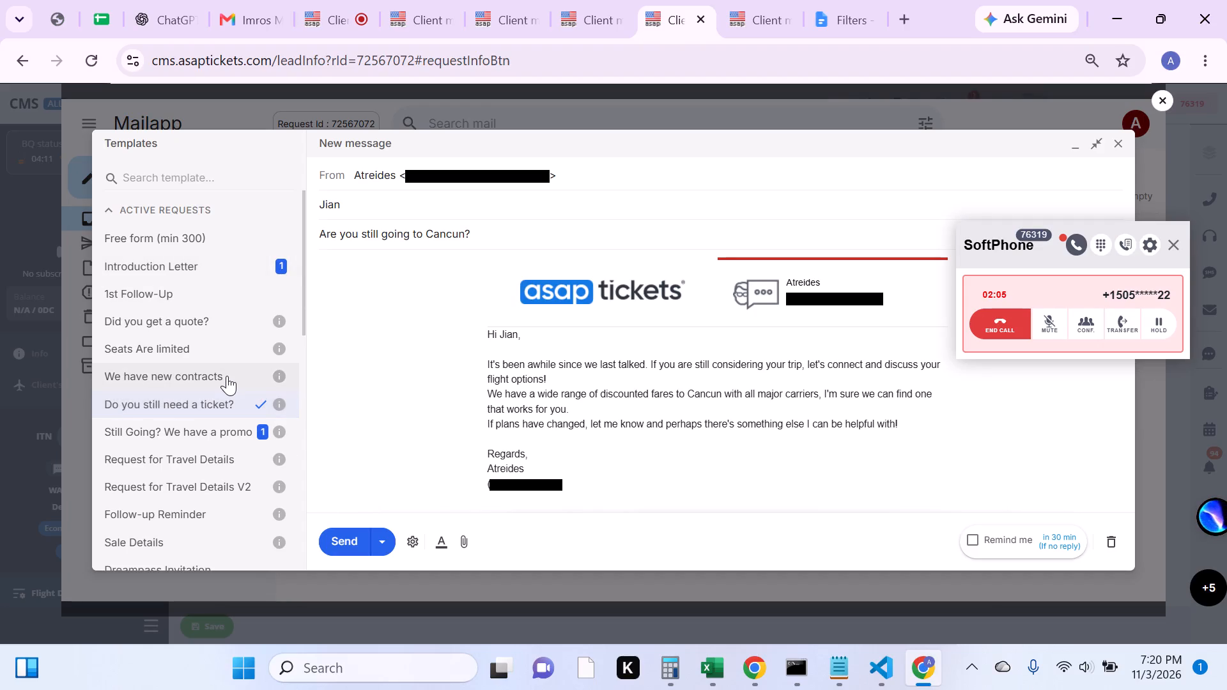
left_click(354, 546)
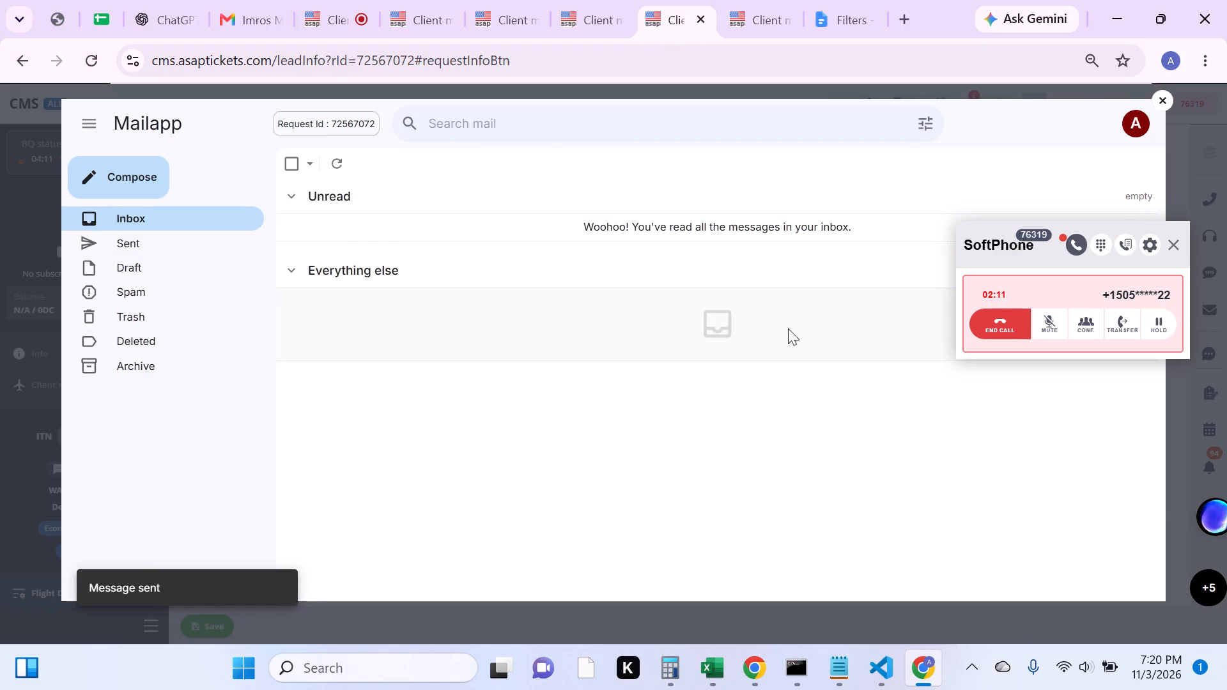
left_click(1162, 102)
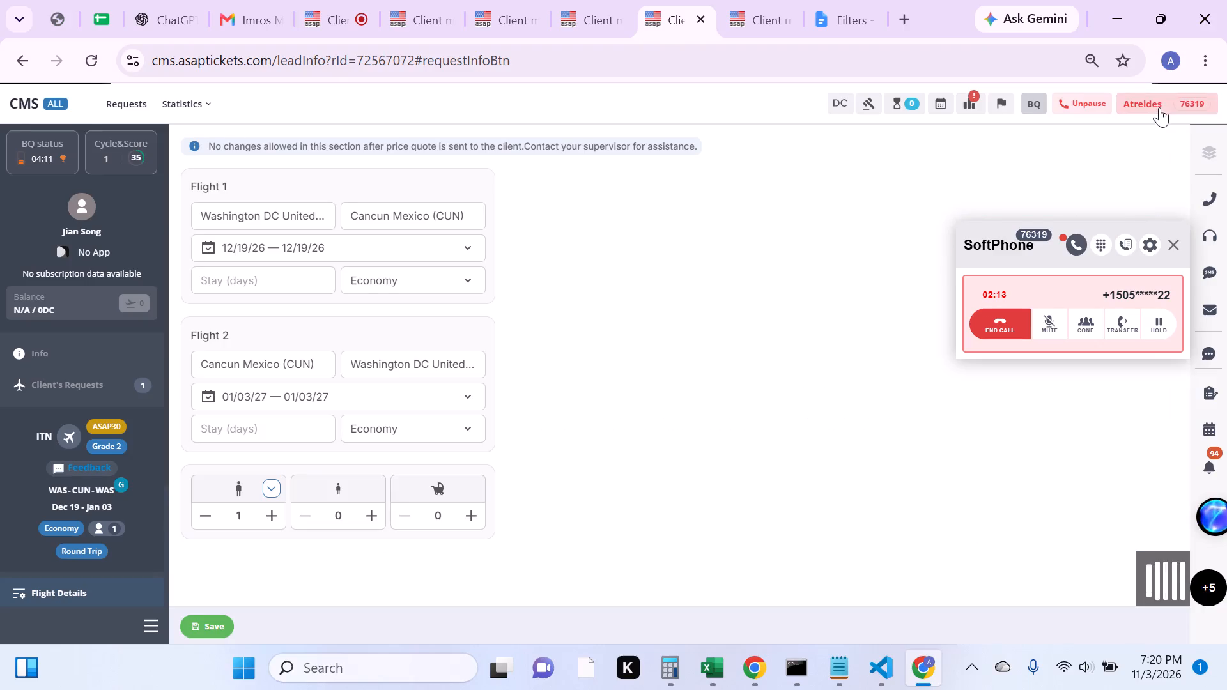
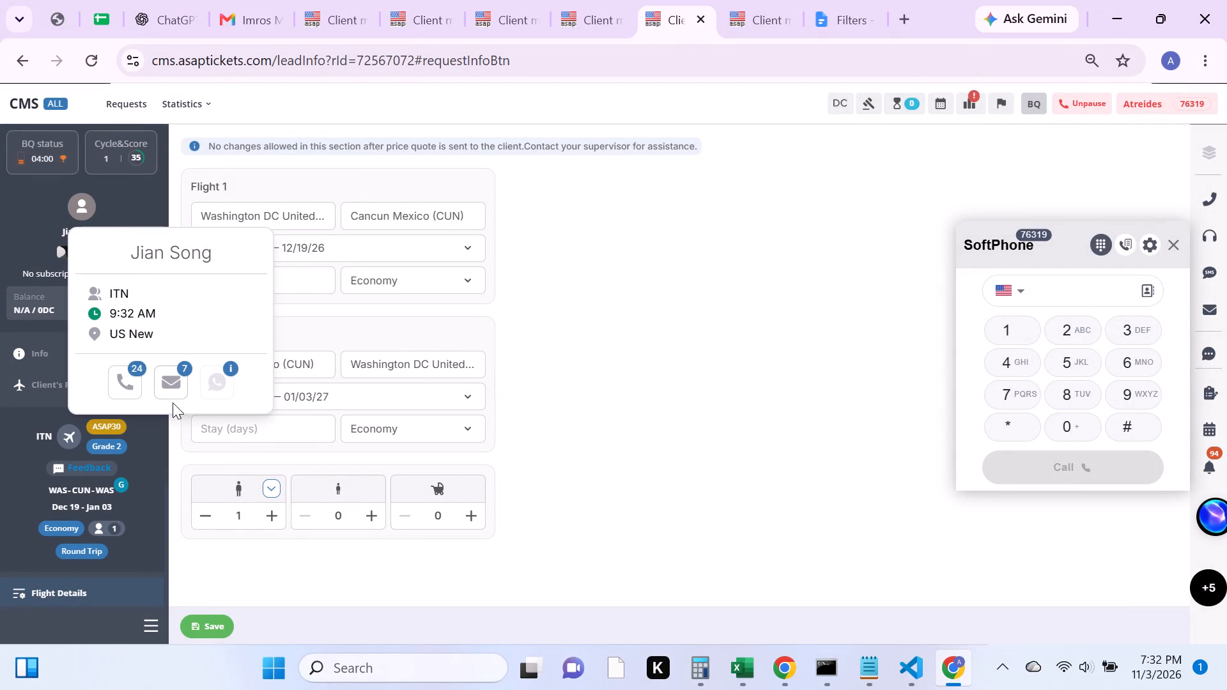
Record and save a suggested feedback text matching "follow" on the WAS-CUN request.
scroll(144, 533, "down", 1)
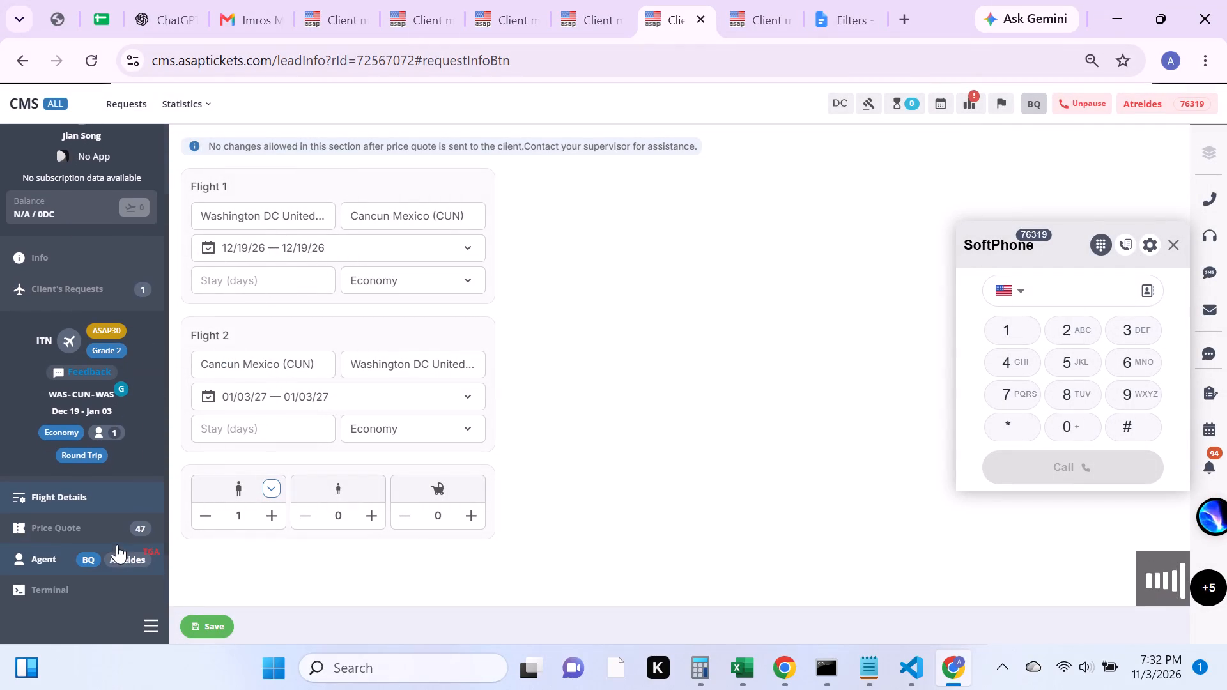
left_click(105, 527)
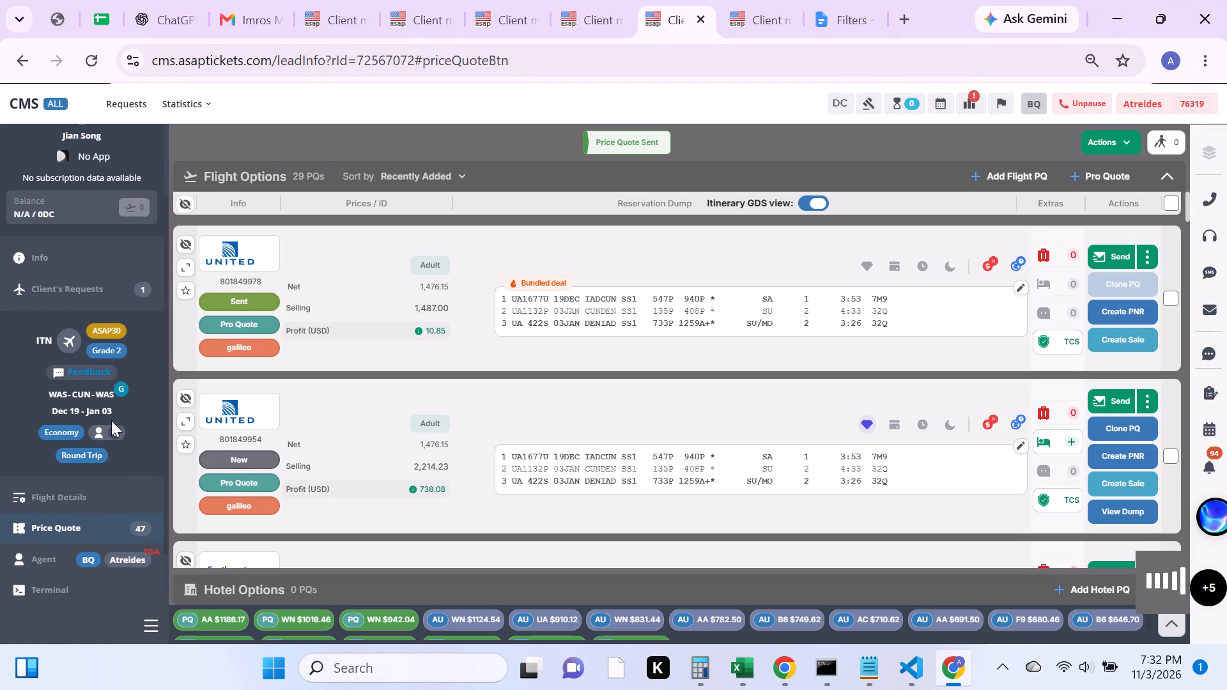
scroll(111, 425, "up", 2)
left_click(88, 473)
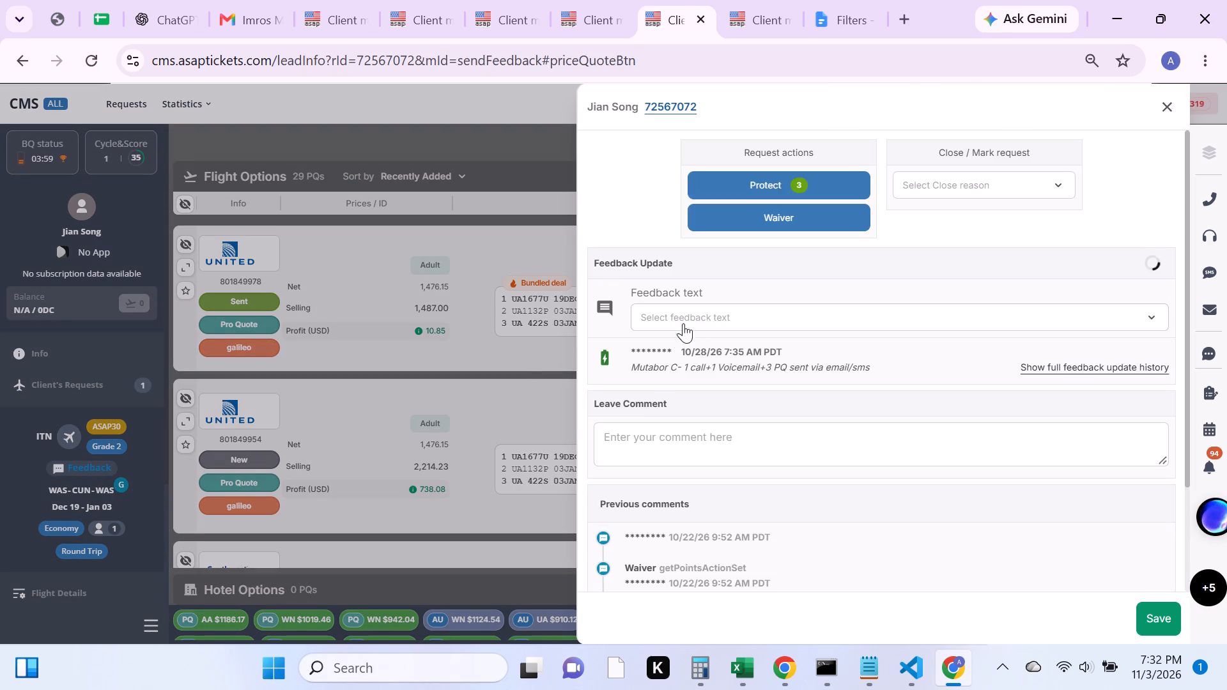
left_click(690, 314)
type("fol")
type("low")
key("space")
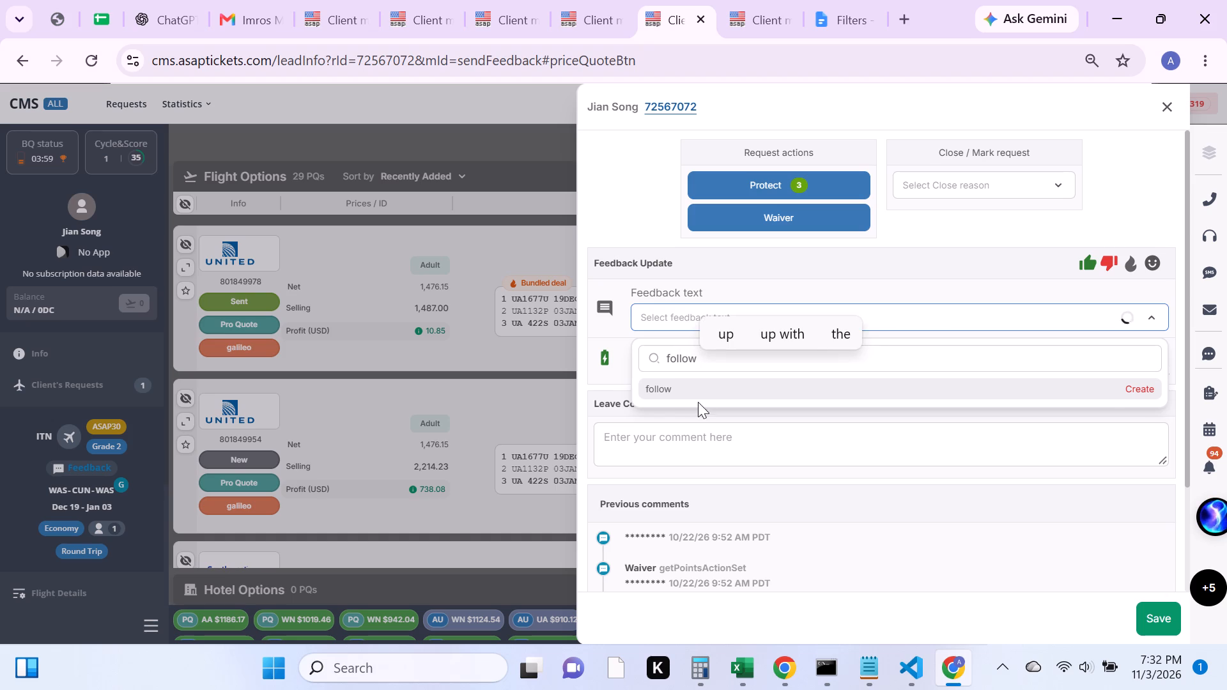
left_click(691, 420)
left_click(1177, 622)
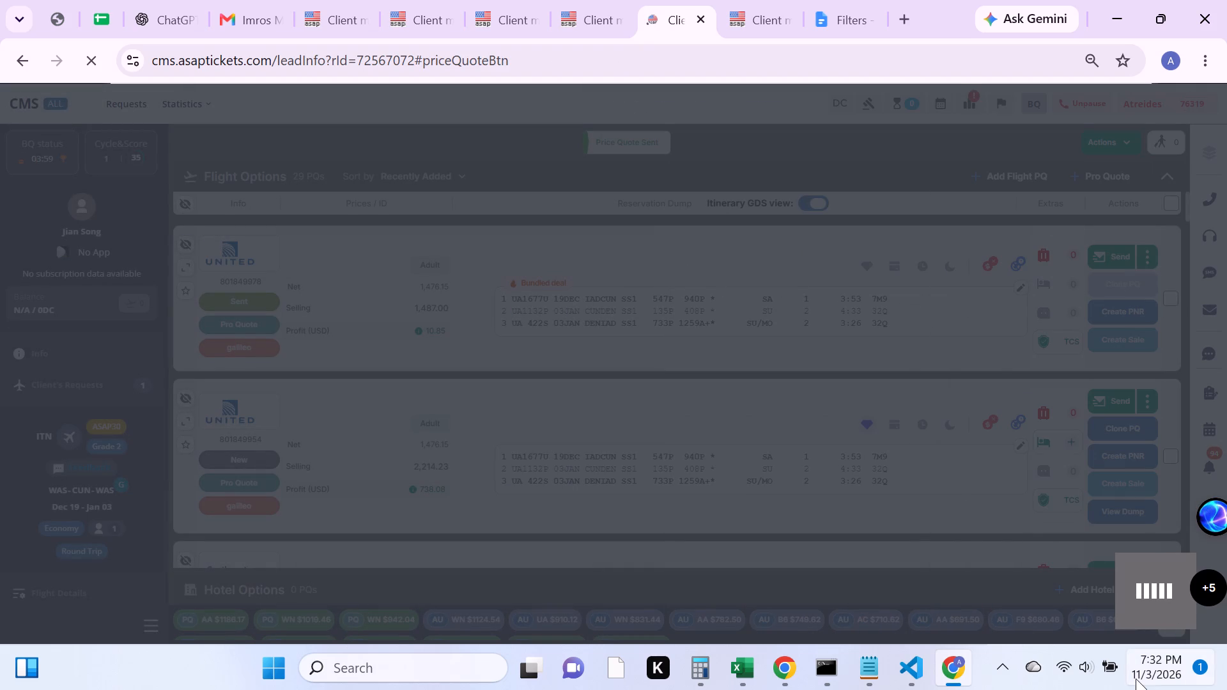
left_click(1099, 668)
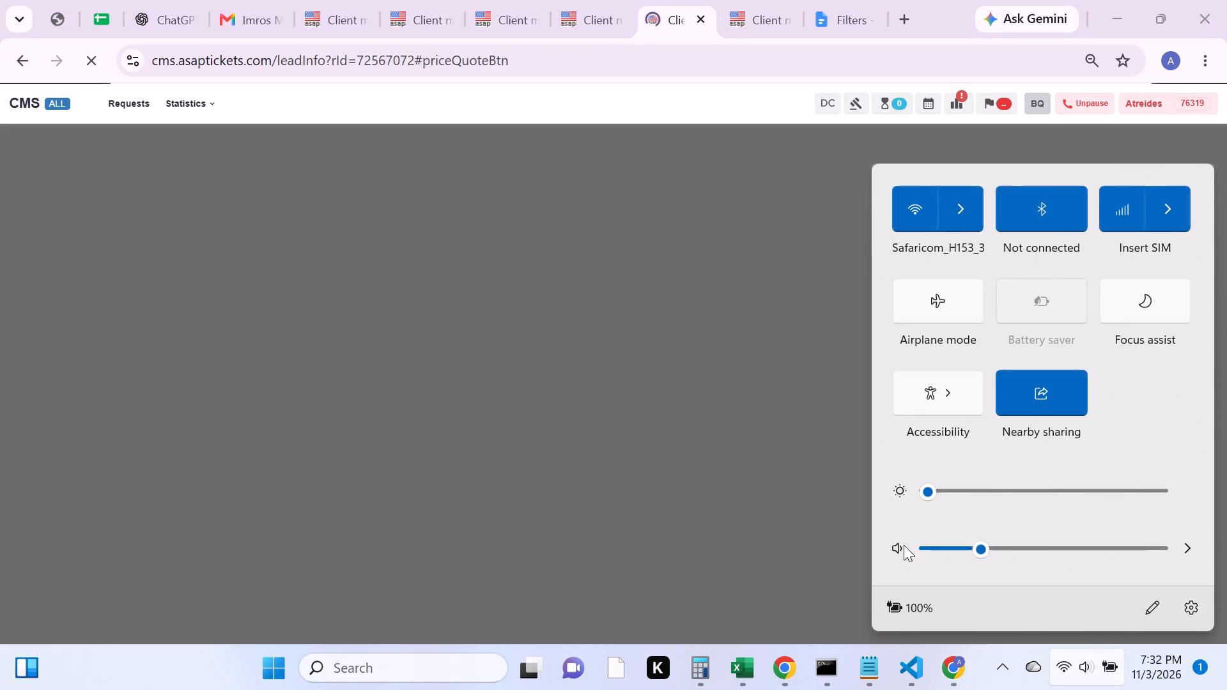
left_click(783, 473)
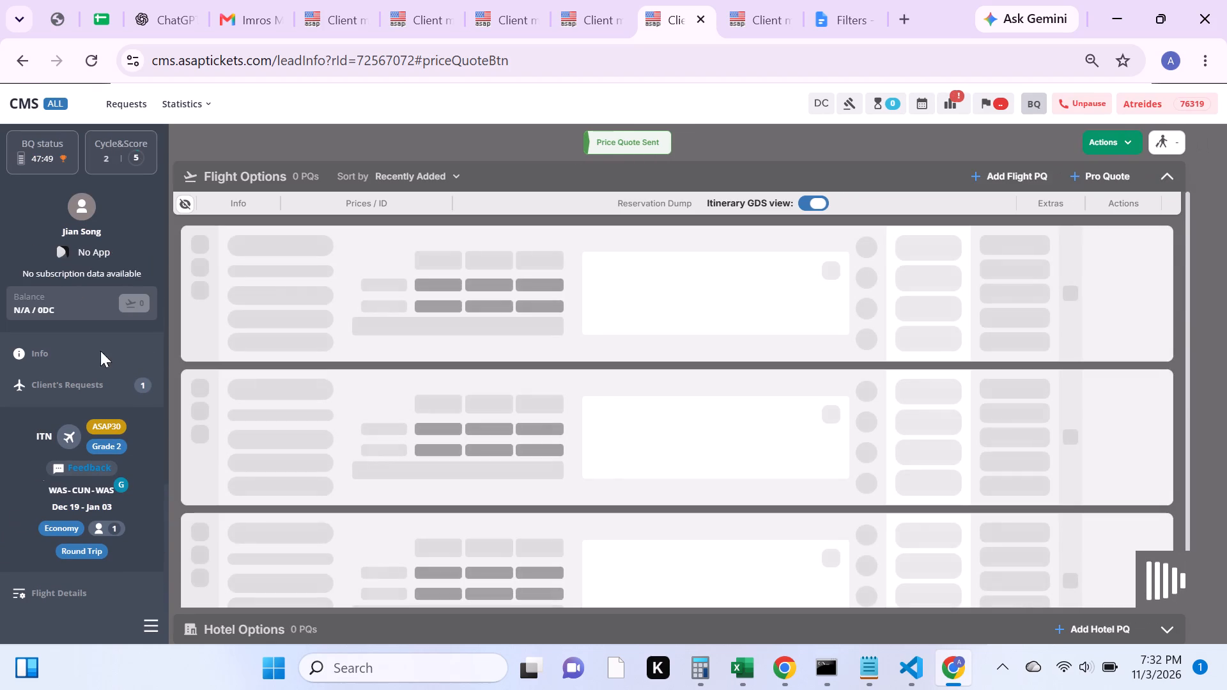
Close the WAS-CUN request page and return to the RNO-SJU flight search results.
left_click(699, 17)
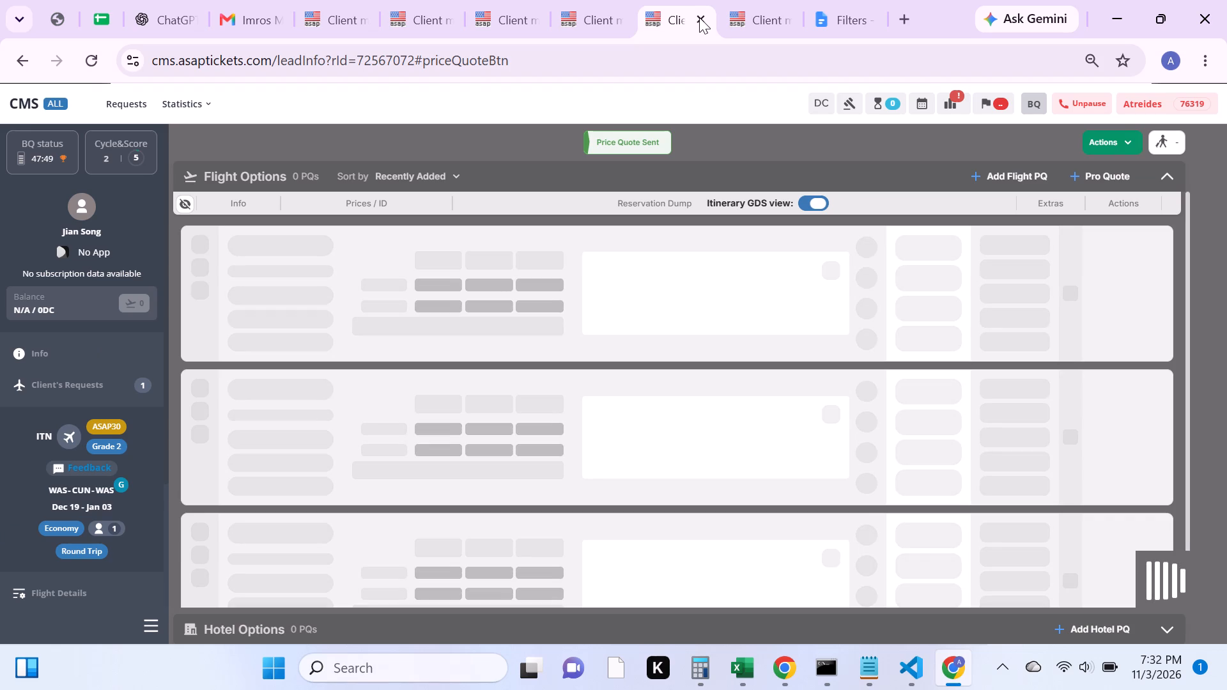
left_click(423, 17)
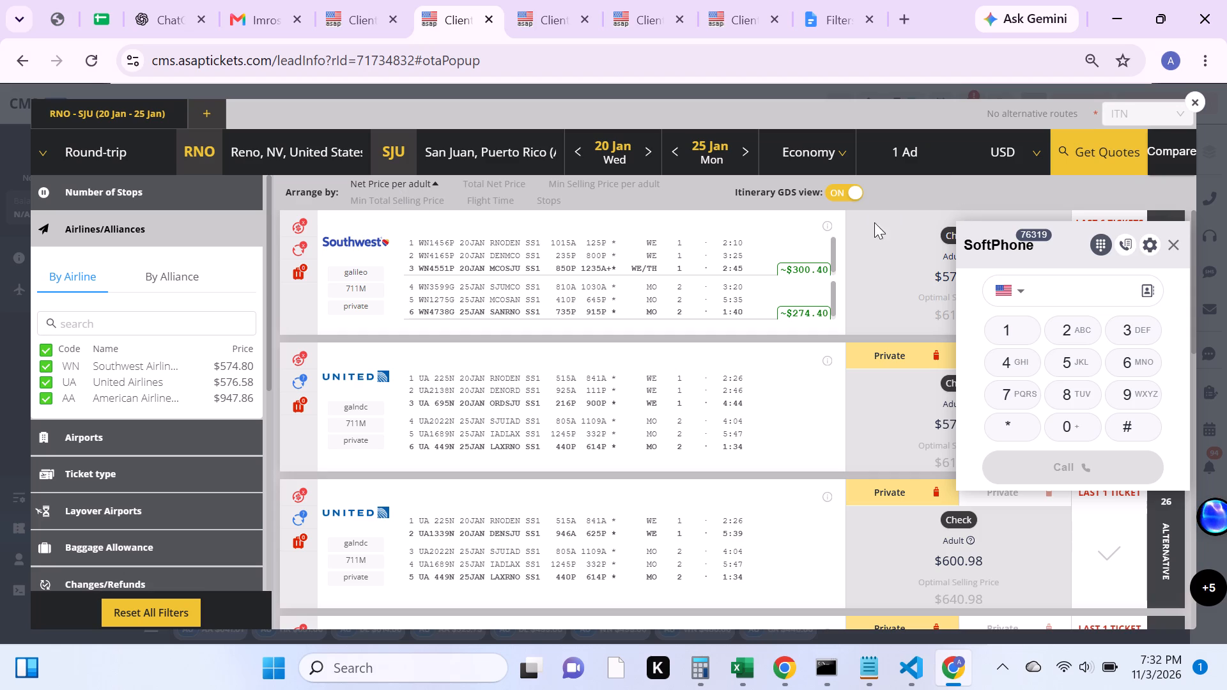
With the itinerary GDS view off, choose the $574.80 Southwest RNO-SJU option and set its adult selling price to 914.80.
left_click(861, 188)
left_click(1110, 286)
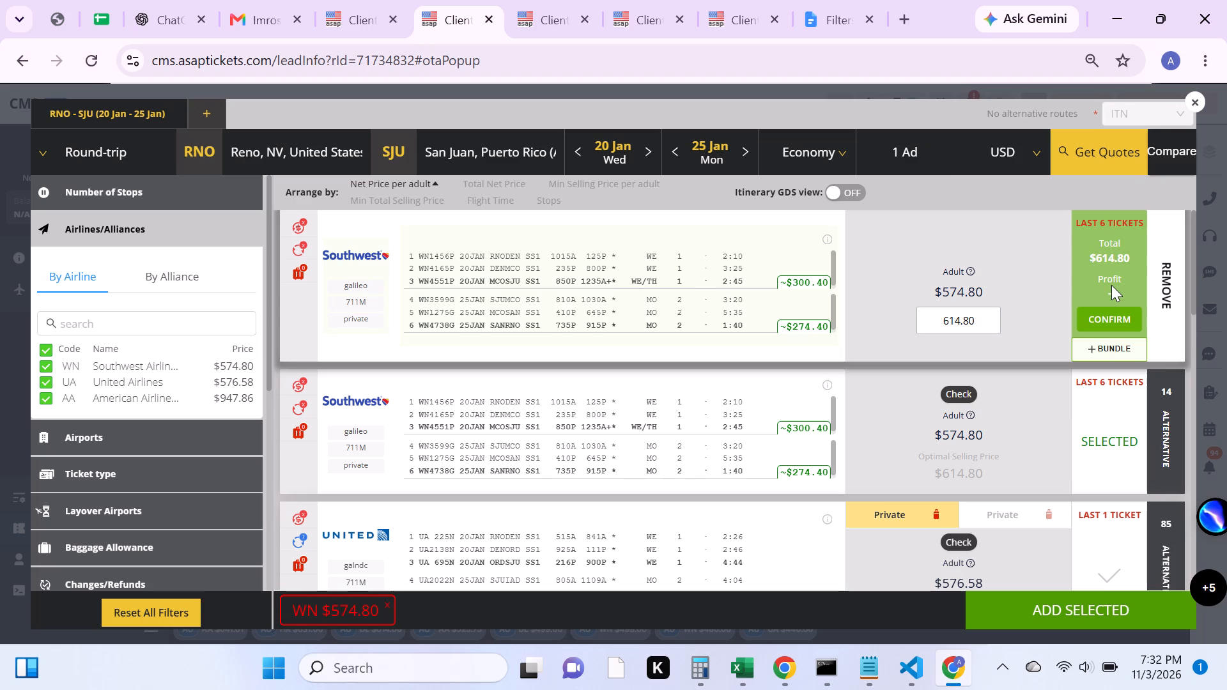
left_click(950, 322)
key("BackSpace")
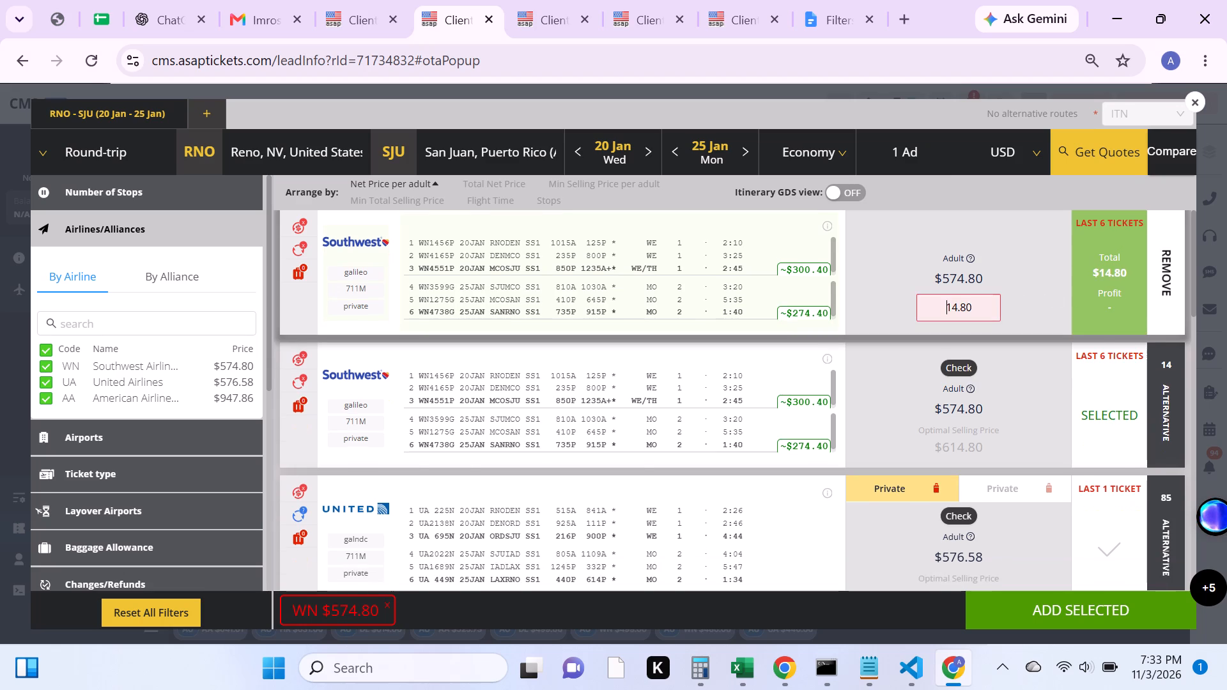
key("9")
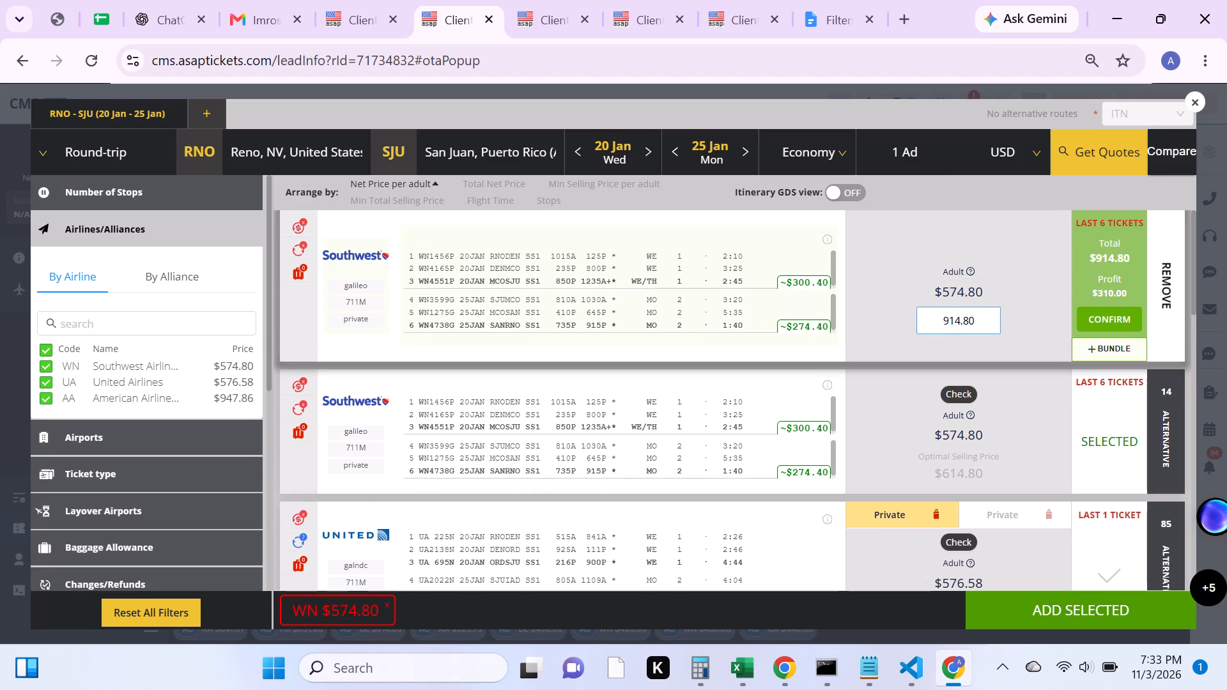
Add a bundled deal with TCS at 585.00 to the chosen Southwest option and confirm it.
left_click(1099, 353)
left_click(831, 388)
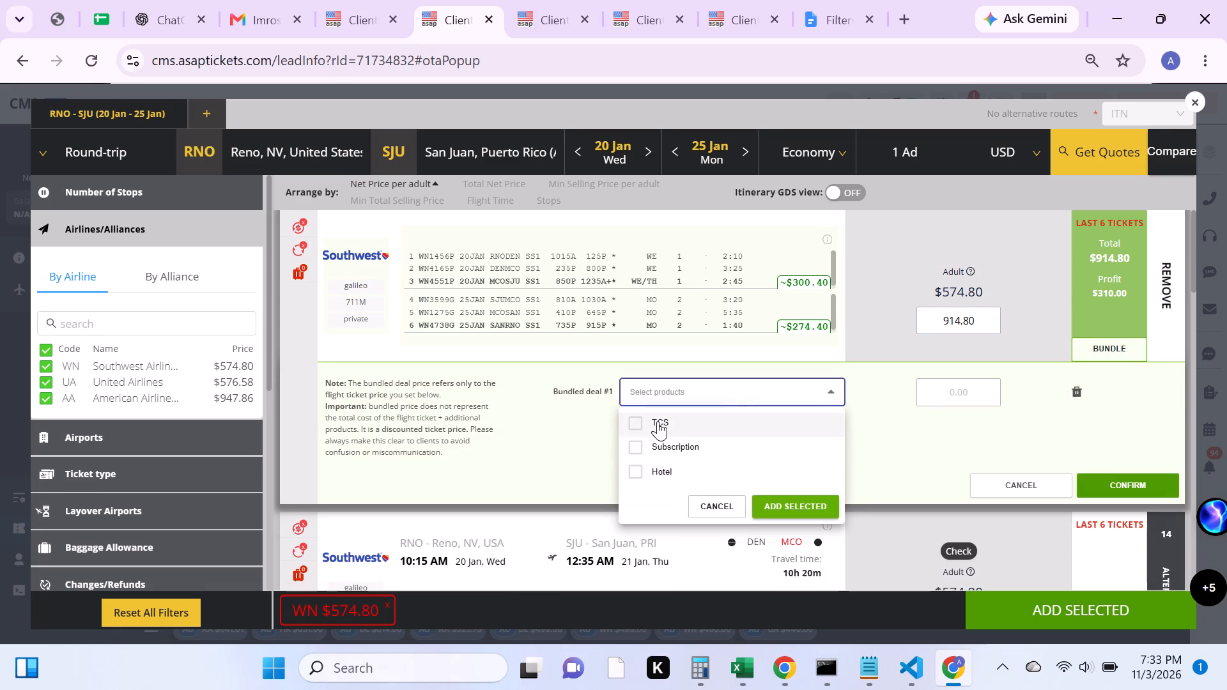
left_click(658, 421)
left_click(780, 504)
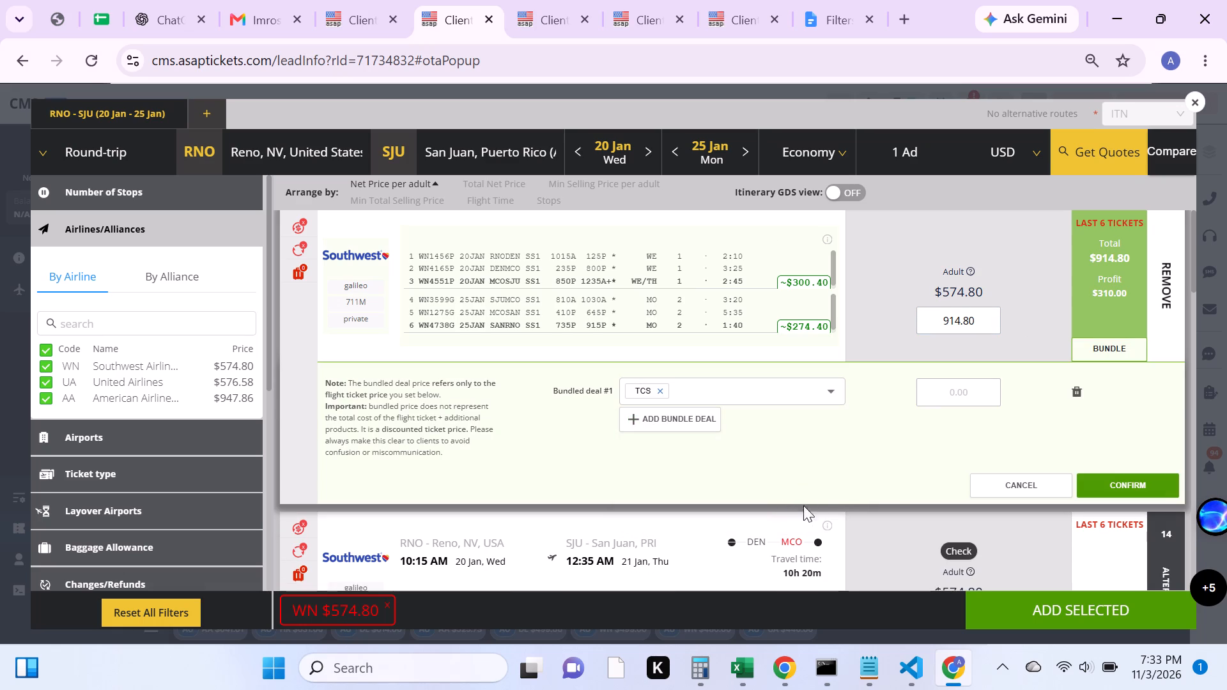
left_click(945, 390)
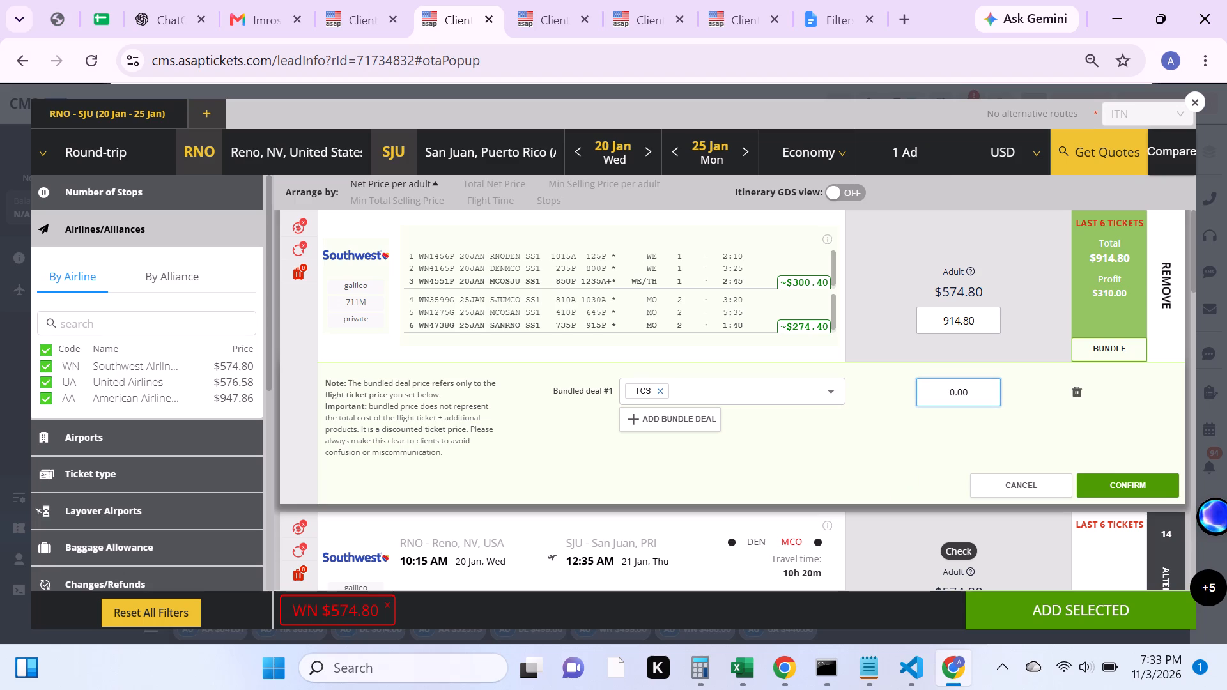
key("5")
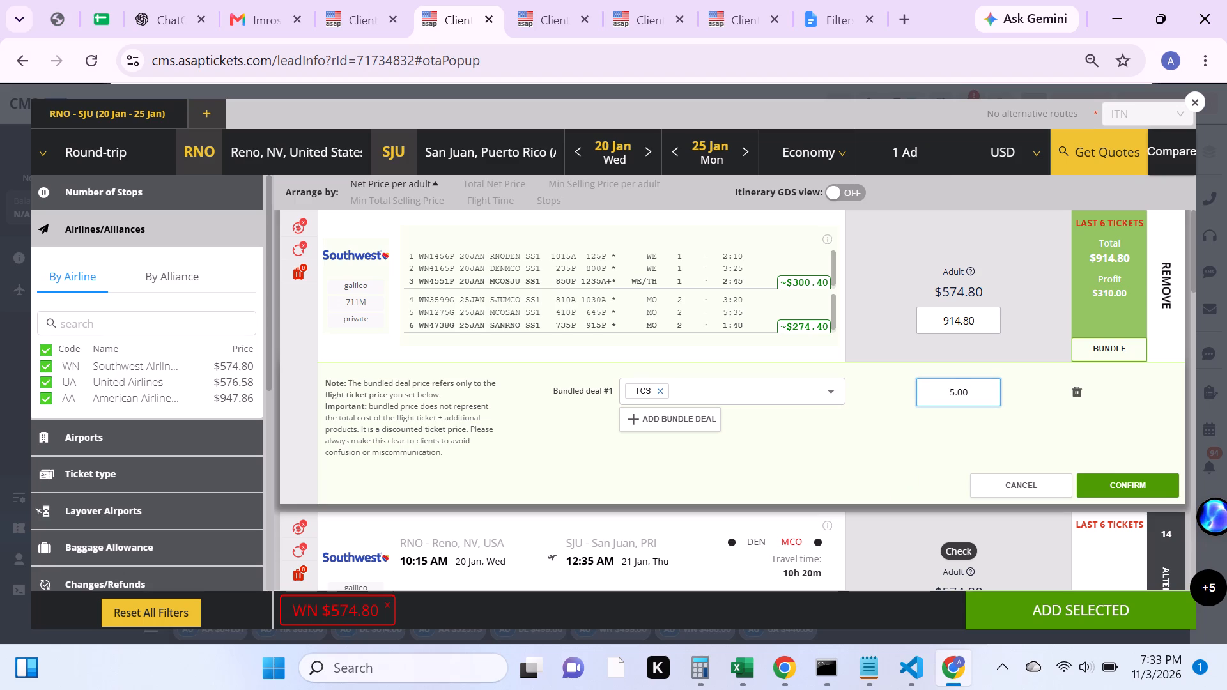
type("85")
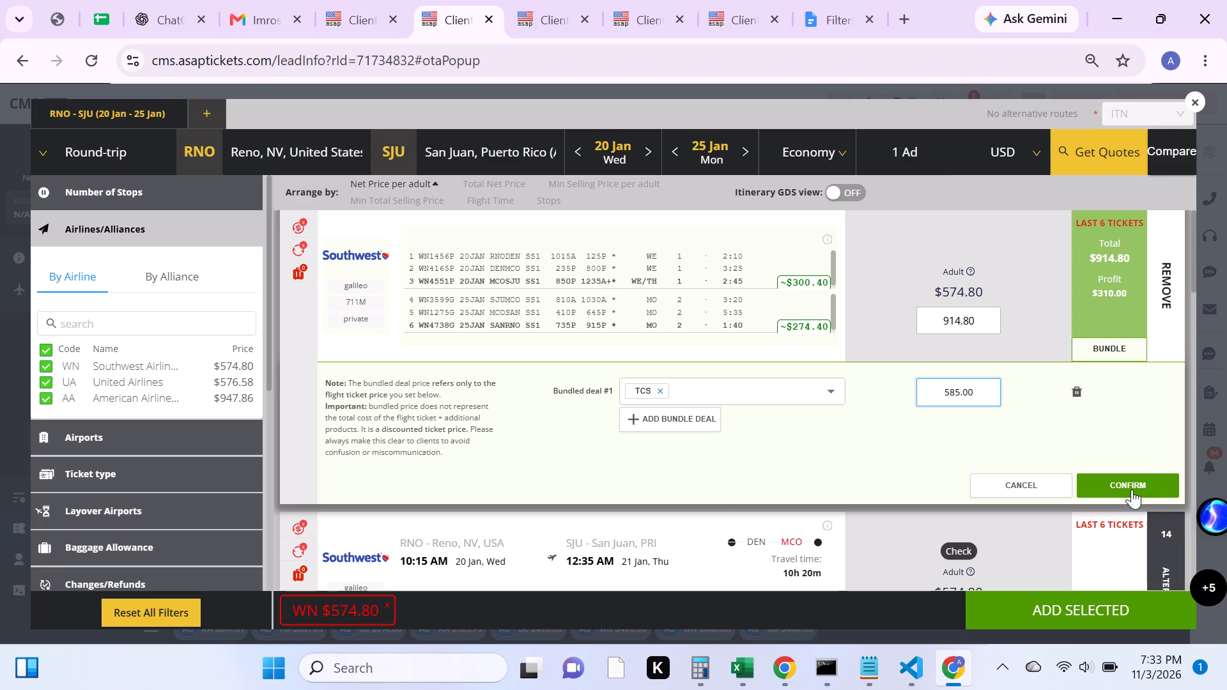
left_click(1131, 489)
Choose the $600.98 United option arriving in San Juan at 06:25 PM, set its selling price to 680.98, and confirm it.
scroll(1023, 484, "down", 4)
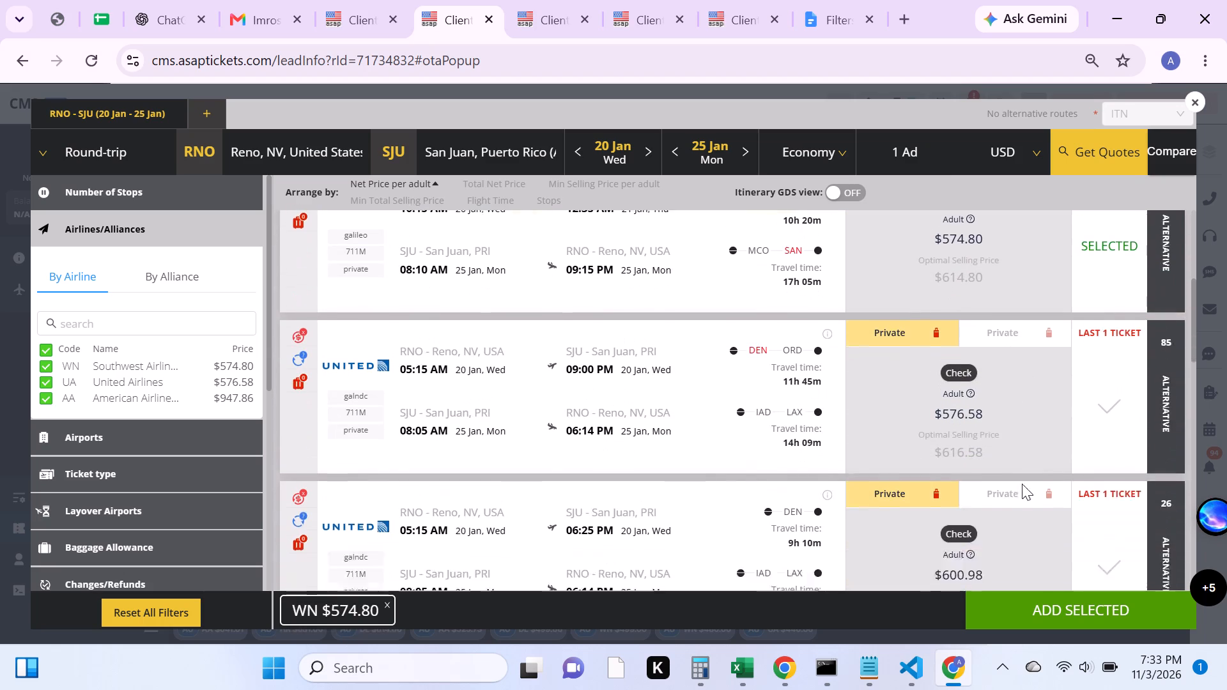
scroll(1022, 477, "down", 1)
left_click(1109, 414)
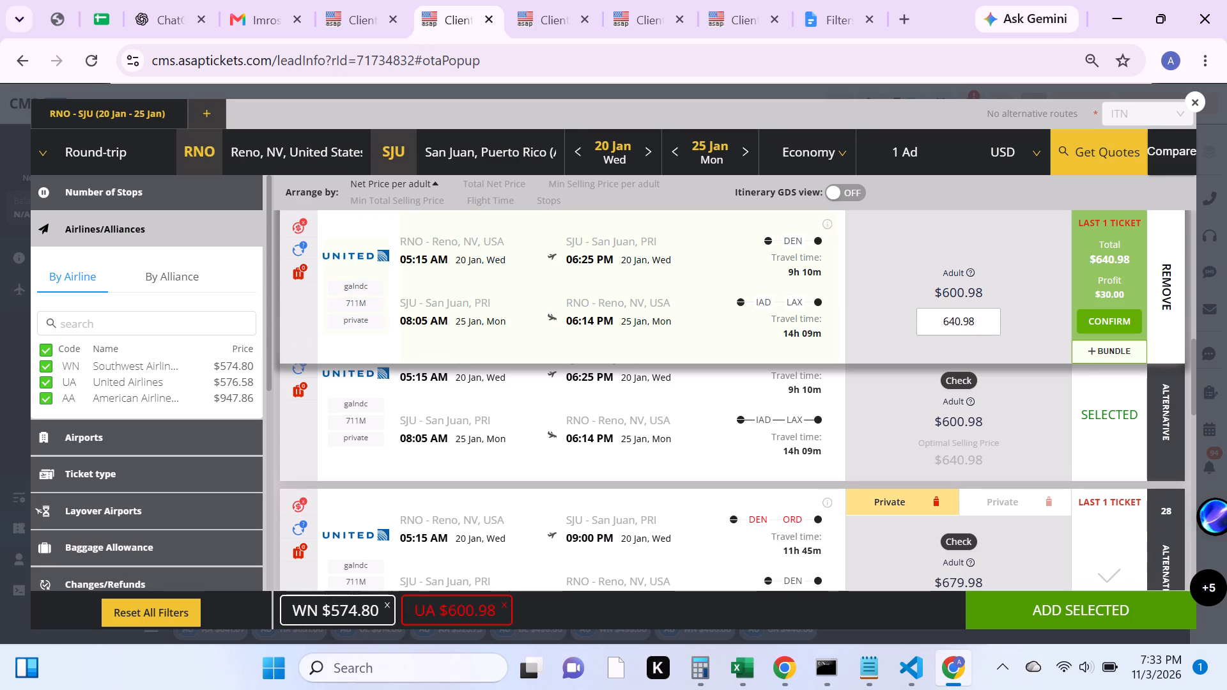
left_click(954, 318)
key("BackSpace")
key("8")
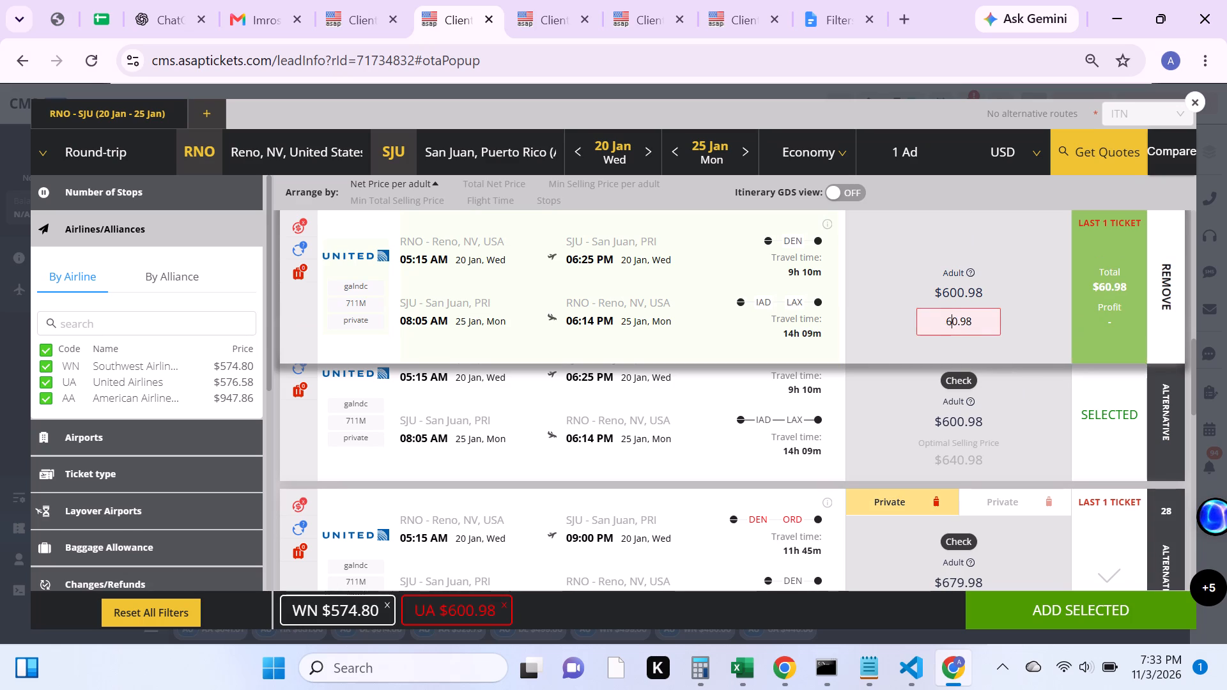
left_click(1100, 318)
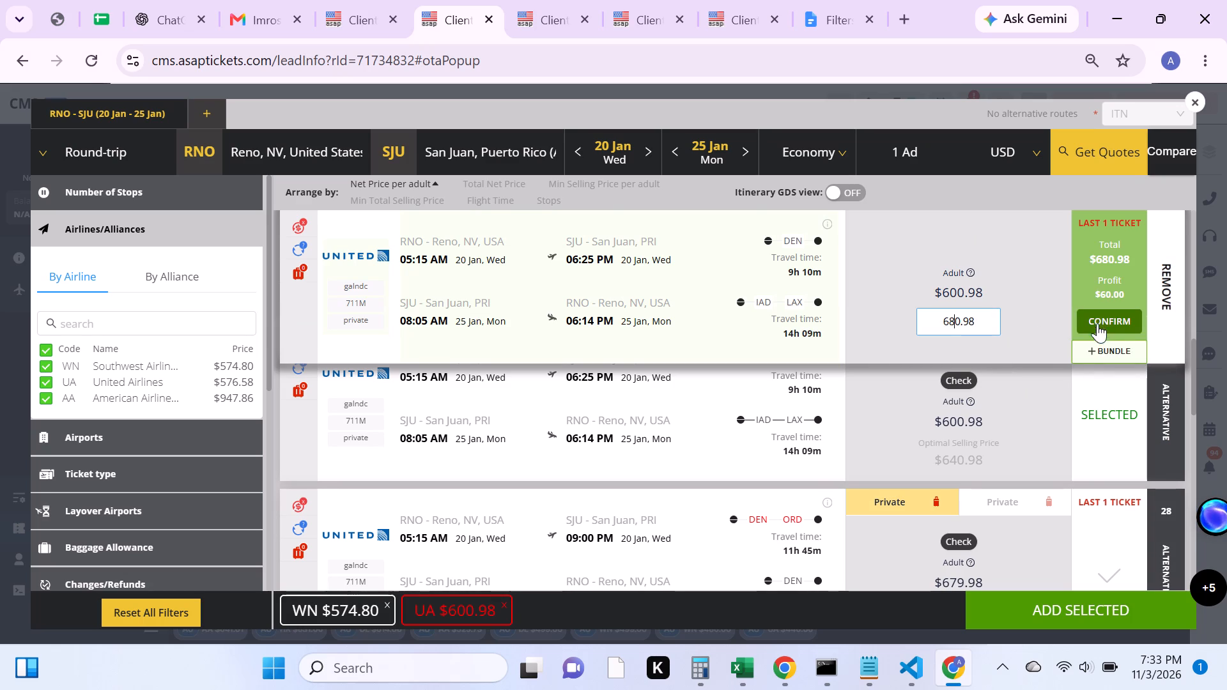
Add the chosen flights to the RNO-SJU request, including both the Southwest bundle deal and the United option.
left_click(1086, 610)
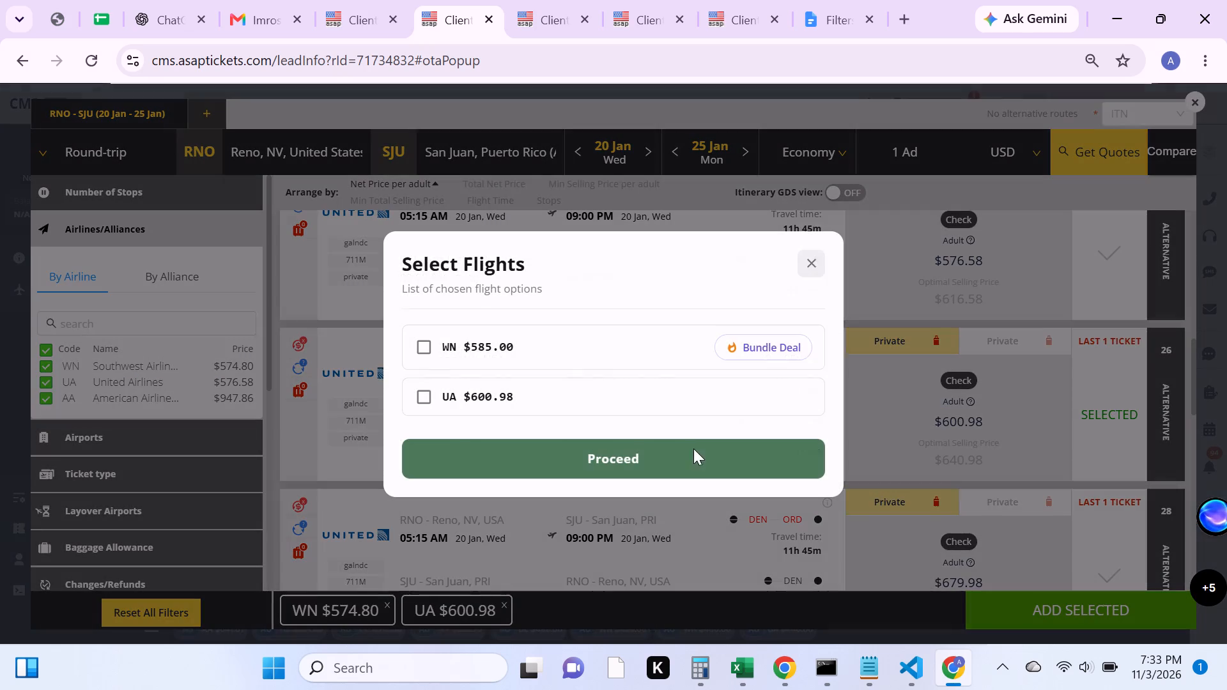
left_click(425, 346)
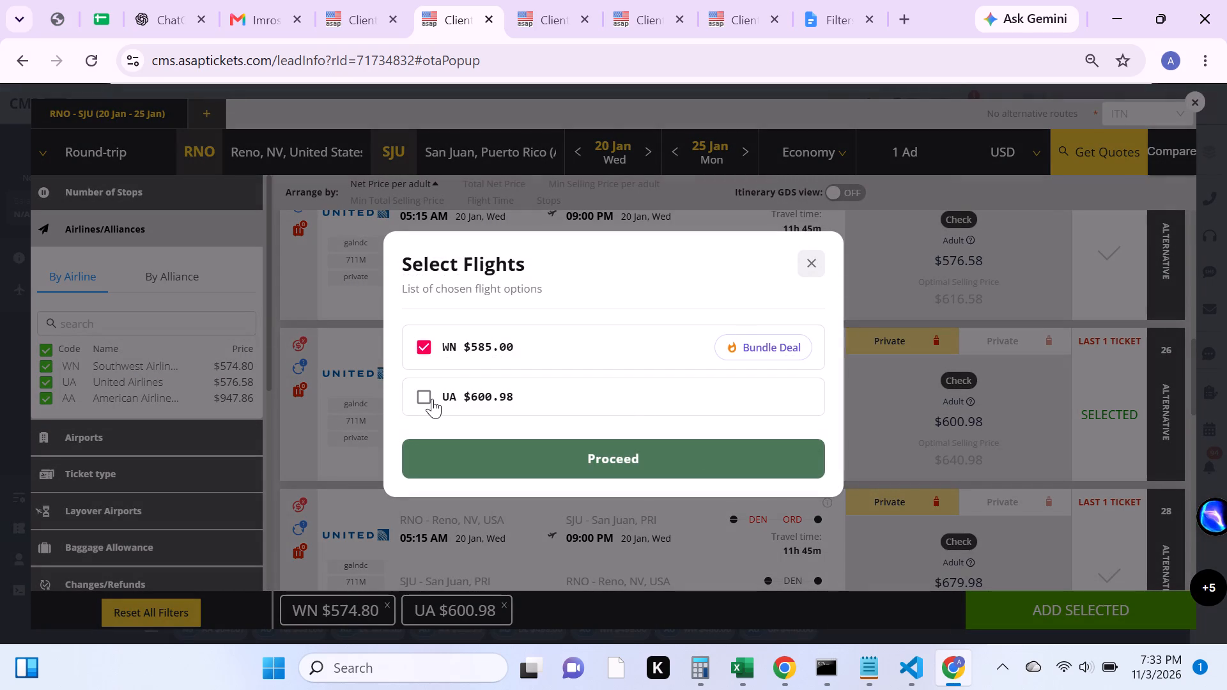
left_click(424, 397)
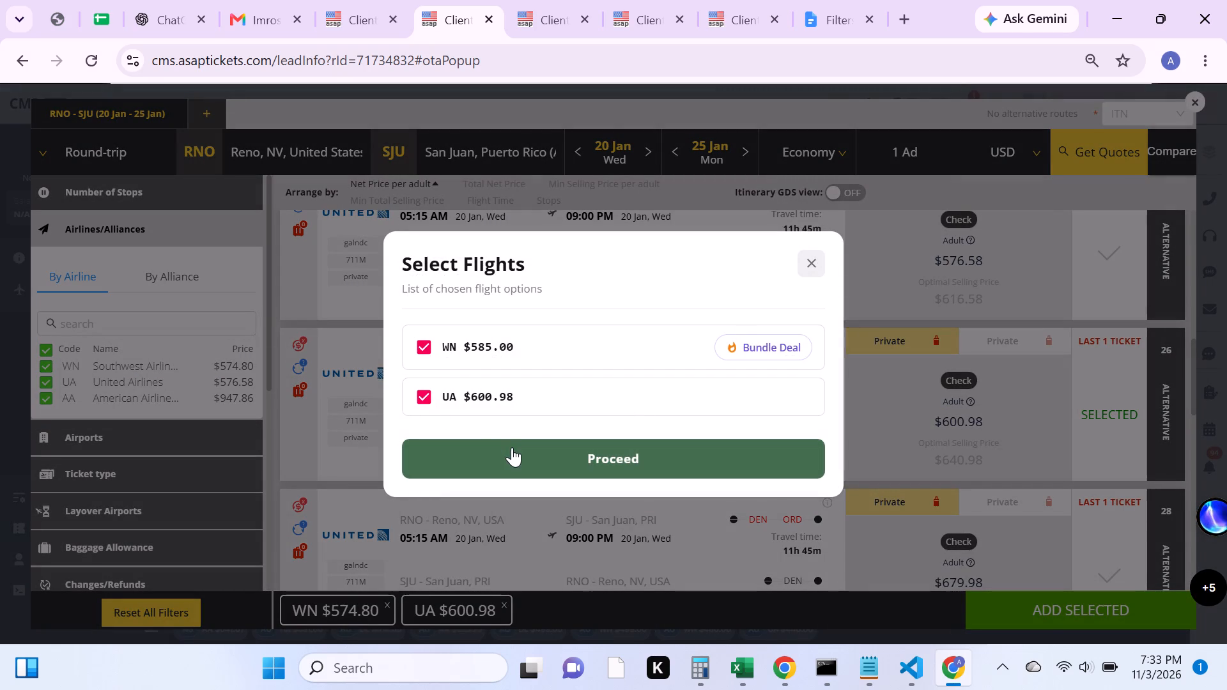
left_click(534, 459)
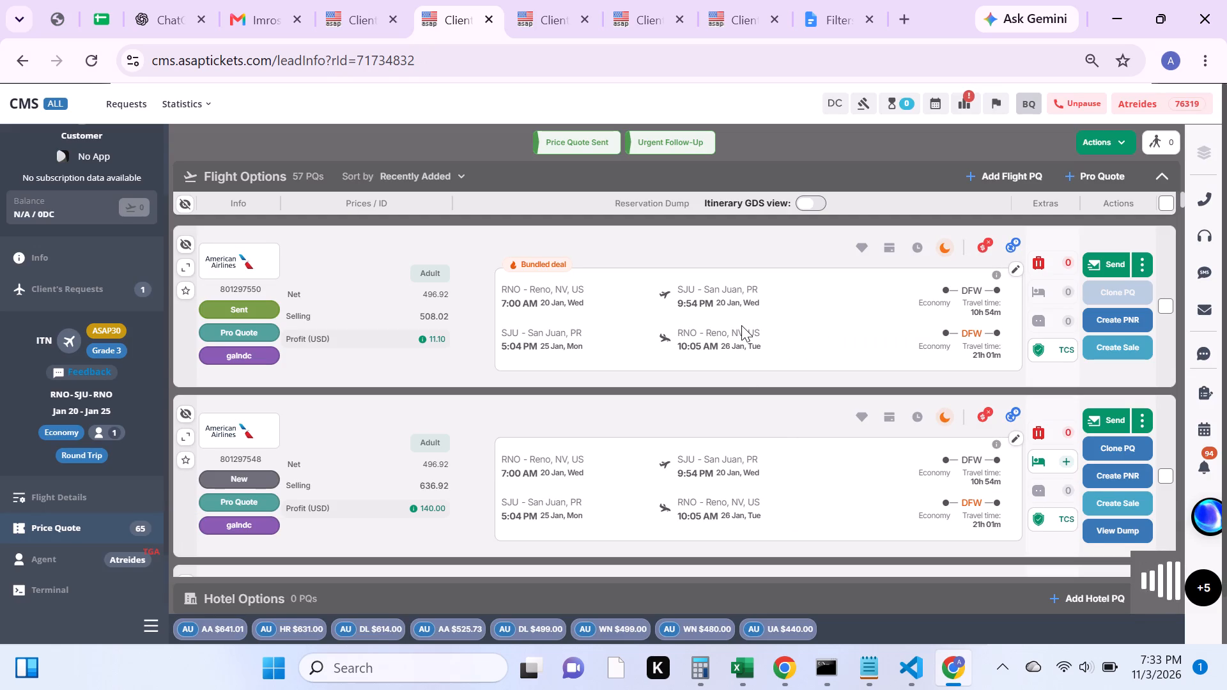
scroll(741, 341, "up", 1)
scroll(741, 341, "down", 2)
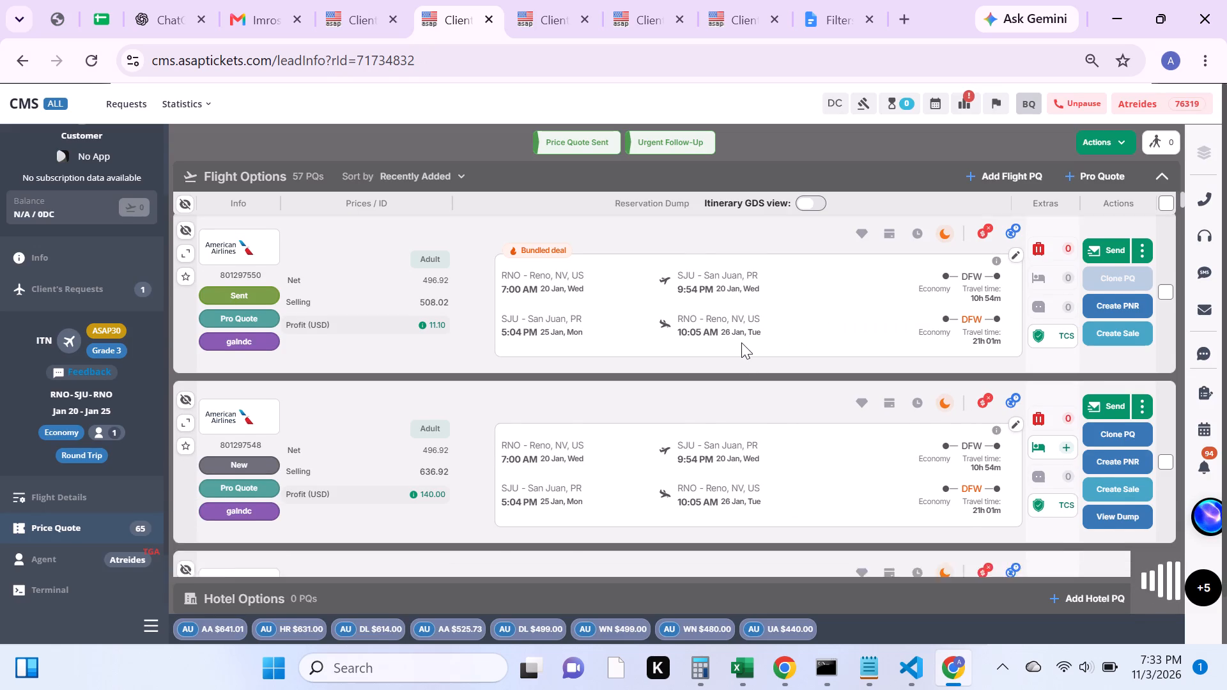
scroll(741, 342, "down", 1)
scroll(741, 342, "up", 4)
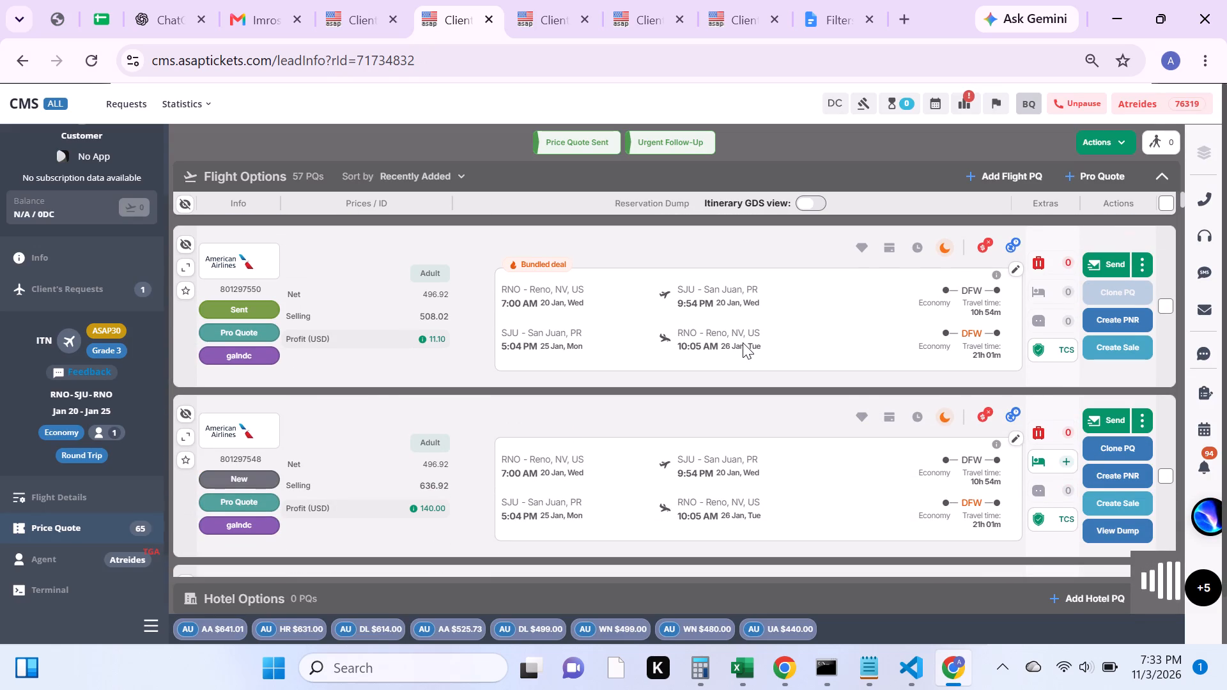
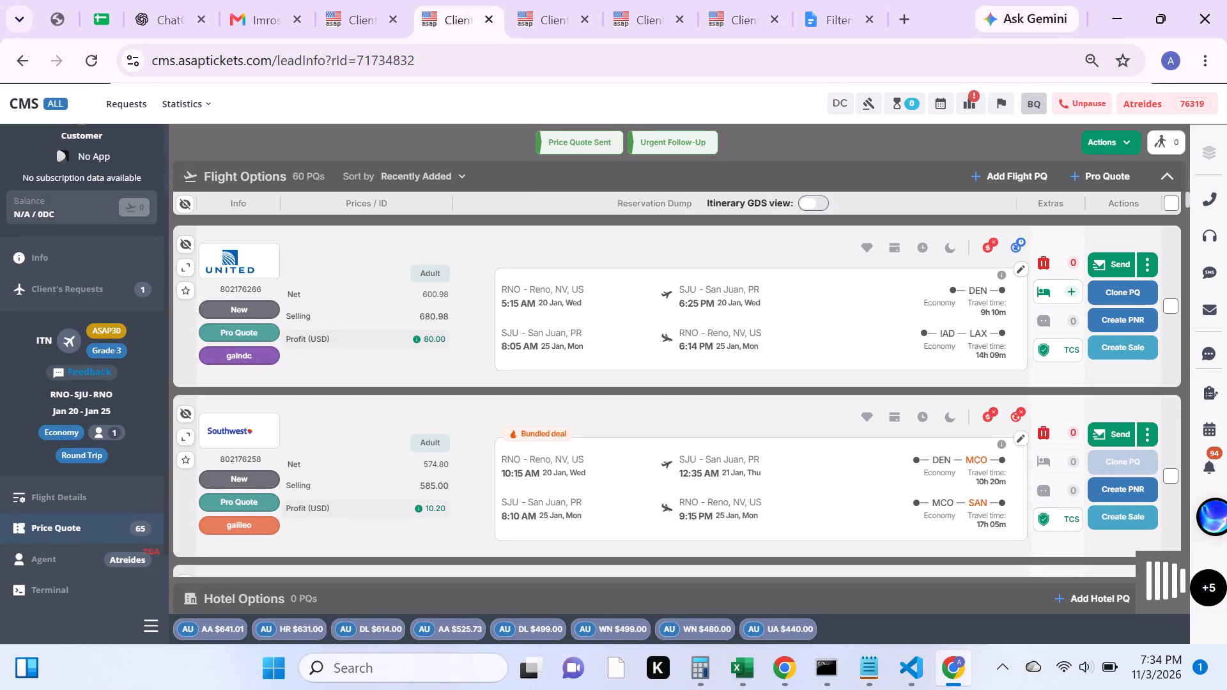
Select the bundled Southwest quote at 585.00 and the United quote at 680.98, send both by SMS, and confirm the sending.
scroll(897, 386, "down", 2)
scroll(898, 388, "up", 1)
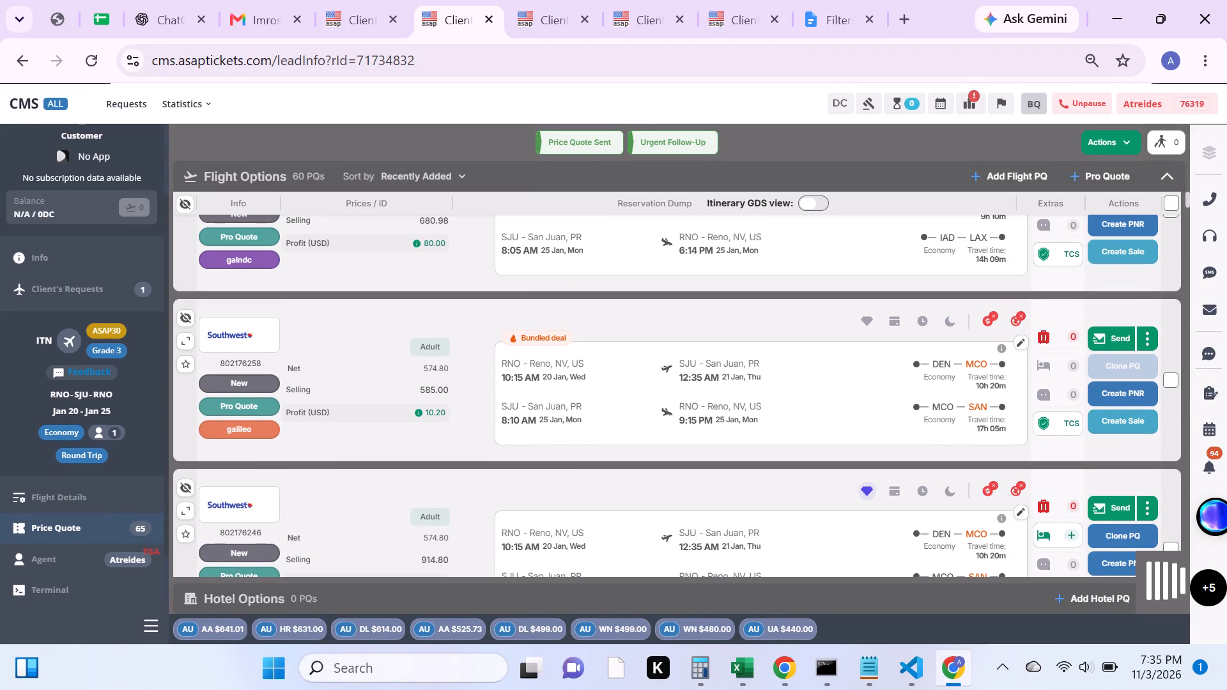
left_click(1169, 391)
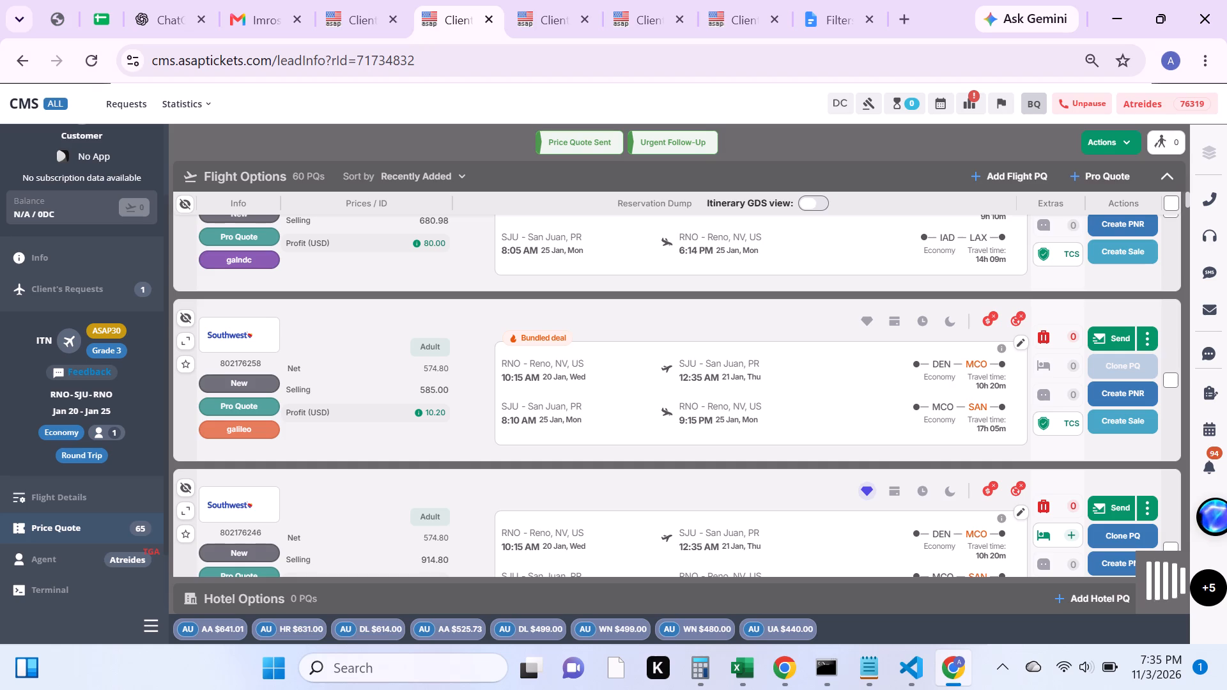
scroll(969, 420, "down", 2)
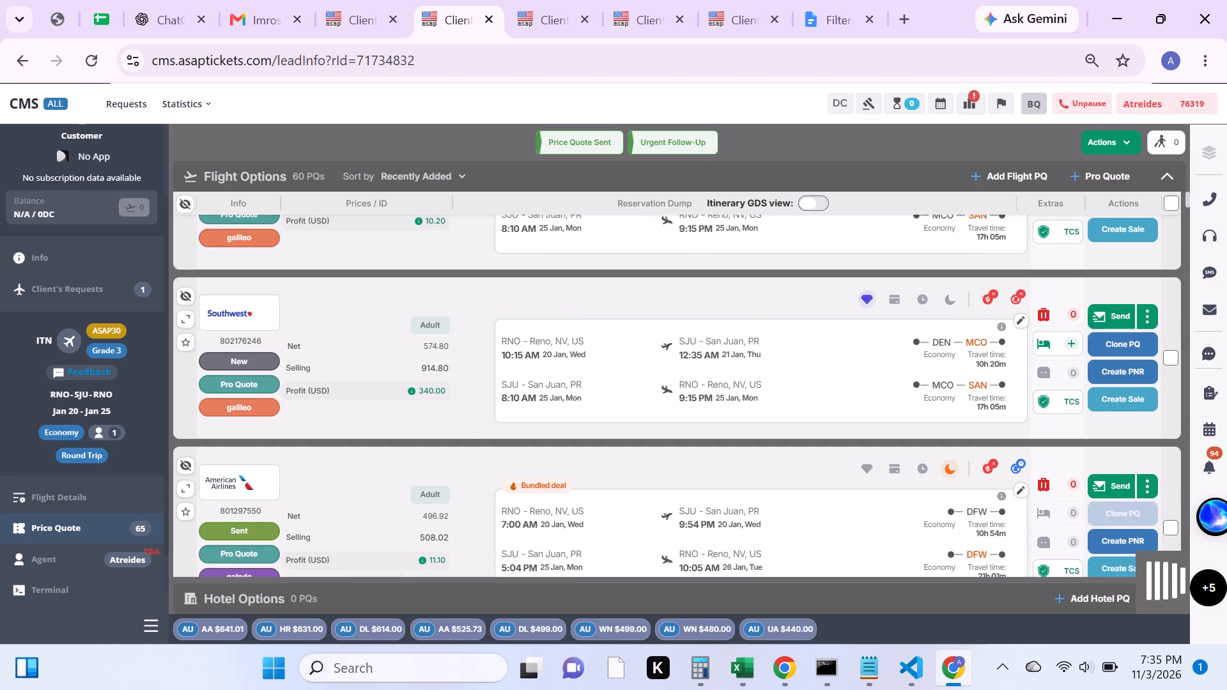
scroll(969, 420, "up", 5)
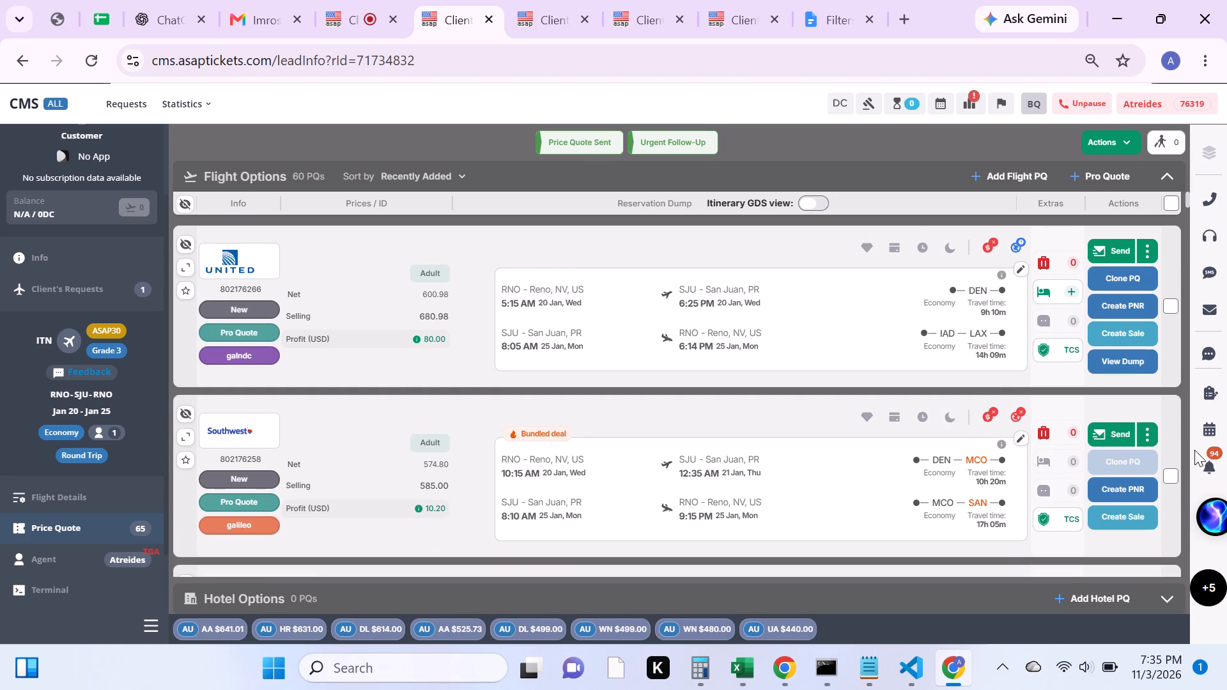
left_click(1170, 476)
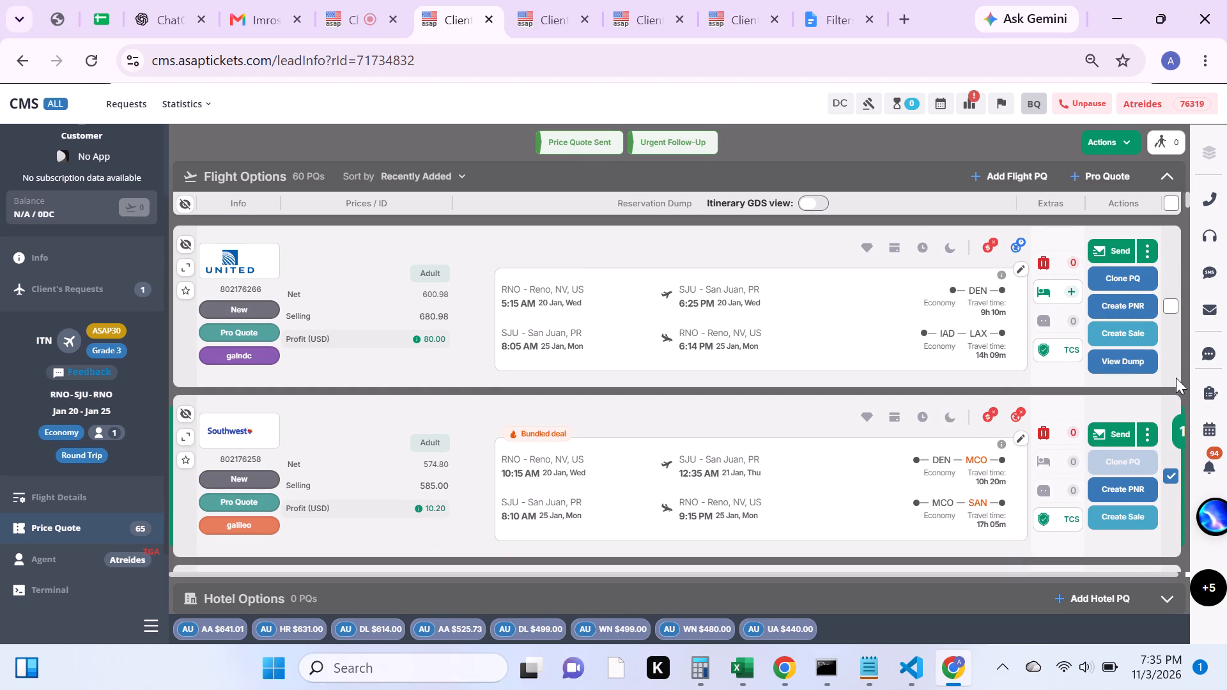
left_click(1168, 305)
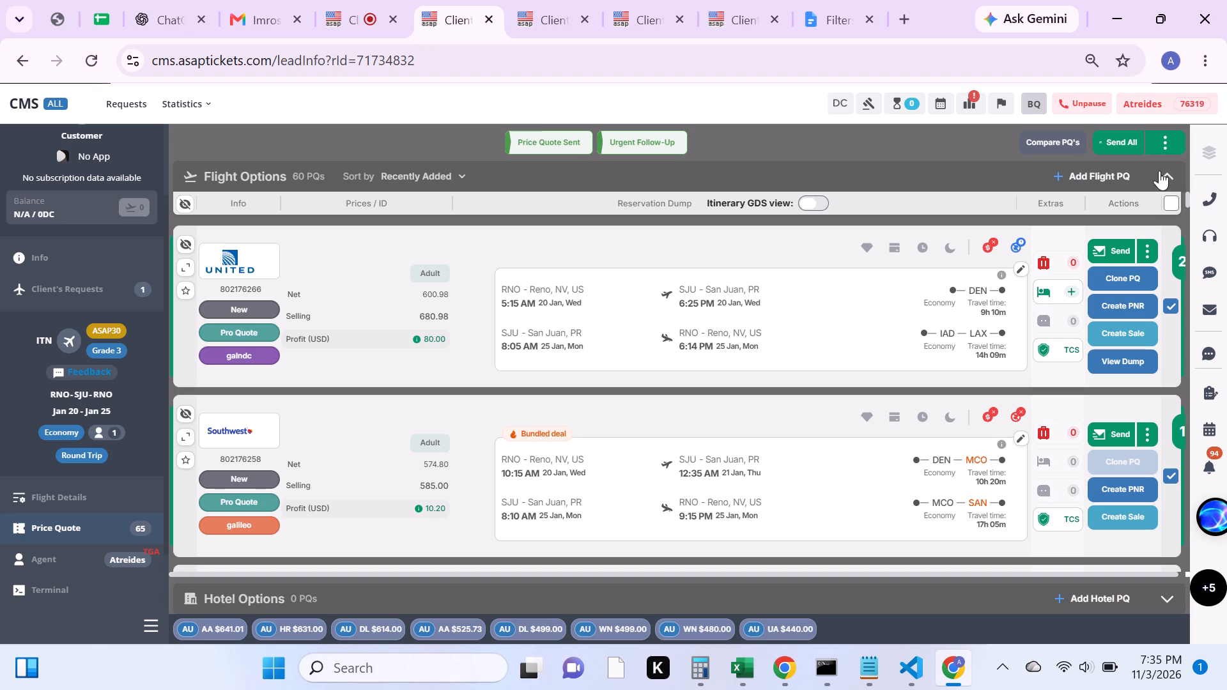
left_click(1158, 147)
left_click(1117, 168)
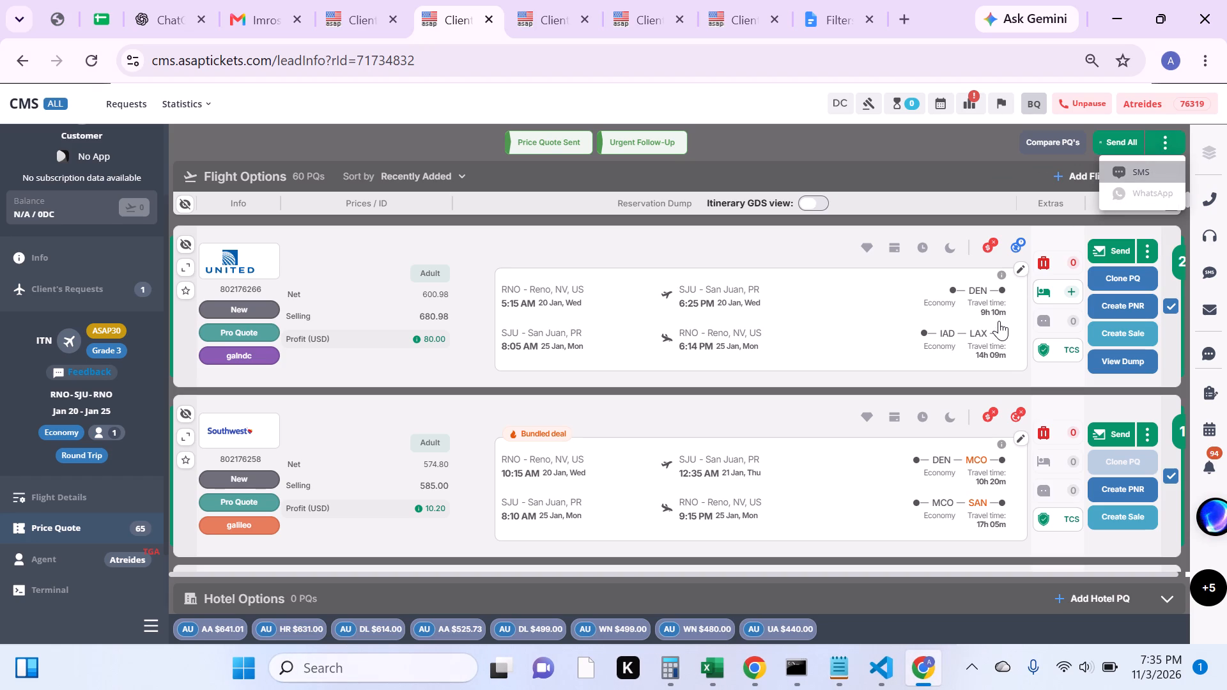
left_click(736, 411)
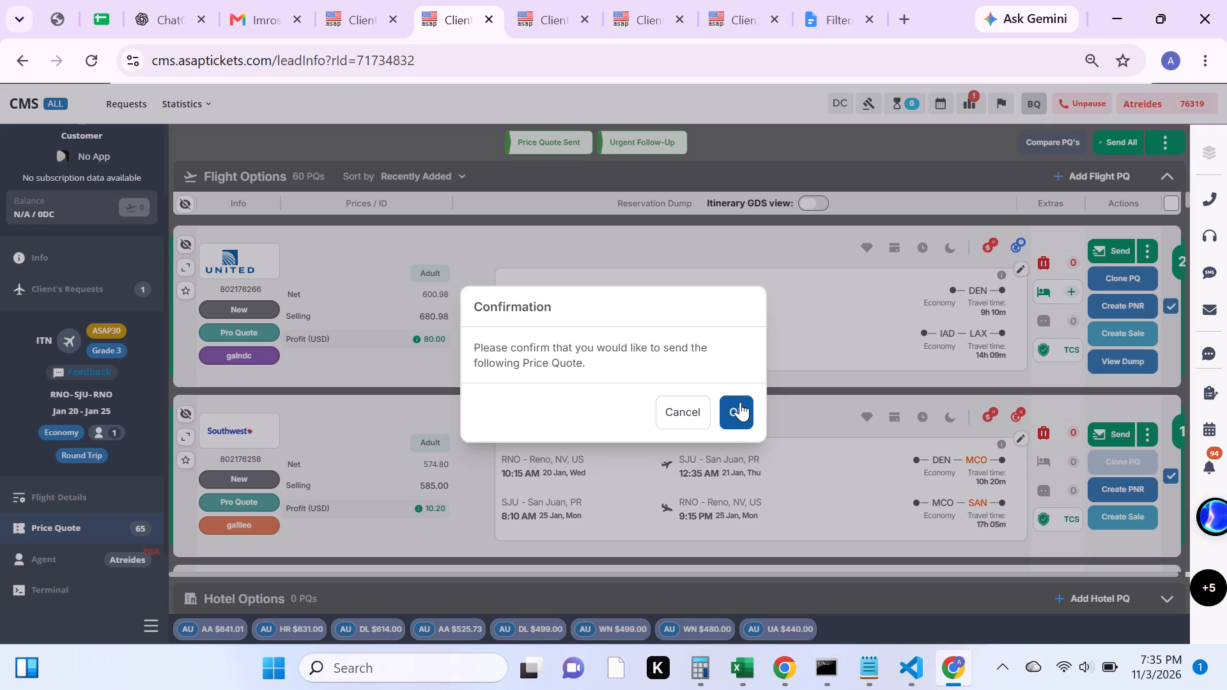
left_click(743, 404)
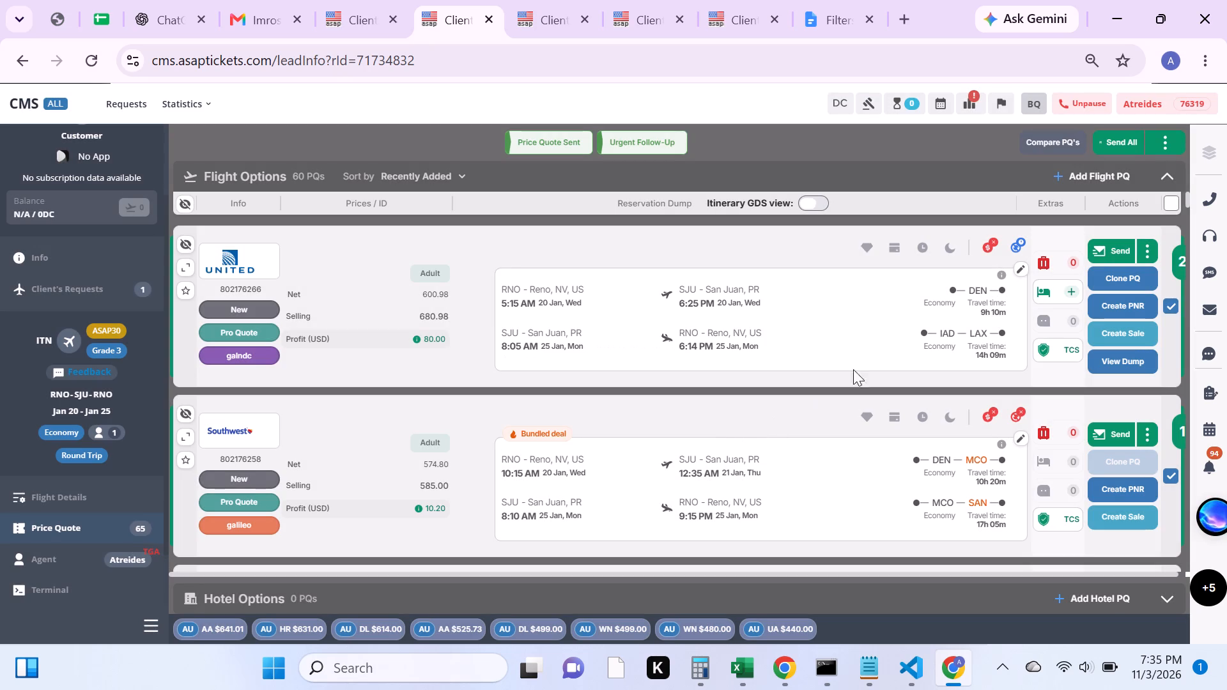
Send the two selected RNO-SJU quotes to the client by email using the prepared San Juan quote message.
left_click(1117, 138)
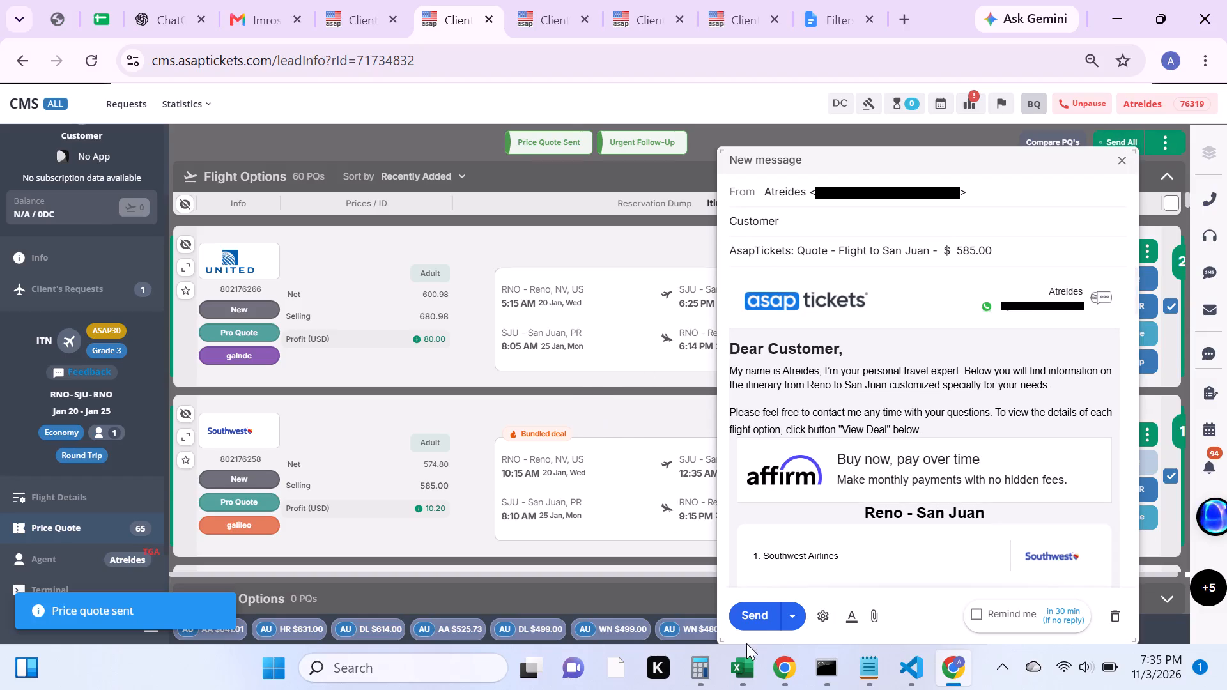
left_click(753, 605)
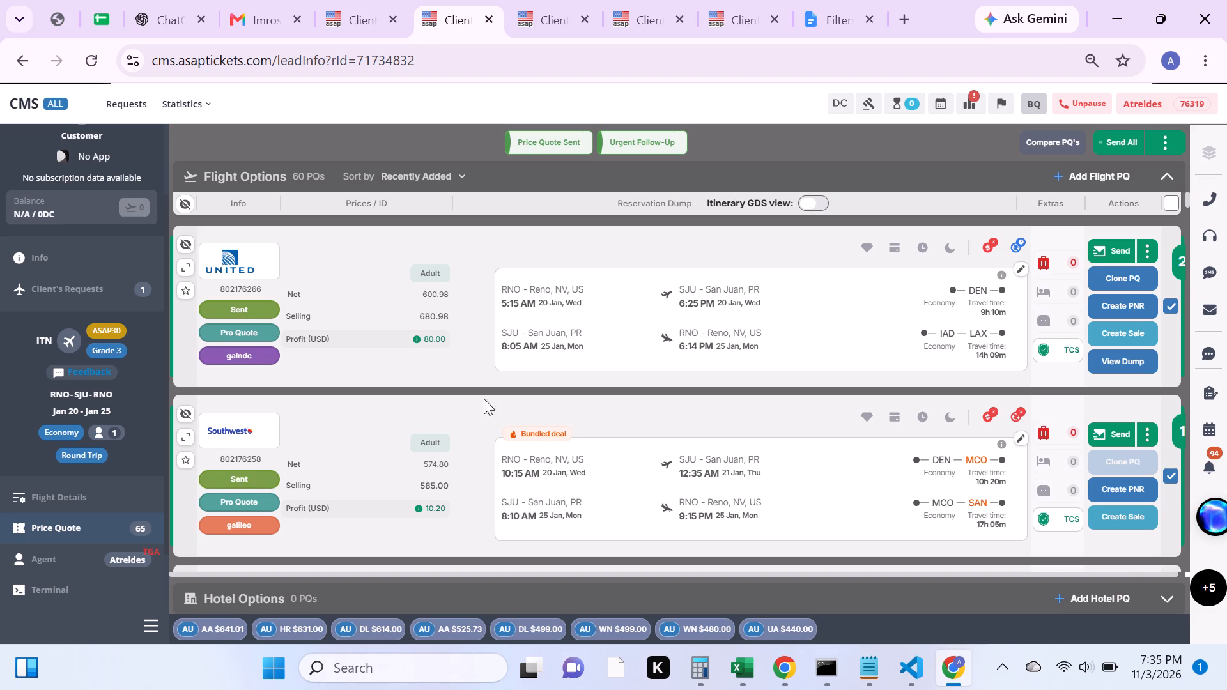
Record the feedback "follow up done" on the RNO-SJU request and save it.
scroll(0, 272, "up", 2)
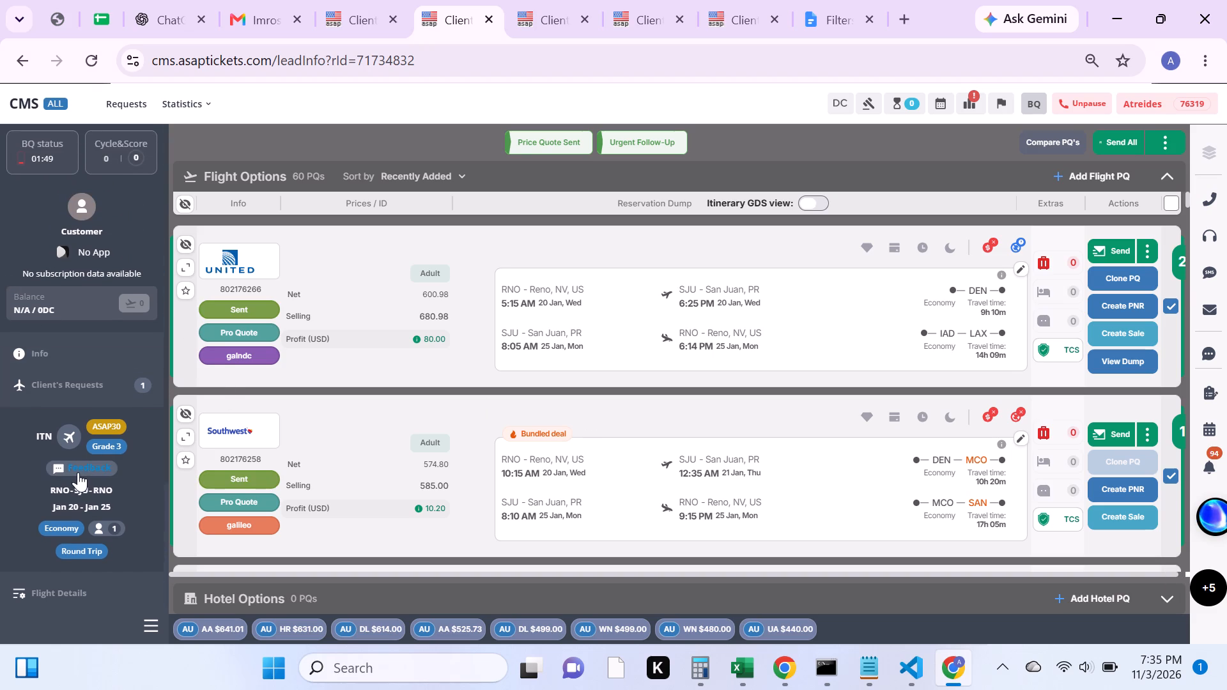
left_click(77, 471)
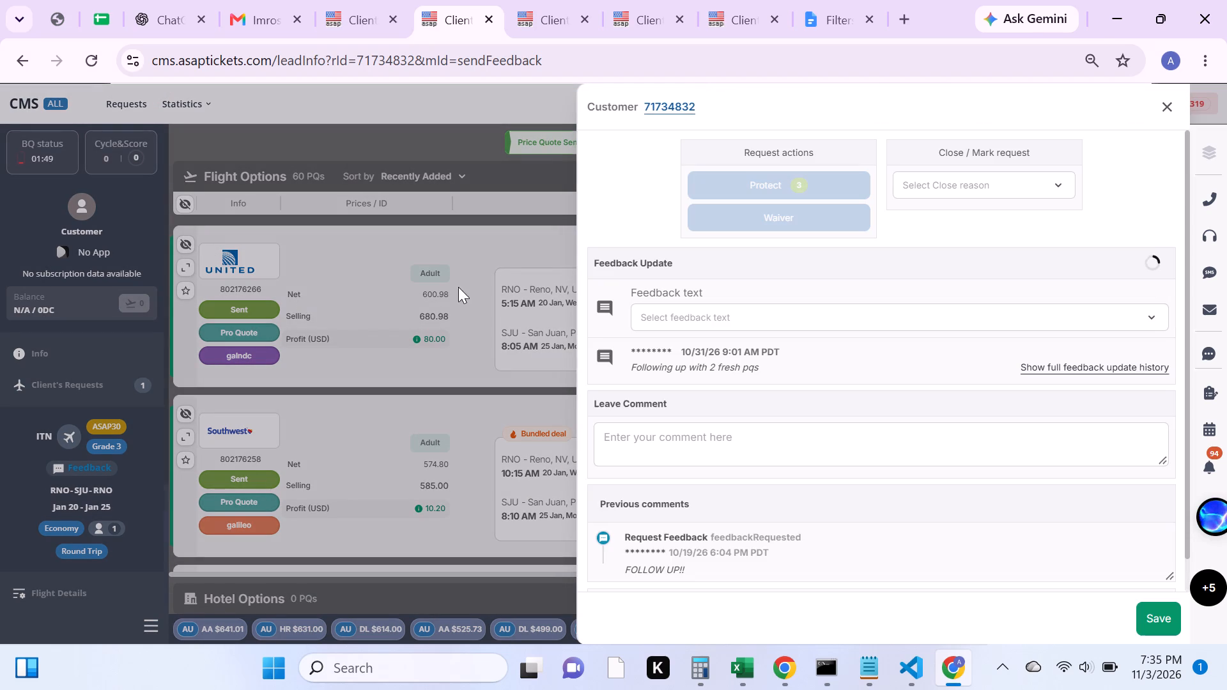
left_click(651, 315)
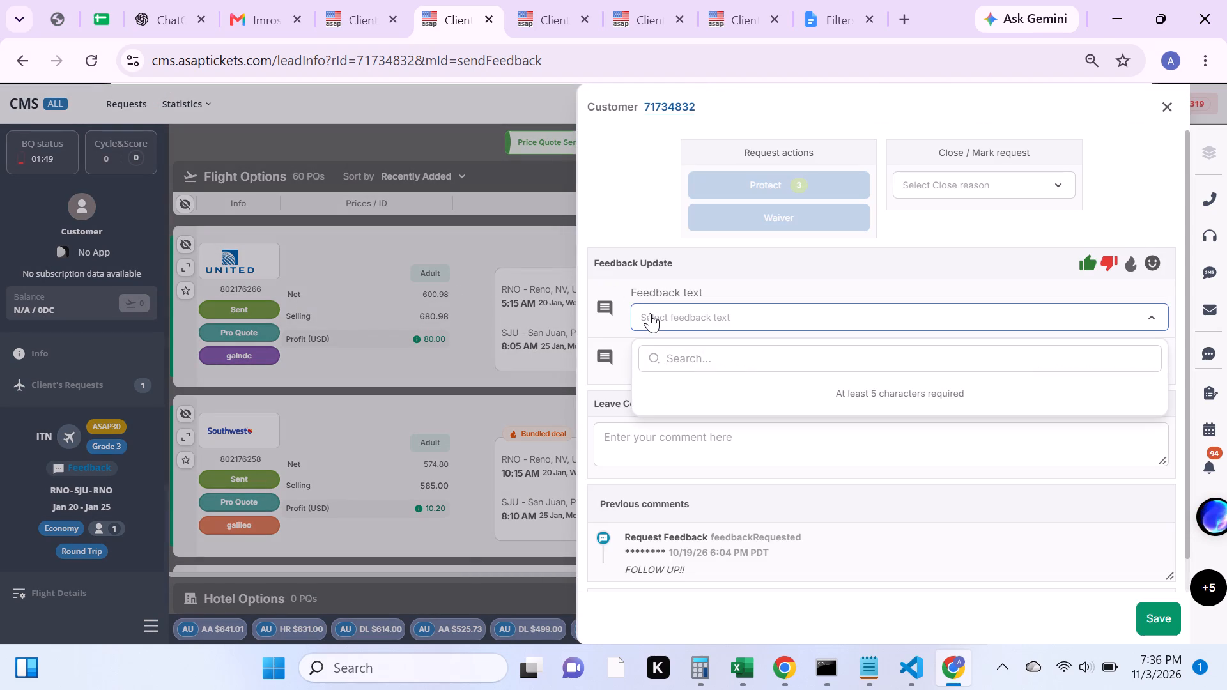
type("follo")
type("w")
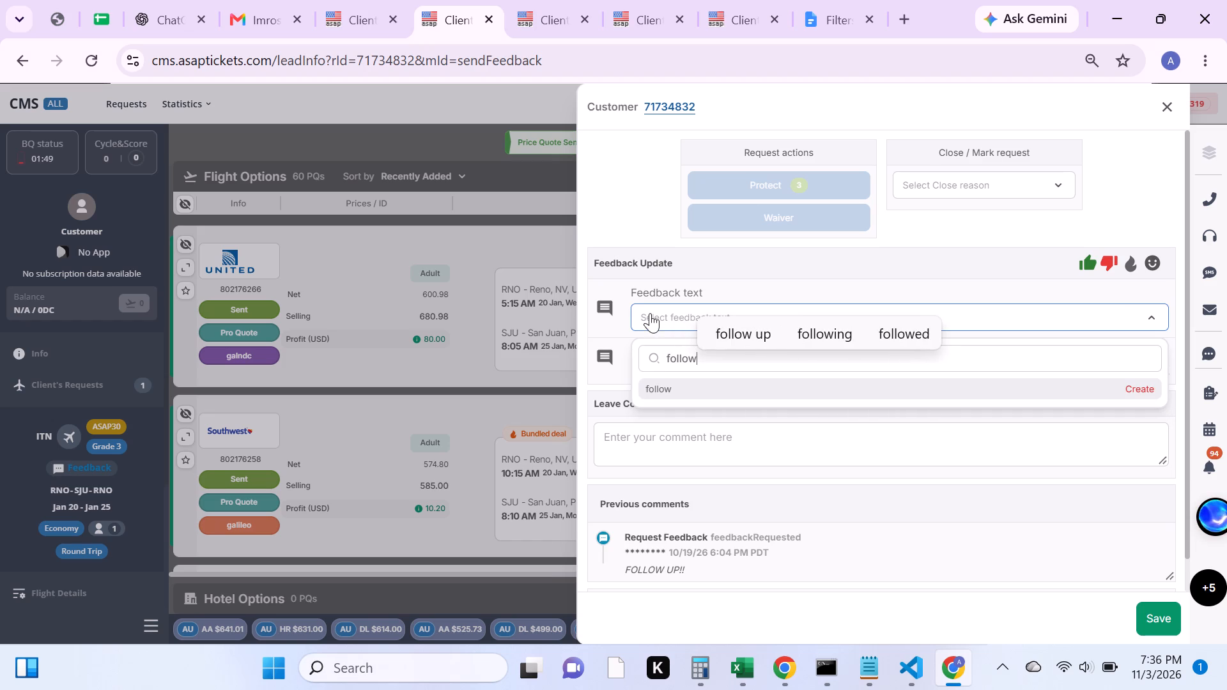
key("space")
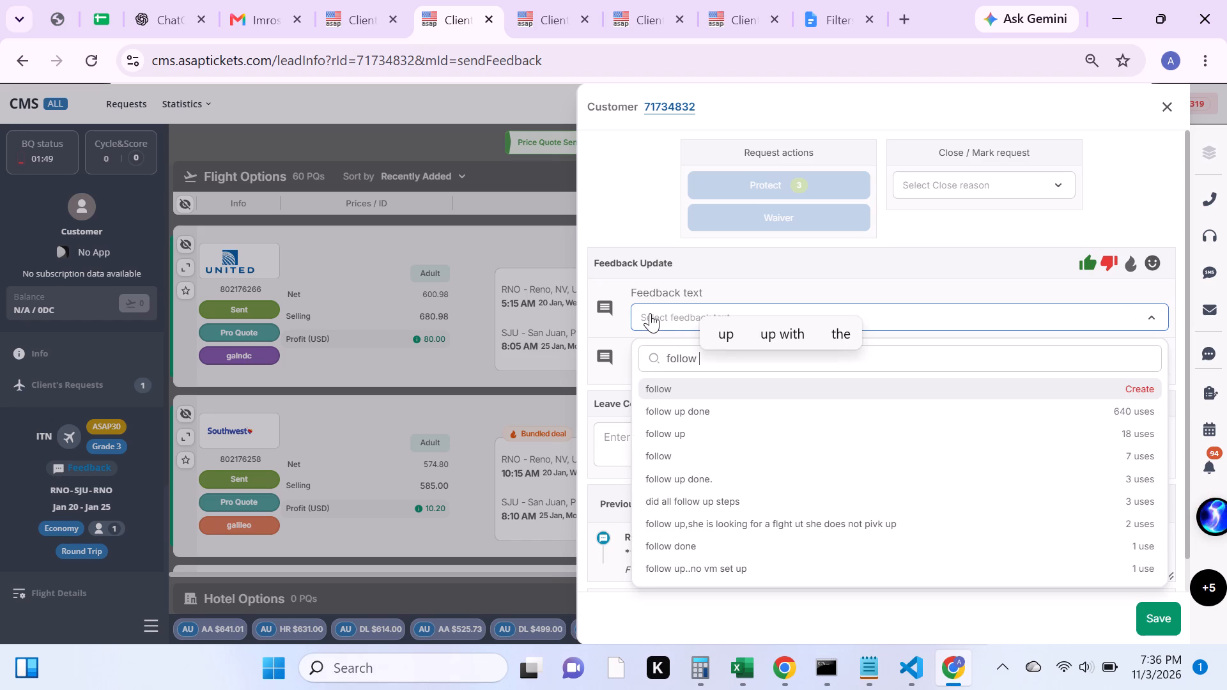
left_click(711, 416)
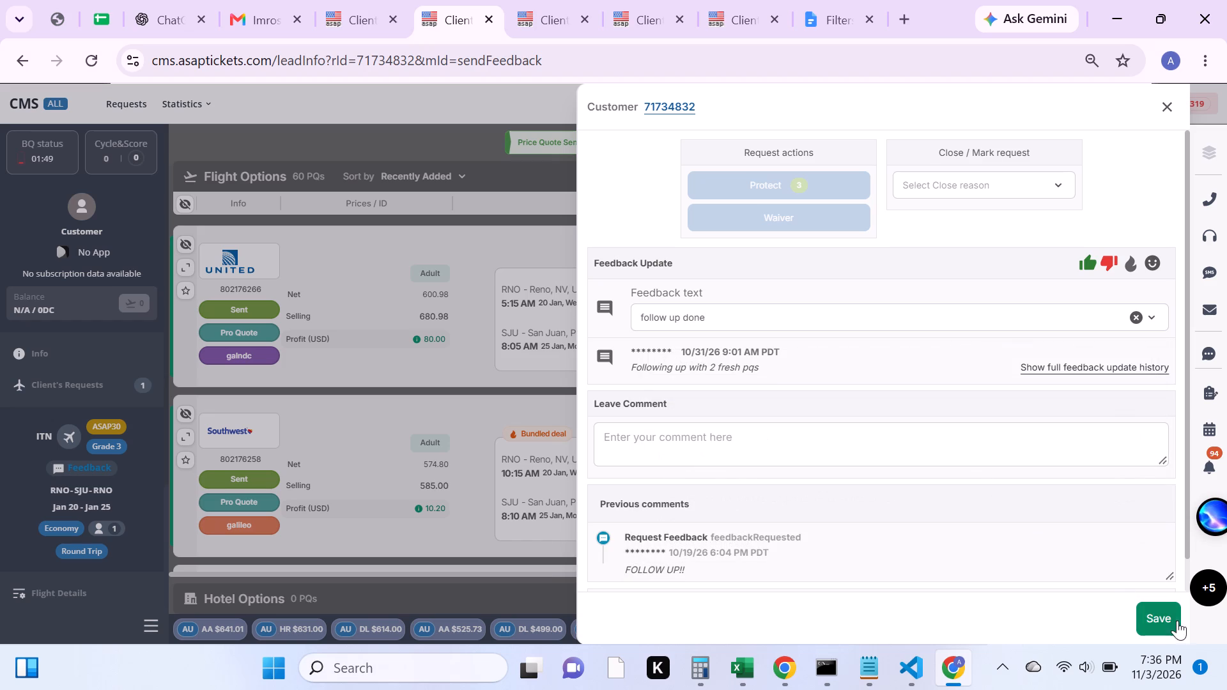
left_click(1160, 616)
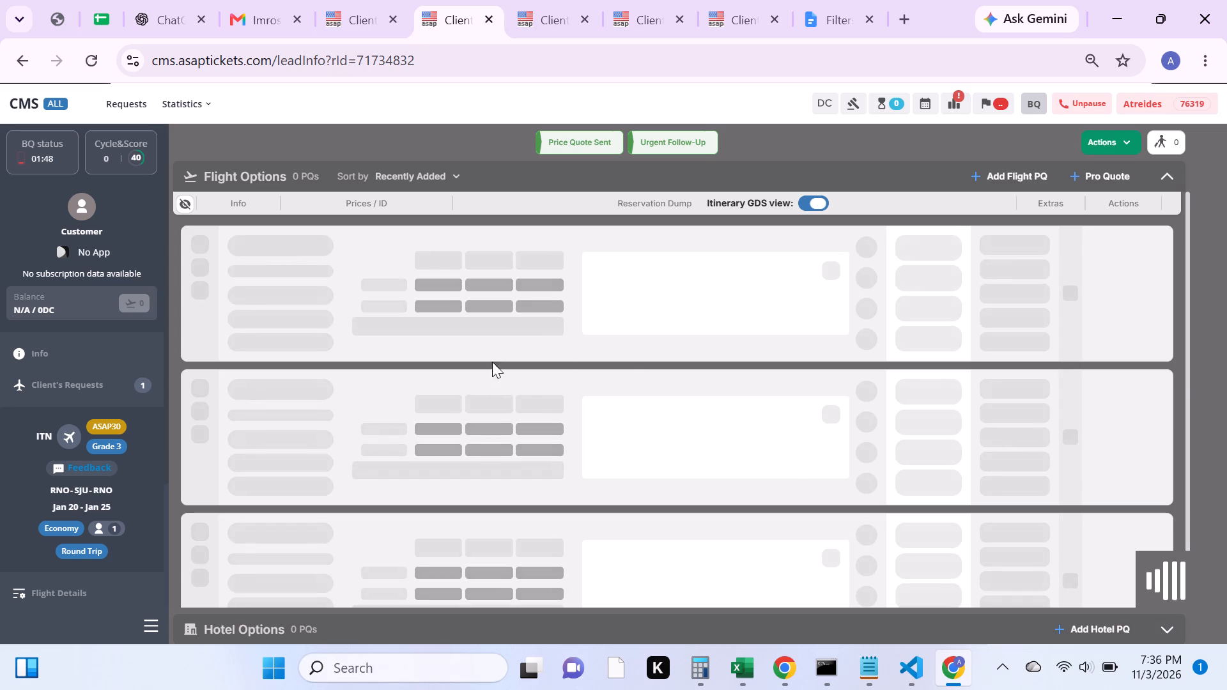
Switch off the itinerary GDS view for the RNO-SJU flight options and reload the request page.
left_click(805, 195)
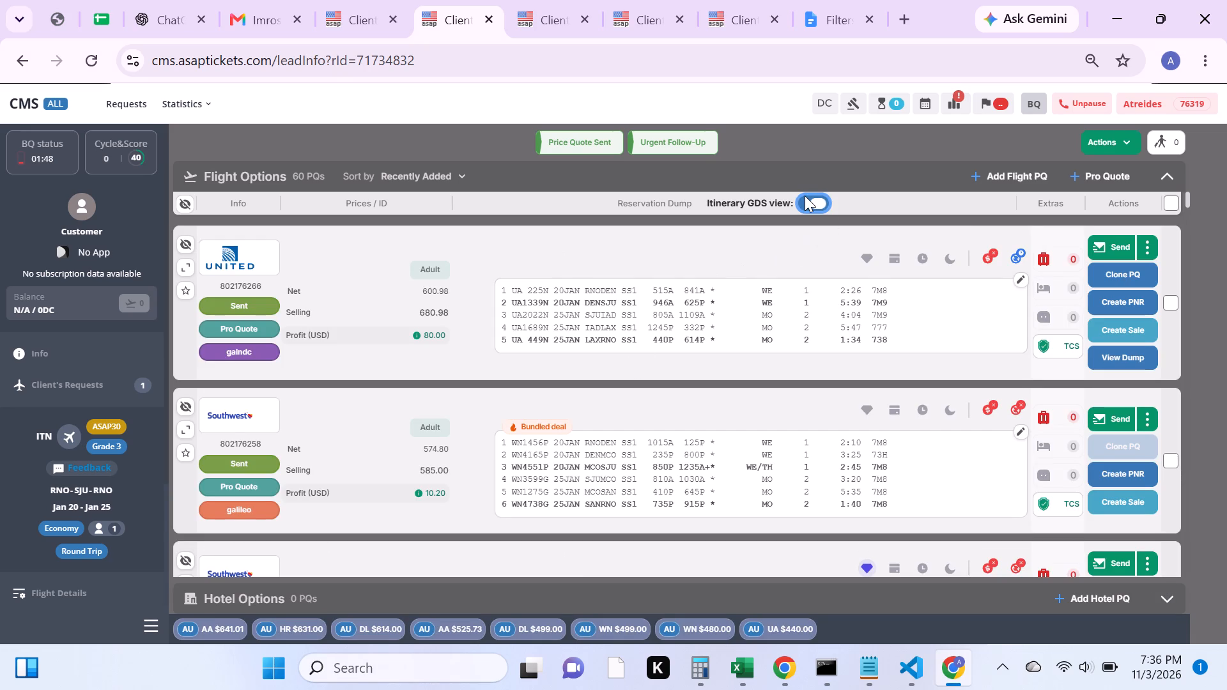
left_click(92, 58)
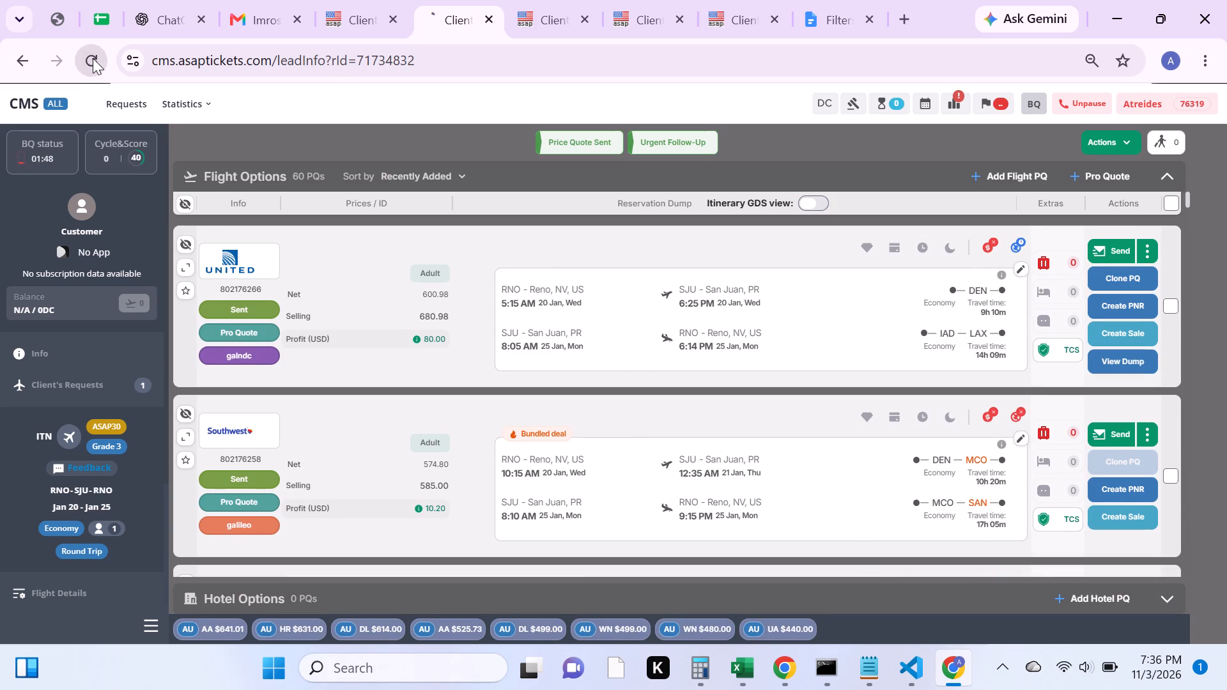
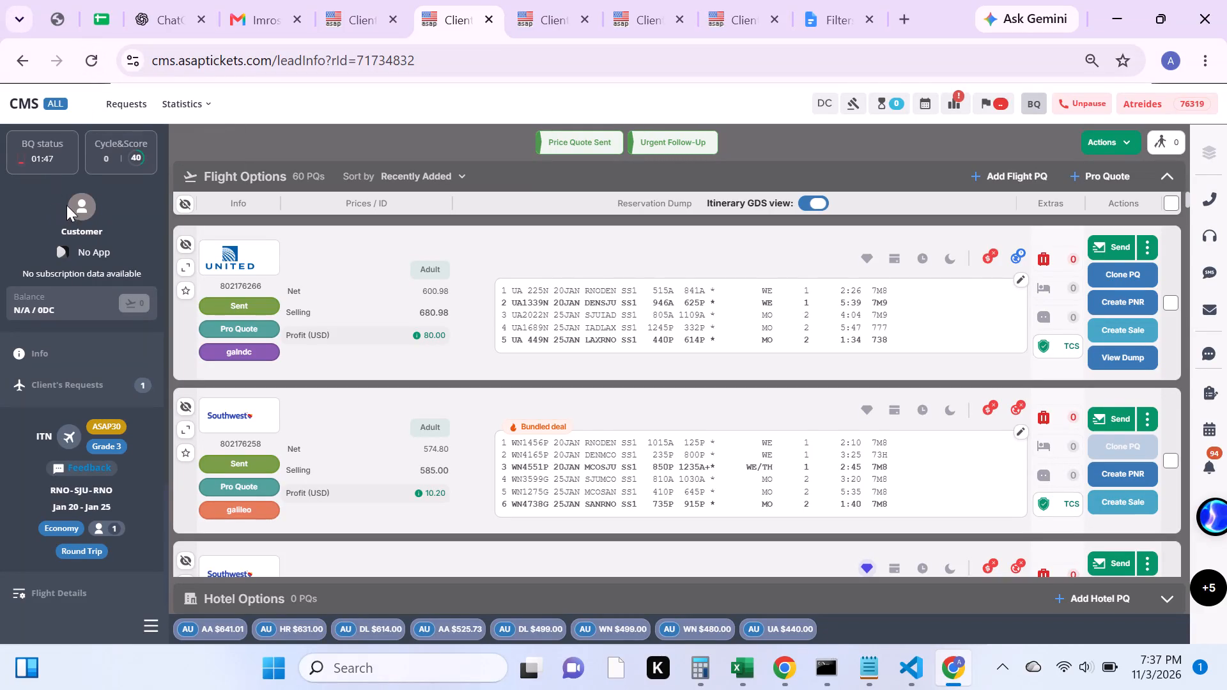
View the call history for the RNO-SJU client and reload the request page.
left_click(119, 390)
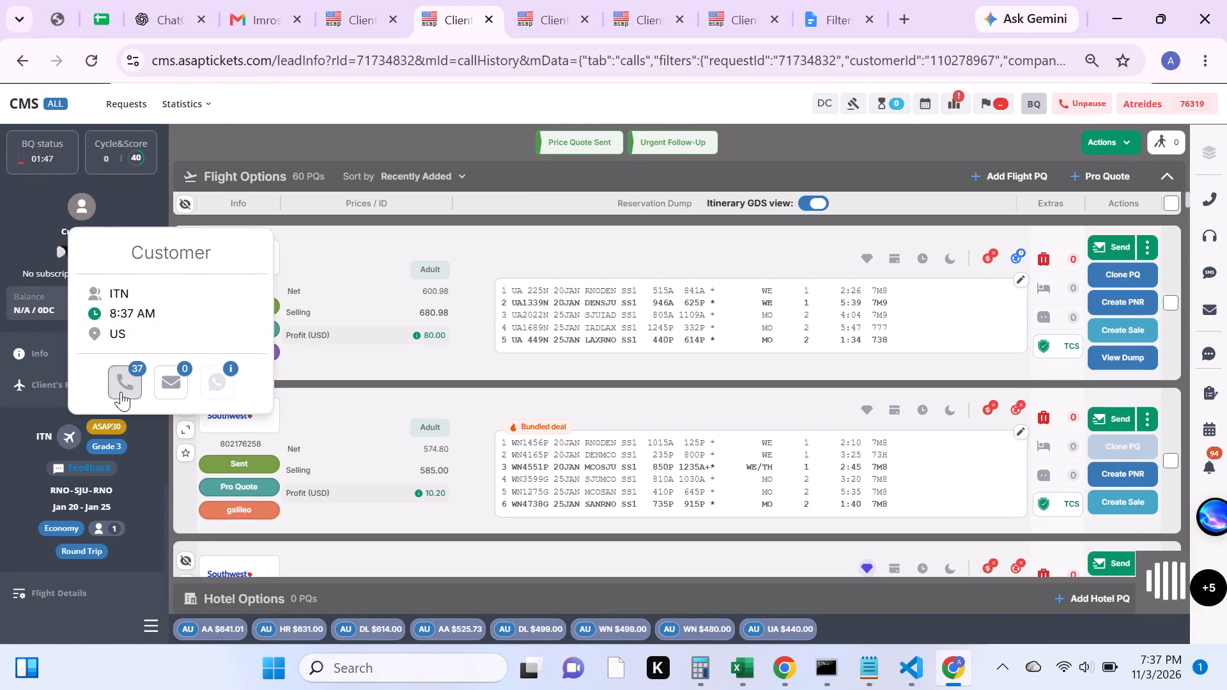
left_click(89, 53)
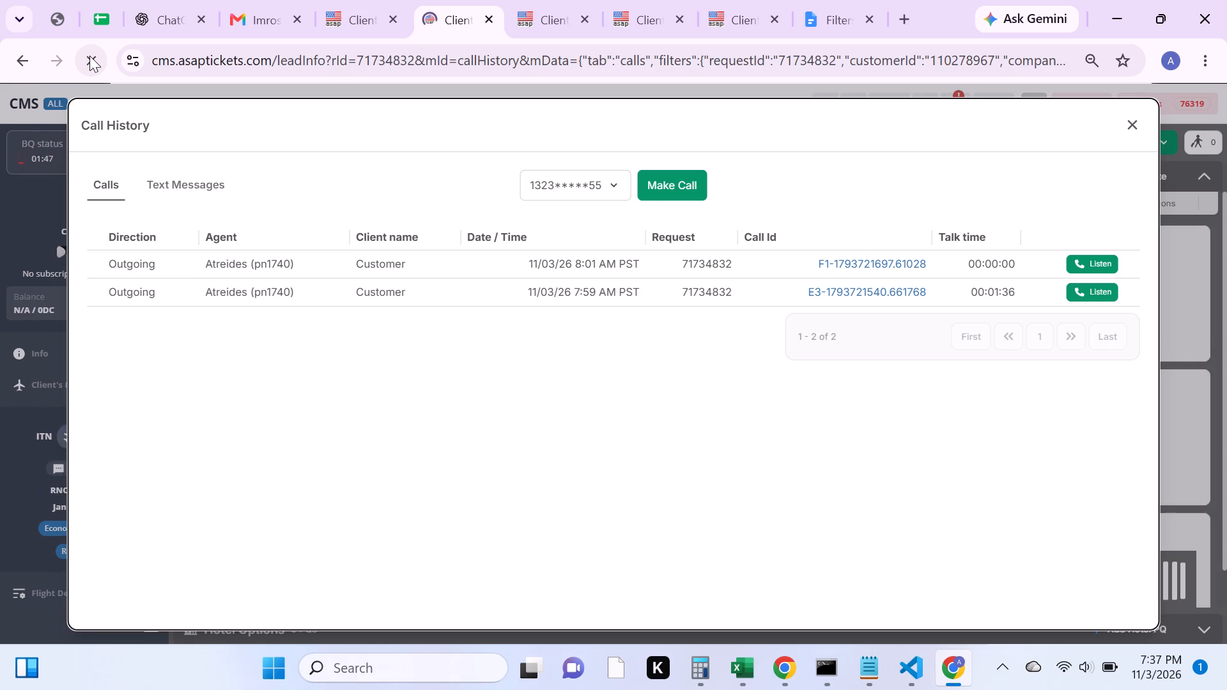
double_click(89, 50)
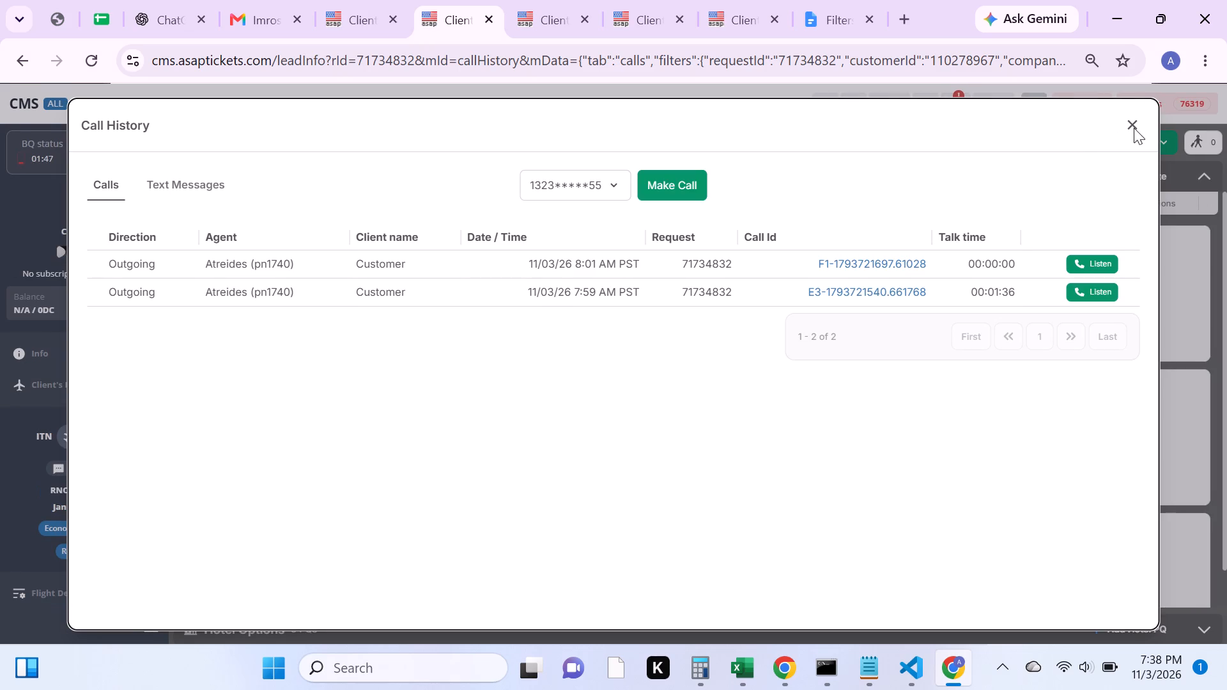
In the LAX-CAI request, close the softphone and reset all filters on the 27 Nov - 27 Jan flight quote search.
left_click(541, 13)
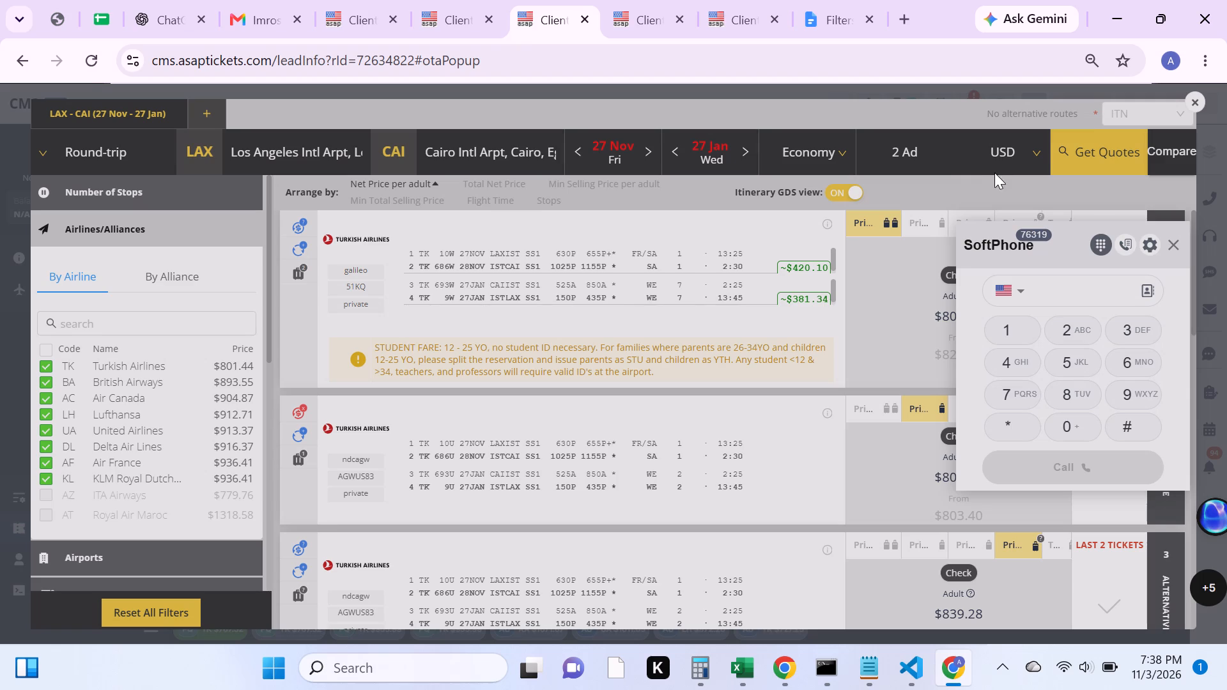
left_click(1166, 233)
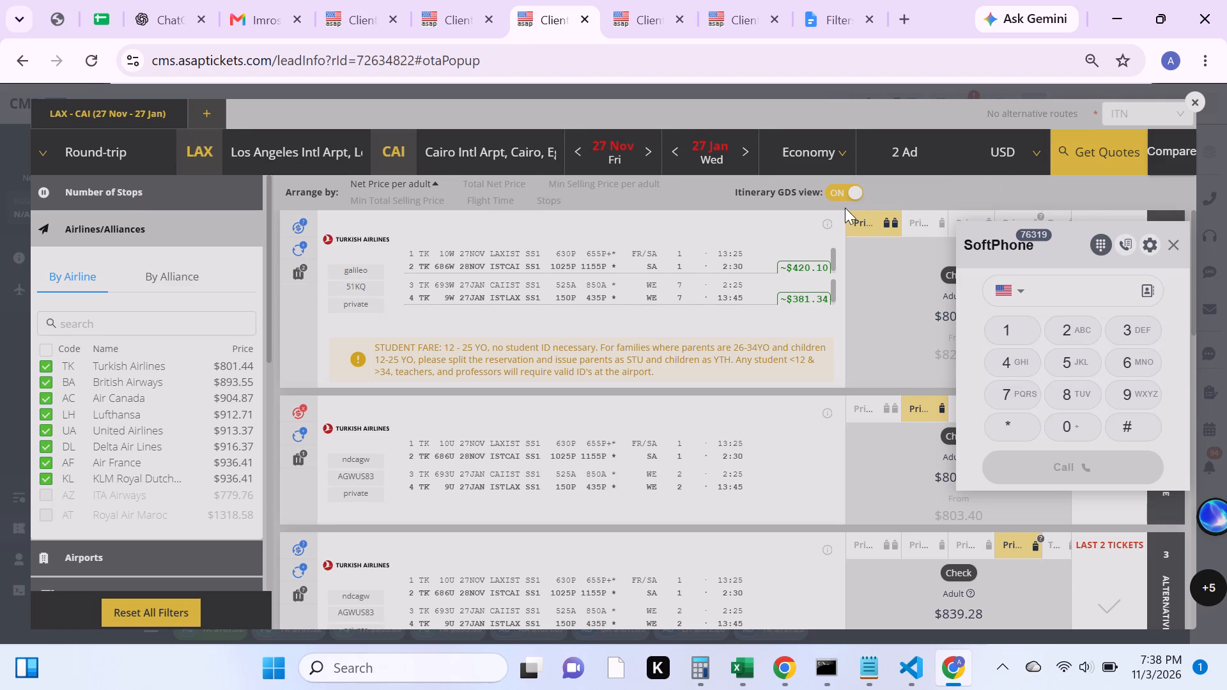
left_click(858, 183)
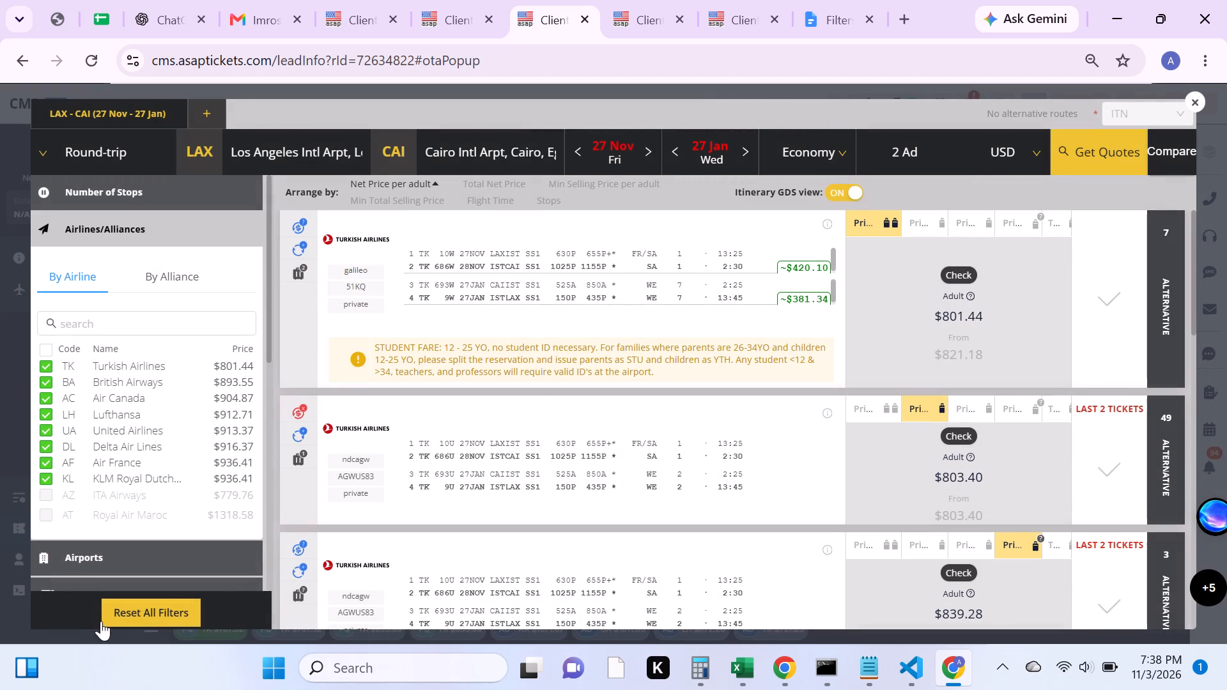
left_click(130, 610)
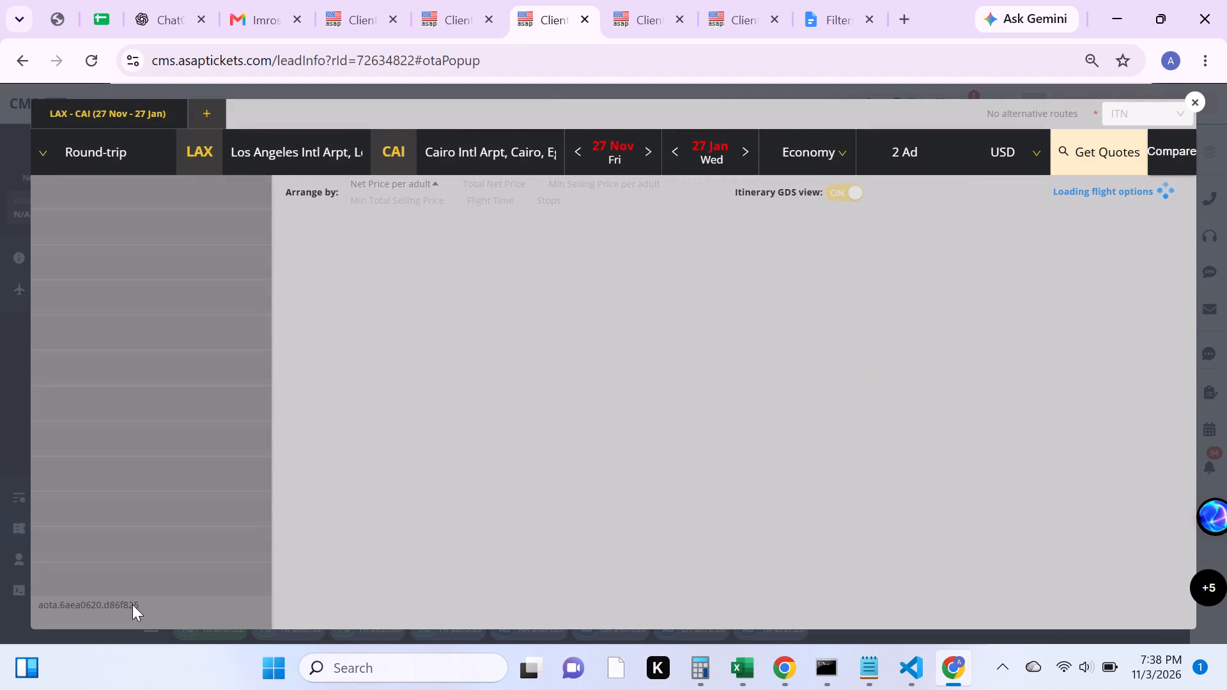
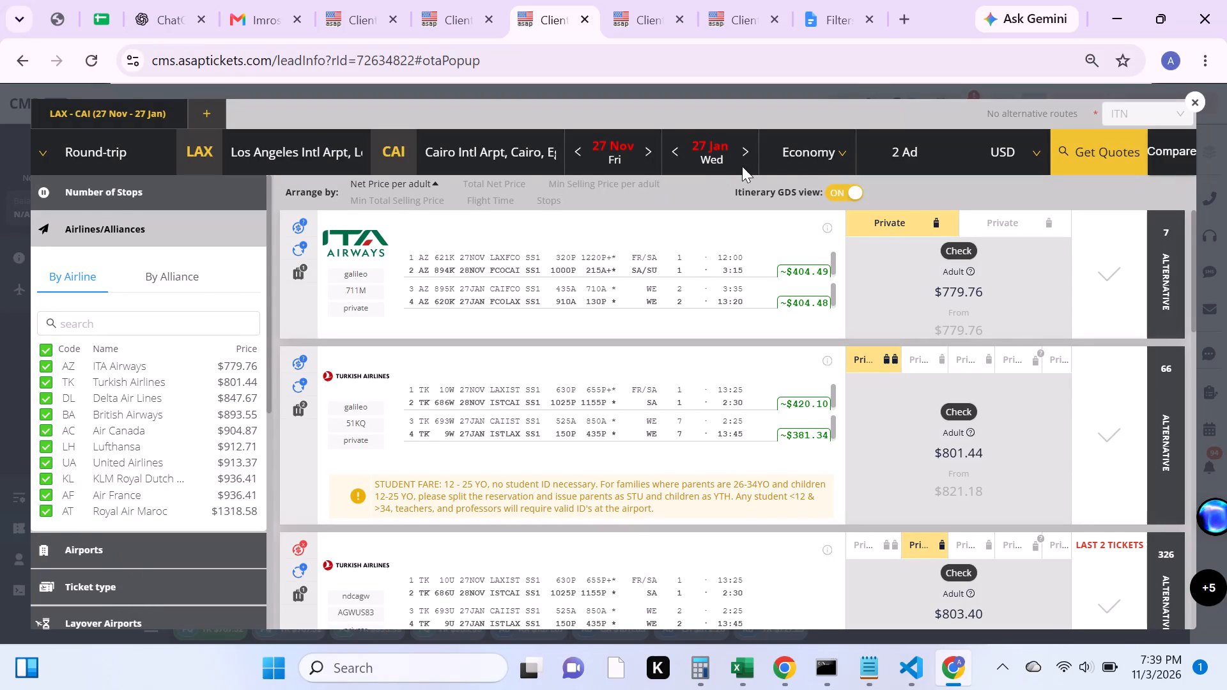
Switch off the itinerary GDS view and select the $803.40 Turkish Airlines fare with an adult selling price of 1000.
left_click(846, 183)
scroll(866, 275, "down", 3)
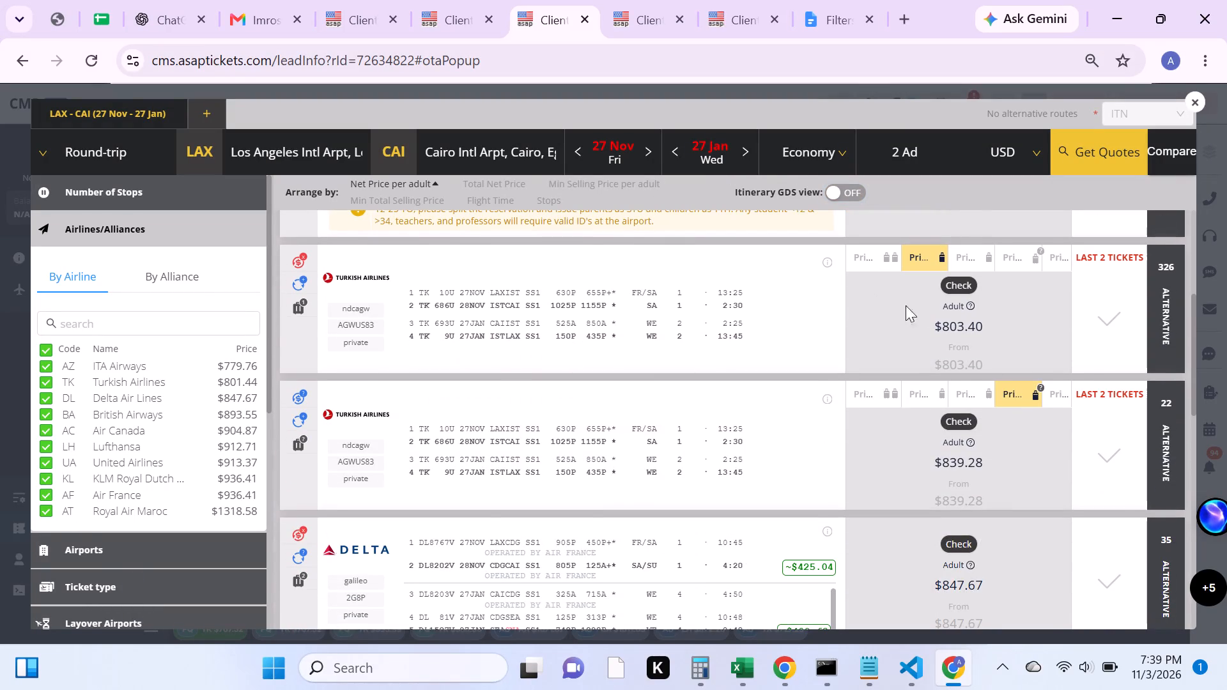
left_click(1110, 322)
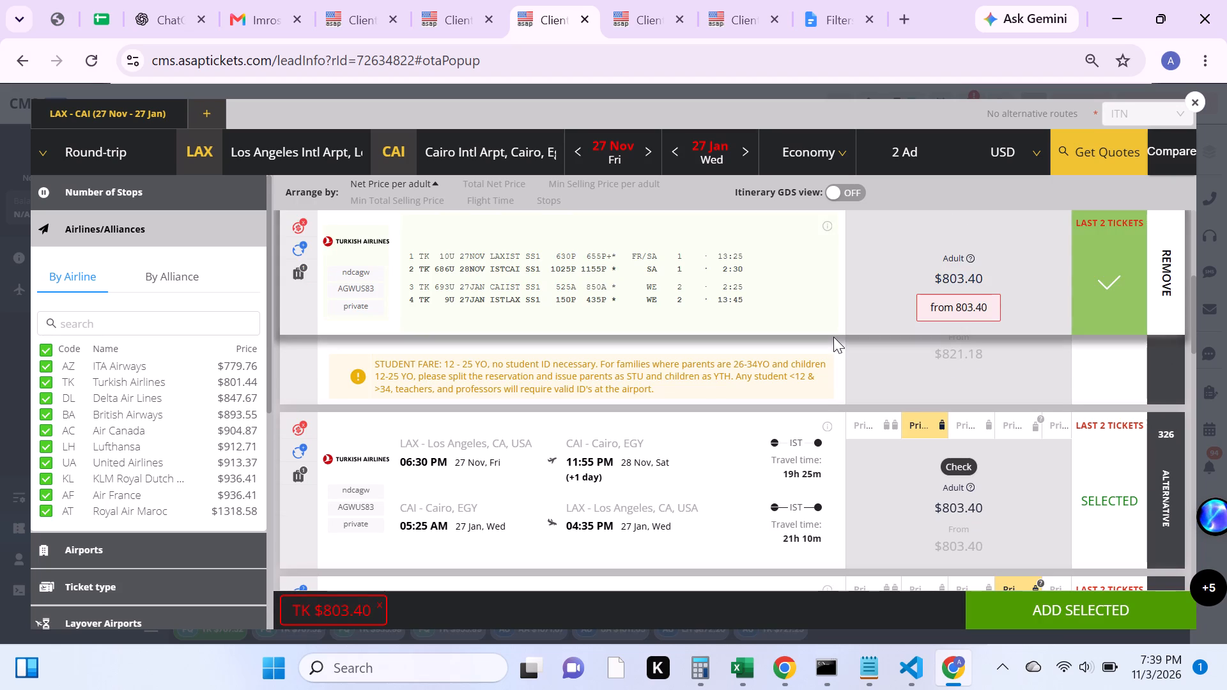
left_click(969, 299)
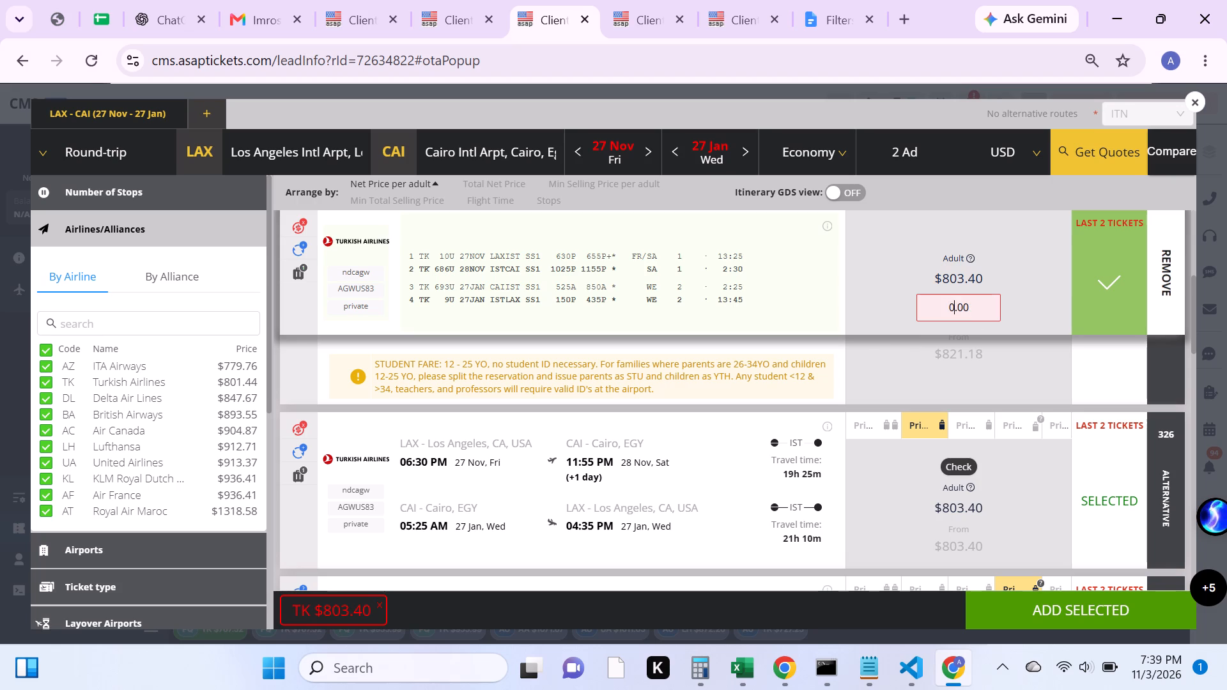
type("1000")
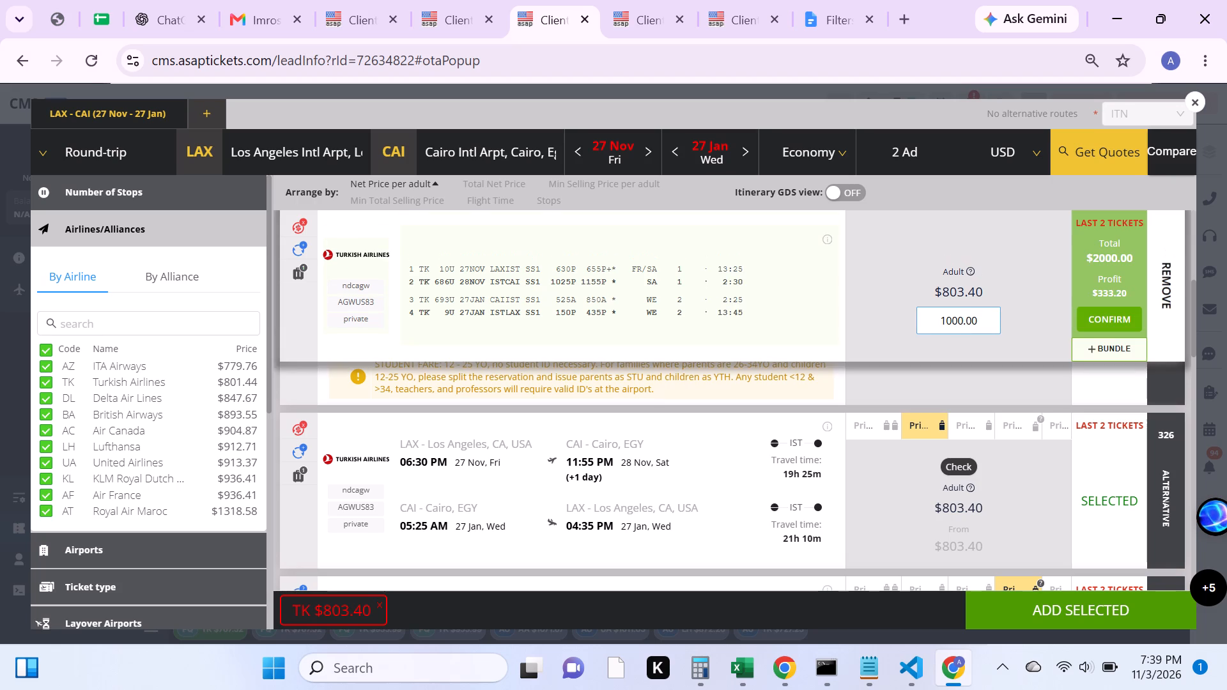
Add a bundled deal with TCS priced at 810 to the selected Turkish Airlines quote and confirm it.
left_click(1107, 339)
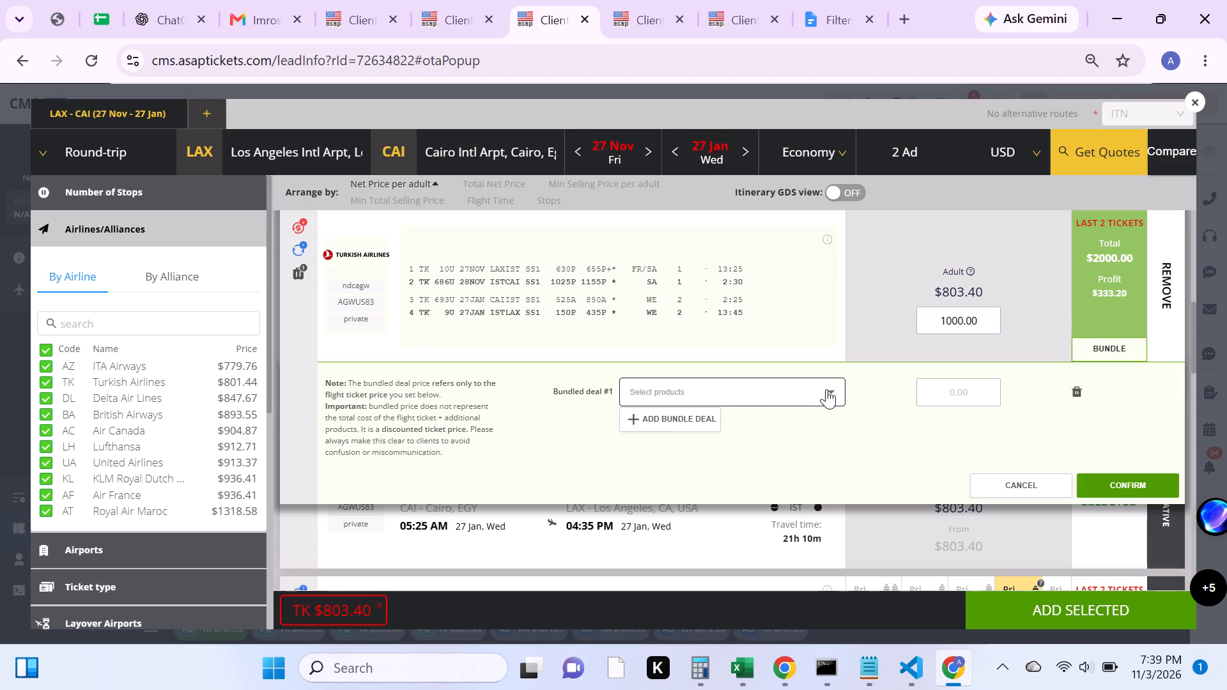
left_click(826, 389)
left_click(798, 424)
left_click(799, 509)
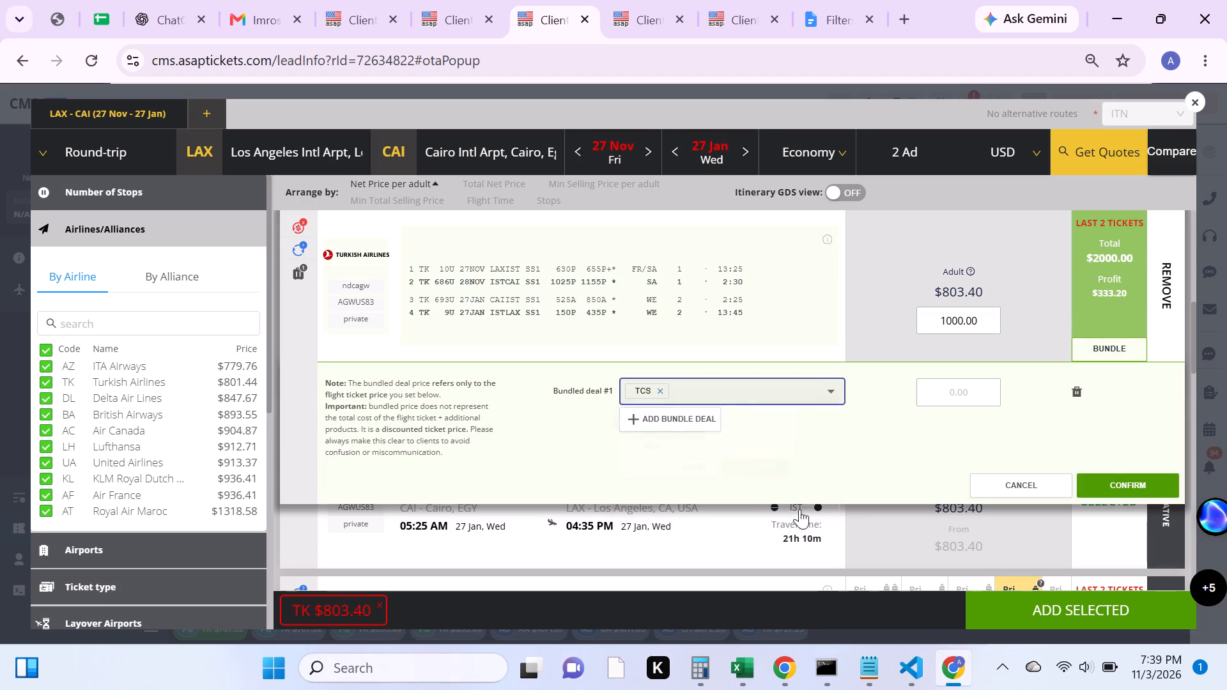
left_click(948, 390)
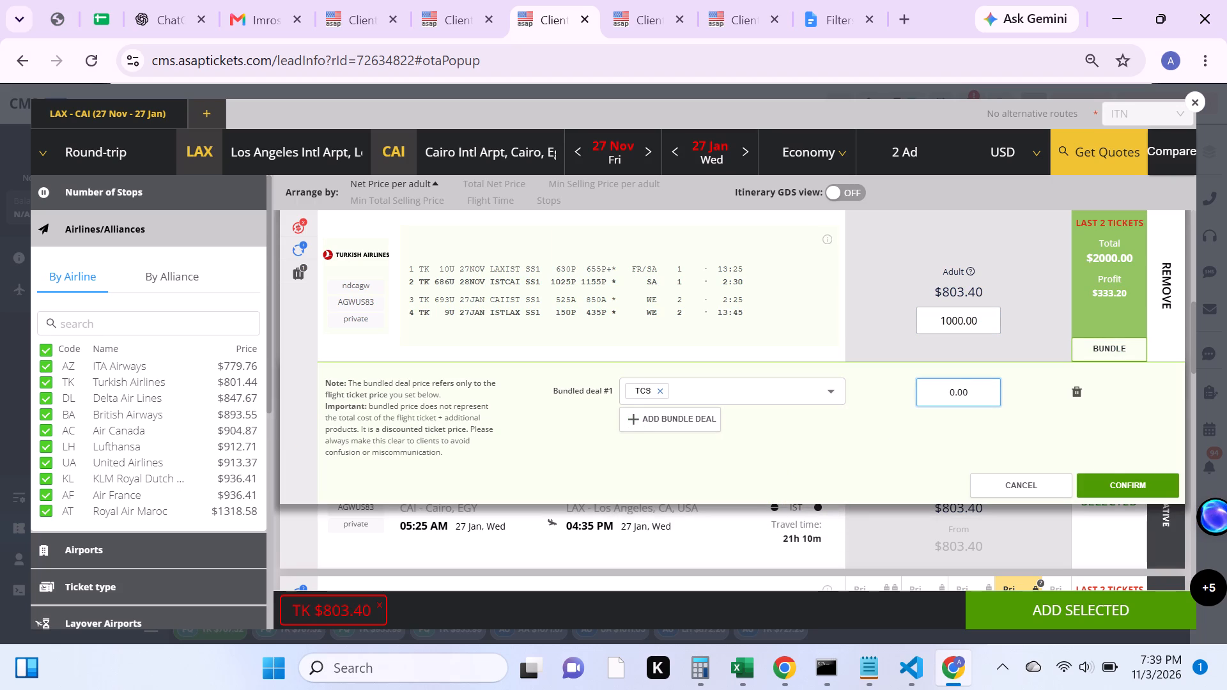
key("8")
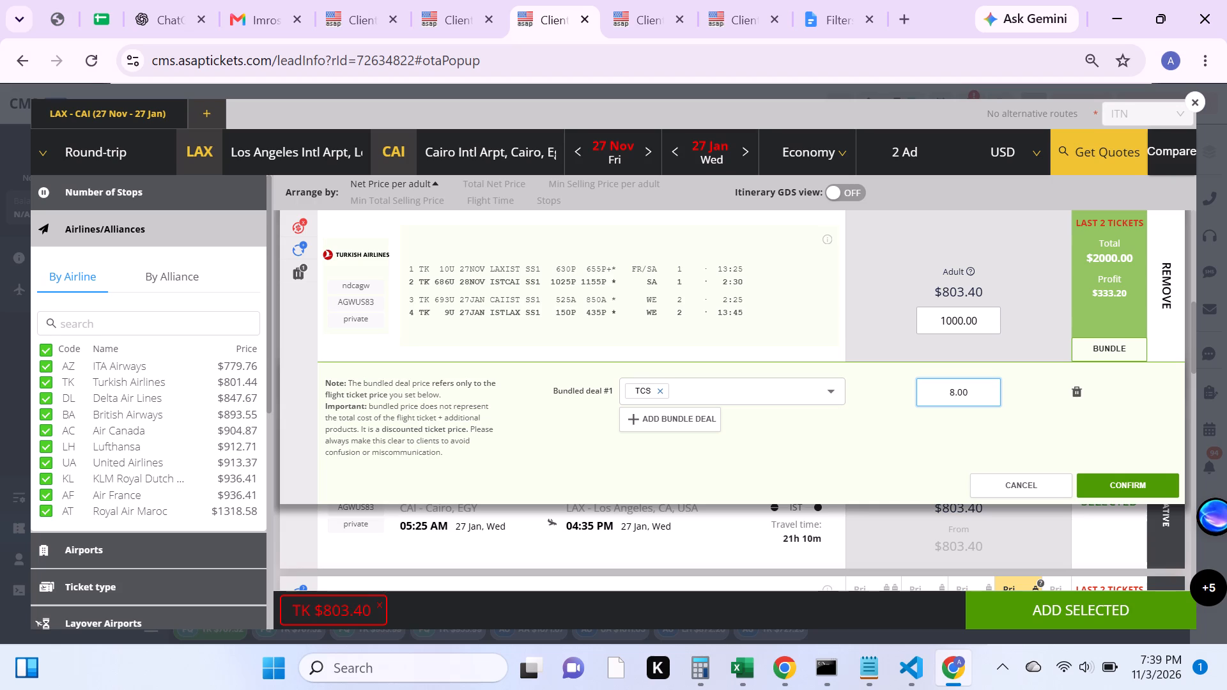
type("10")
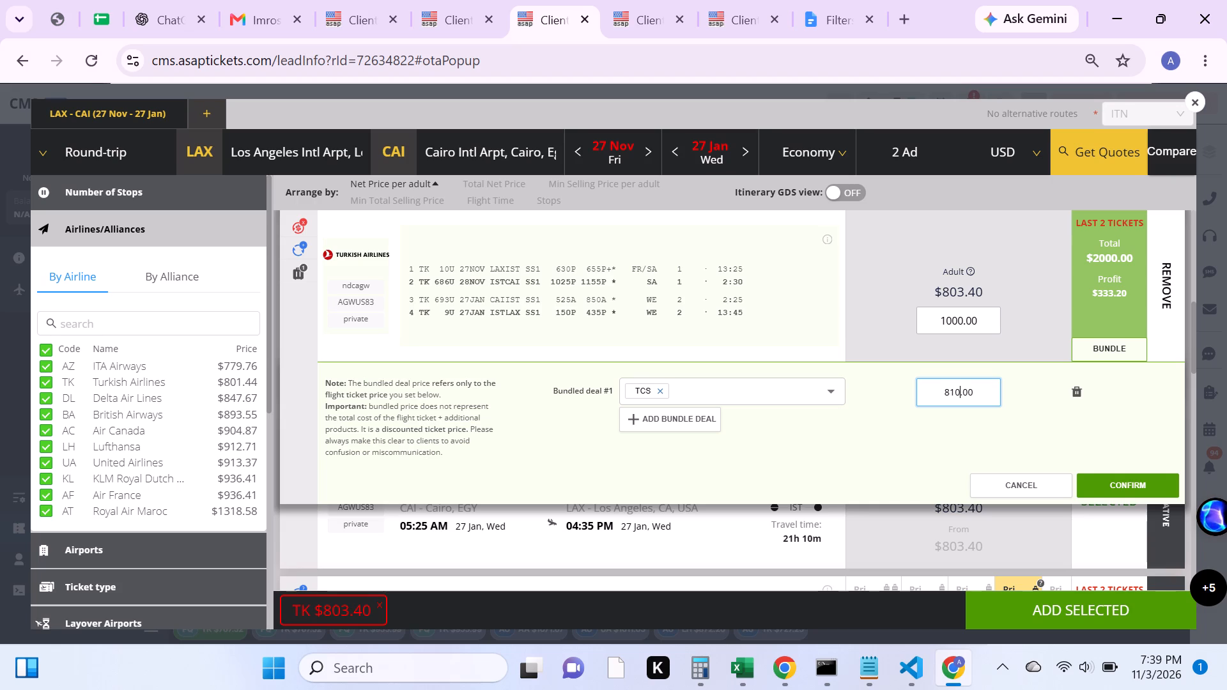
left_click(1118, 482)
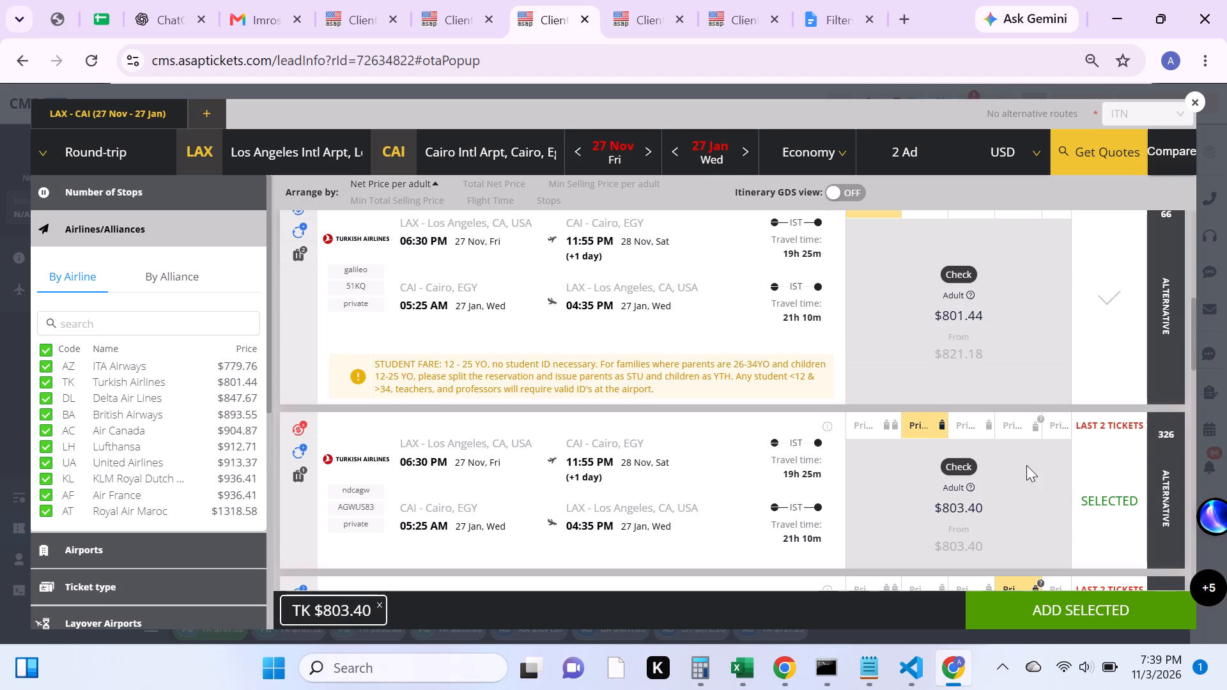
Select the $847.67 Delta fare via CDG as another LAX-CAI quote.
scroll(1015, 465, "down", 4)
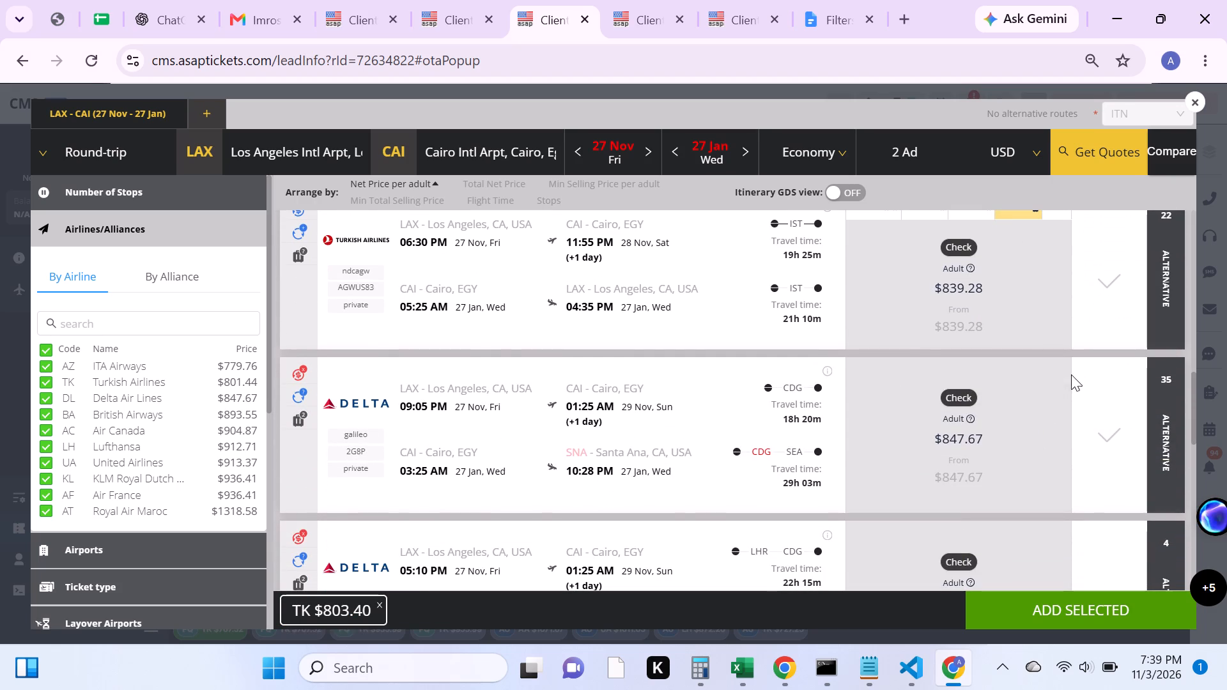
left_click(1111, 443)
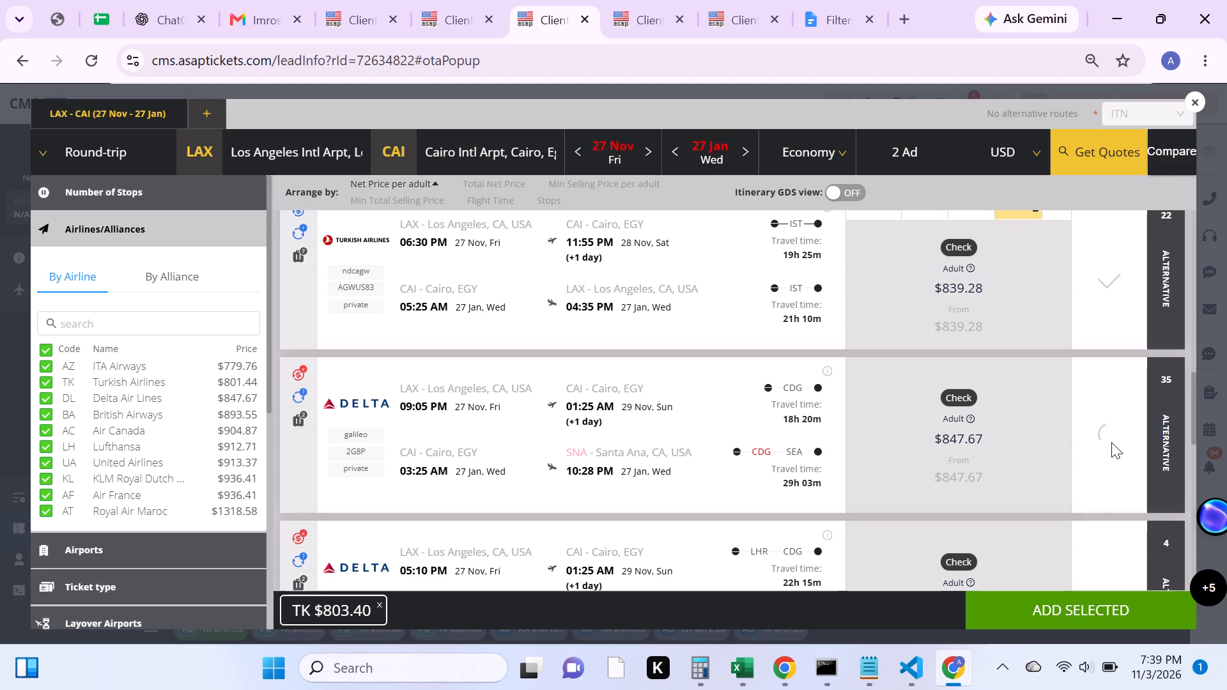
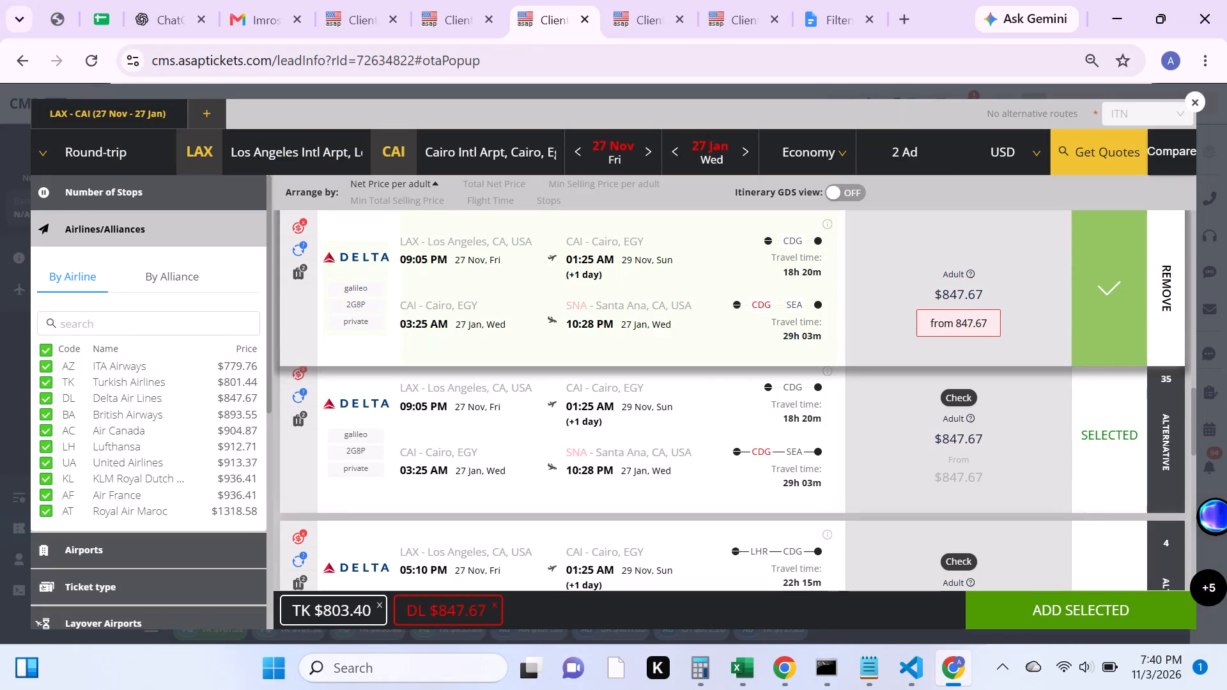
Set the Delta fare's adult selling price to 940 and confirm it.
left_click(962, 325)
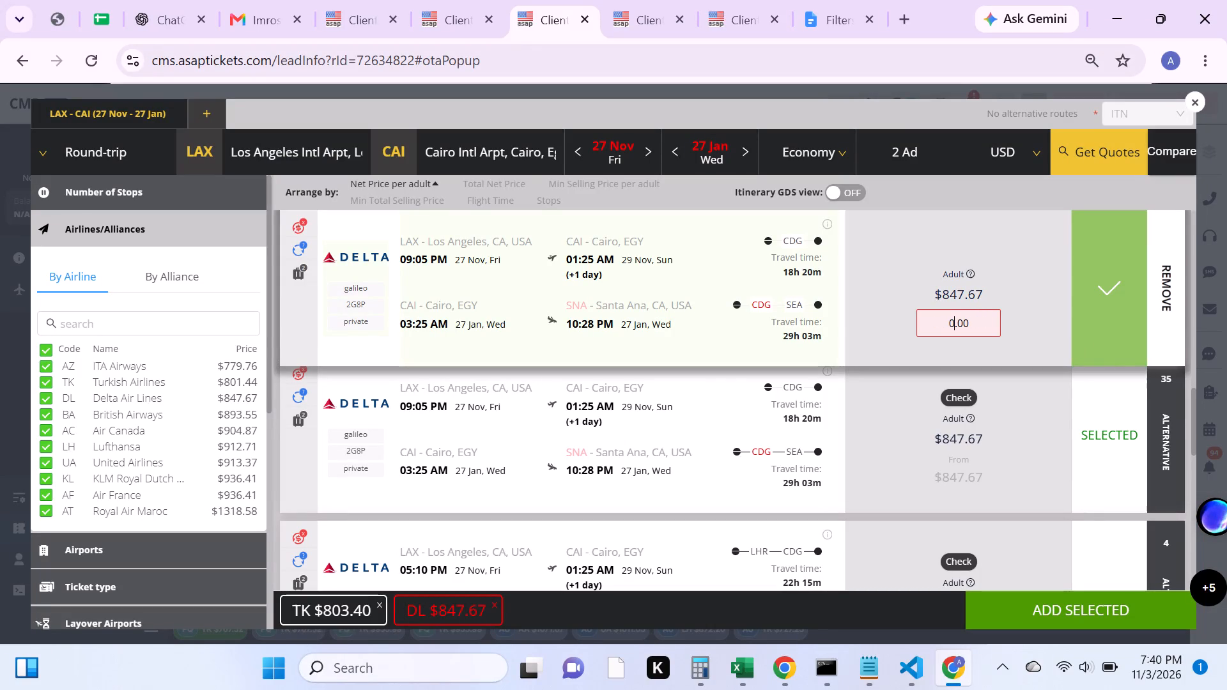
type("940")
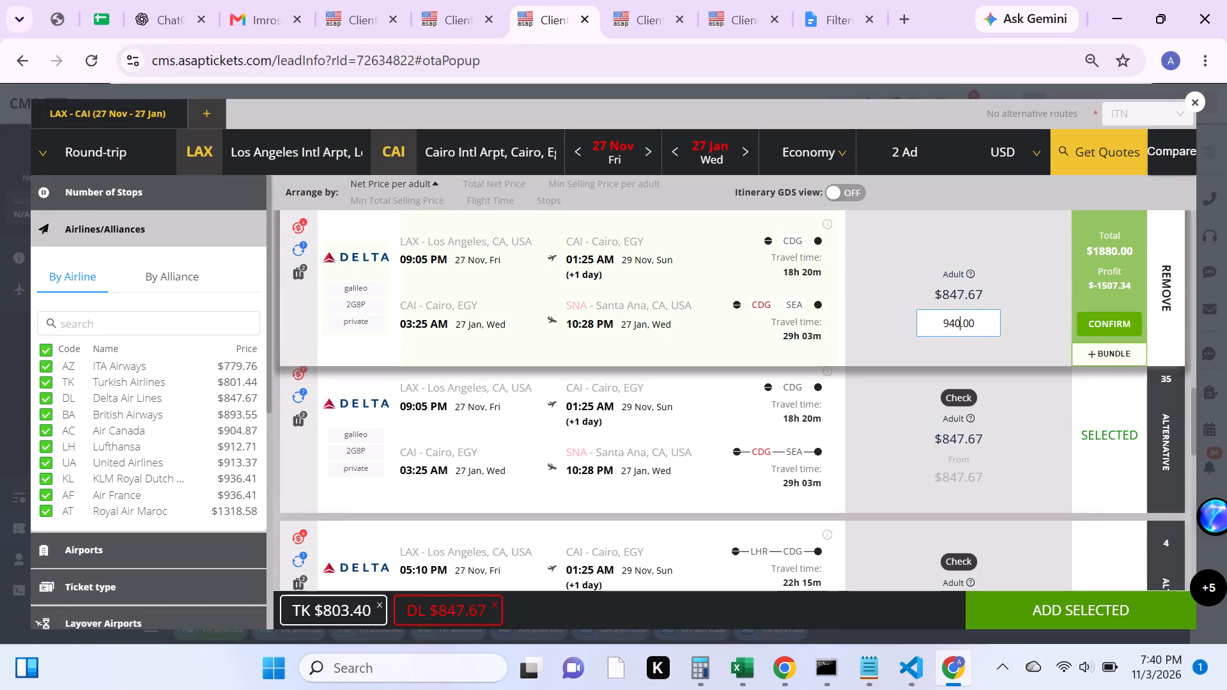
left_click(1088, 320)
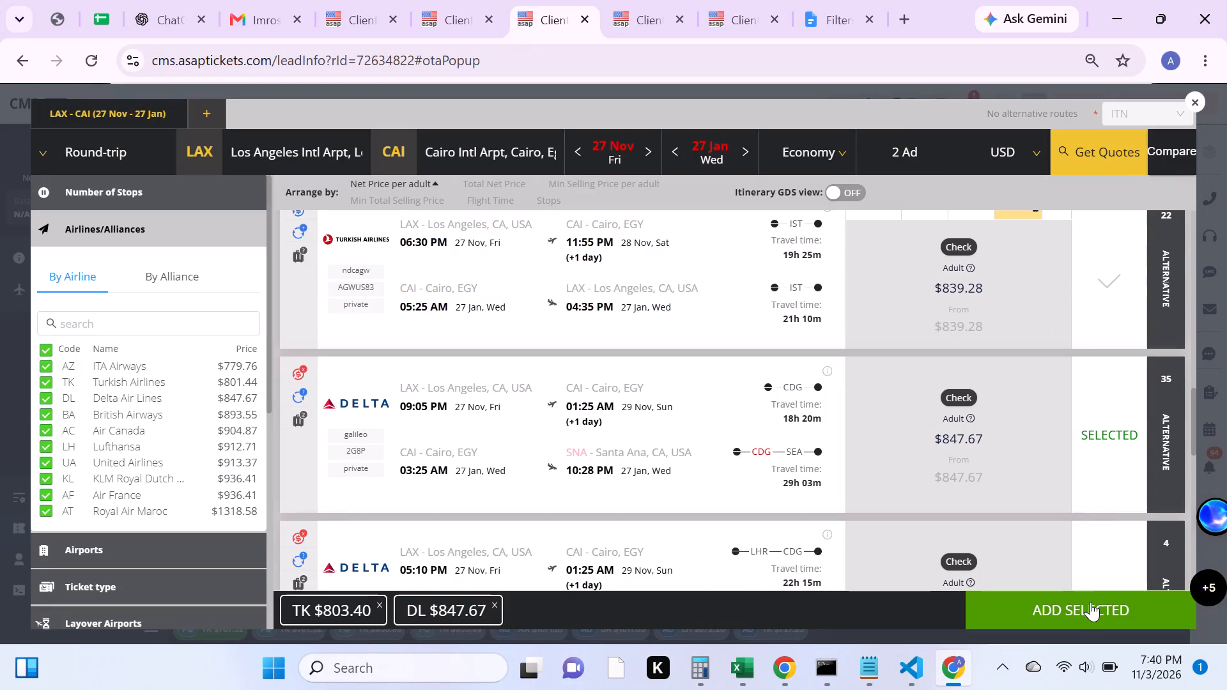
Add both chosen flights, the TK $810.00 bundle deal and the DL $847.67 fare, to the request's price quotes.
left_click(1087, 604)
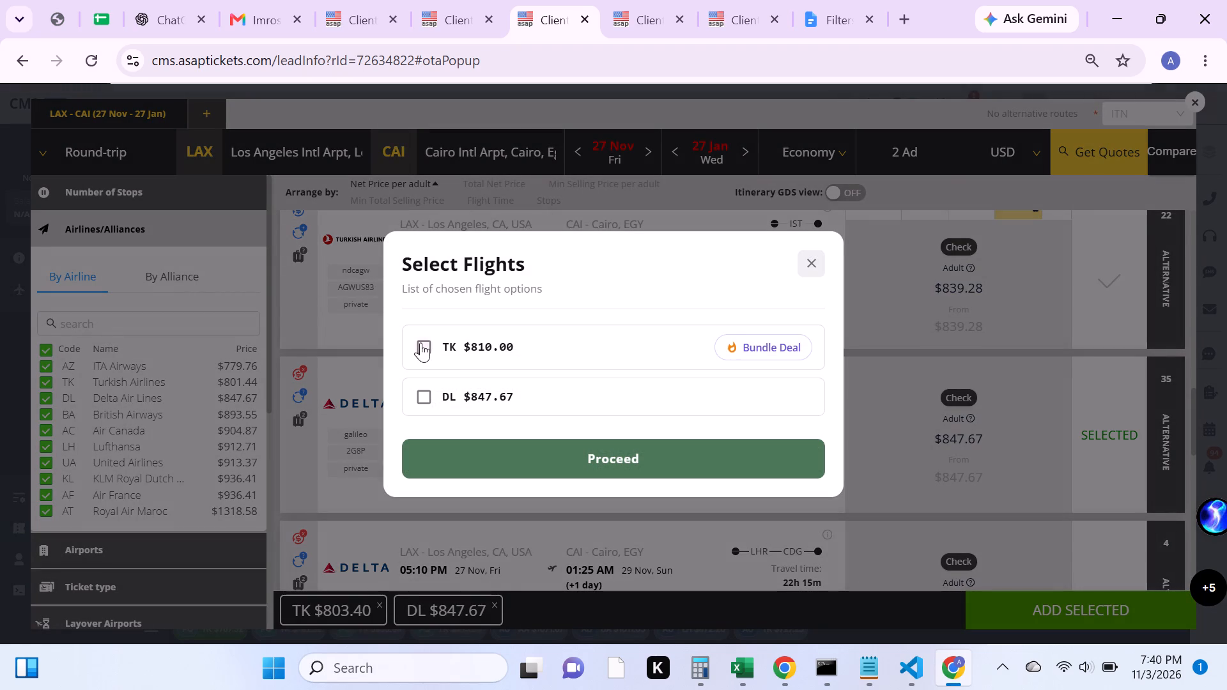
left_click(421, 342)
left_click(422, 400)
left_click(615, 468)
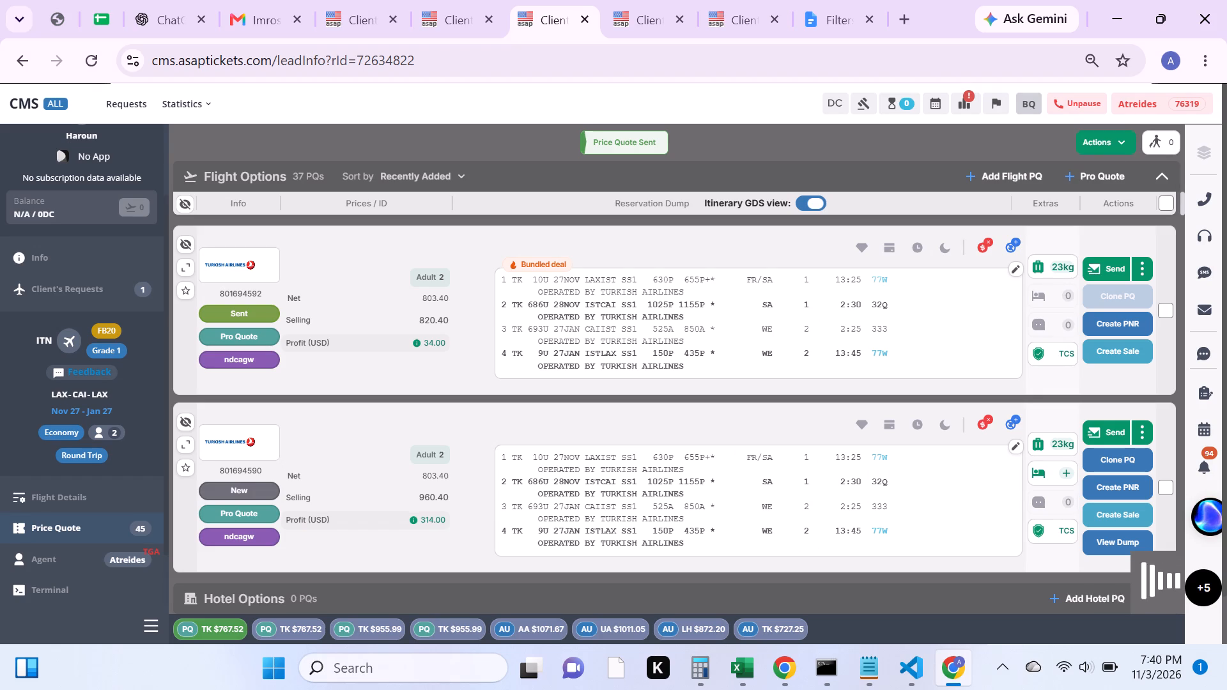
Turn off the itinerary GDS view and send the new Turkish Airlines and Delta quotes to the client by SMS.
scroll(670, 344, "up", 2)
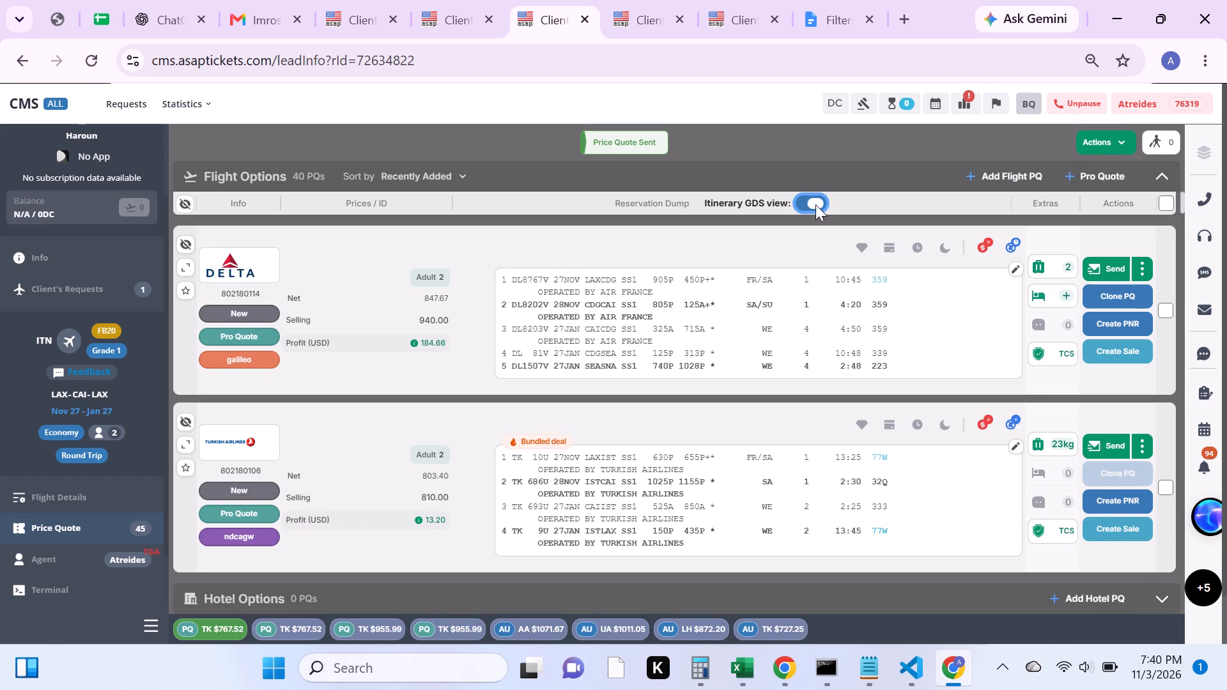
left_click(815, 204)
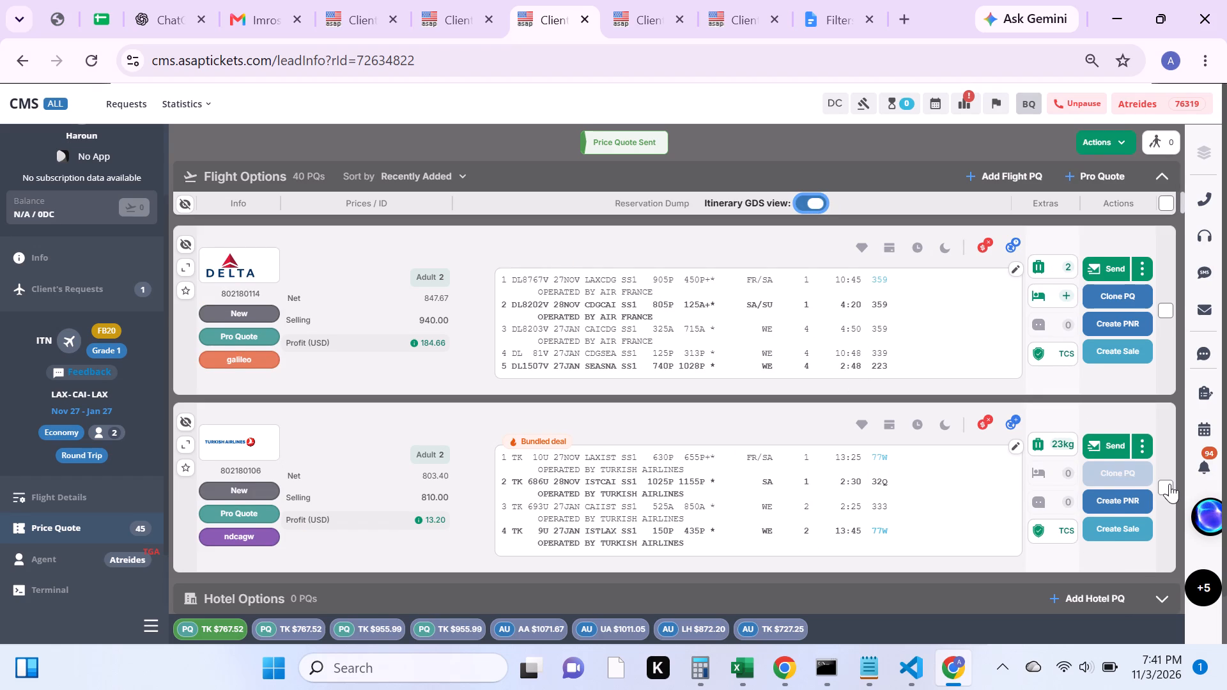
left_click(1169, 484)
left_click(1169, 309)
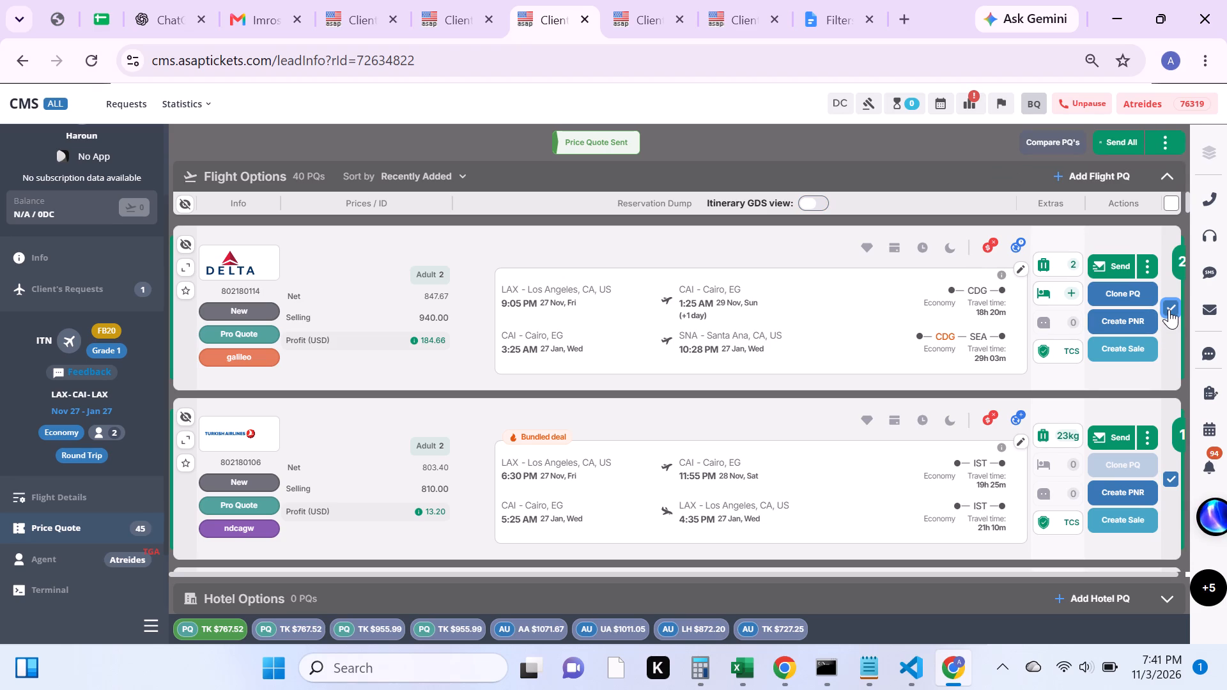
left_click(1166, 141)
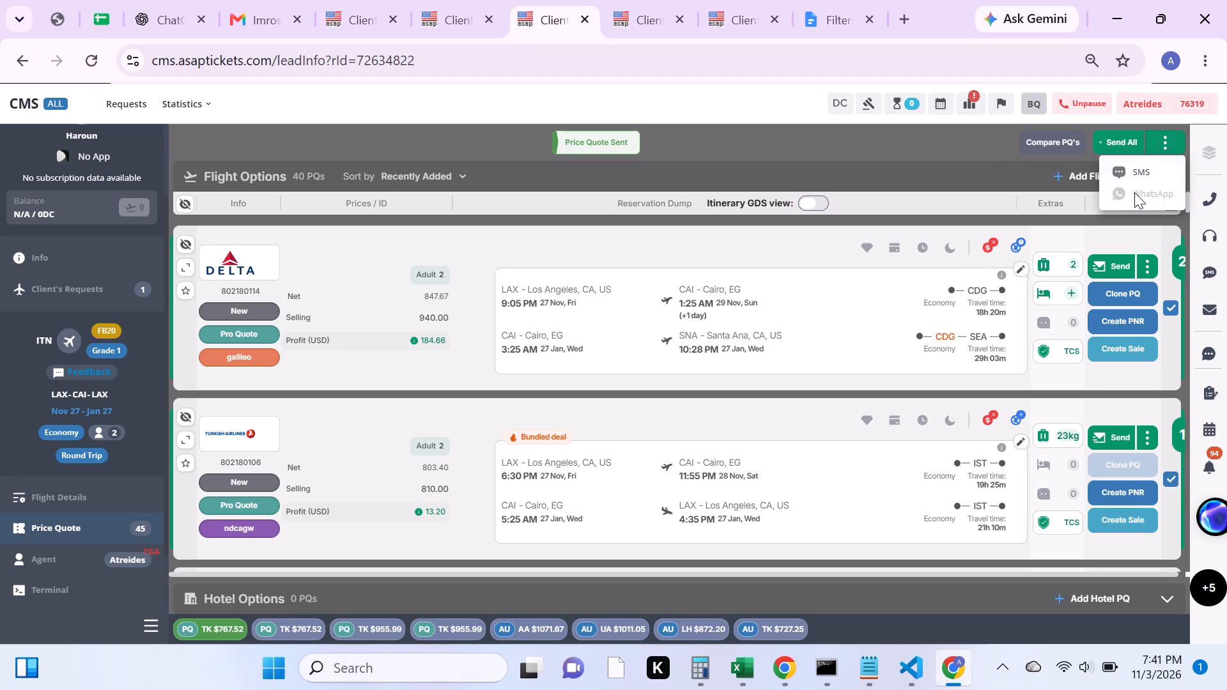
left_click(1129, 173)
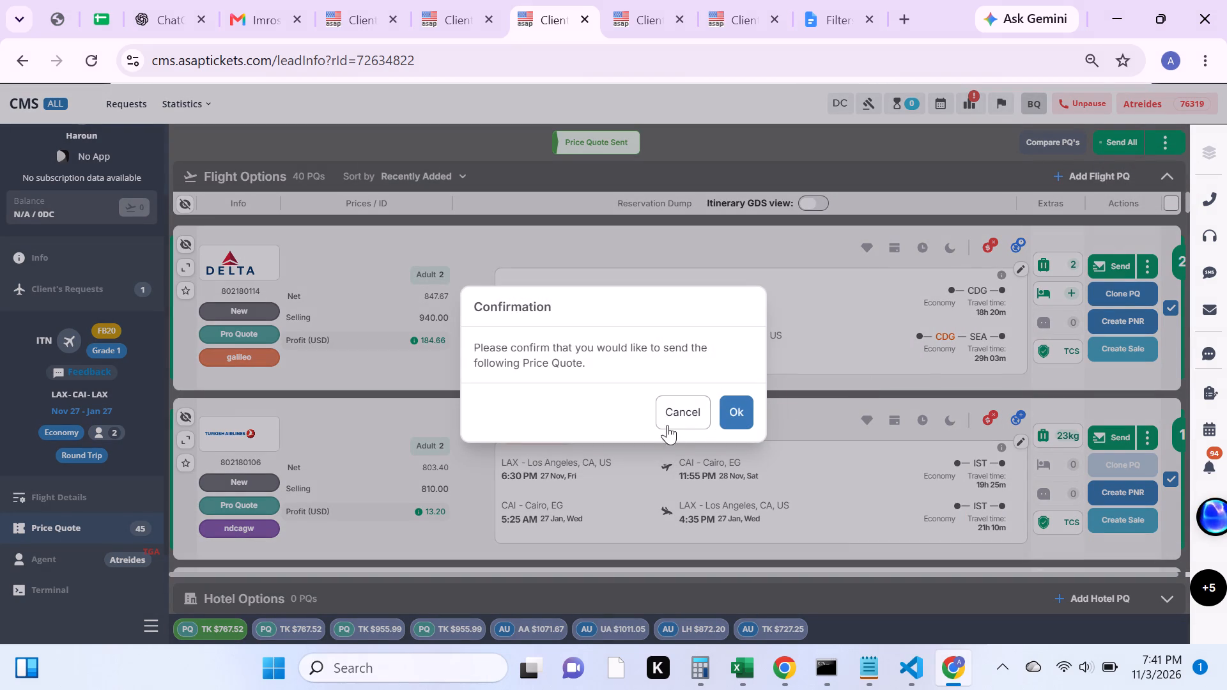
left_click(733, 404)
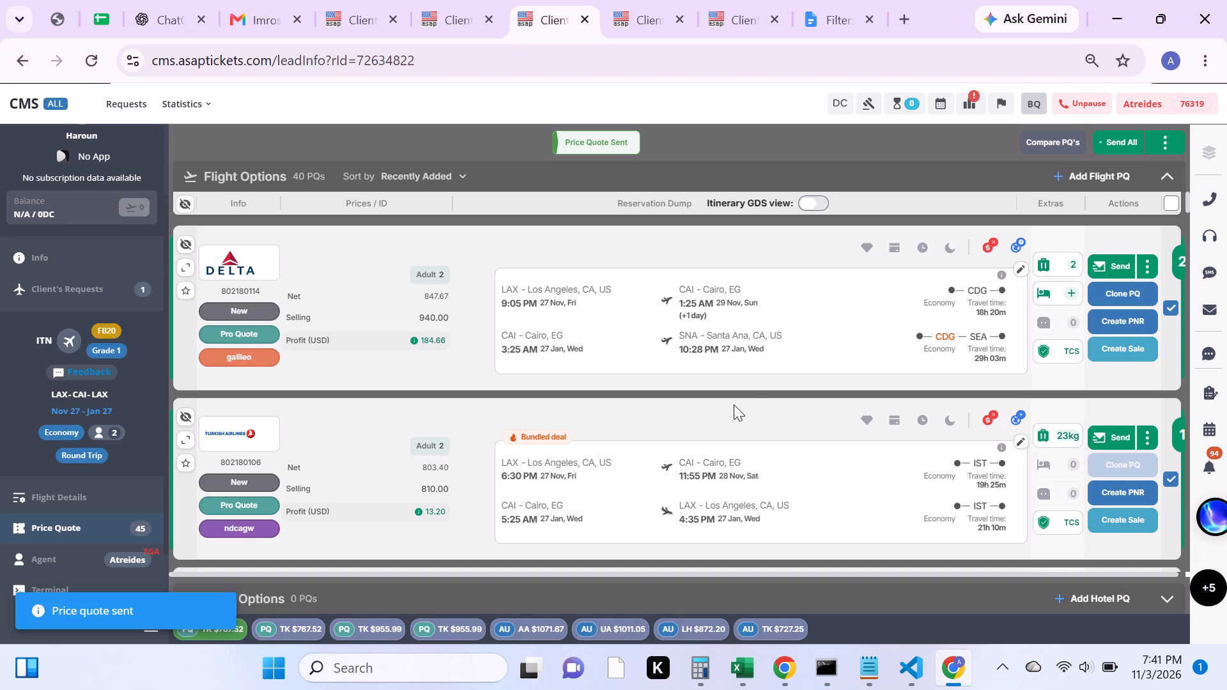
Email the two selected LAX-CAI price quotes to the client.
left_click(1115, 136)
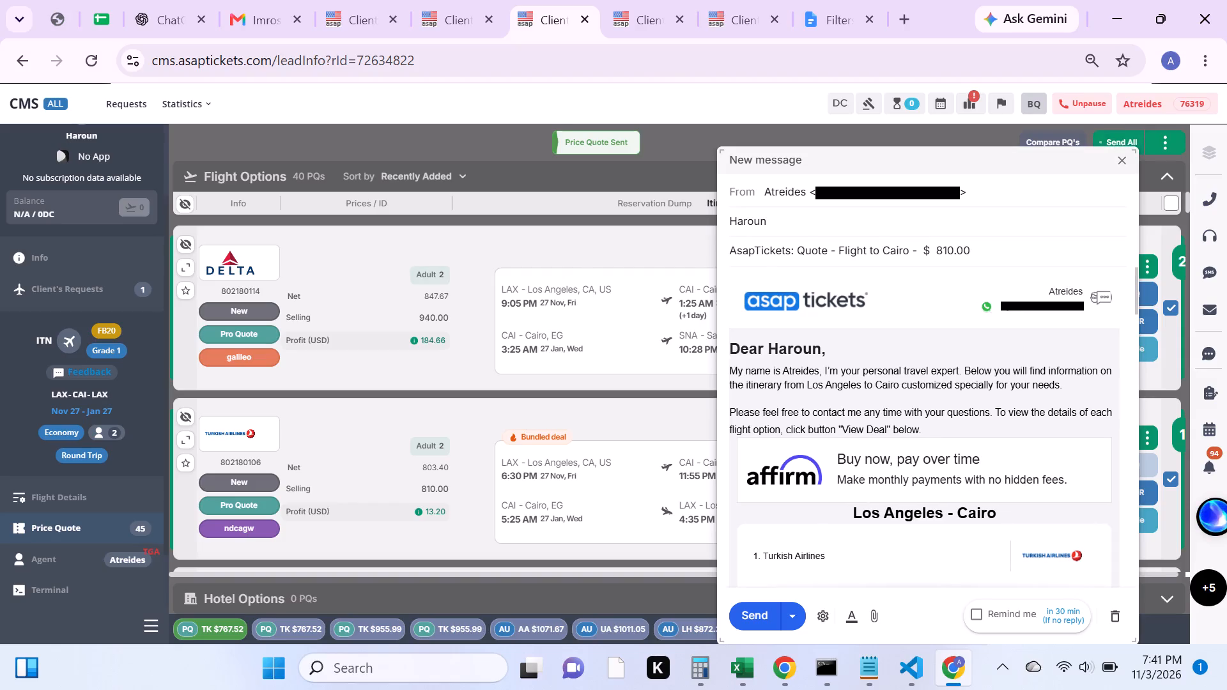
left_click(756, 616)
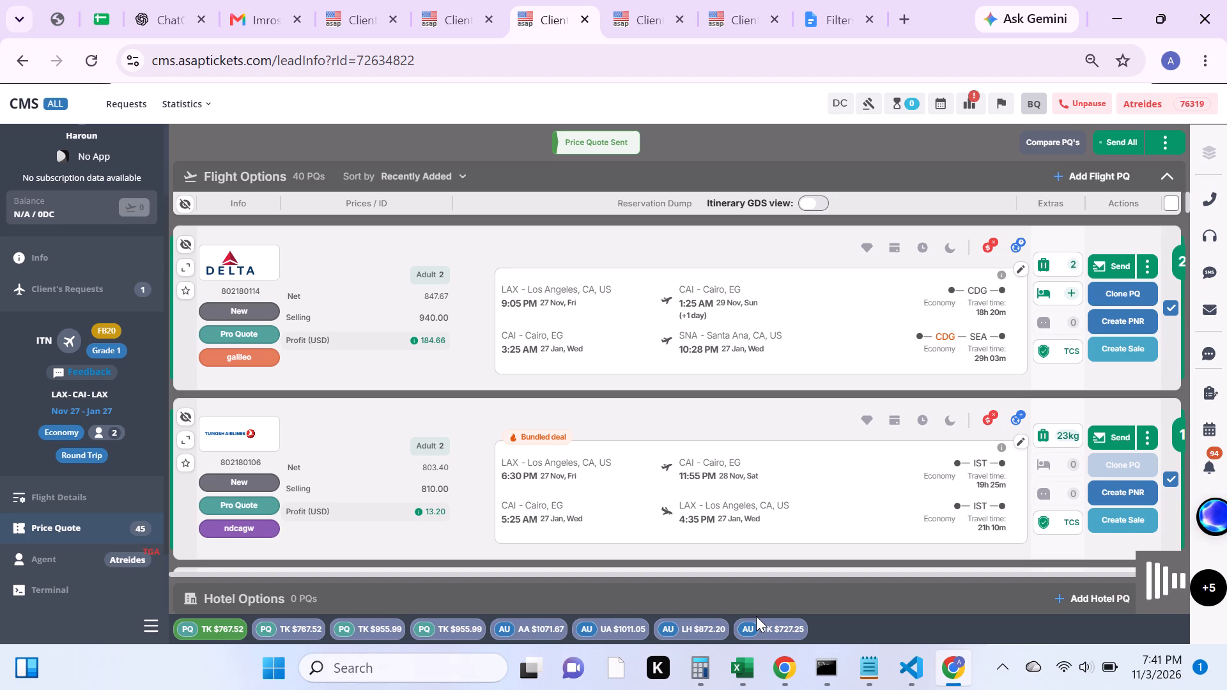
Save a feedback update on the LAX-CAI request with the text "left a vm sent pqs and email".
scroll(148, 441, "up", 2)
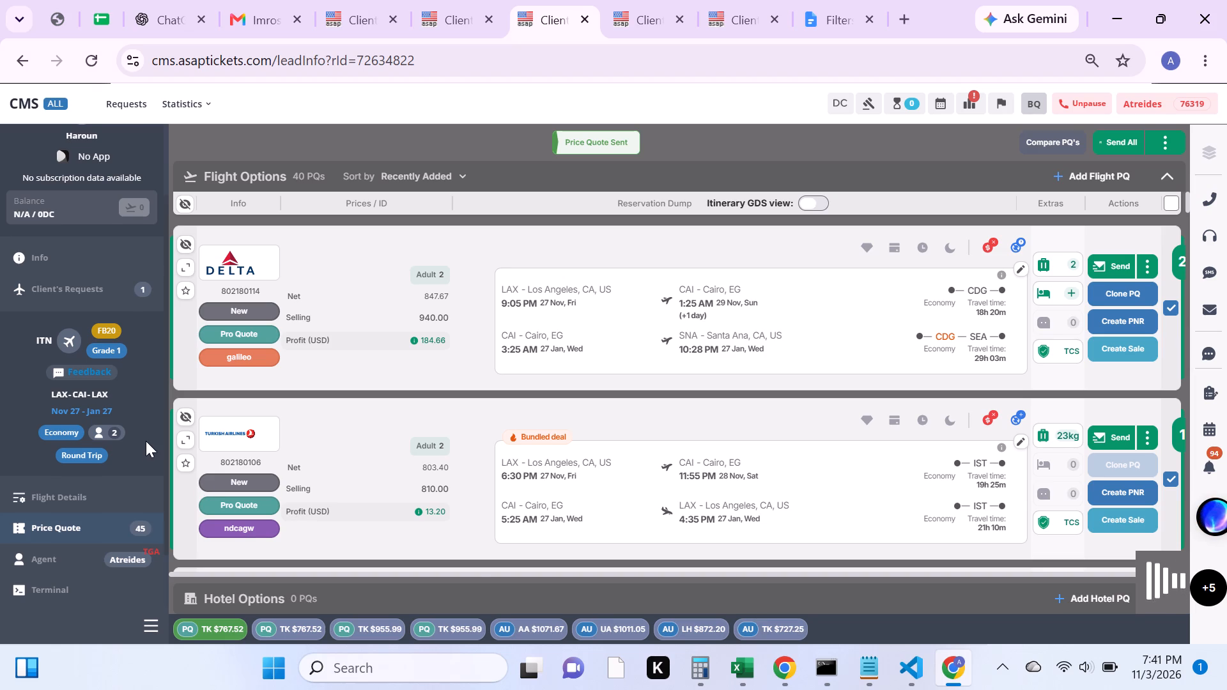
scroll(146, 441, "up", 2)
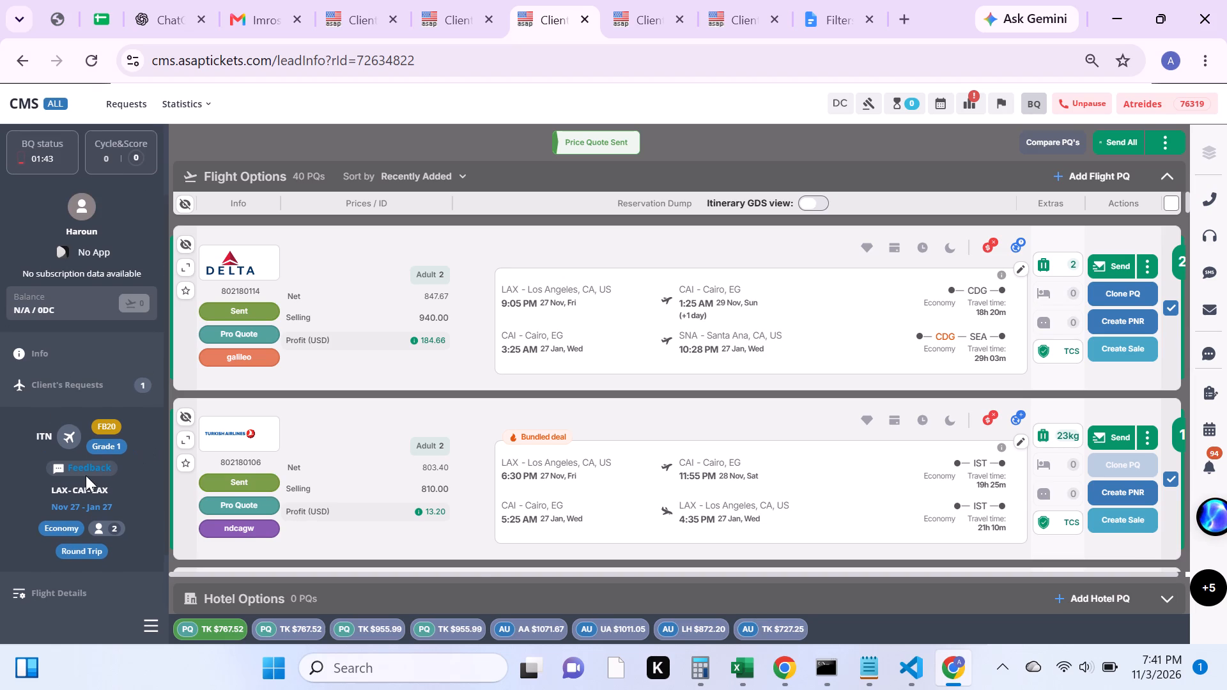
left_click(86, 476)
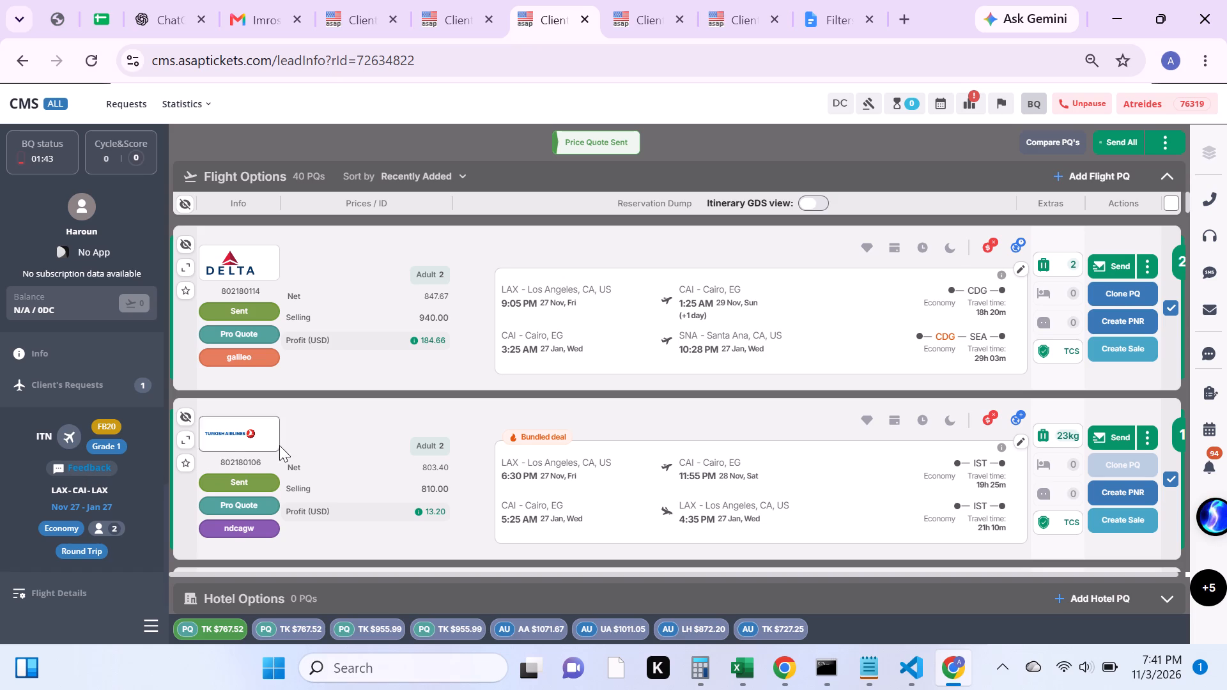
left_click(81, 476)
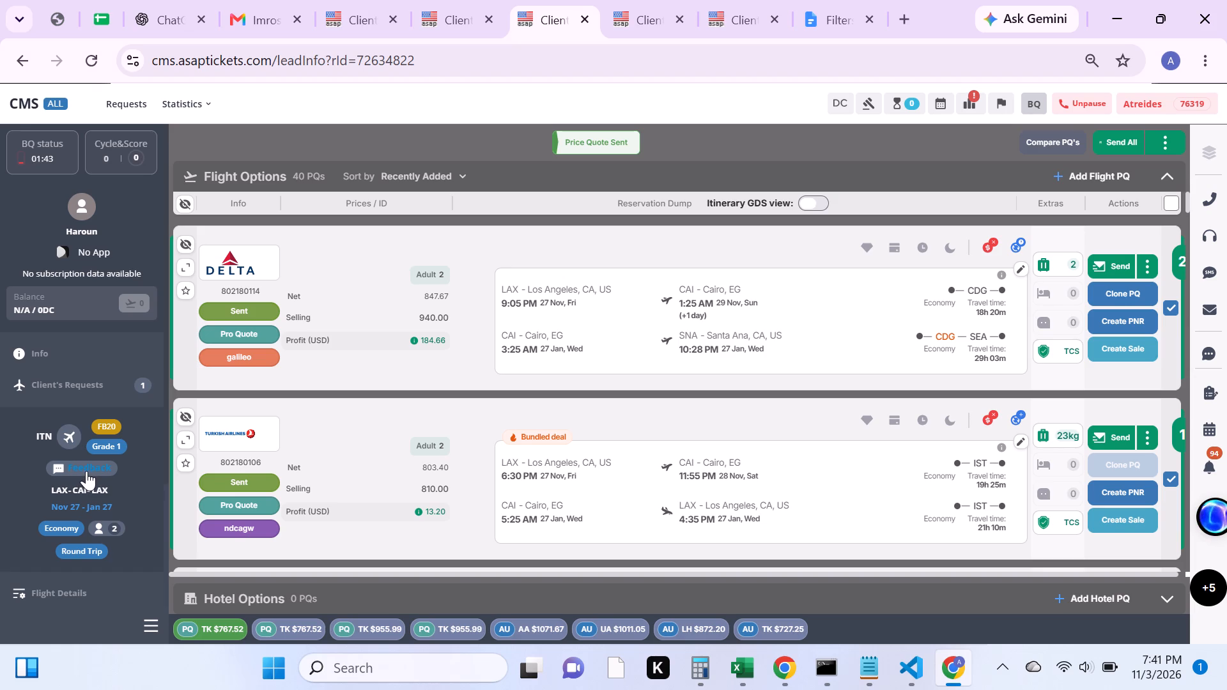
left_click(86, 471)
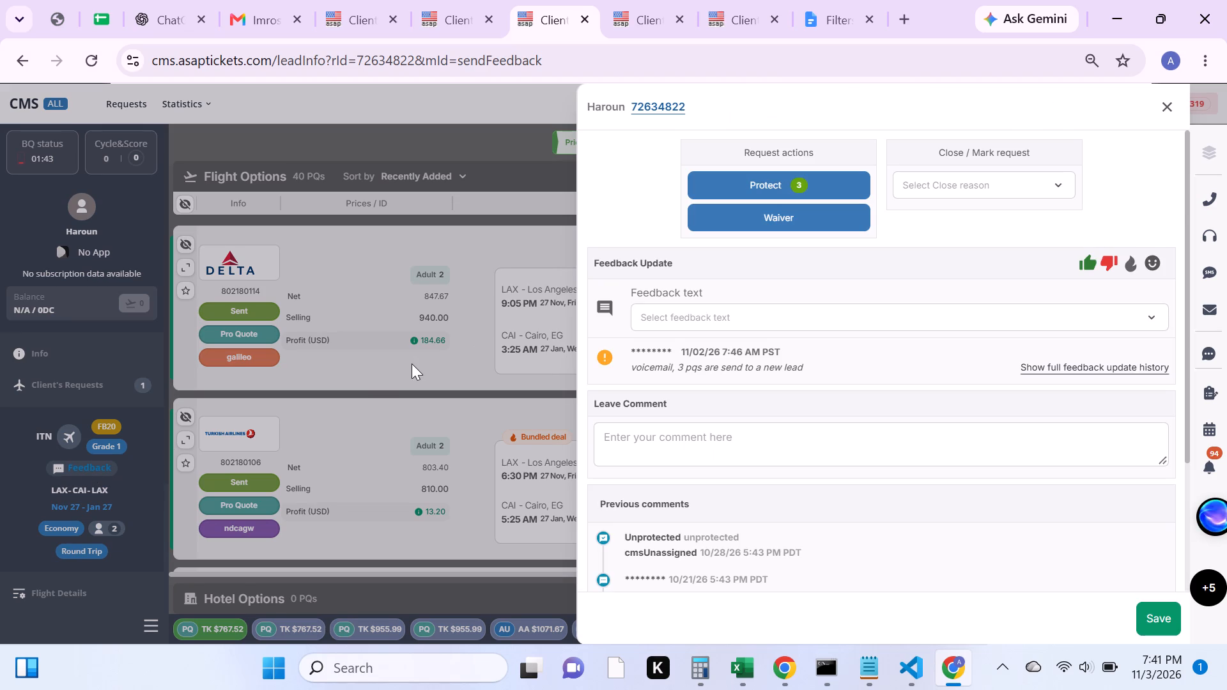
left_click(651, 308)
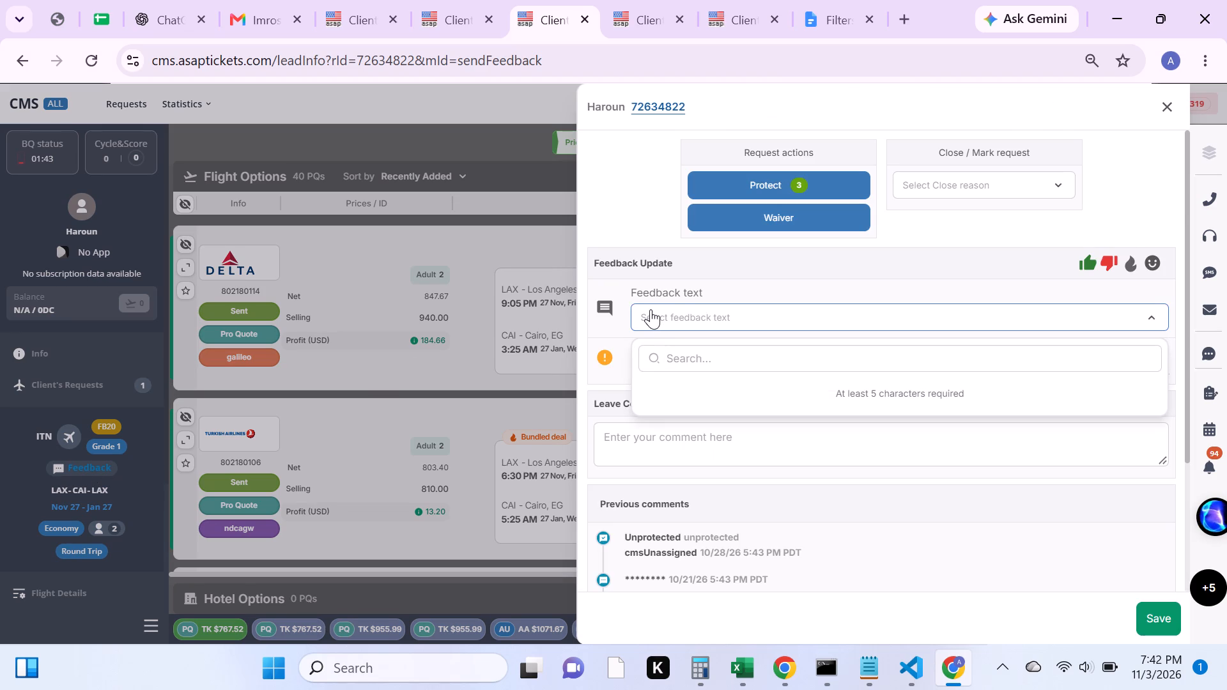
type("left")
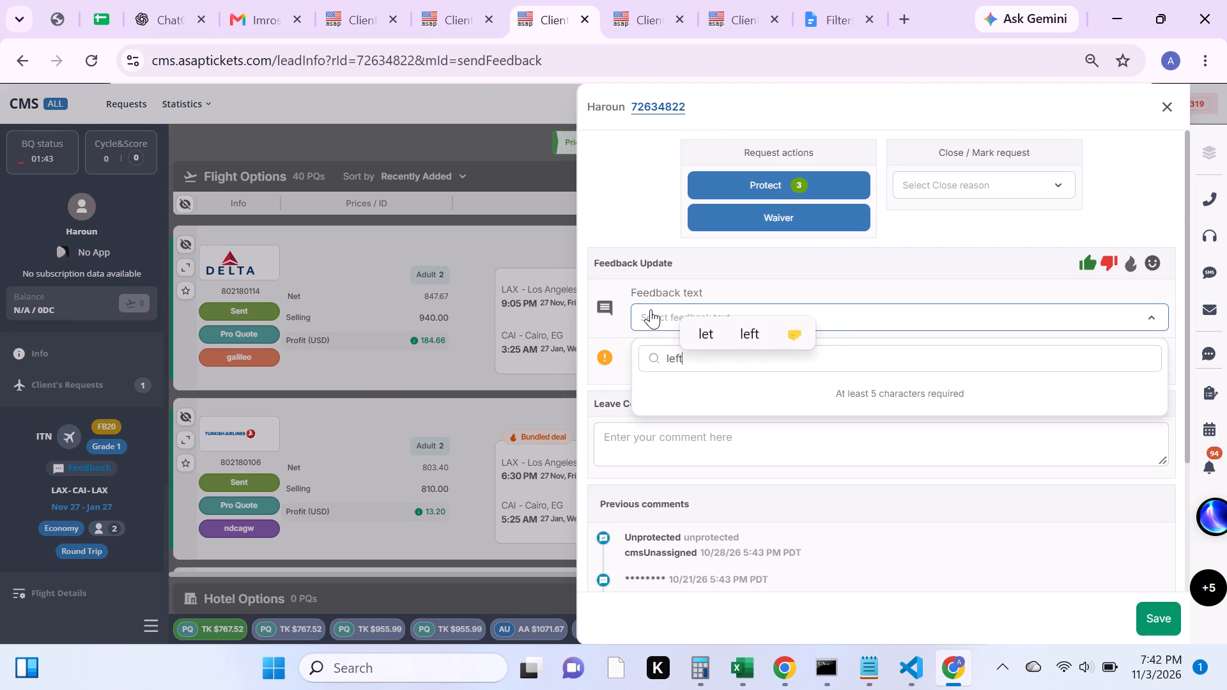
key("space")
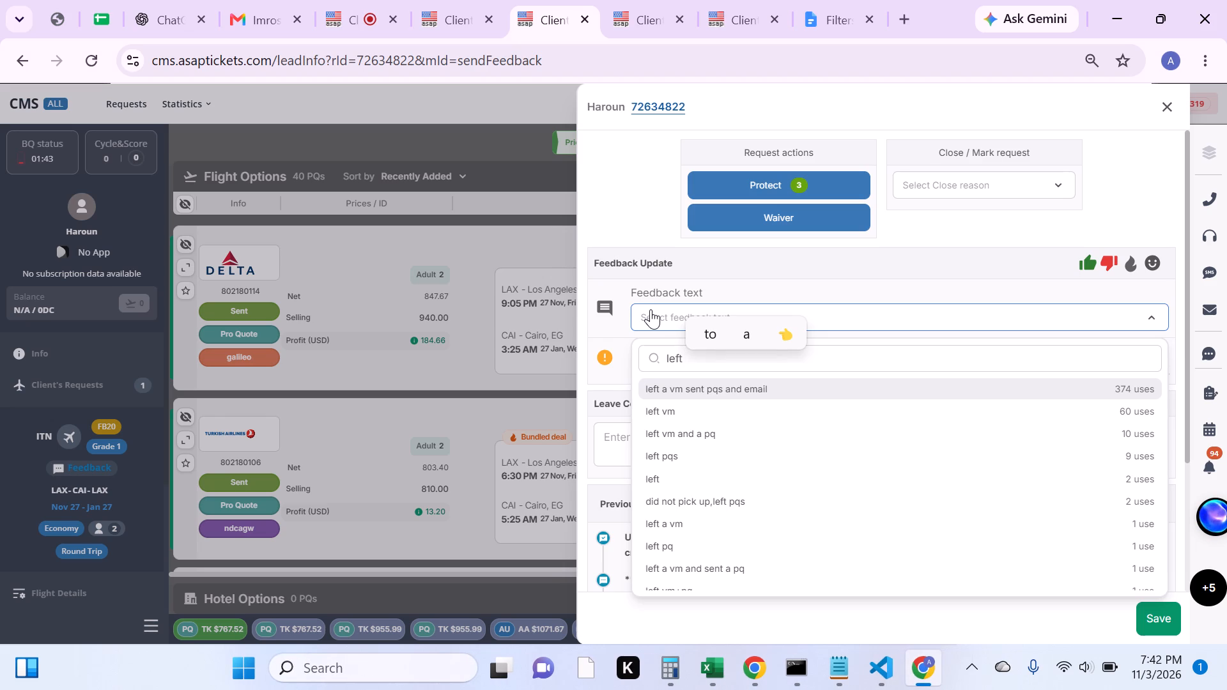
left_click(719, 388)
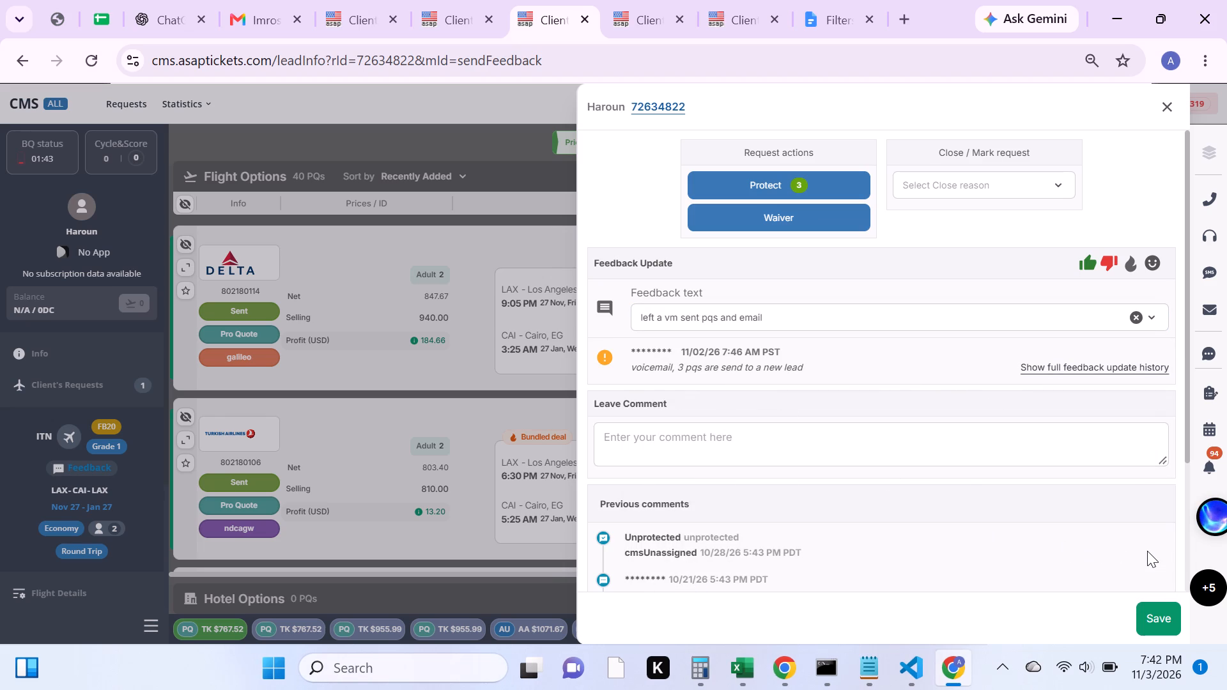
left_click(1157, 617)
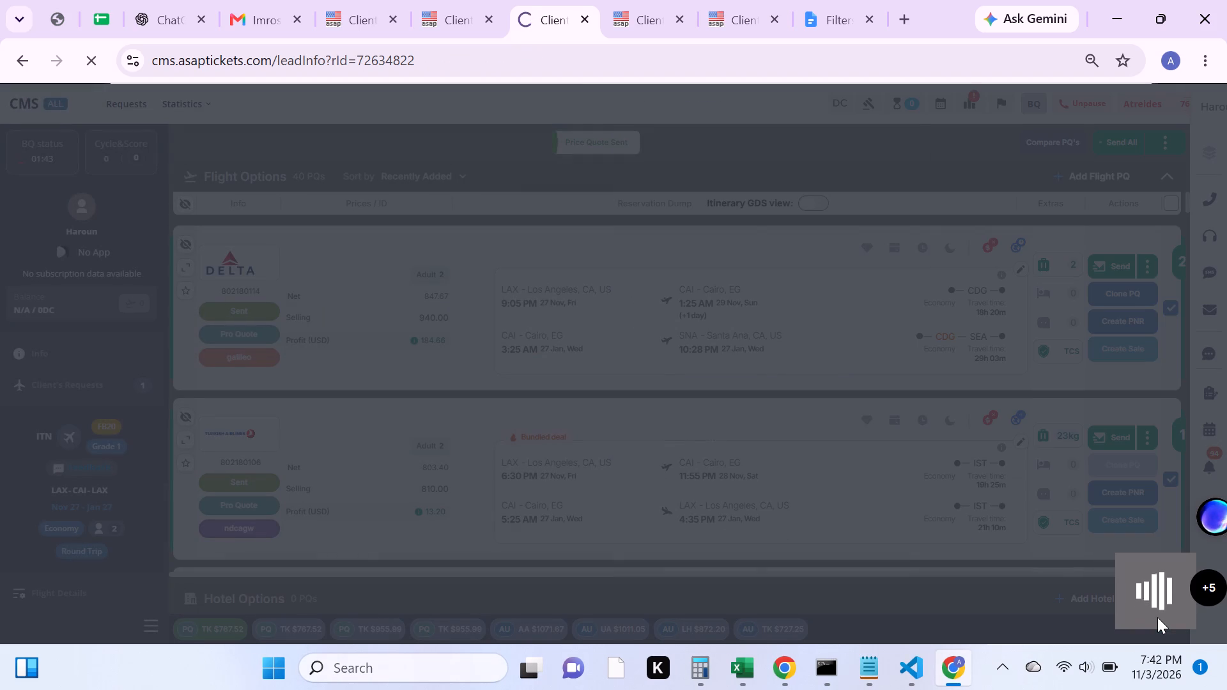
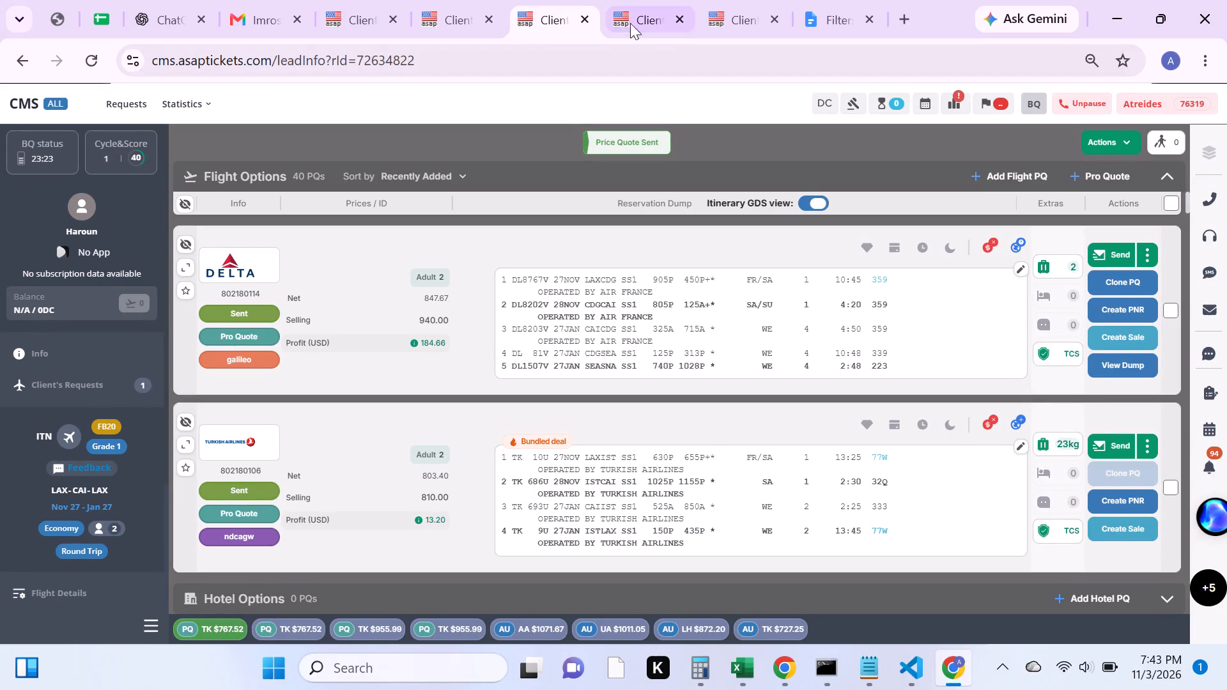
Close the LAX-CAI request and reset all filters in the SFO-MNL flight search, with the itinerary GDS view off.
left_click(585, 18)
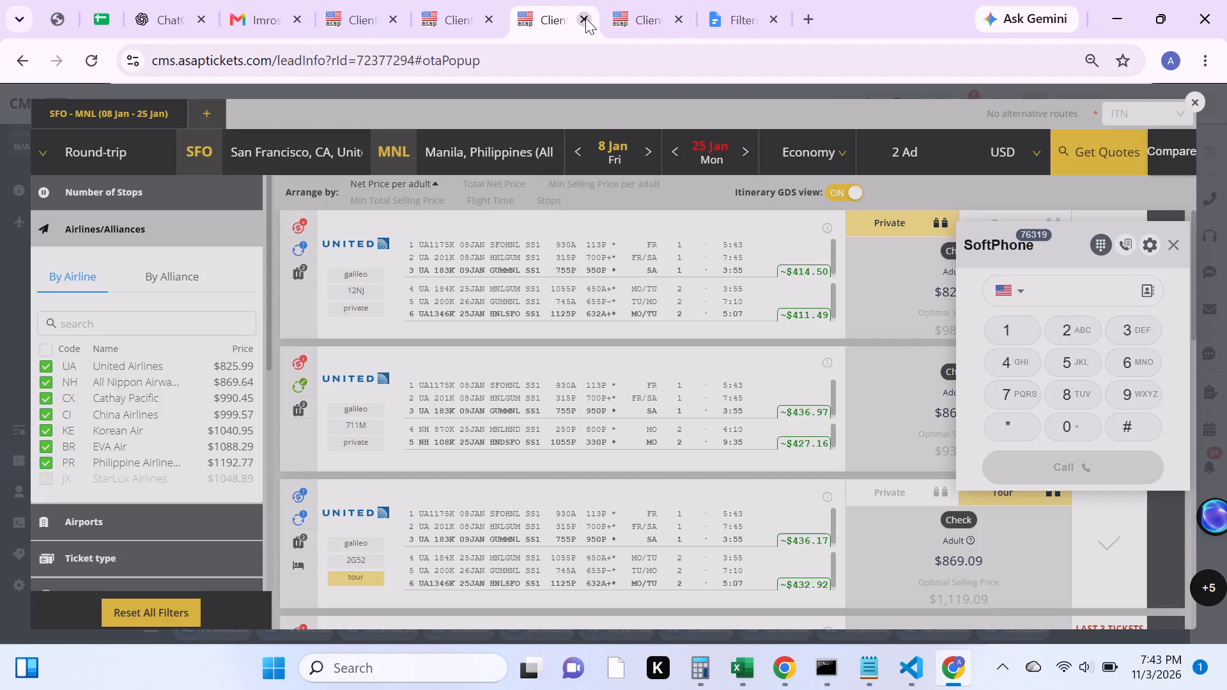
left_click(162, 619)
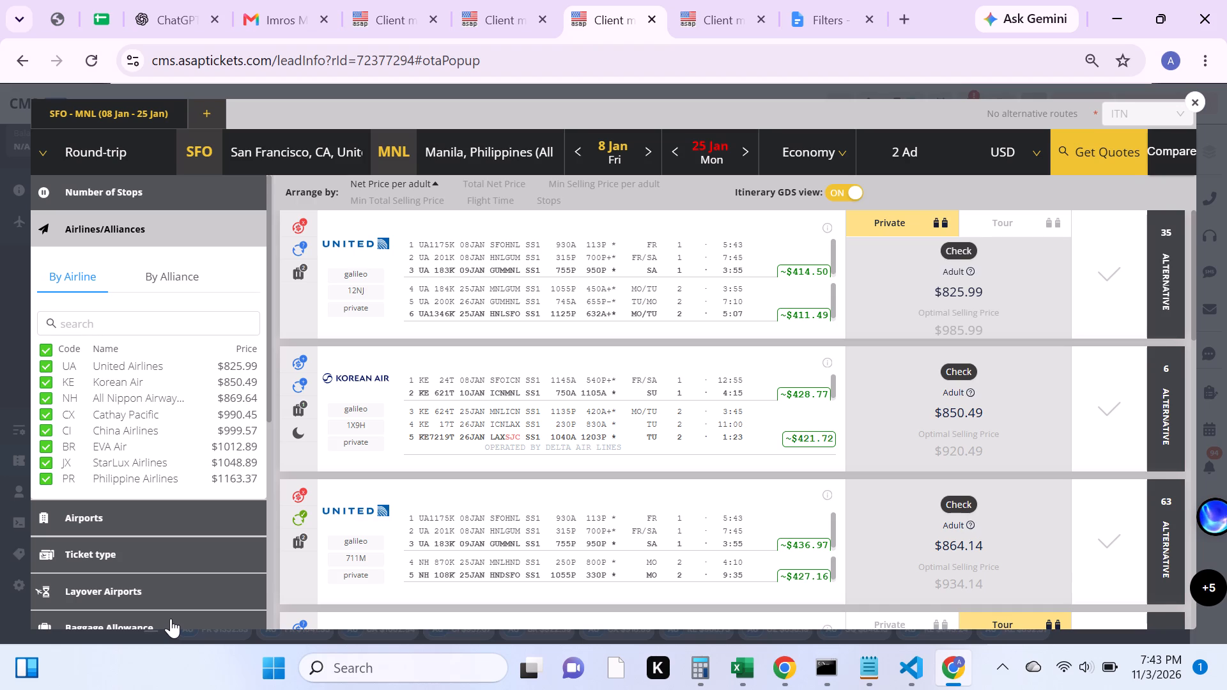
left_click(858, 191)
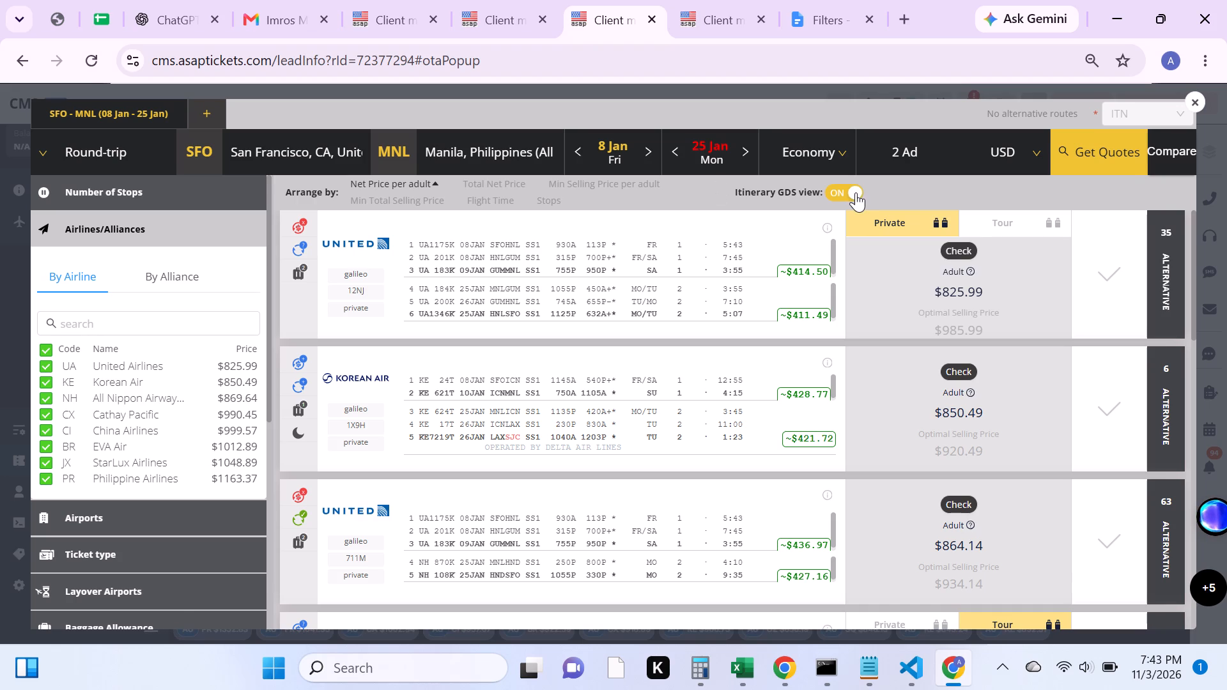
Select the United $825.99 fare and confirm it at the suggested 985.99 selling price.
left_click(1105, 278)
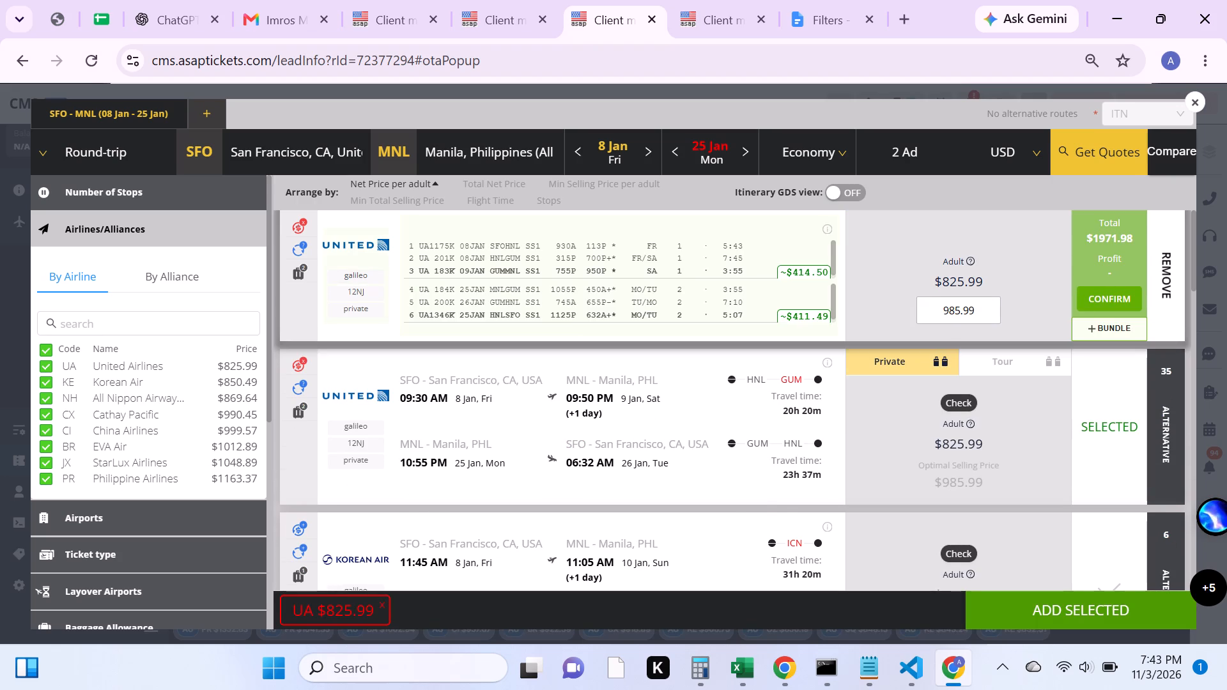
left_click(1100, 305)
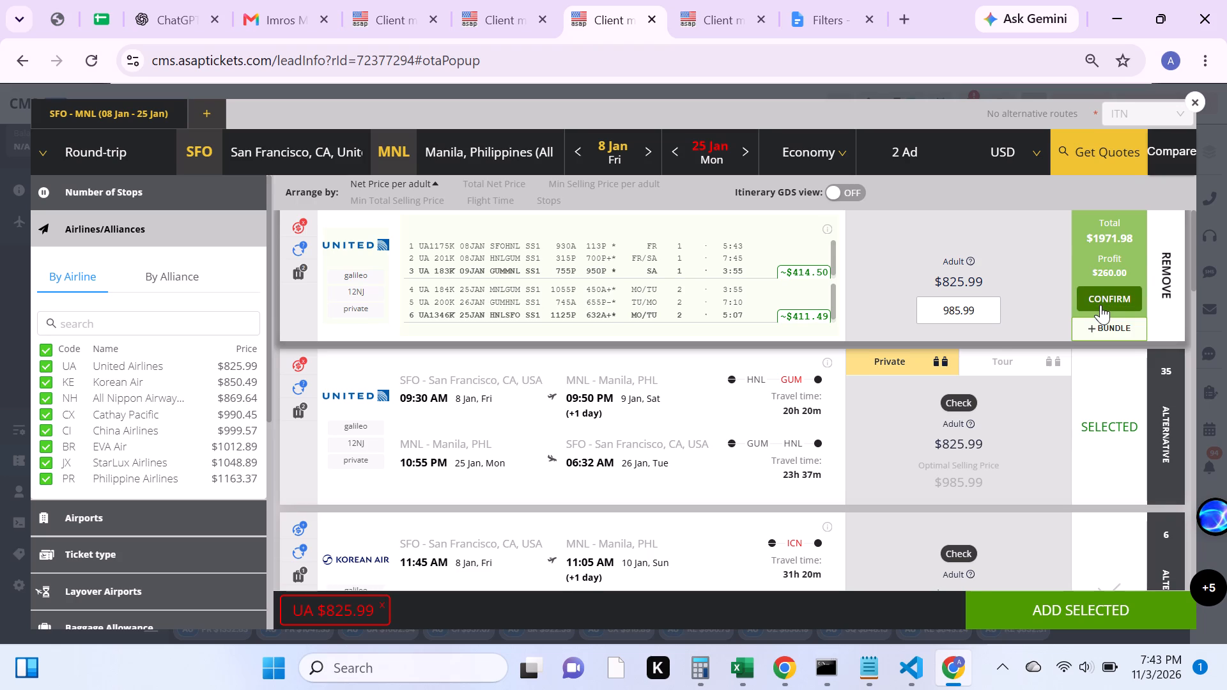
Select the Korean Air $850.49 fare with a 1320.49 selling price and confirm a TCS bundled deal at 870.00.
scroll(1088, 346, "down", 3)
left_click(1103, 303)
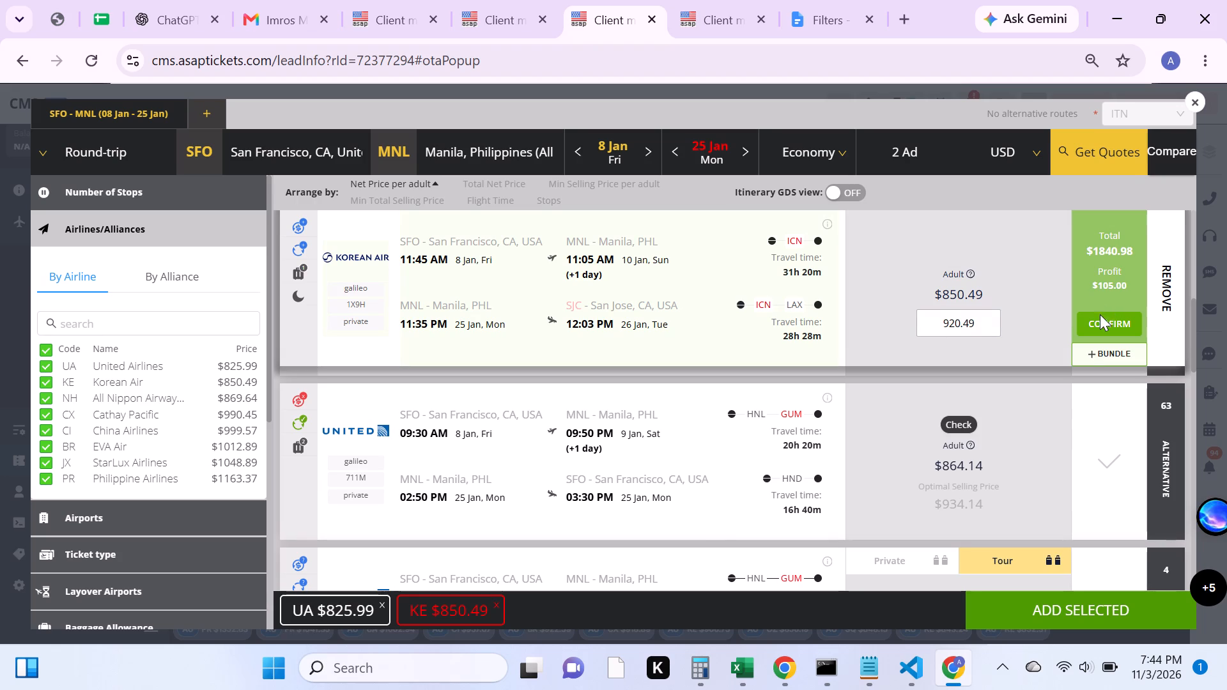
left_click(948, 322)
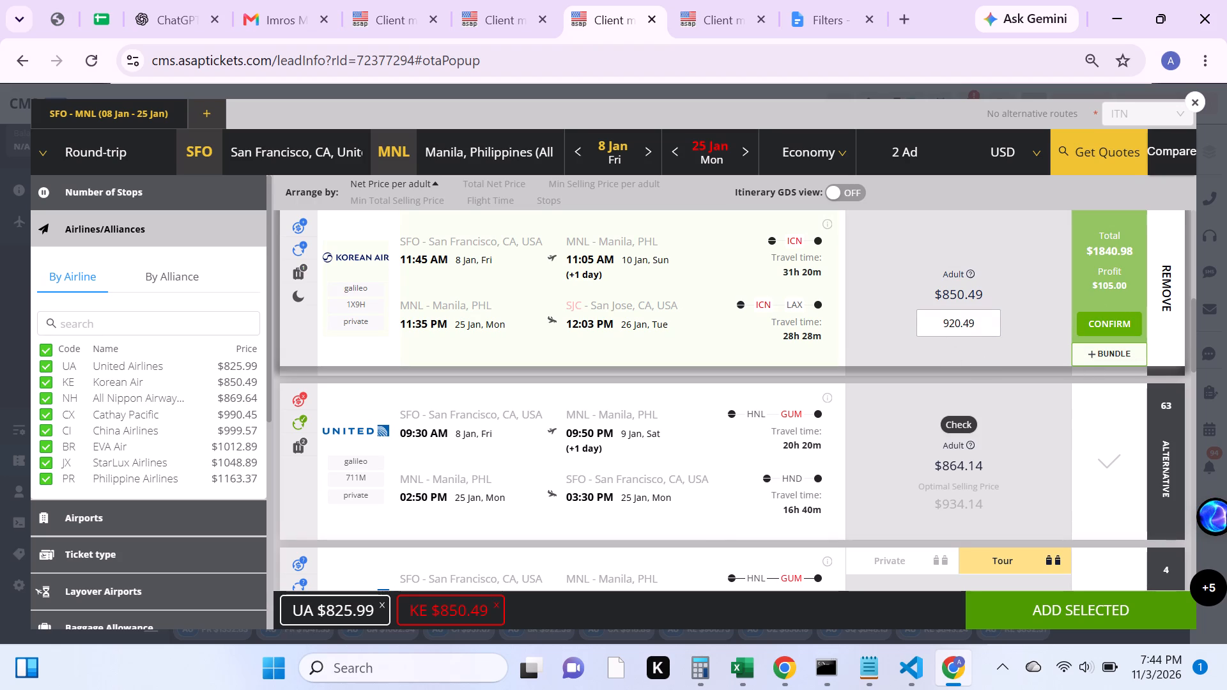
key("BackSpace")
type("13")
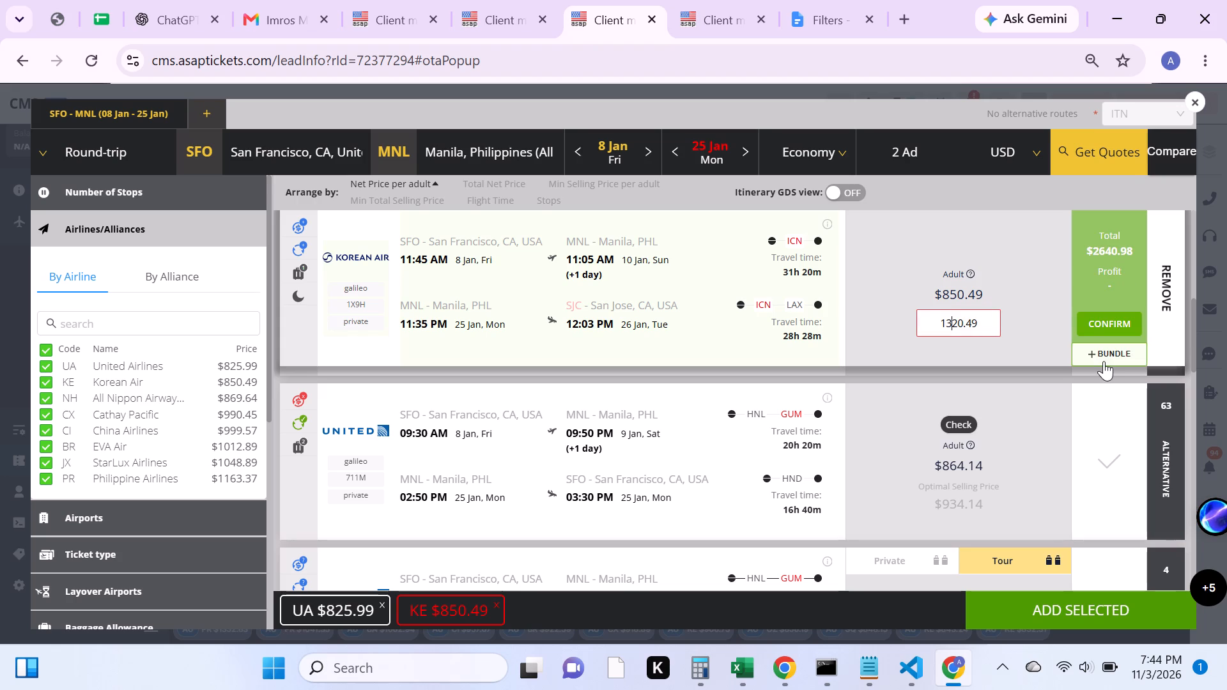
left_click(1104, 361)
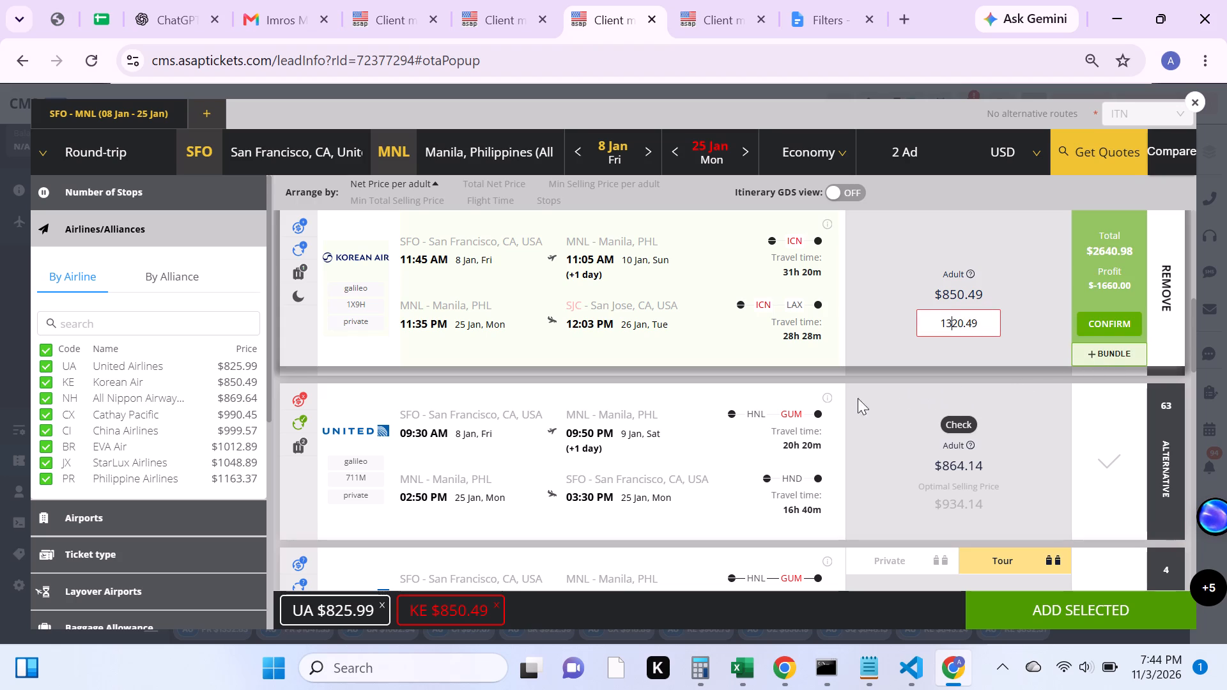
left_click(841, 392)
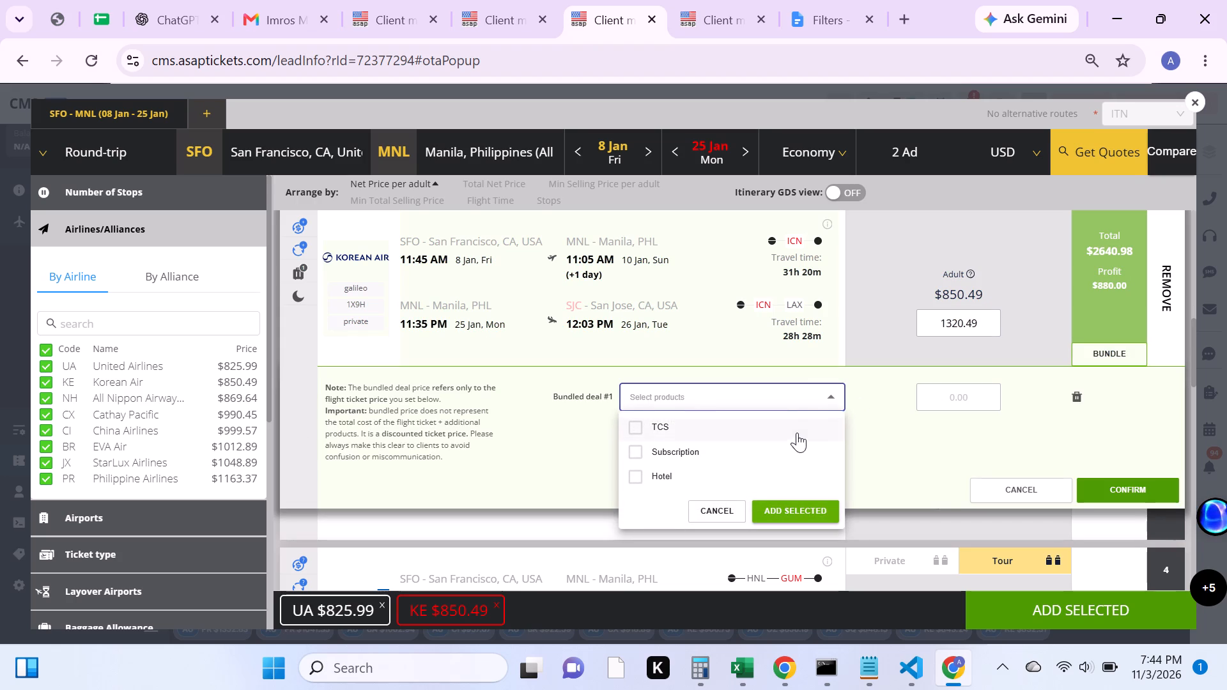
left_click(791, 436)
left_click(779, 507)
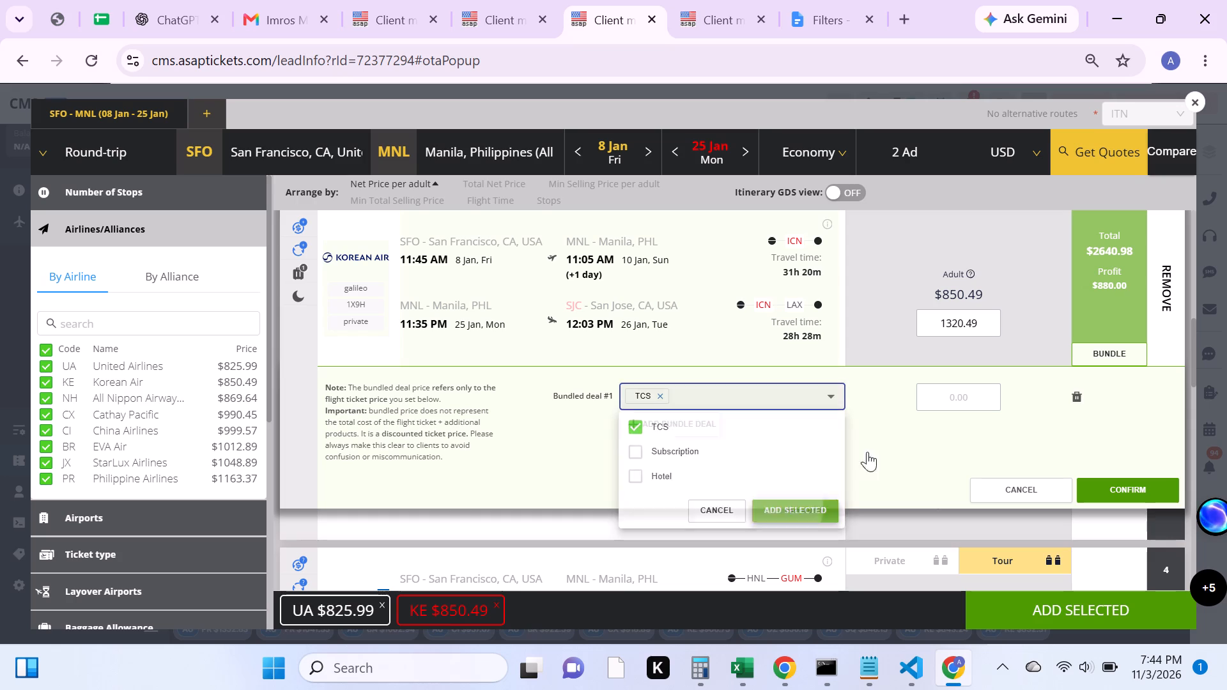
left_click(936, 398)
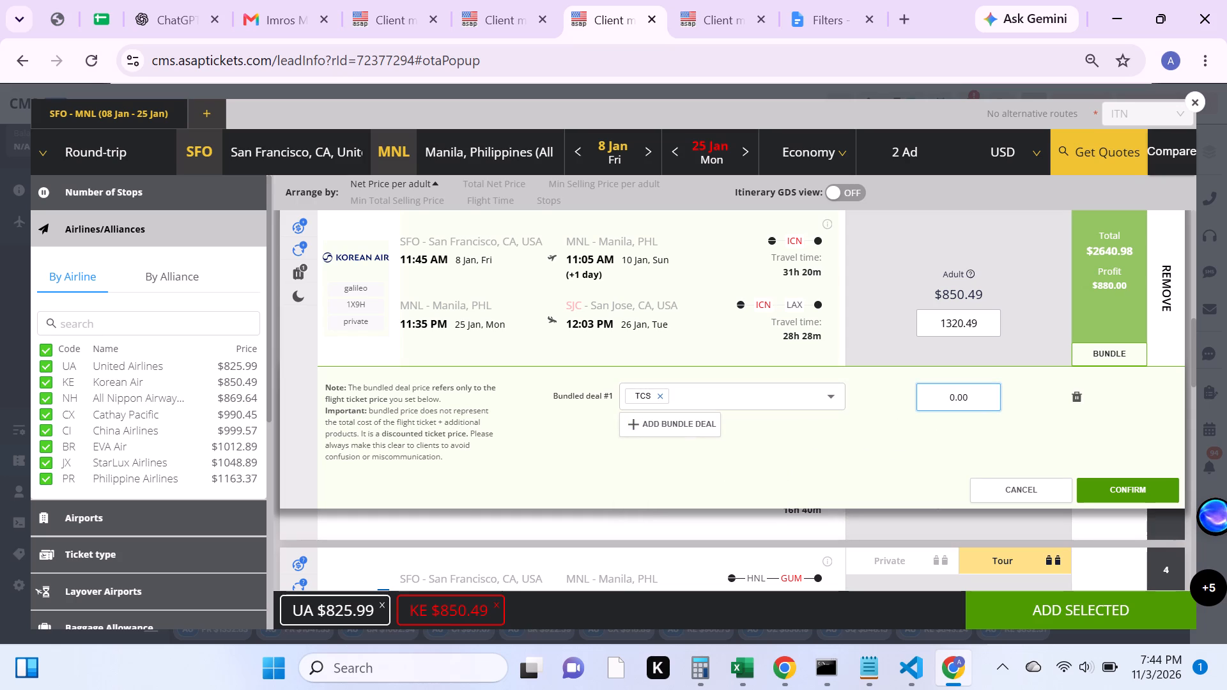
type("87")
key("0")
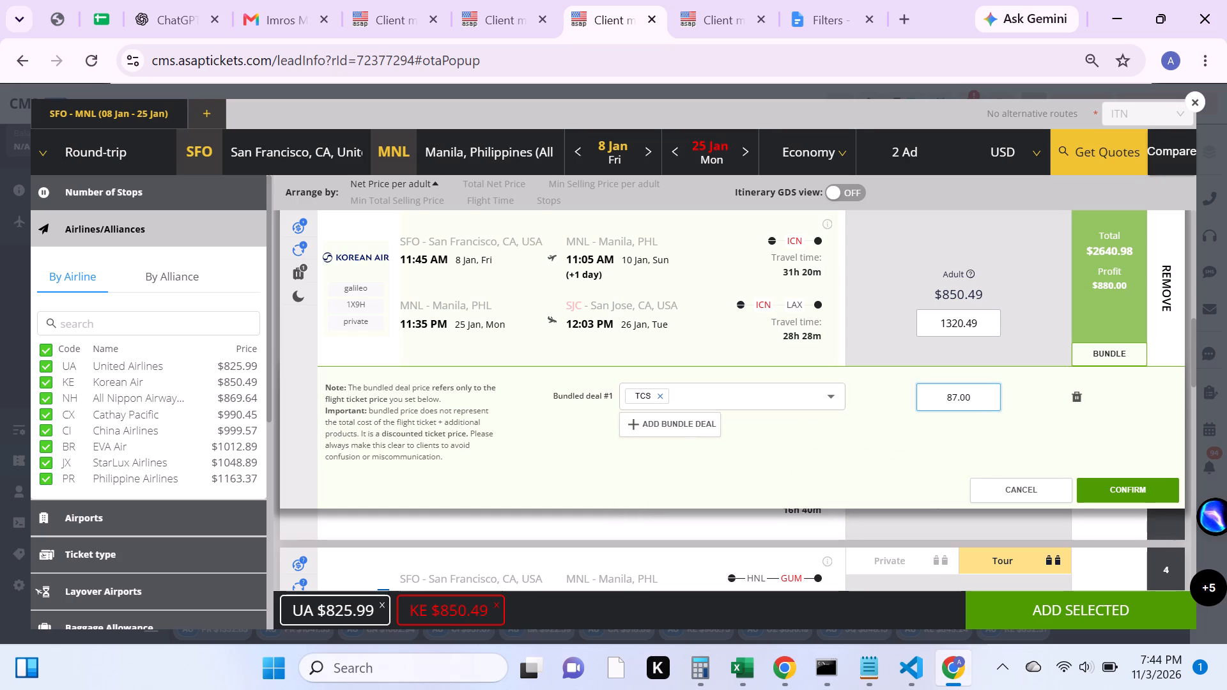
left_click(1123, 488)
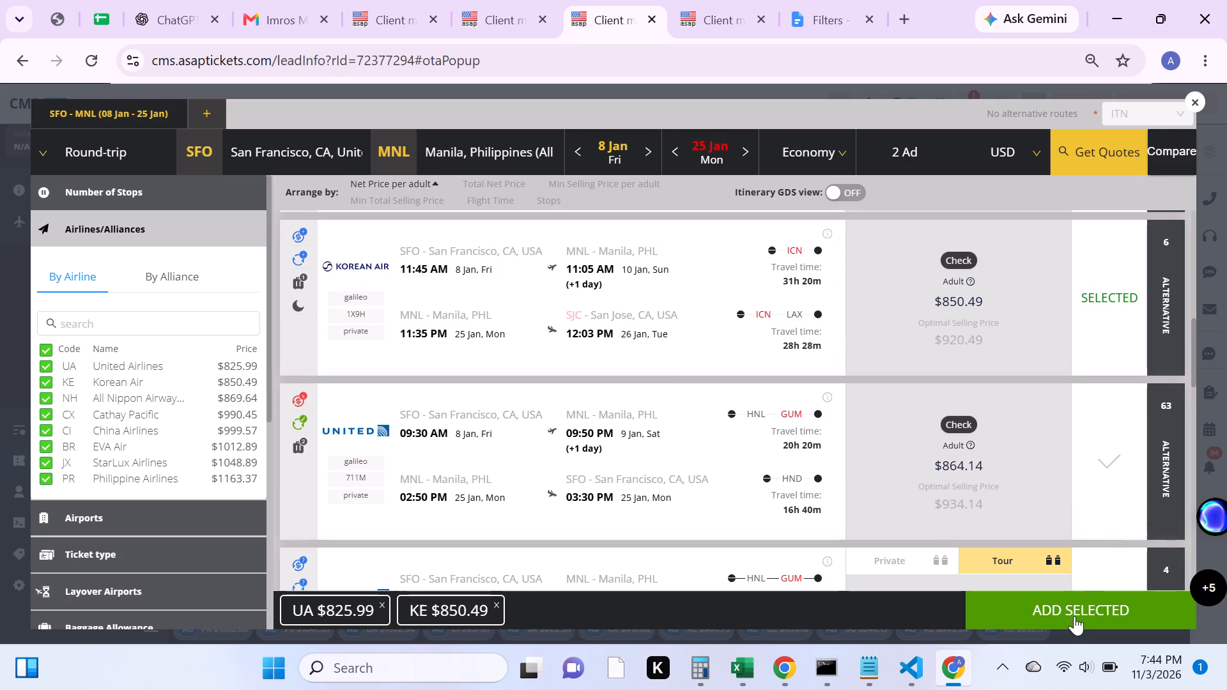
Add both chosen flights, the UA $825.99 fare and the KE $870.00 bundle deal, to the request's price quotes.
left_click(1073, 616)
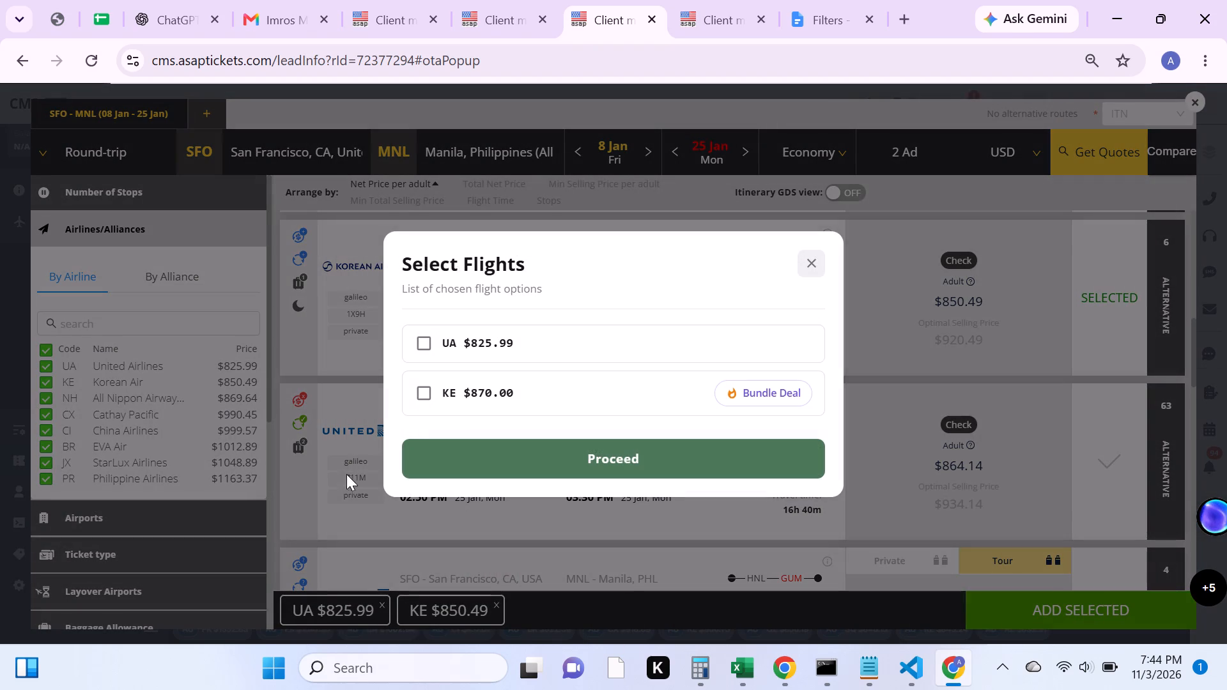
left_click(421, 388)
left_click(424, 347)
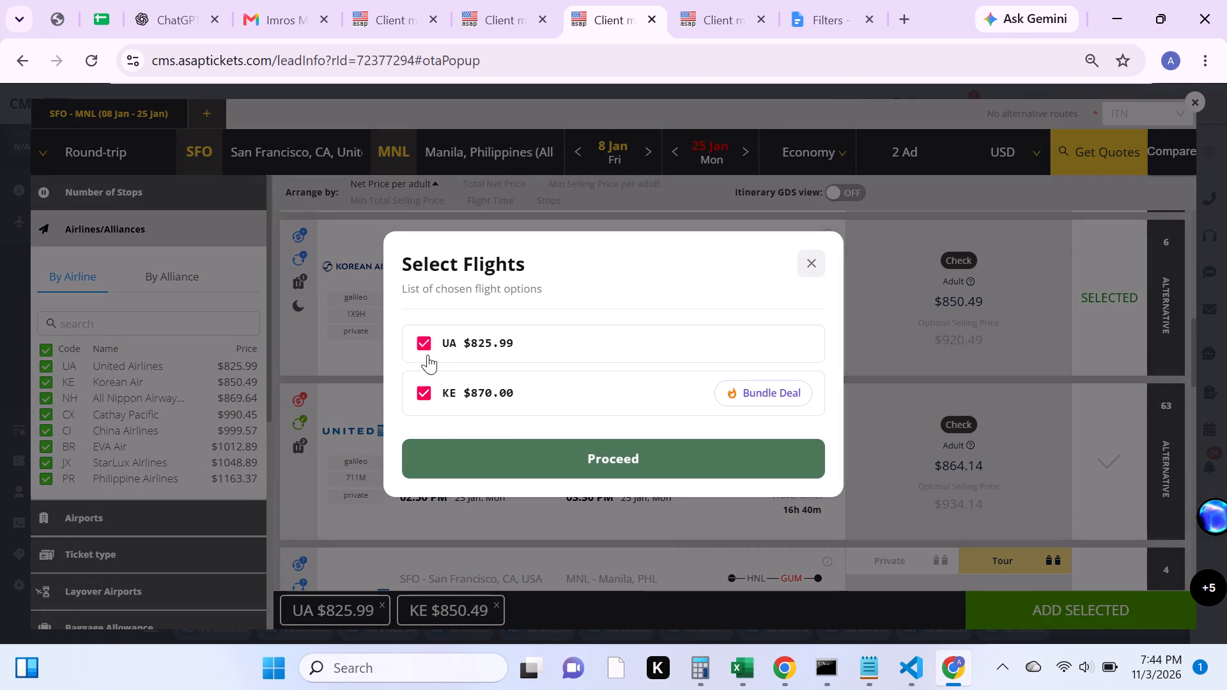
left_click(575, 453)
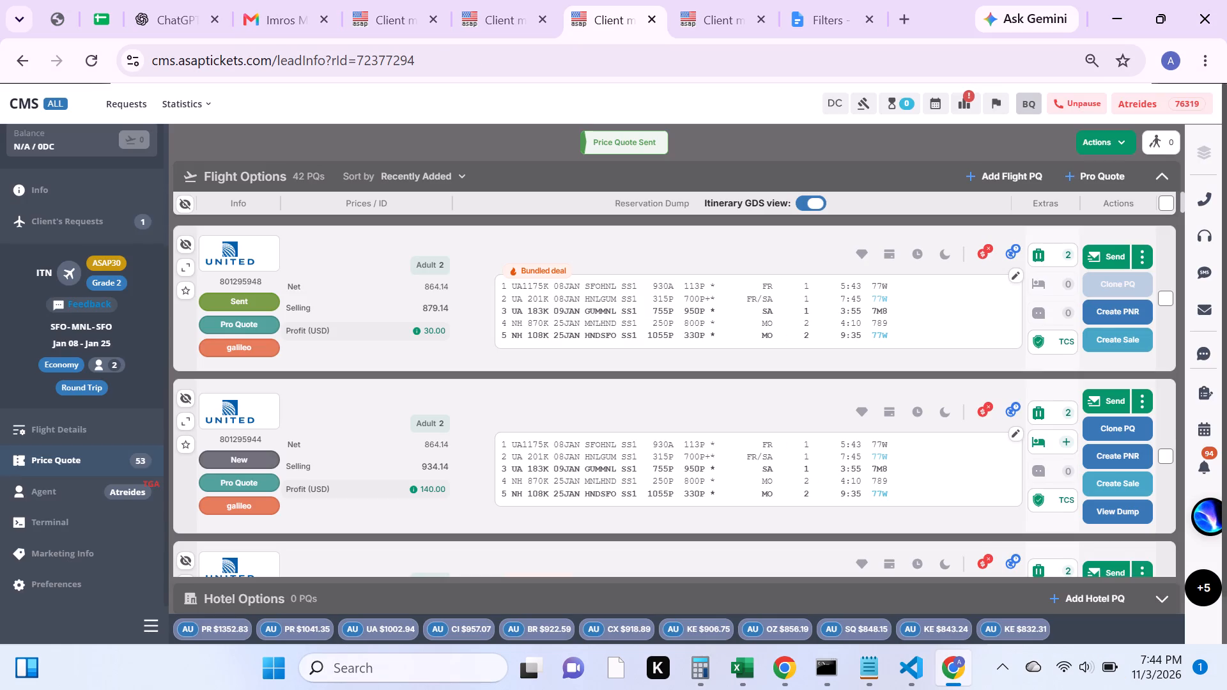
Turn off the itinerary GDS view and send the new United and bundled Korean Air quotes to the client by SMS.
scroll(118, 388, "up", 2)
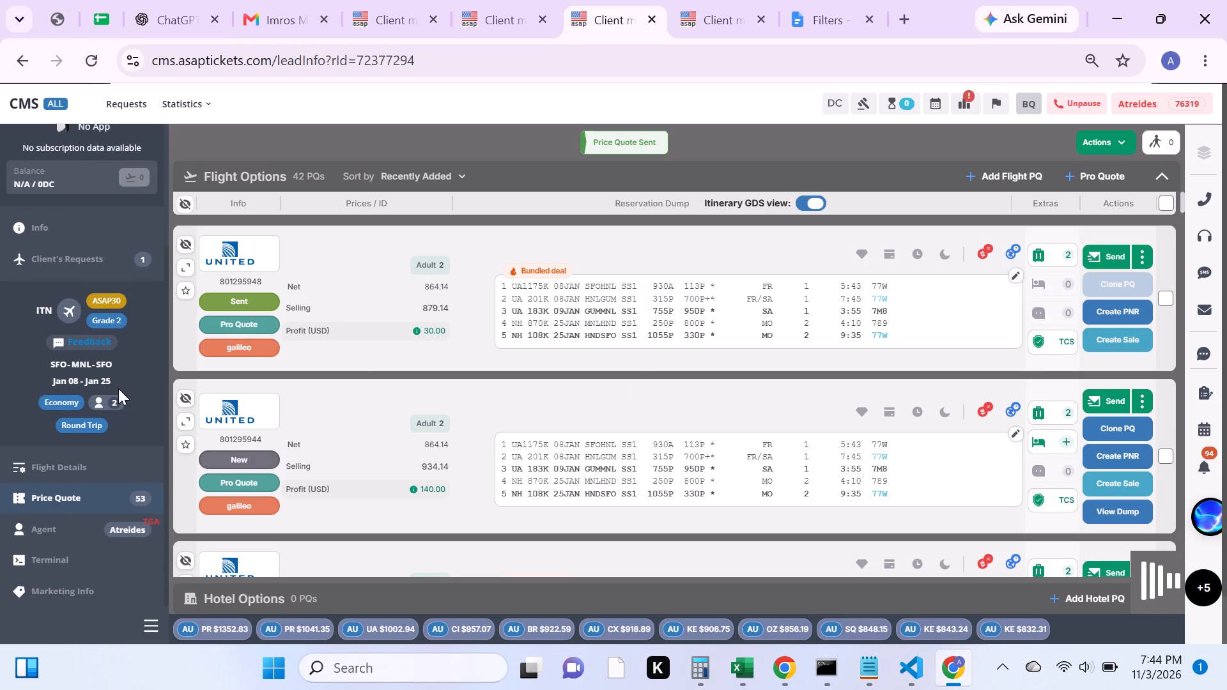
scroll(668, 398, "up", 2)
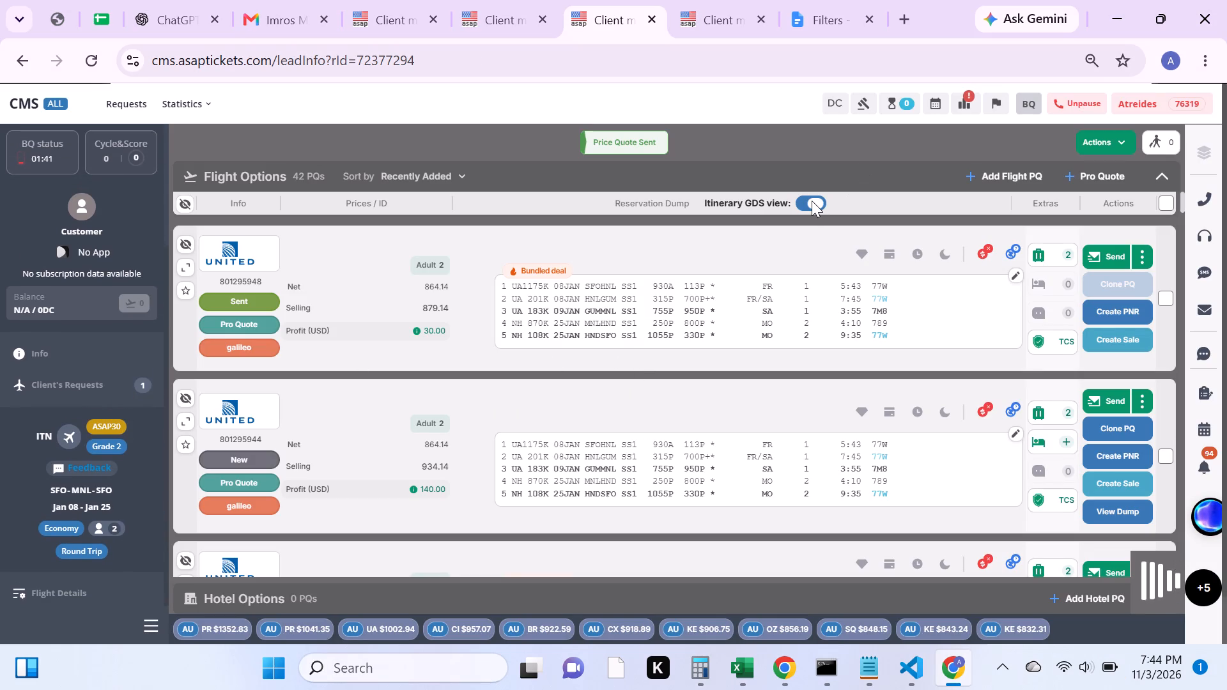
left_click(812, 201)
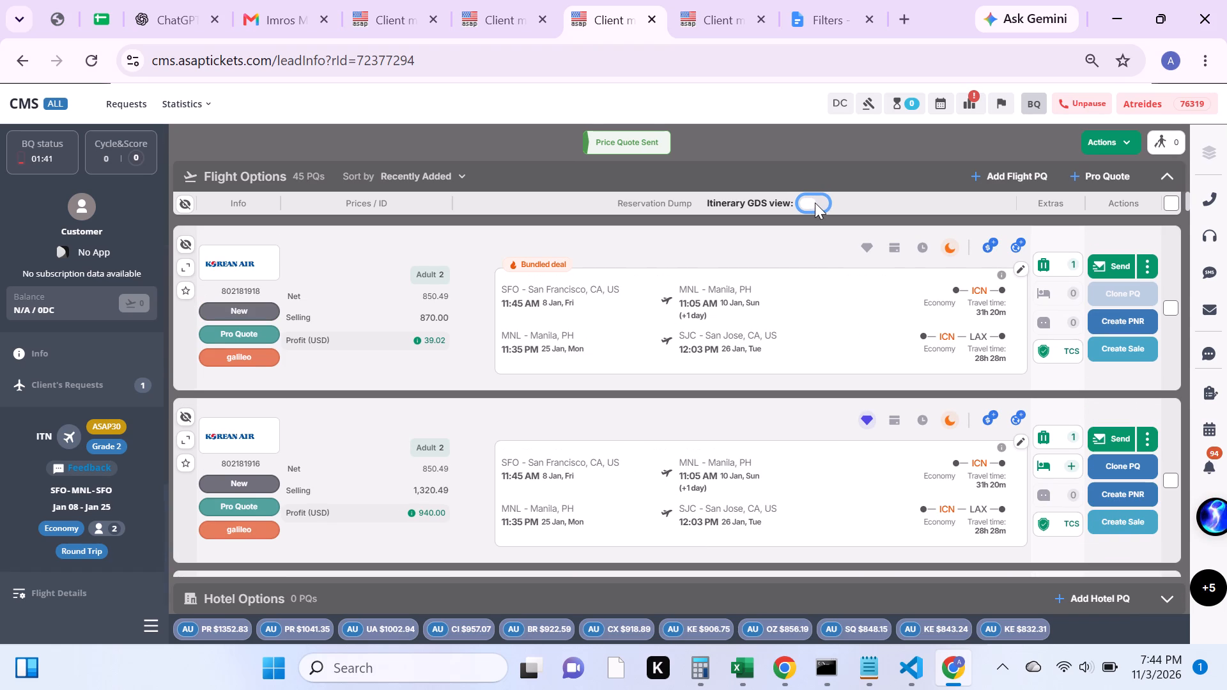
scroll(814, 328, "down", 2)
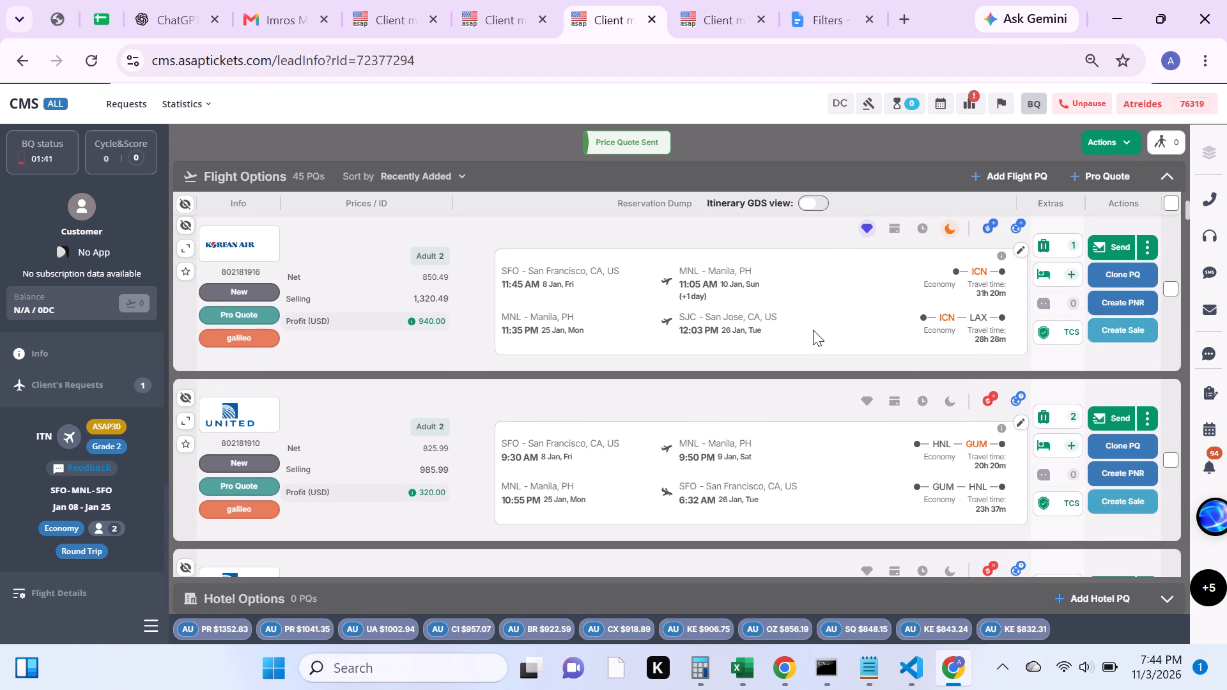
scroll(813, 330, "up", 2)
scroll(948, 349, "down", 2)
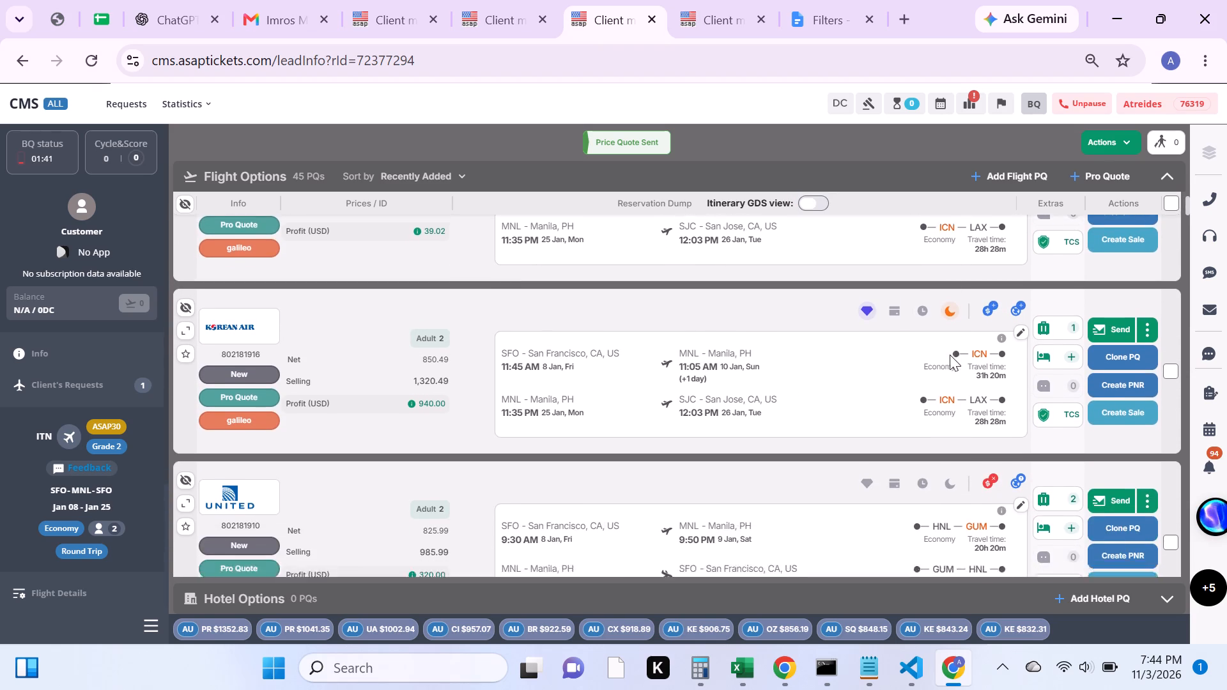
left_click(1172, 456)
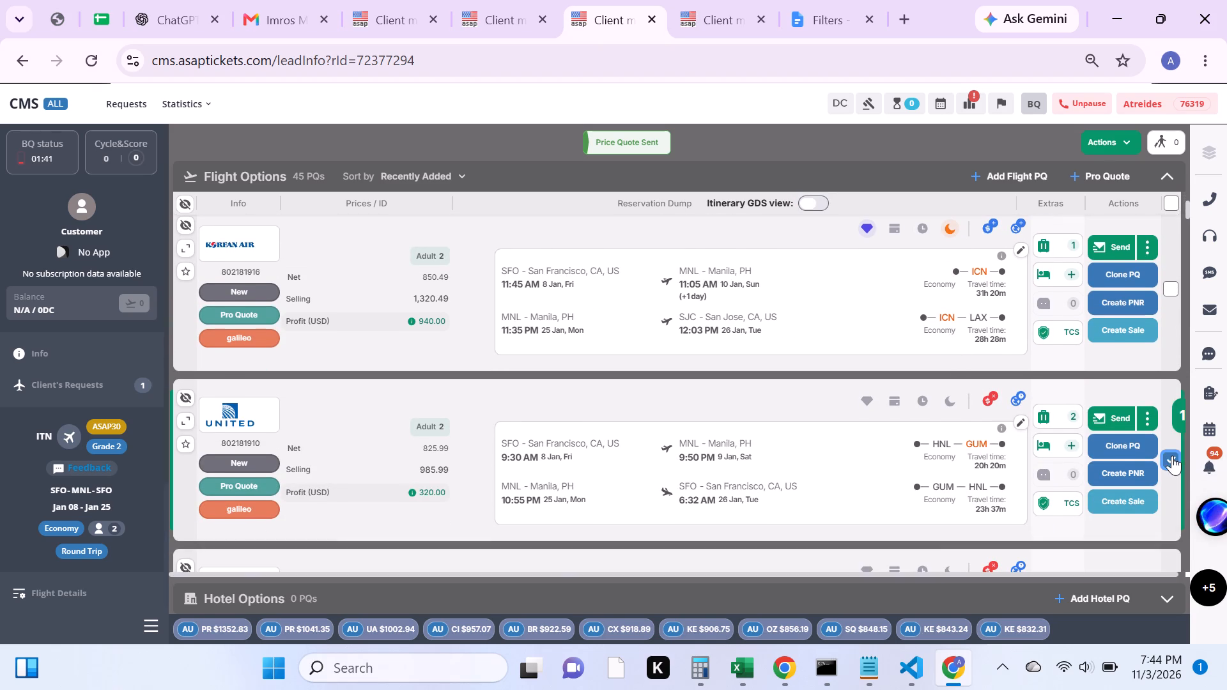
scroll(1173, 456, "up", 4)
left_click(1168, 307)
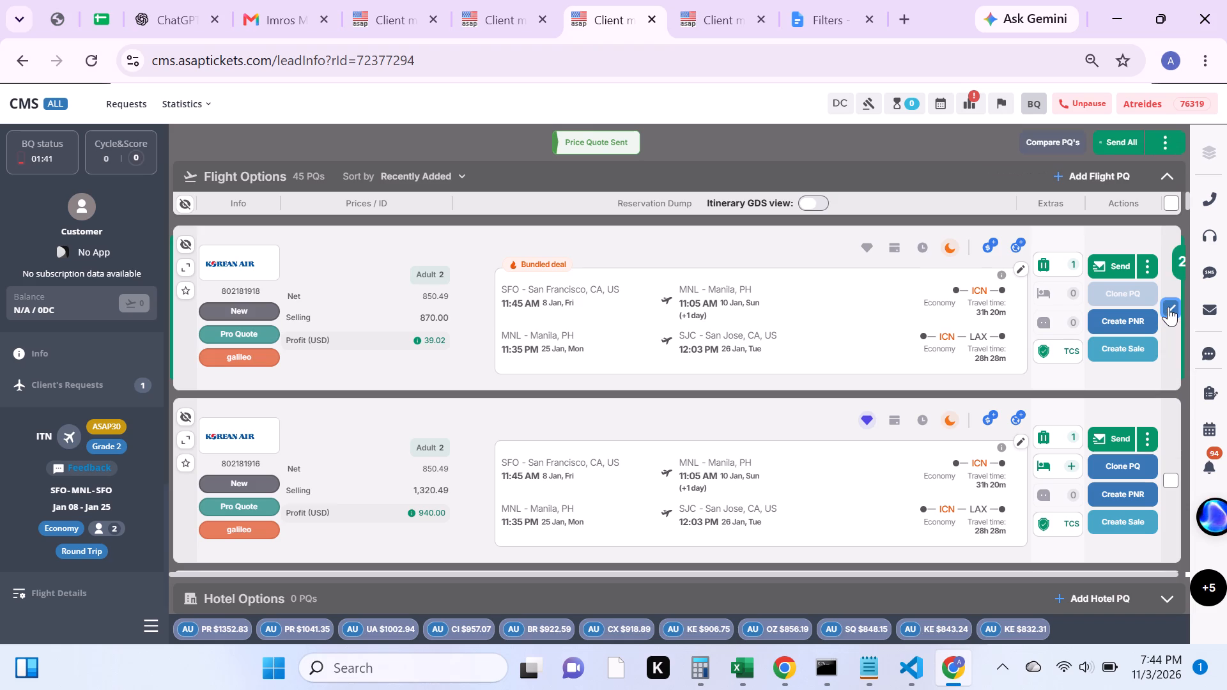
left_click(1158, 139)
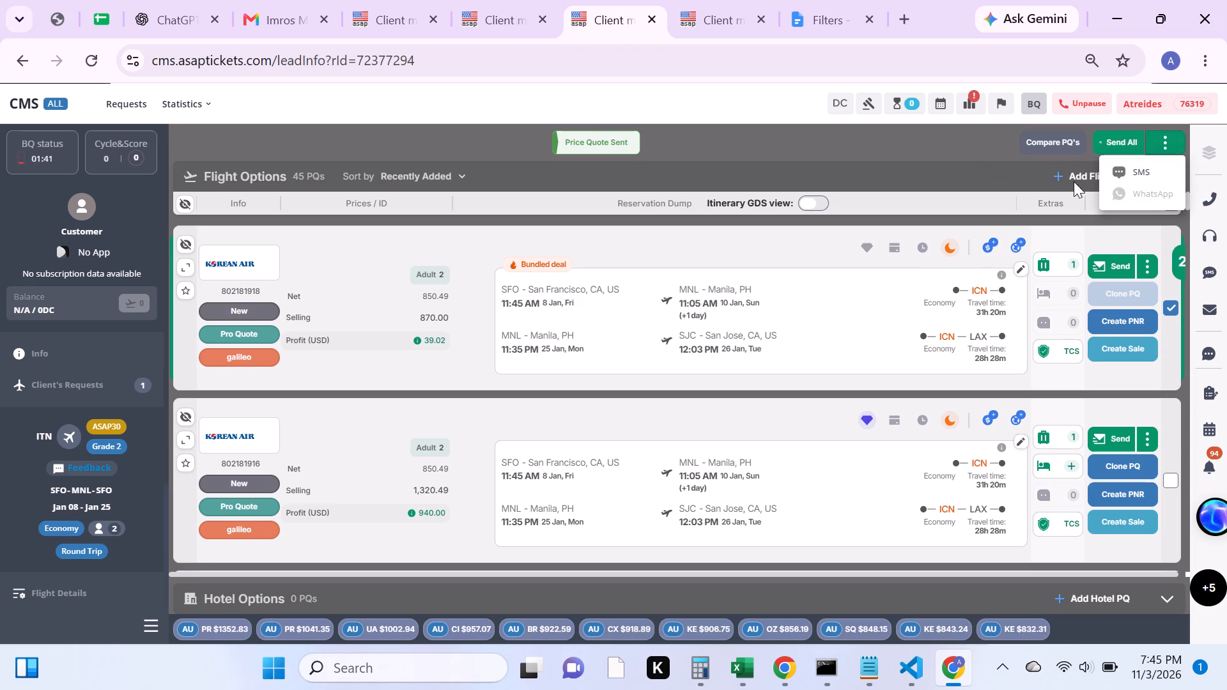
left_click(1120, 172)
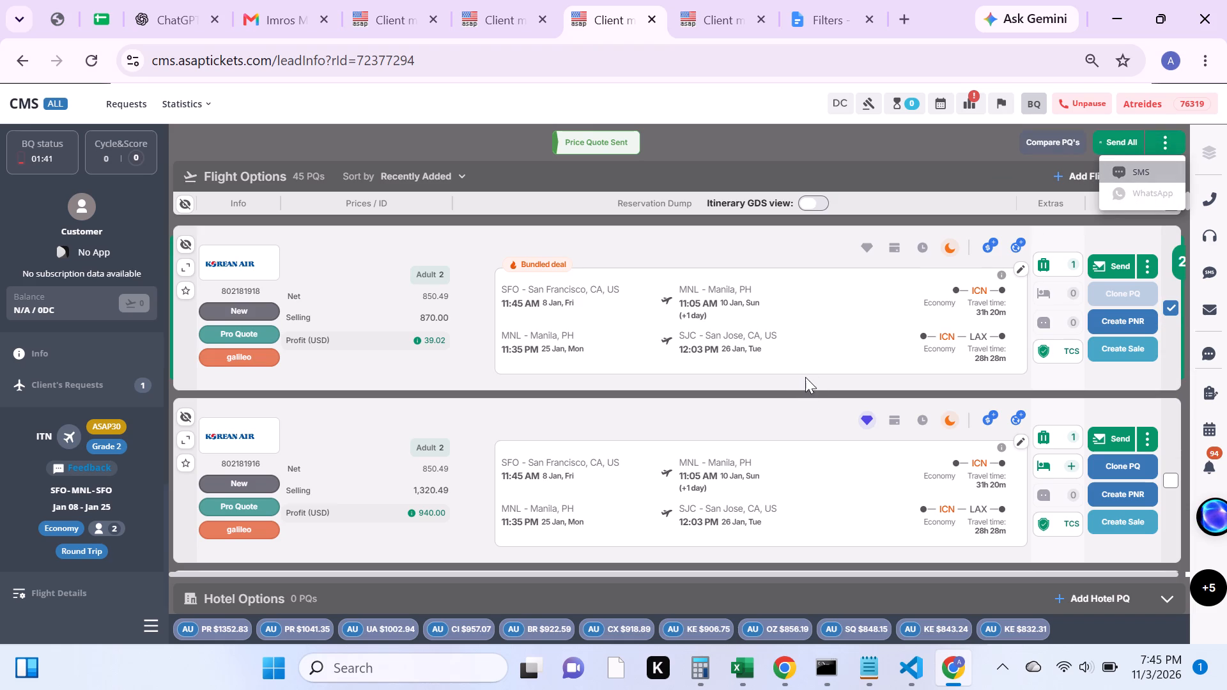
left_click(730, 415)
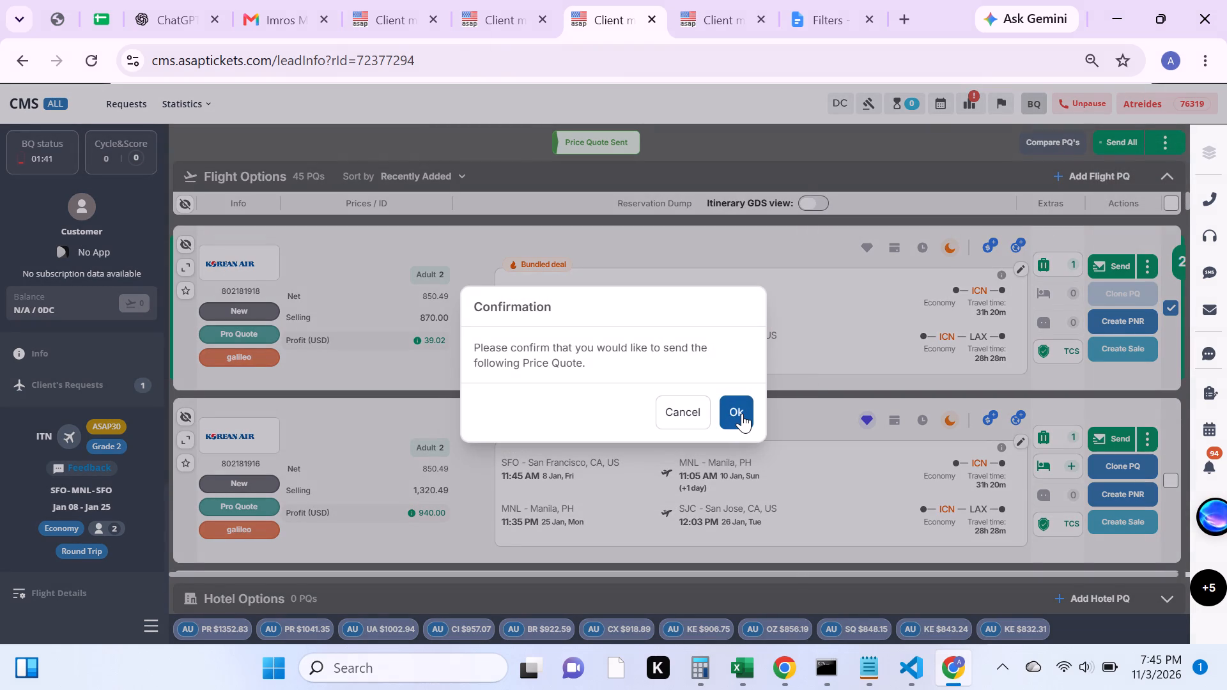
left_click(742, 413)
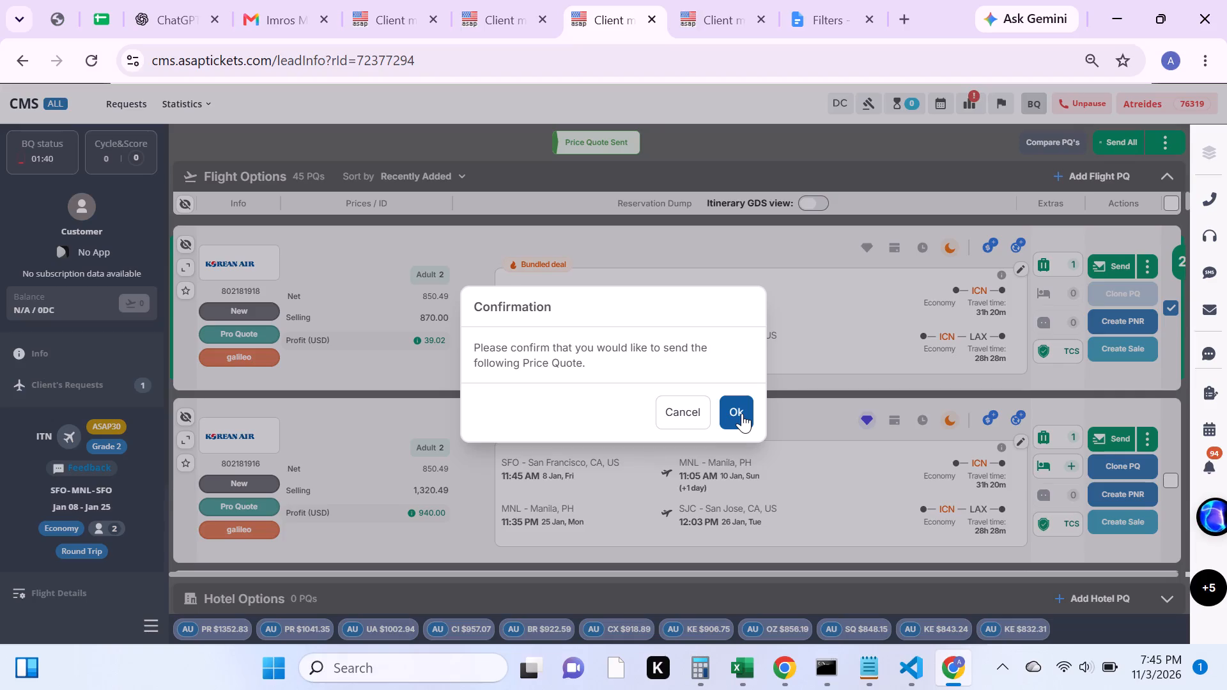
Email the two selected SFO-MNL price quotes to the client.
left_click(1117, 140)
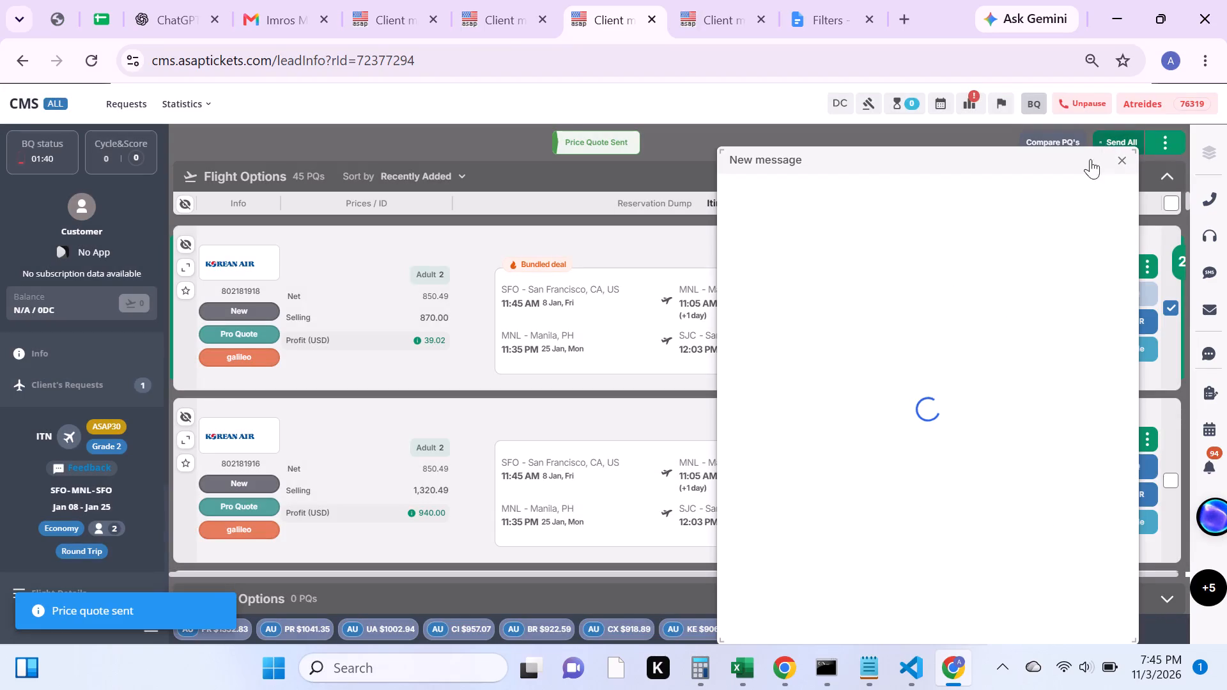
left_click(753, 615)
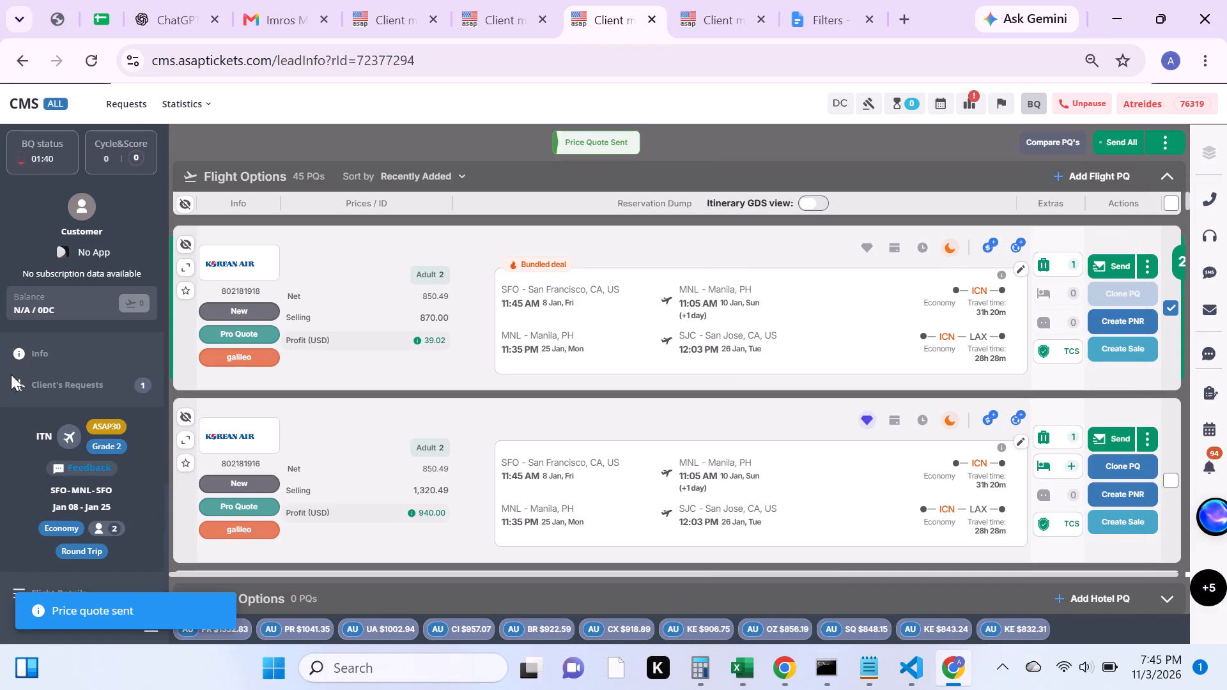
Save a feedback update on the SFO-MNL request with the text "left a vm sent pqs and email".
left_click(93, 473)
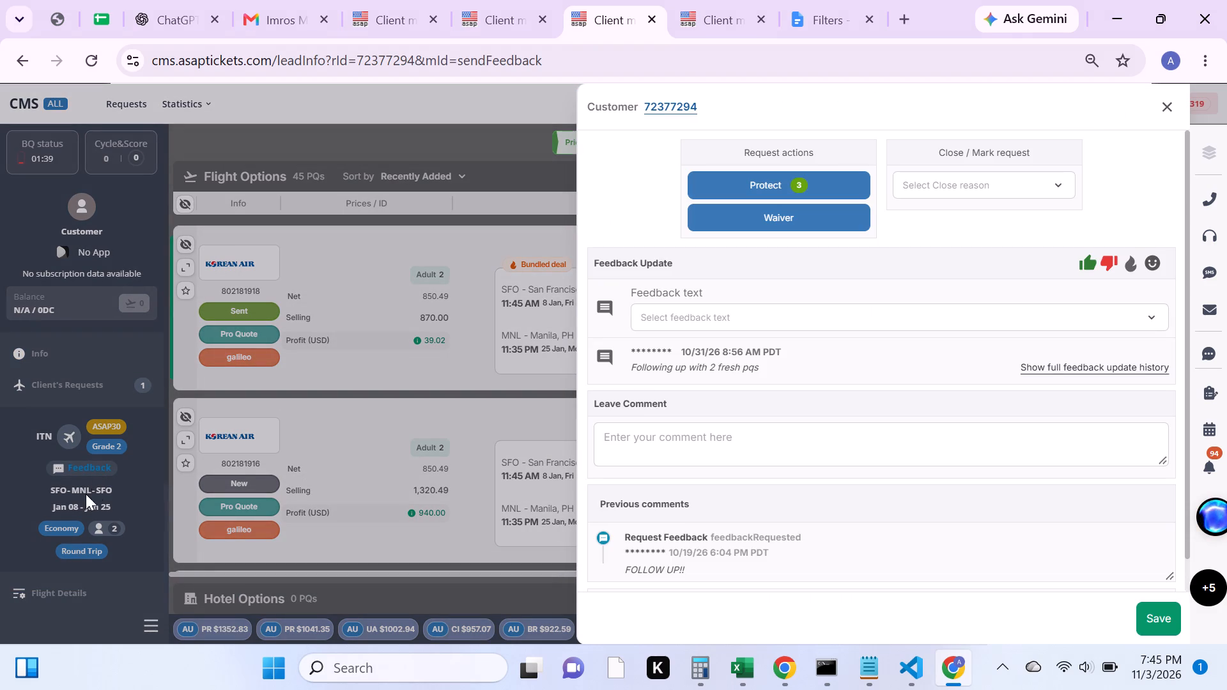
left_click(664, 323)
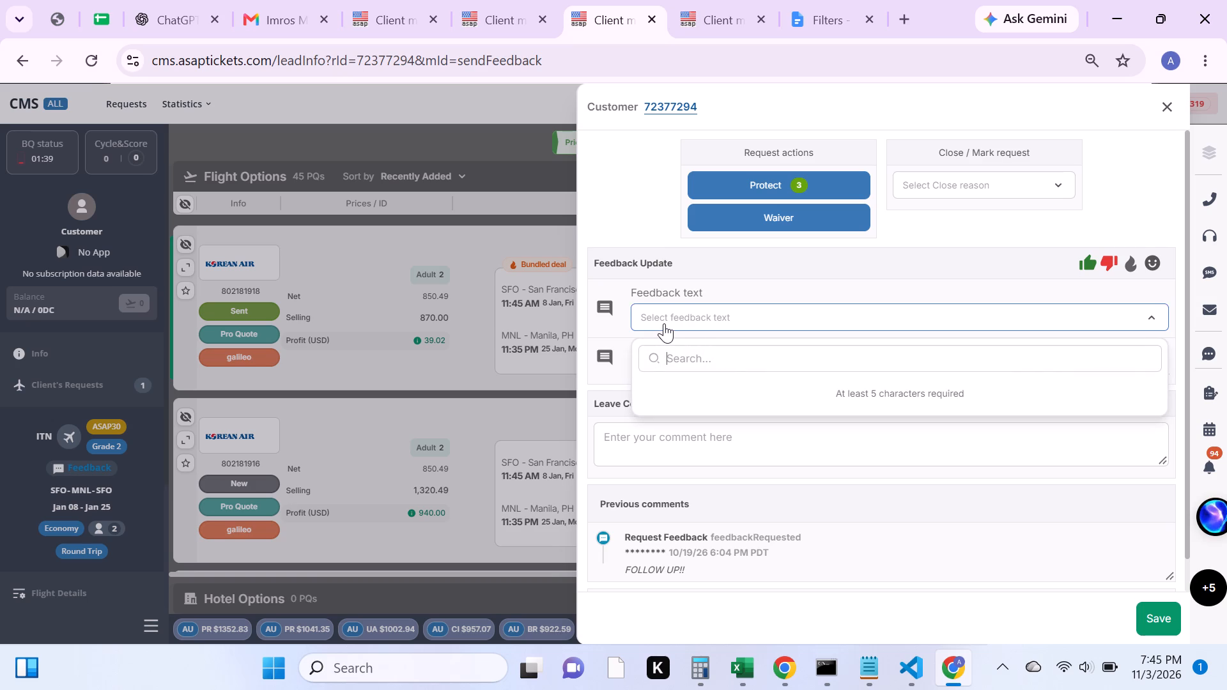
type("left")
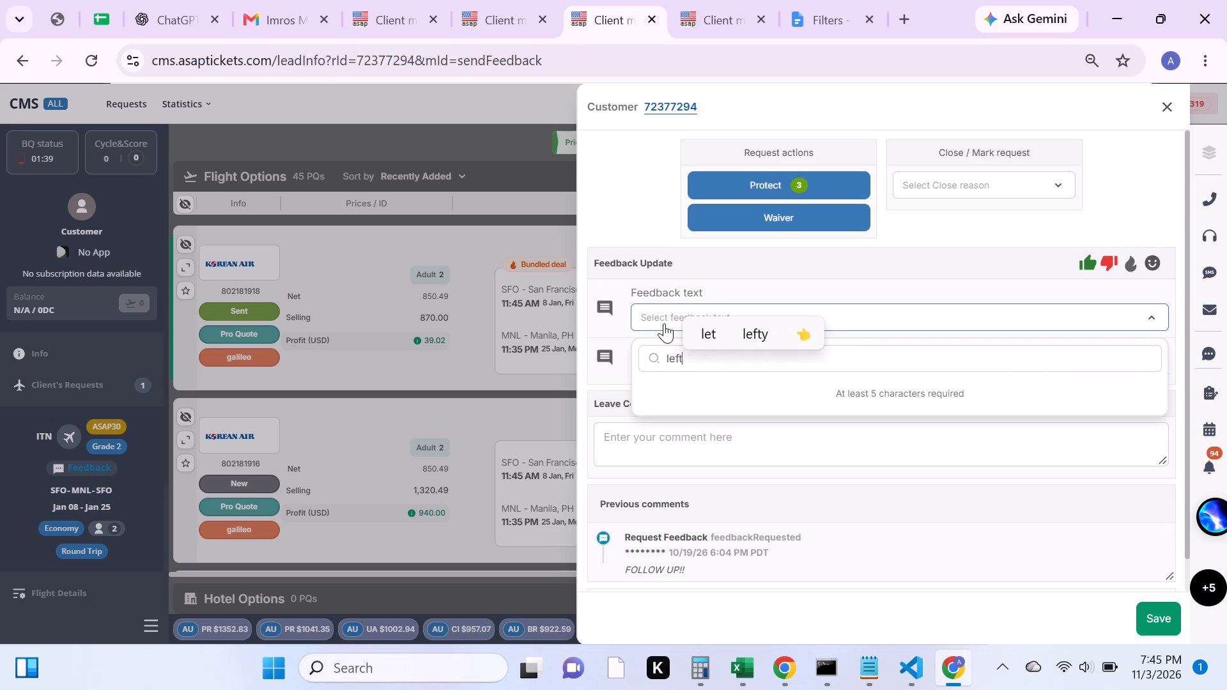
key("space")
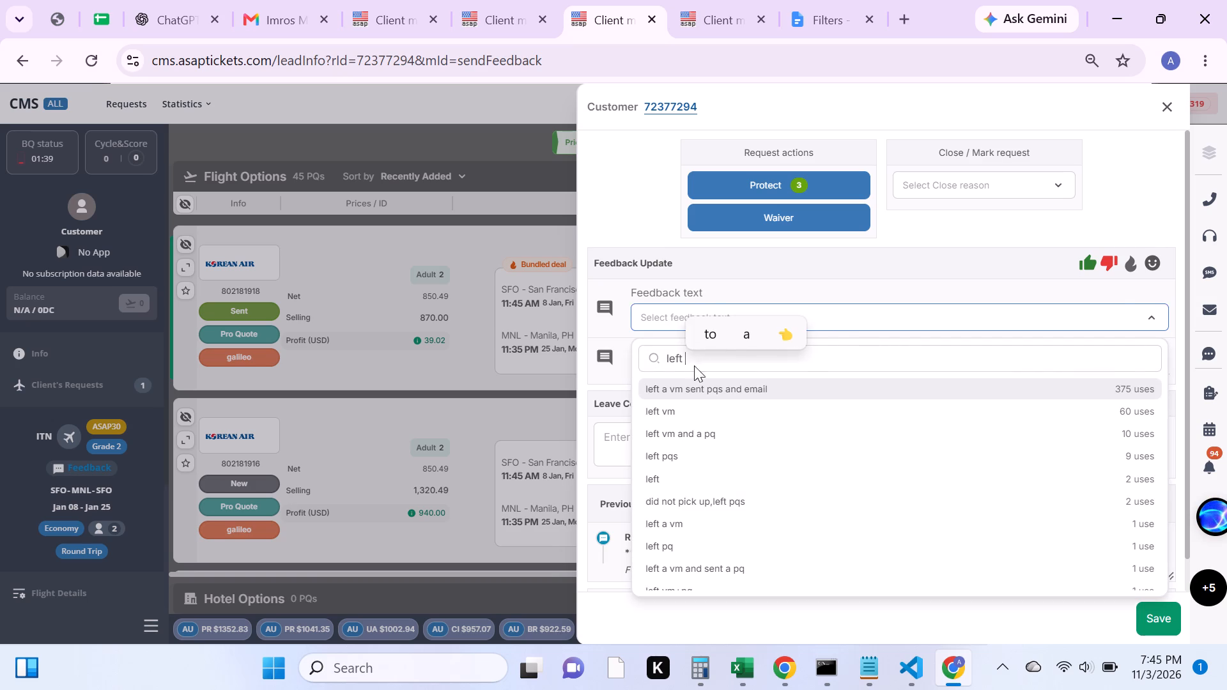
left_click(719, 397)
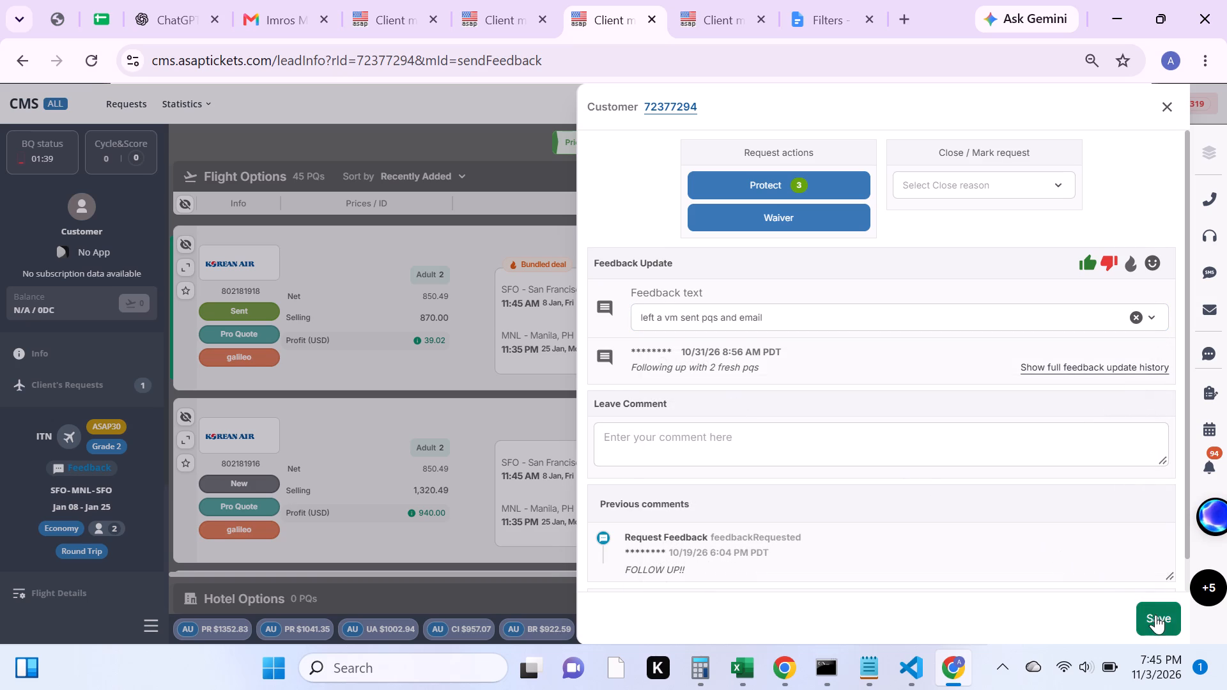
left_click(1161, 620)
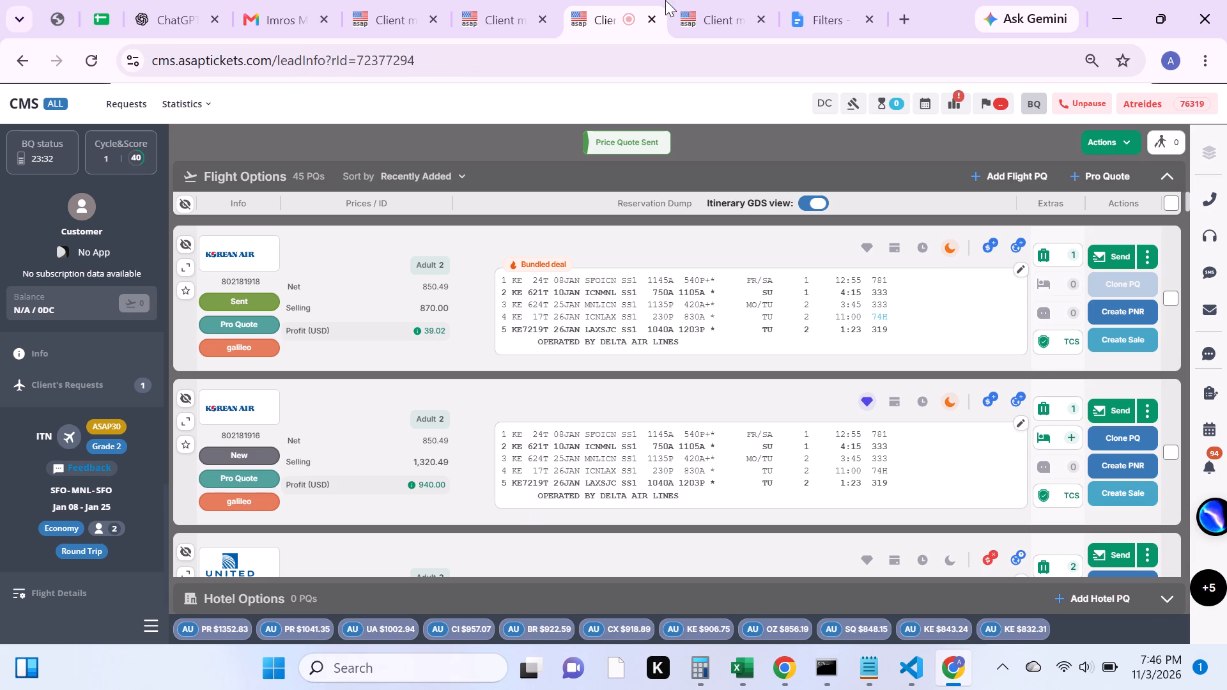
Close the SFO-MNL request, dismiss the RNO-SJU request's call history, and return to the travel requests queue.
left_click(645, 19)
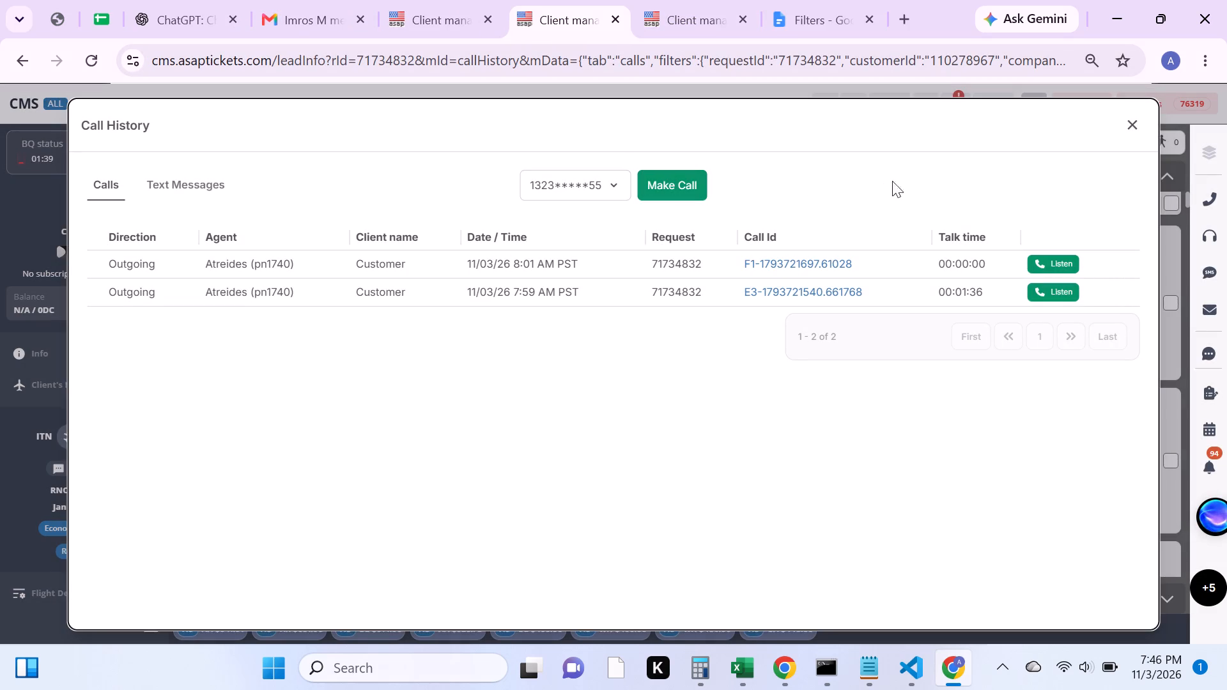
left_click(1134, 132)
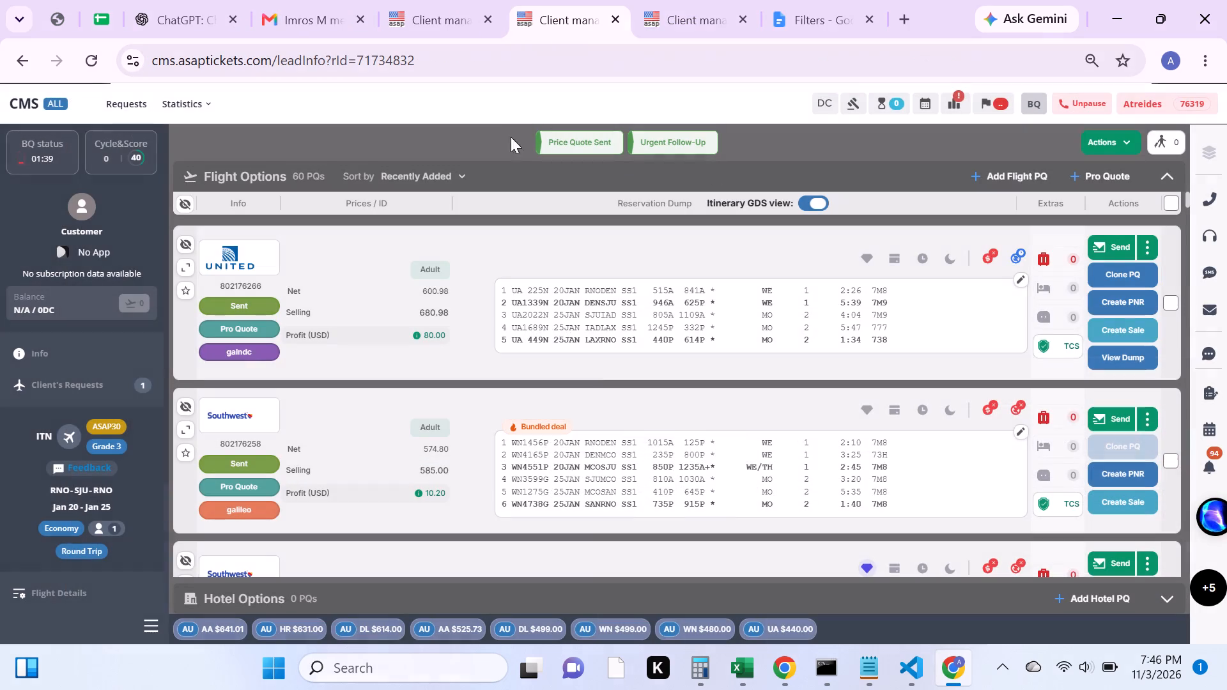
left_click(677, 19)
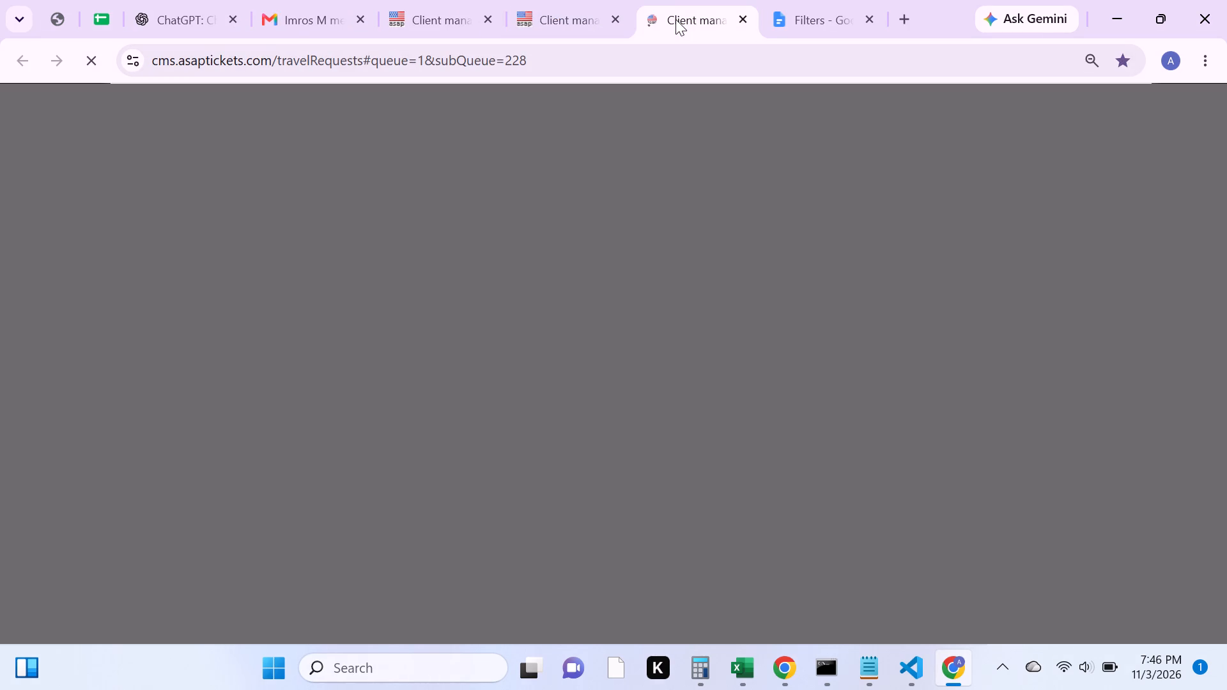
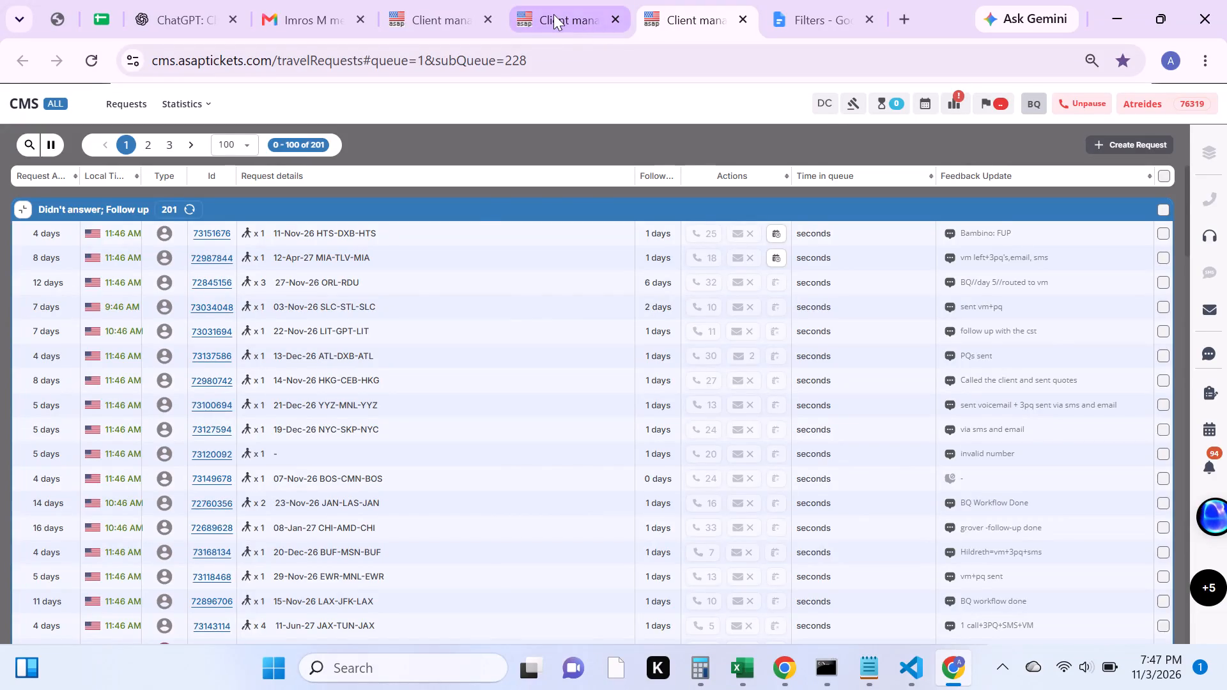
Switch to the agent's requests list with the urgent follow-up and price-quote-sent groups and reload it.
left_click(553, 14)
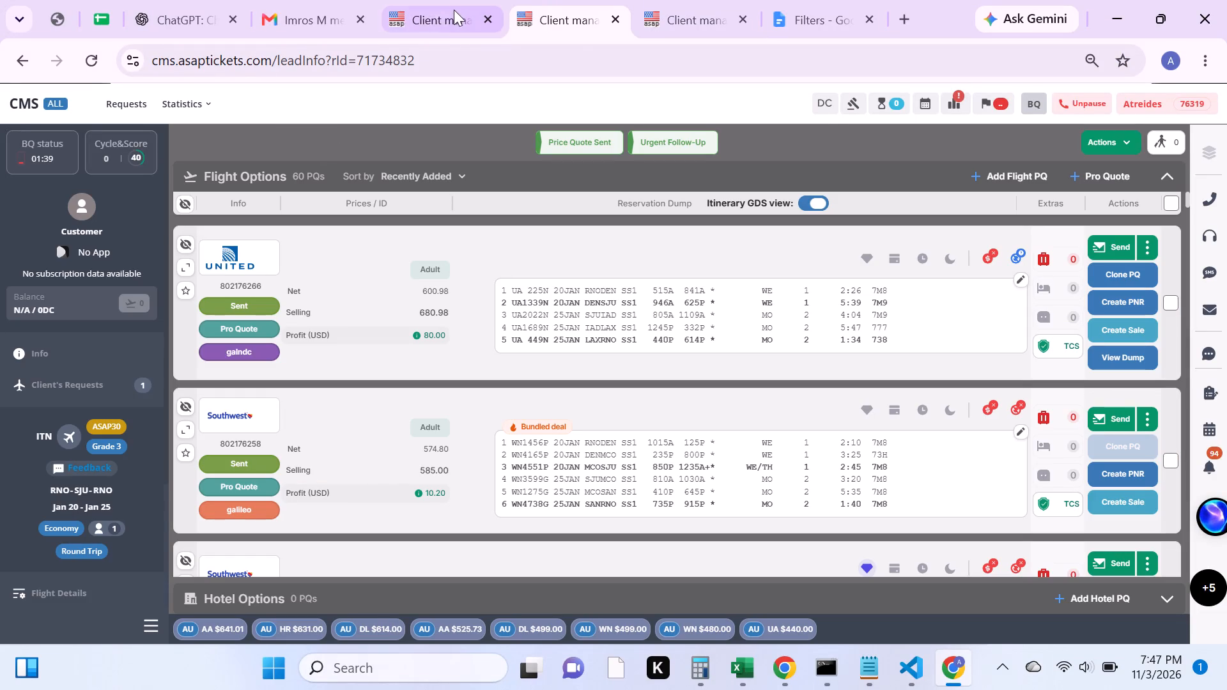
left_click(417, 13)
left_click(79, 59)
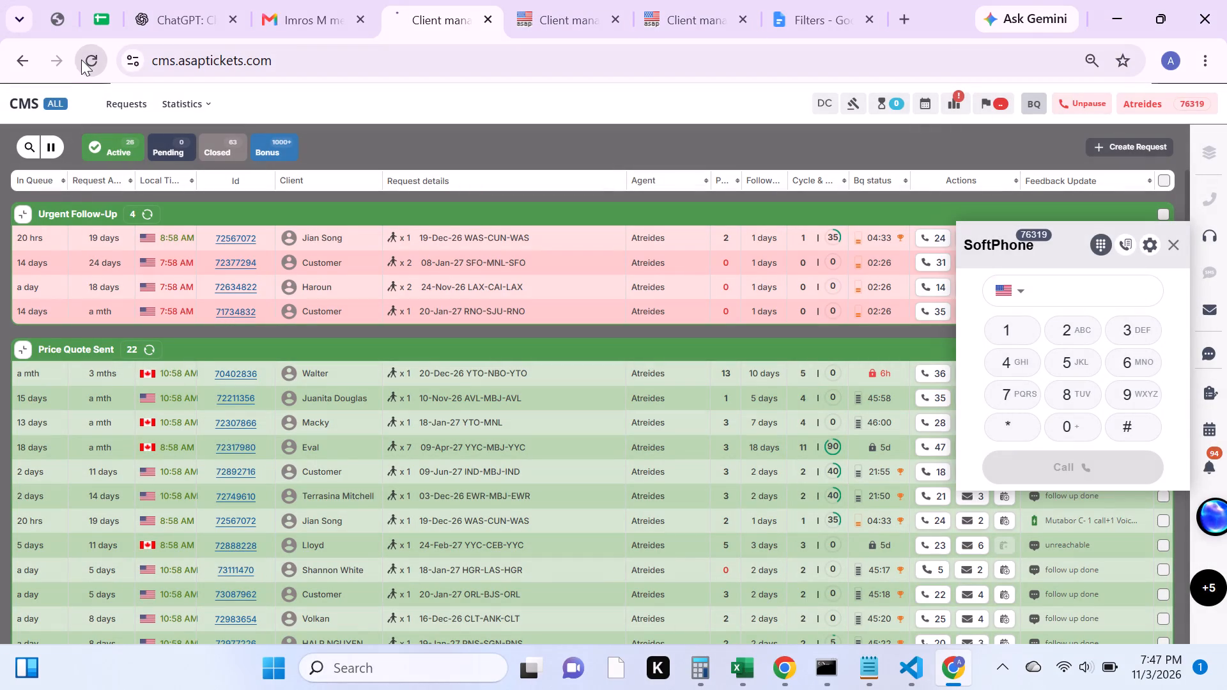
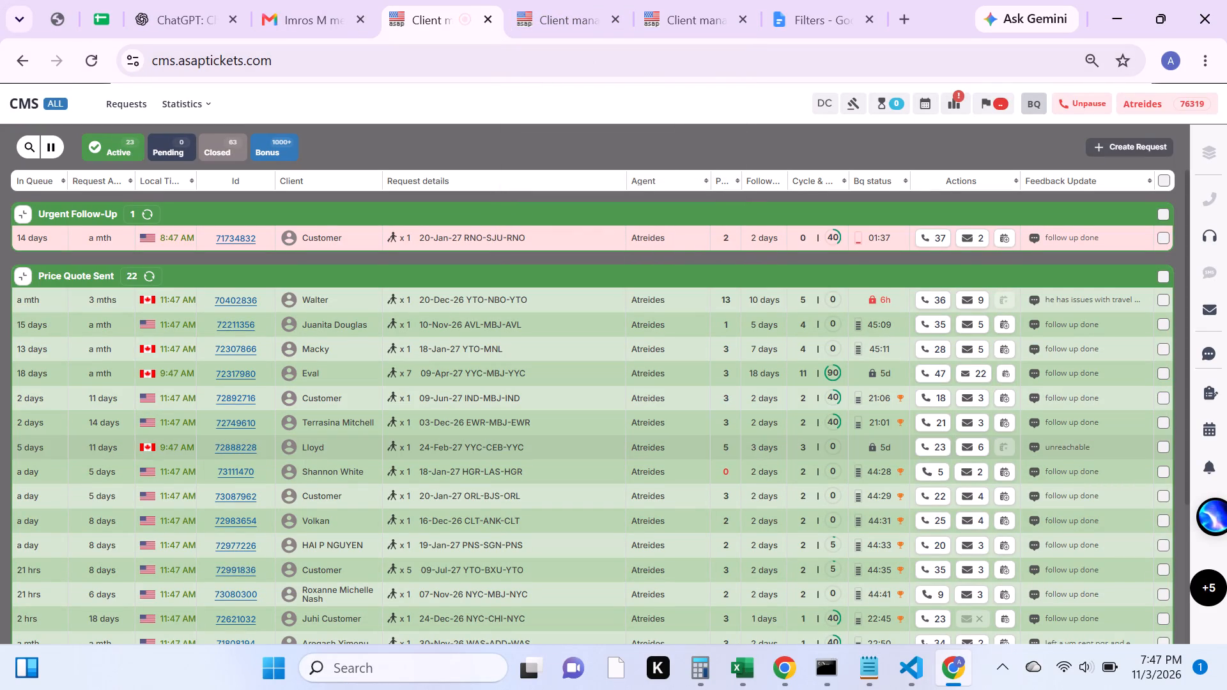
Switch to the open request list showing the Didn't answer; Follow up queue.
left_click(665, 9)
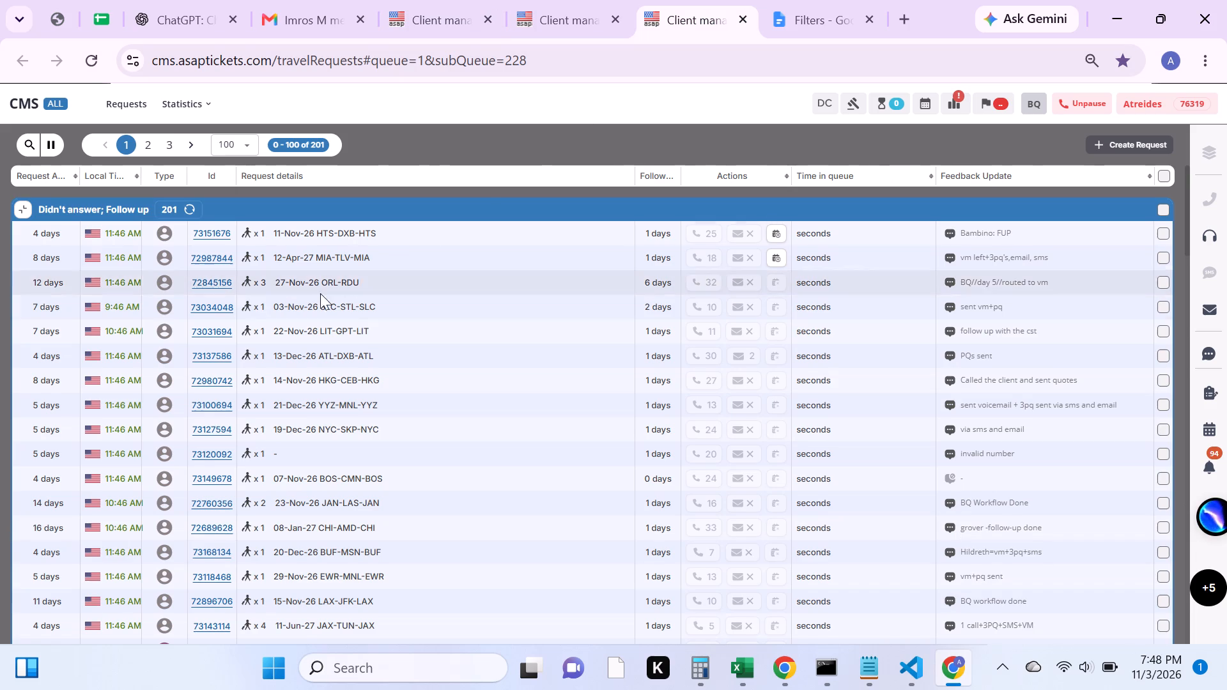
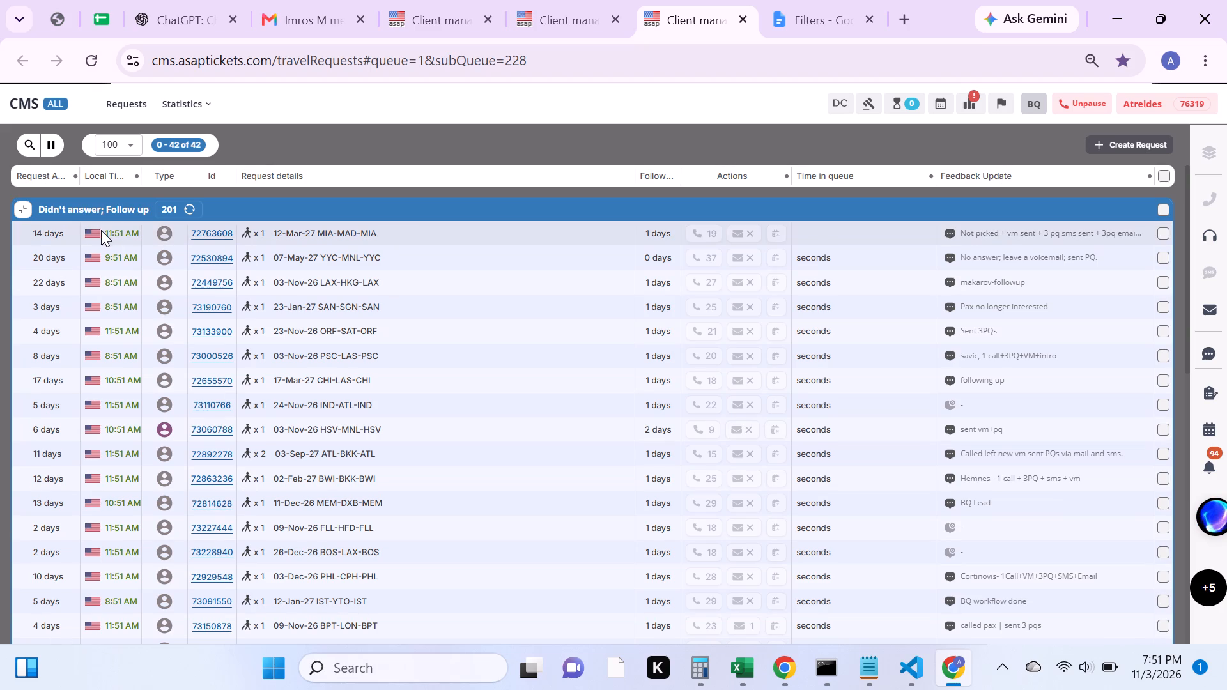
Open the MIA-MAD-MIA, YYC-MNL-YYC, SAN-SGN-SAN, CHI-LAS-CHI and MEM-DXB-MEM requests from the Didn't answer; Follow up queue in separate tabs.
left_click(217, 237, "ctrl")
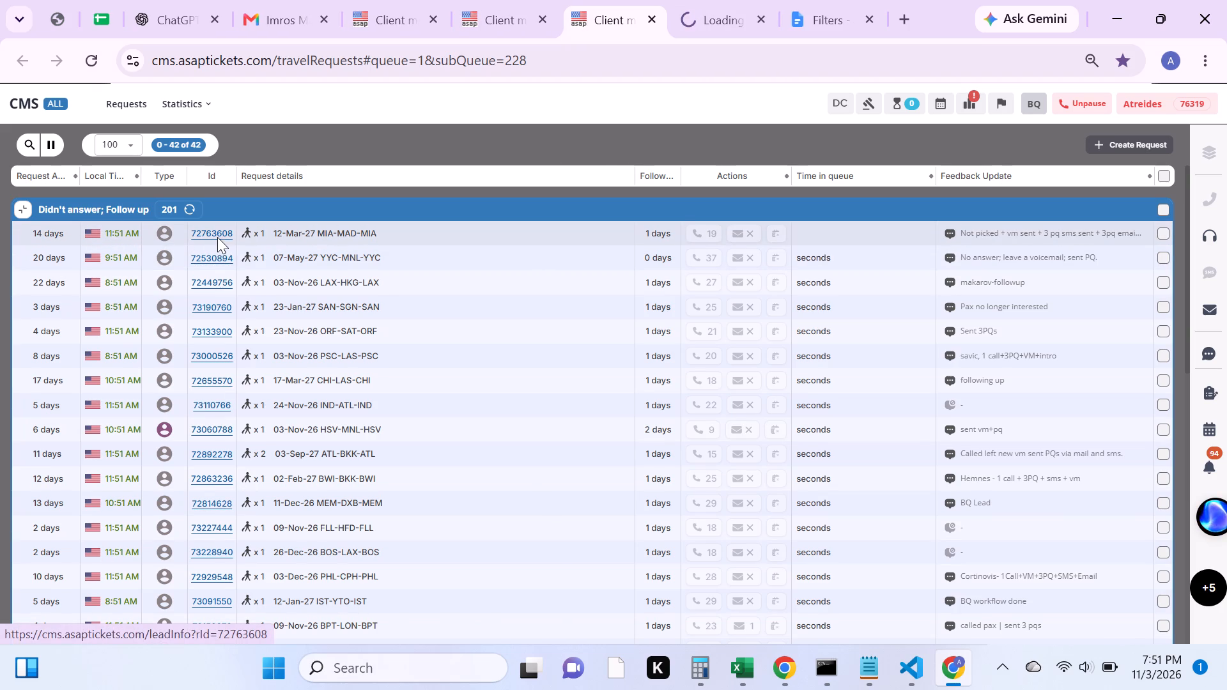
left_click(214, 259, "ctrl")
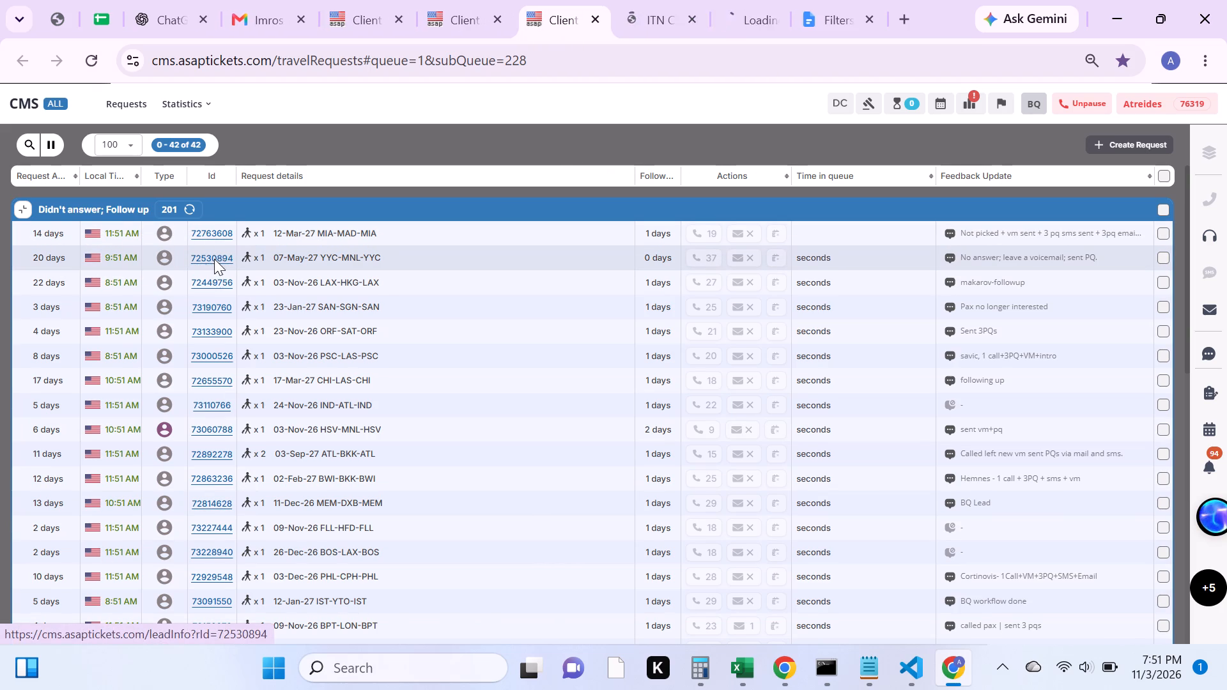
left_click(220, 312, "ctrl")
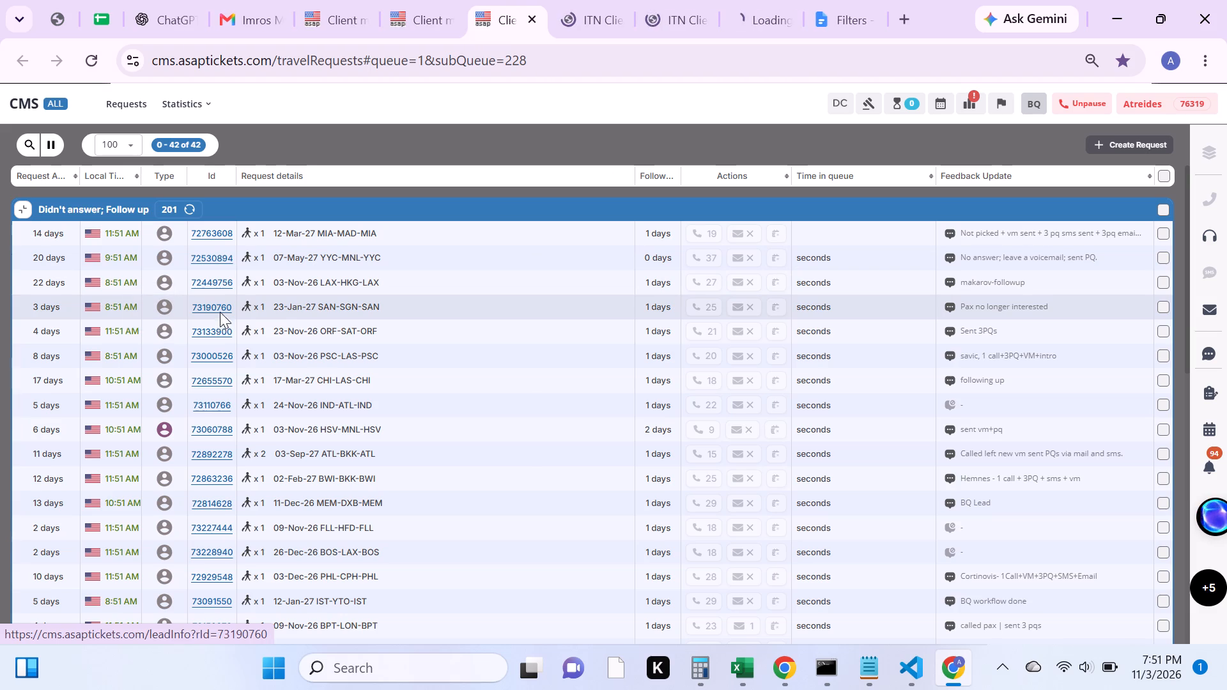
scroll(222, 376, "down", 1)
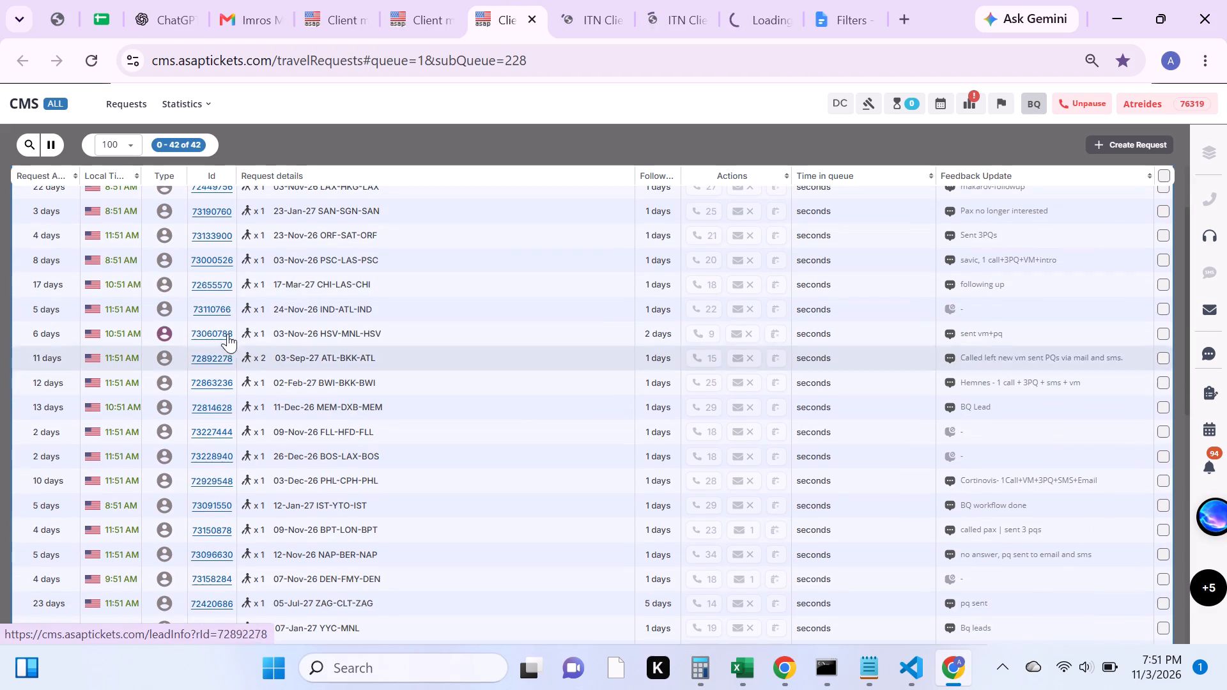
left_click(215, 284, "ctrl")
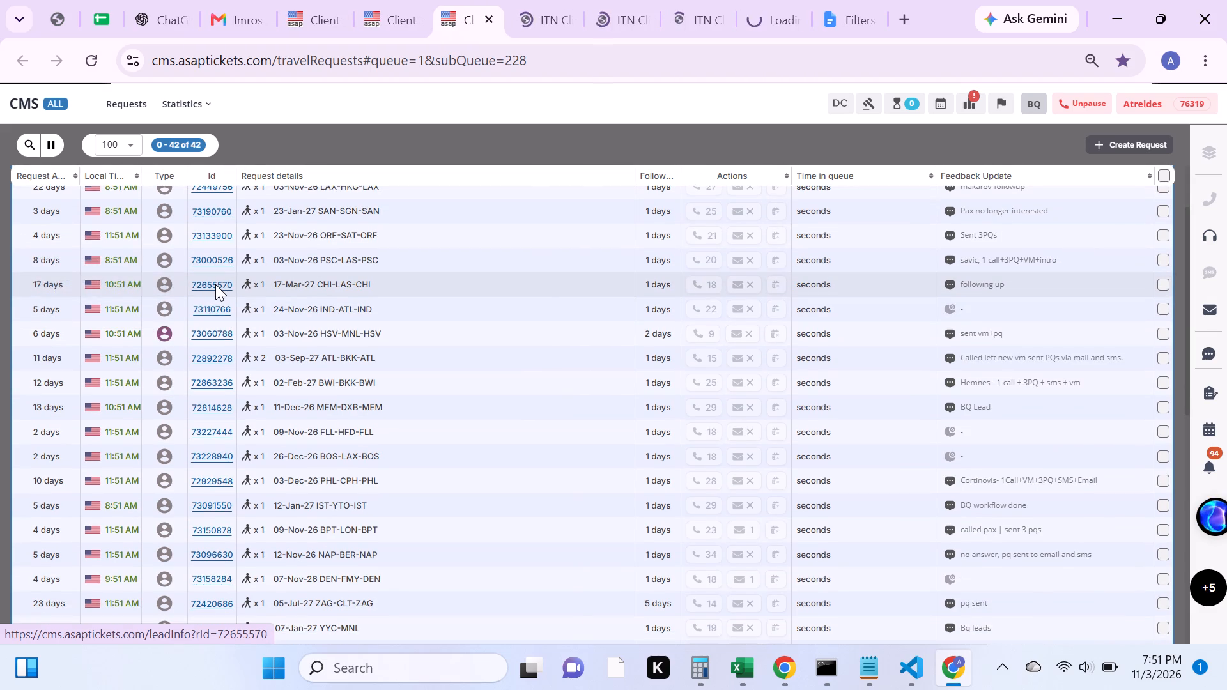
left_click(212, 407, "ctrl")
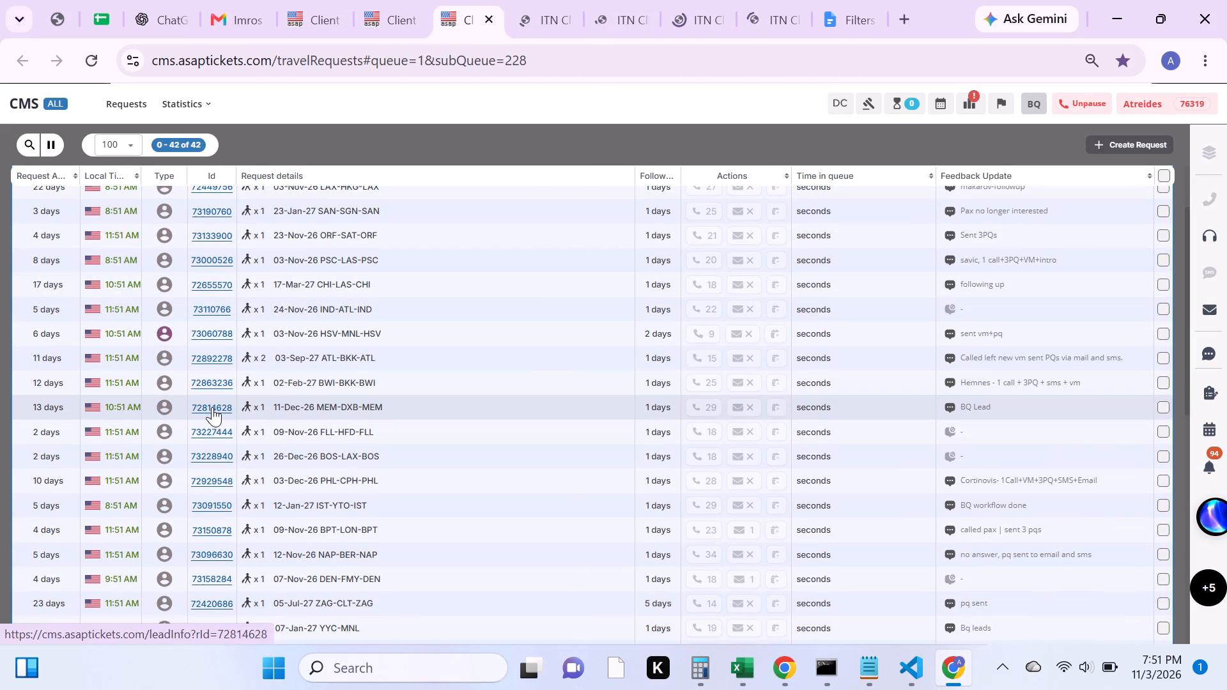
Open the IST-YTO-IST, FLL-KIN-FLL and YVR-MNL-YVR requests further down the Didn't answer; Follow up queue in separate tabs.
scroll(222, 454, "down", 1)
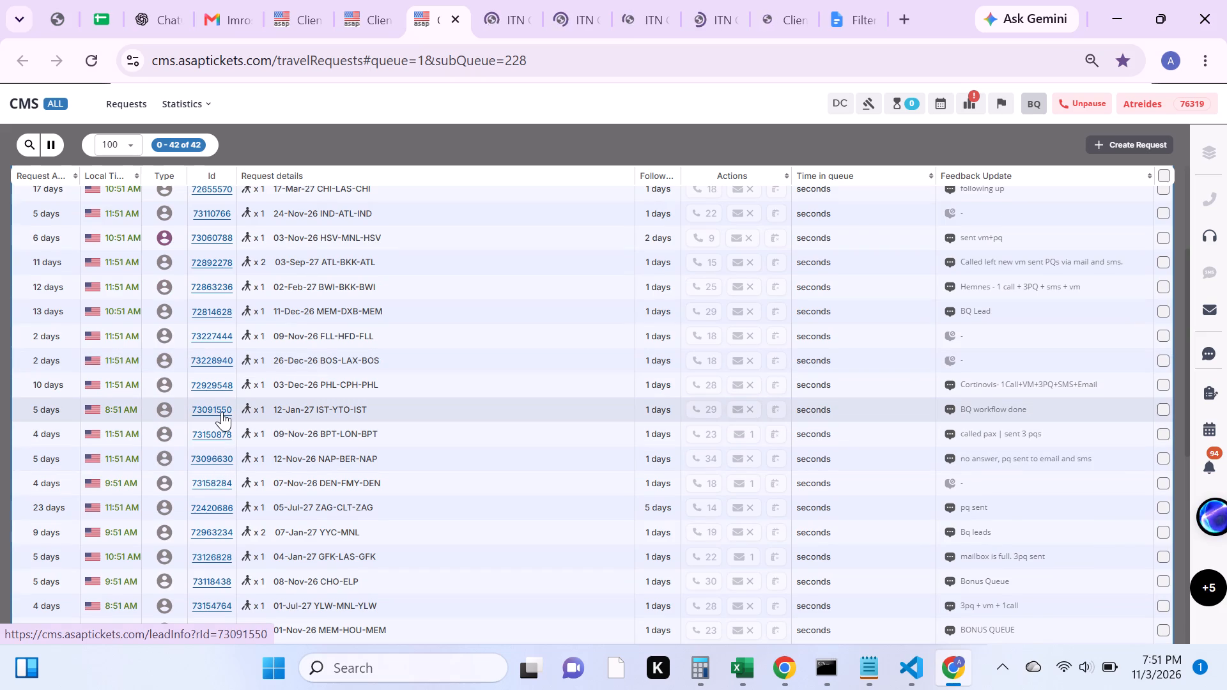
left_click(222, 411, "ctrl")
scroll(233, 515, "down", 1)
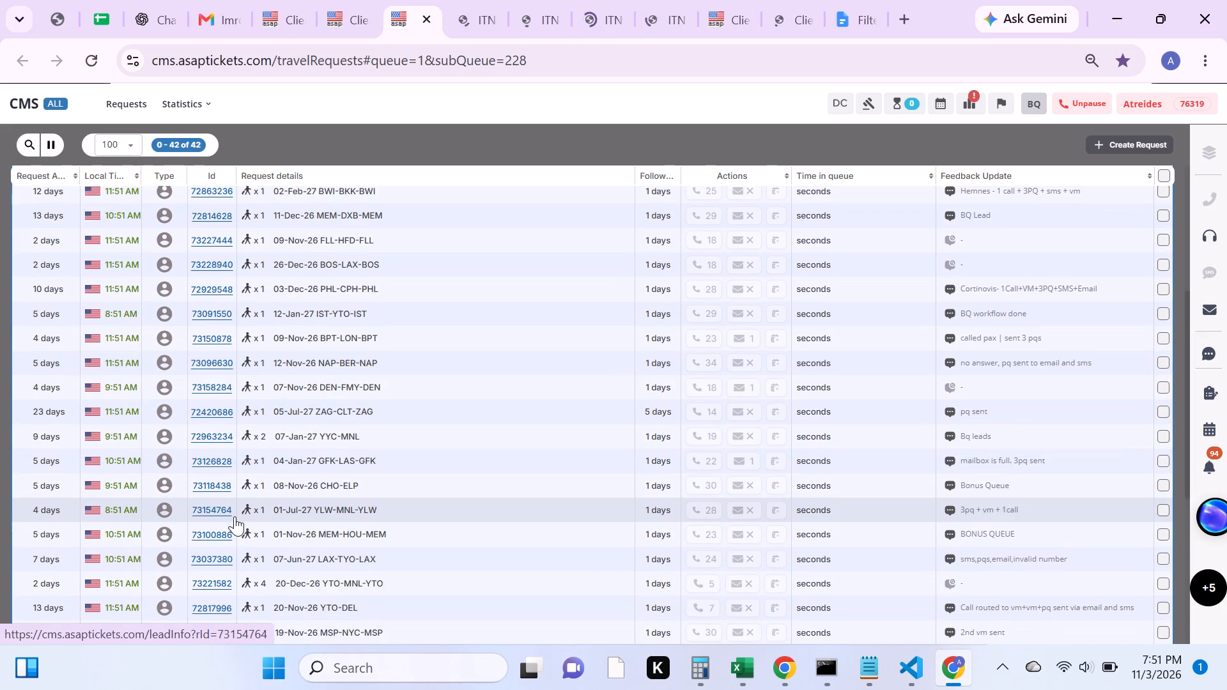
scroll(235, 516, "down", 2)
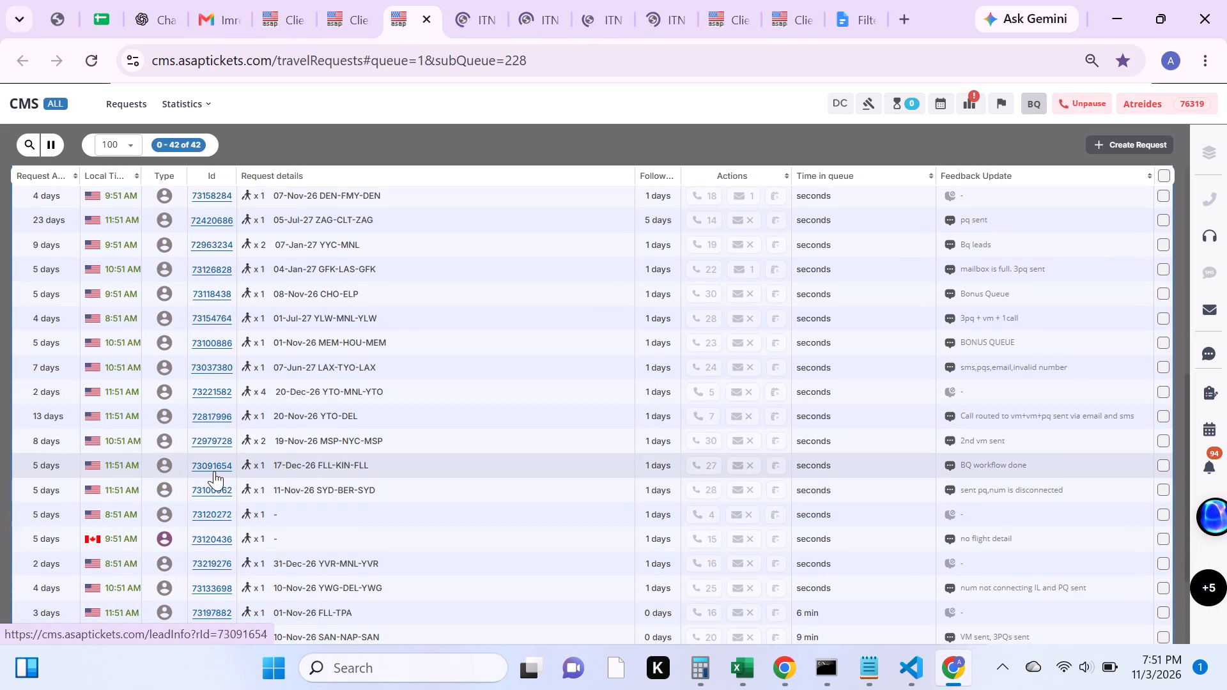
left_click(210, 468, "ctrl")
scroll(210, 466, "down", 1)
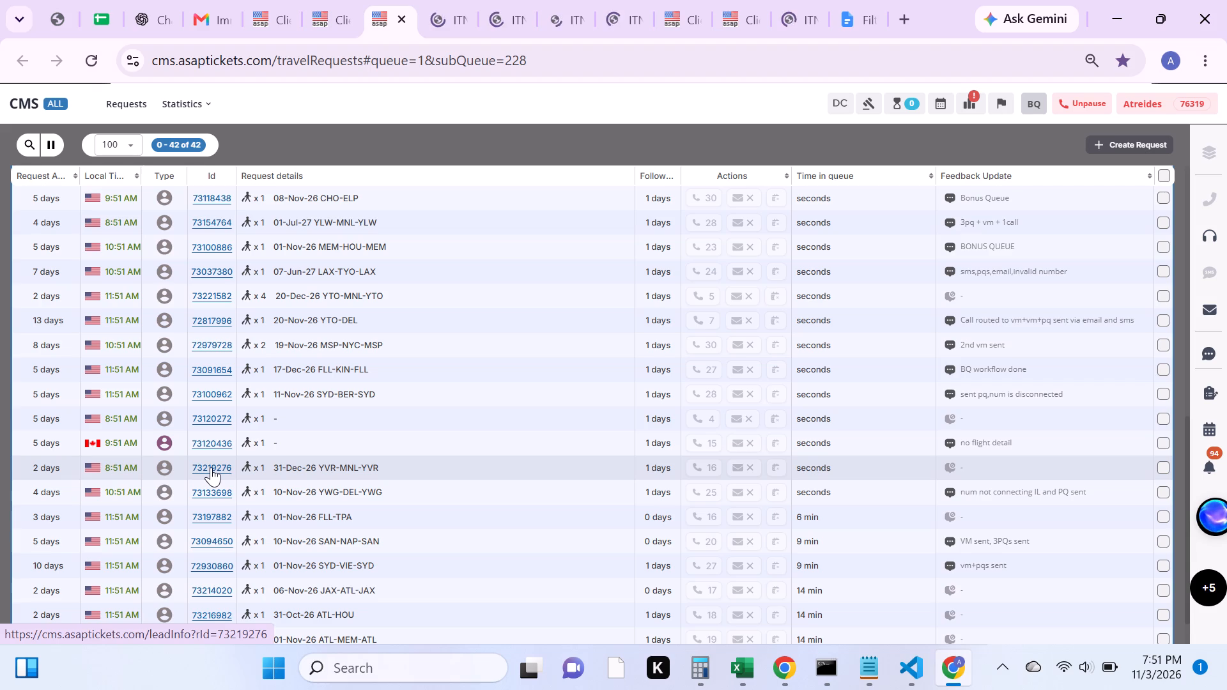
left_click(211, 467, "ctrl")
scroll(213, 469, "down", 2)
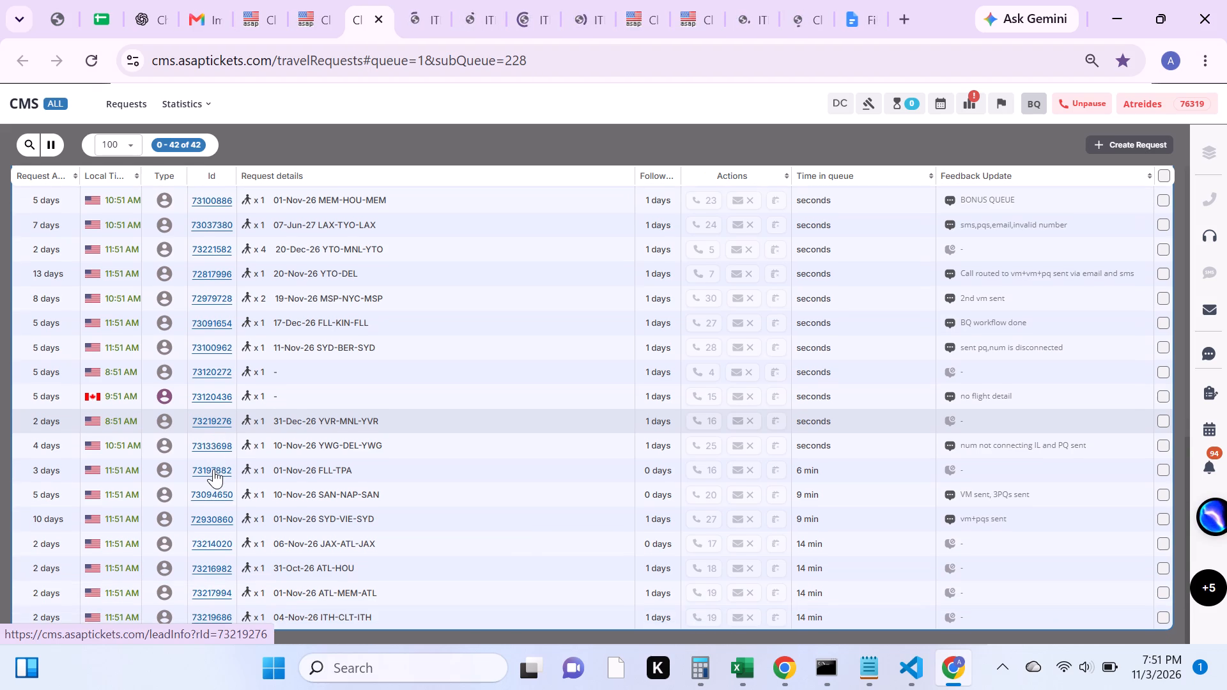
scroll(213, 469, "down", 1)
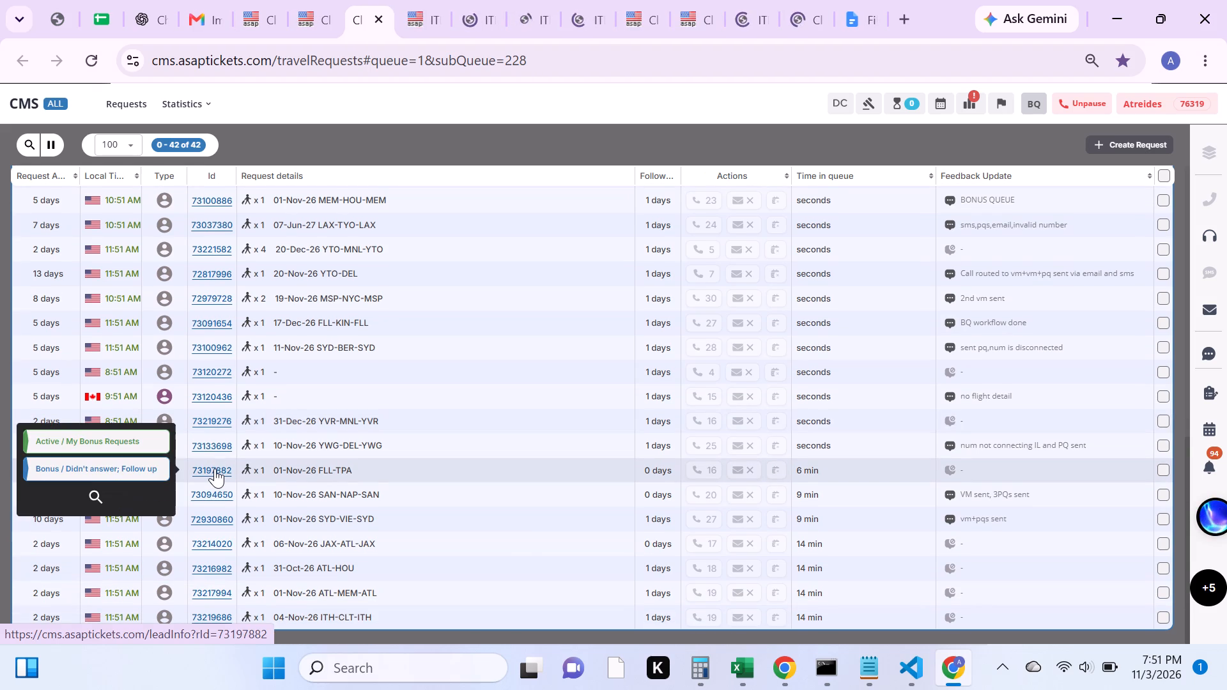
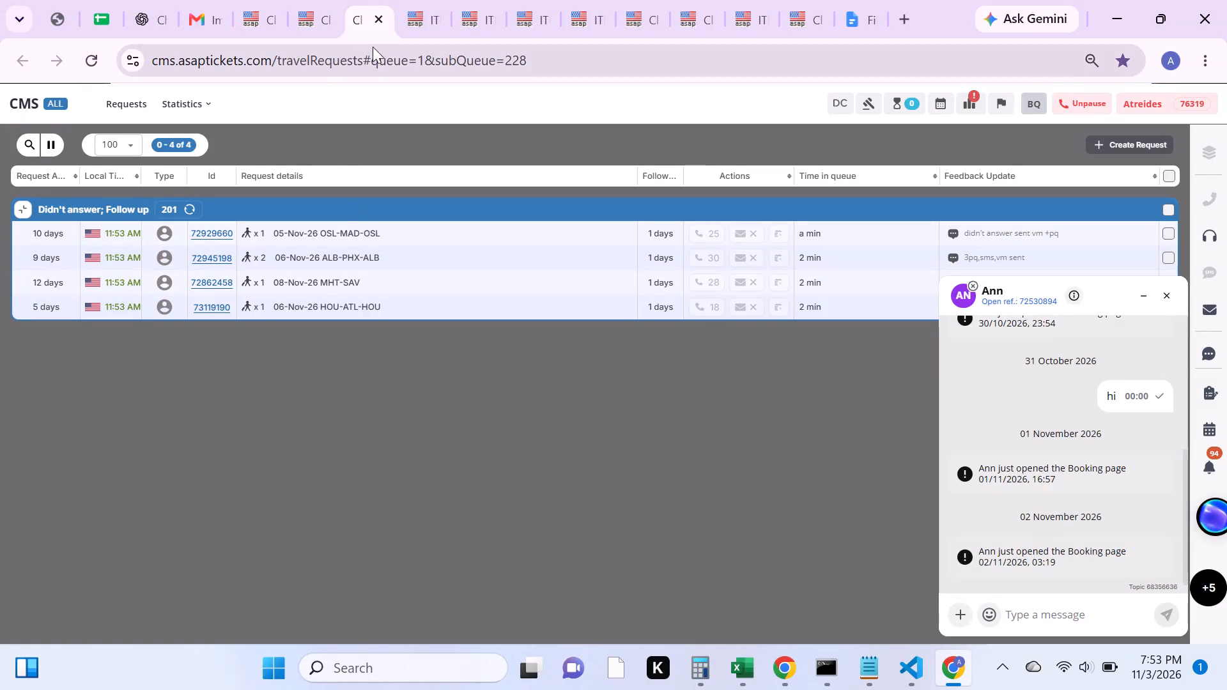
Open the flight details of the MIA-MAD-MIA round-trip request for Mar 12 - Mar 28.
left_click(417, 17)
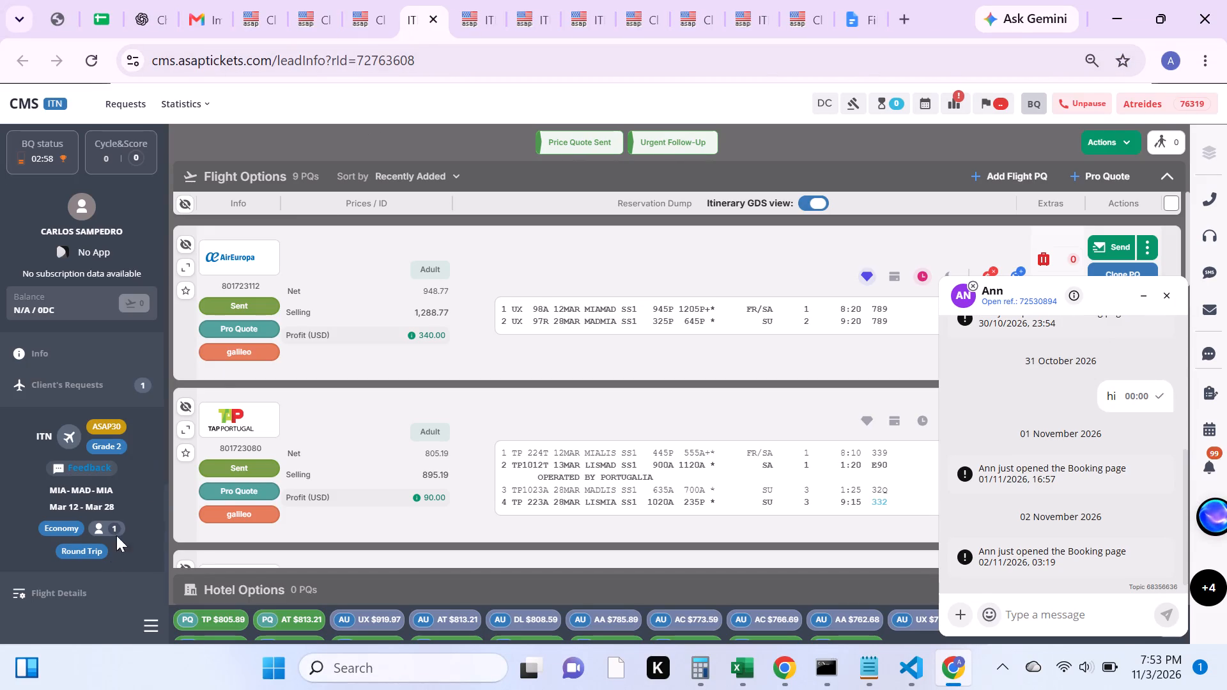
left_click(100, 584)
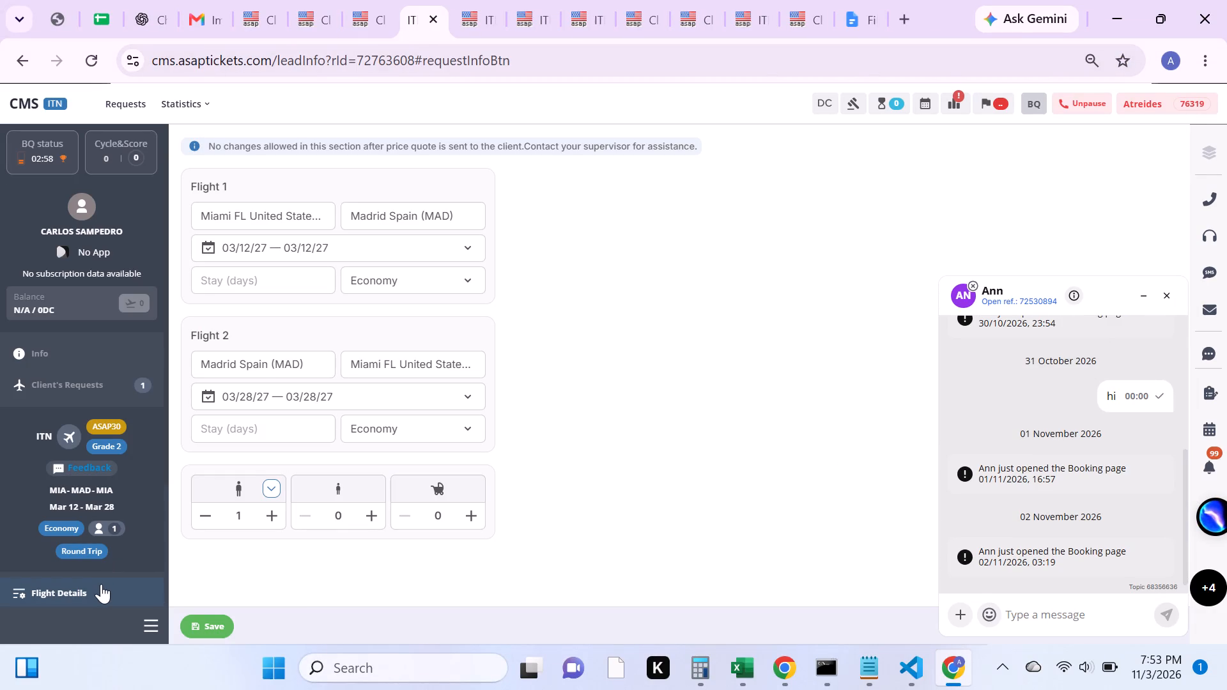
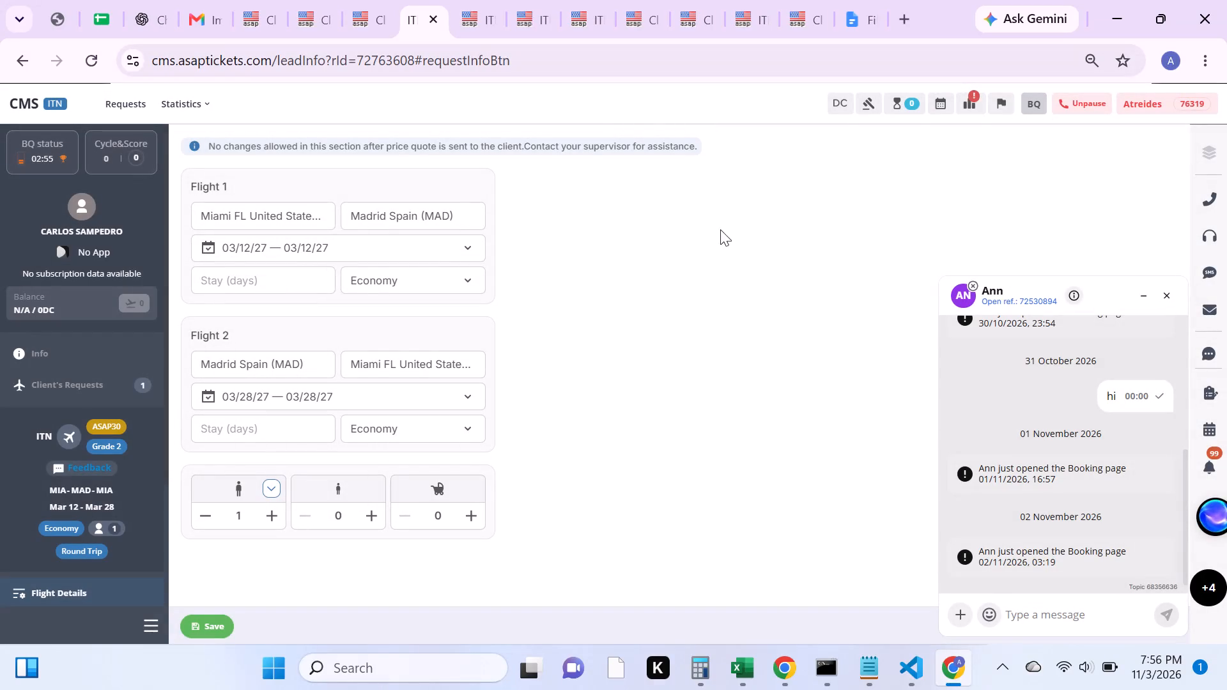
Minimise the chat with Ann.
left_click(1141, 303)
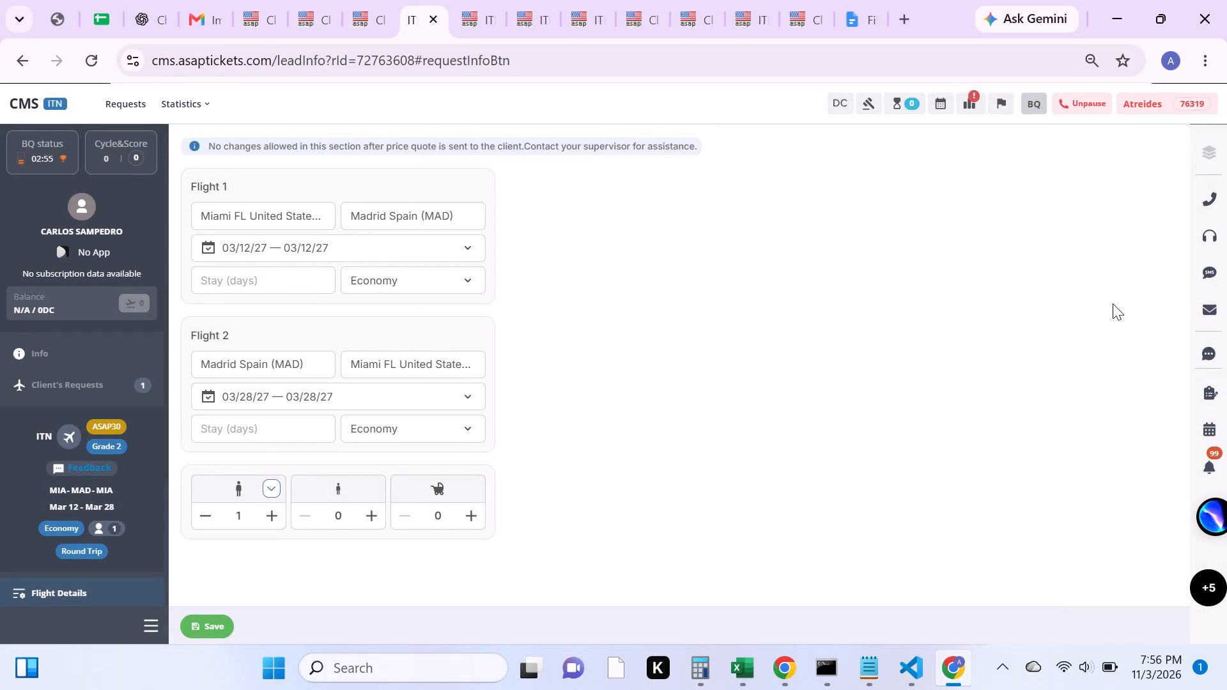
Turn off the itinerary GDS view for the flight options of the RNO-SJU-RNO request.
left_click(307, 15)
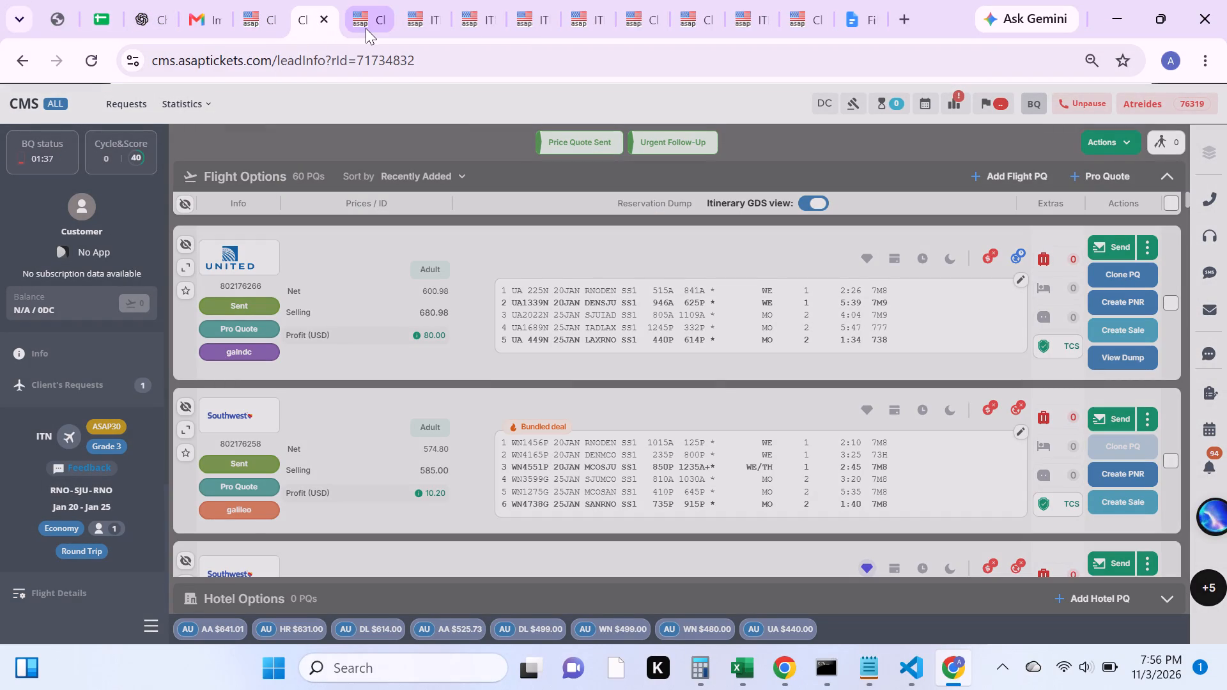
left_click(366, 27)
left_click(320, 32)
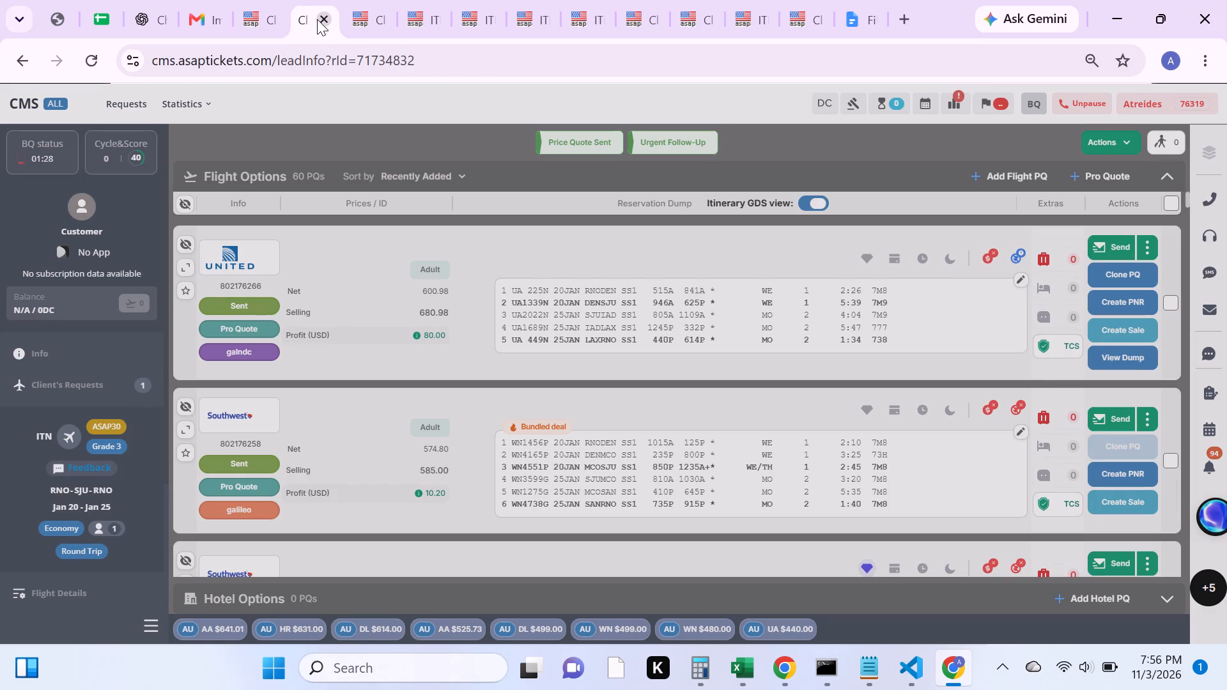
left_click(812, 207)
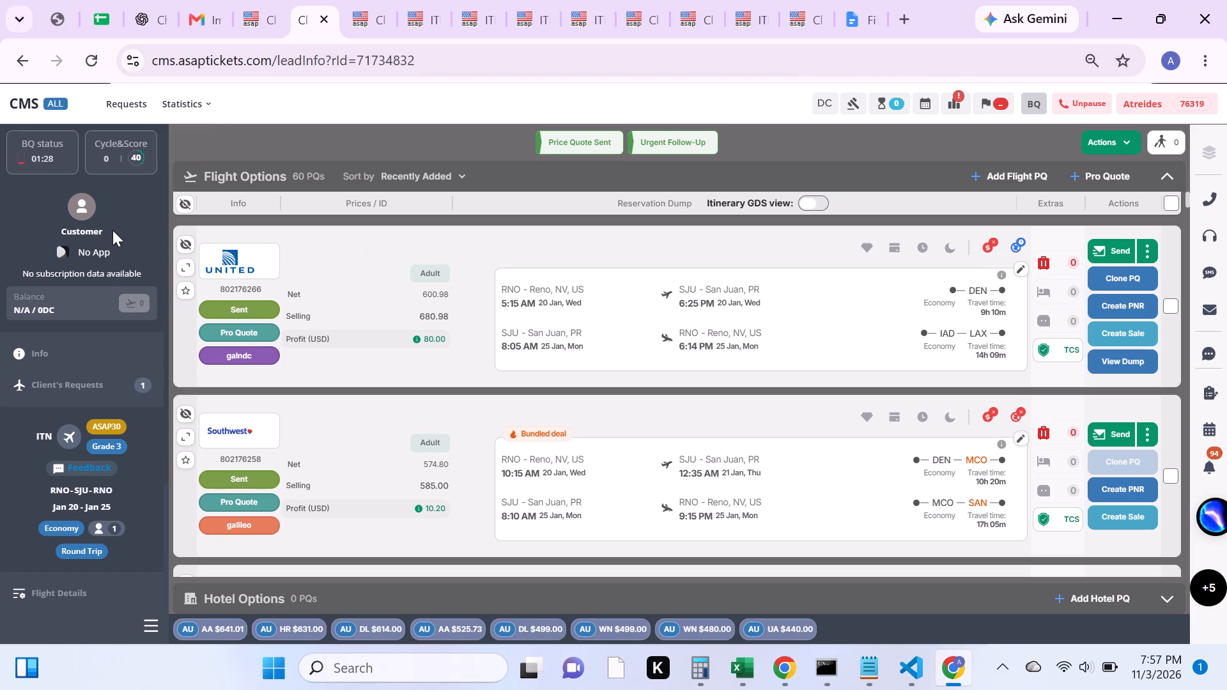
left_click(243, 6)
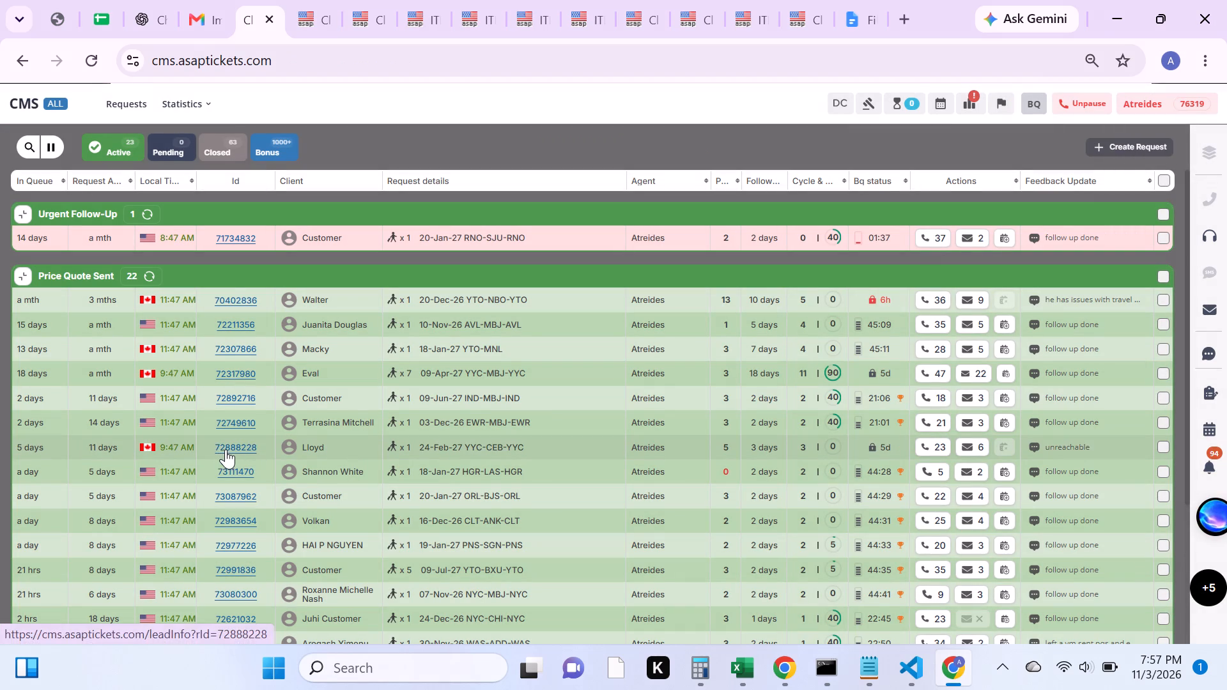
left_click(226, 449)
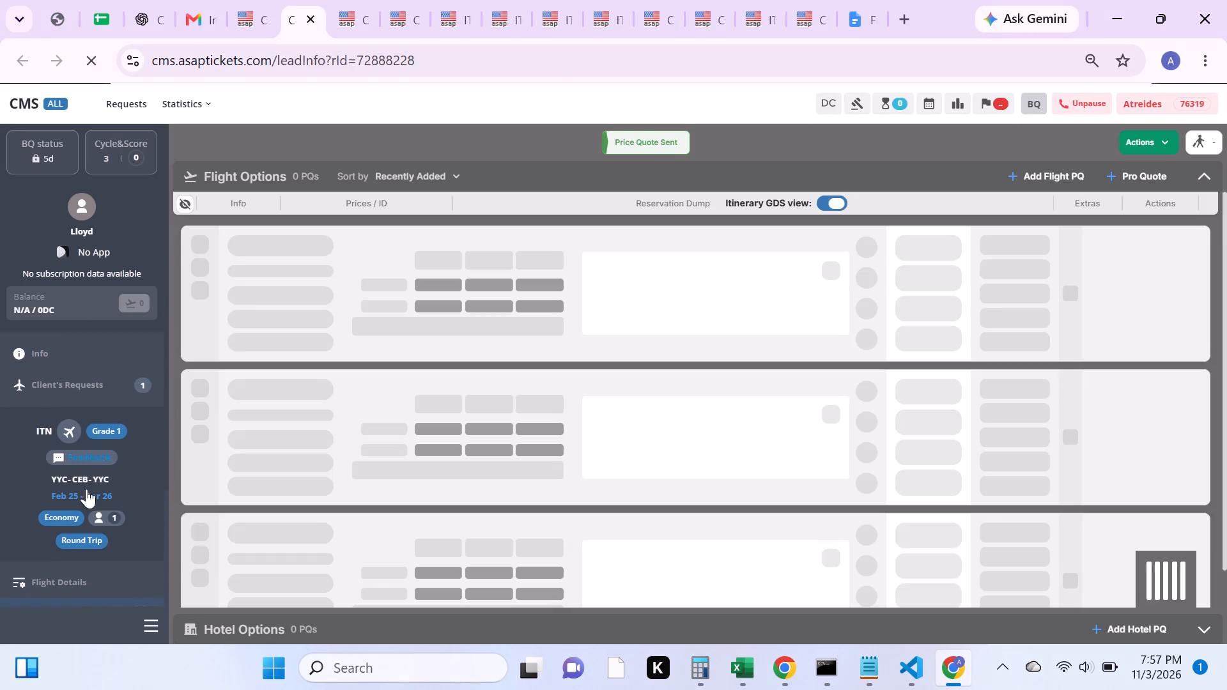
Open the flight details of the YYC-CEB-YYC round-trip request for Feb 25 - Apr 26.
left_click(93, 578)
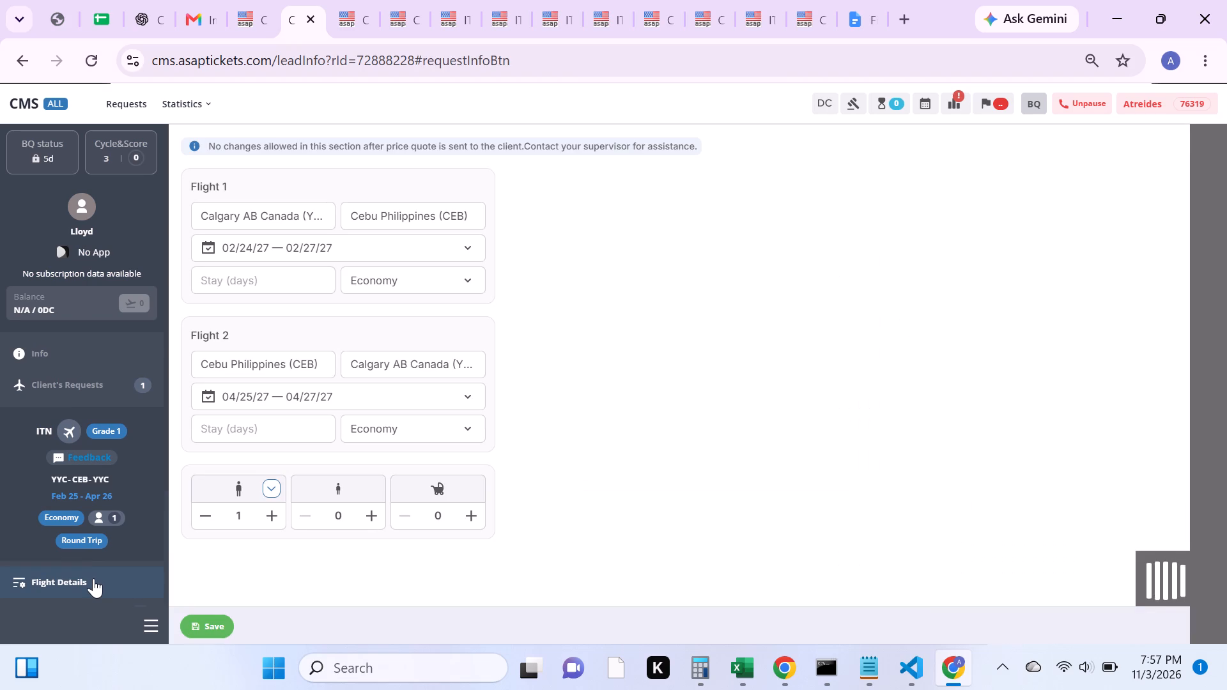
Turn off the itinerary GDS view for the flight options of the YYC-CEB-YYC request.
scroll(94, 578, "down", 1)
left_click(97, 530)
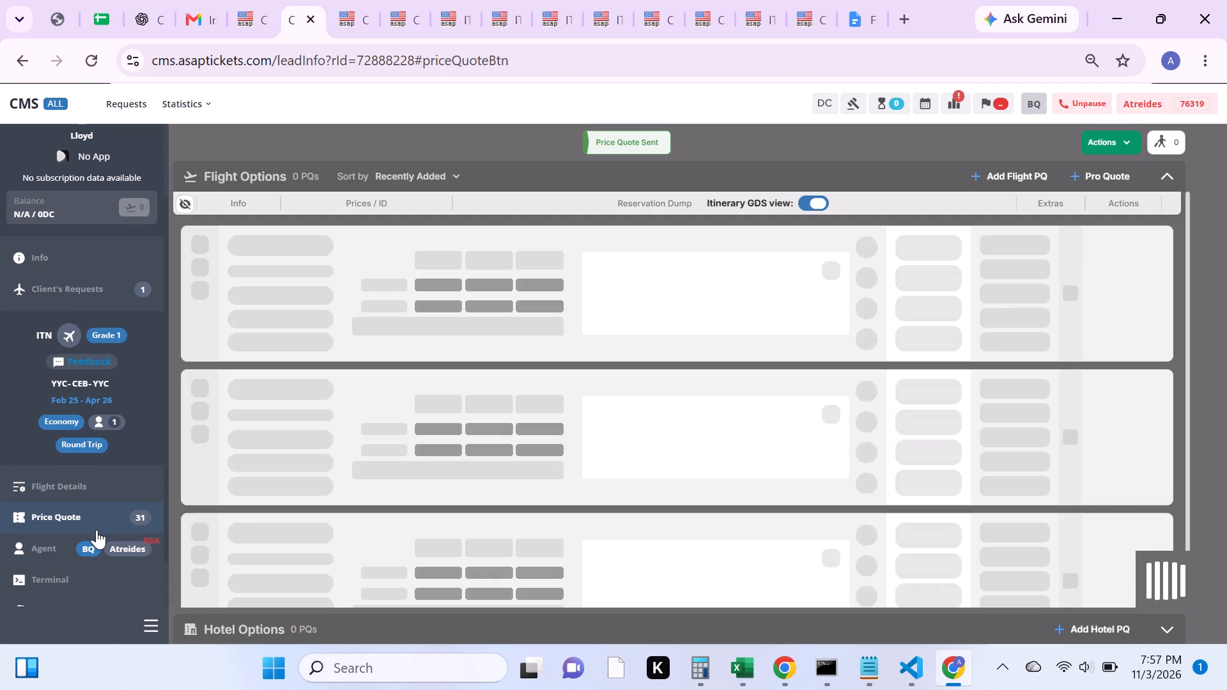
left_click(822, 206)
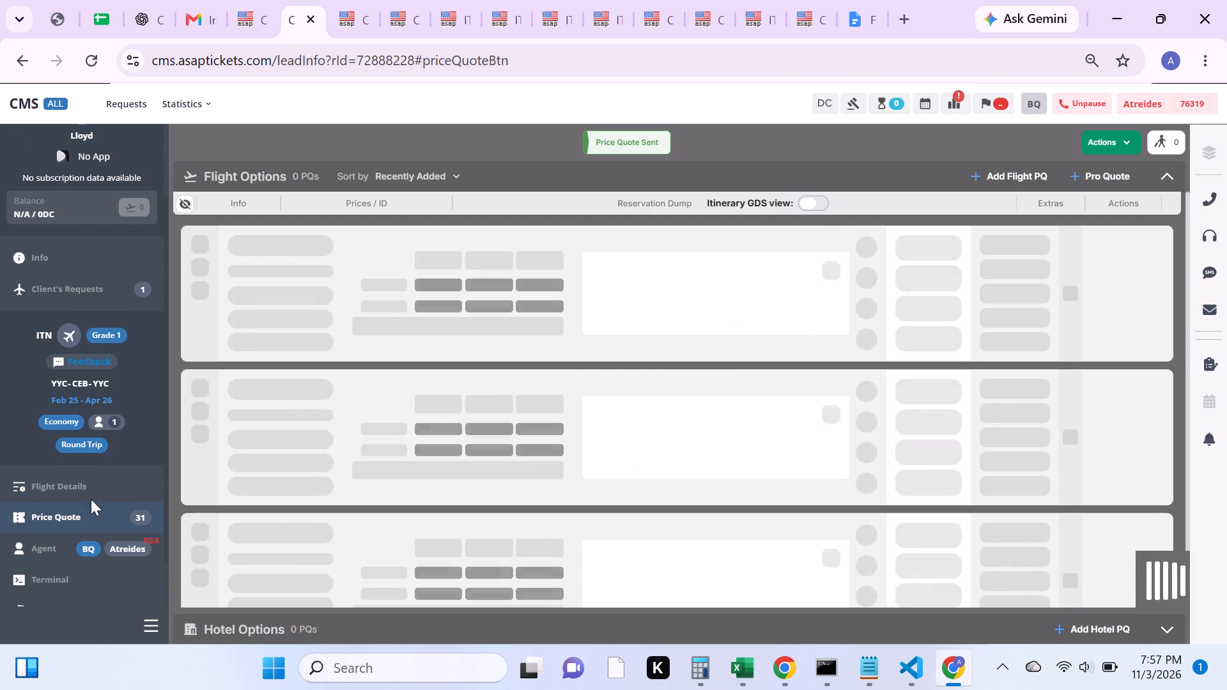
Return to the flight details of the YYC-CEB-YYC request.
left_click(81, 482)
Try to call the YYC-CEB-YYC client from the client's call history, using the preselected phone number.
scroll(81, 482, "up", 3)
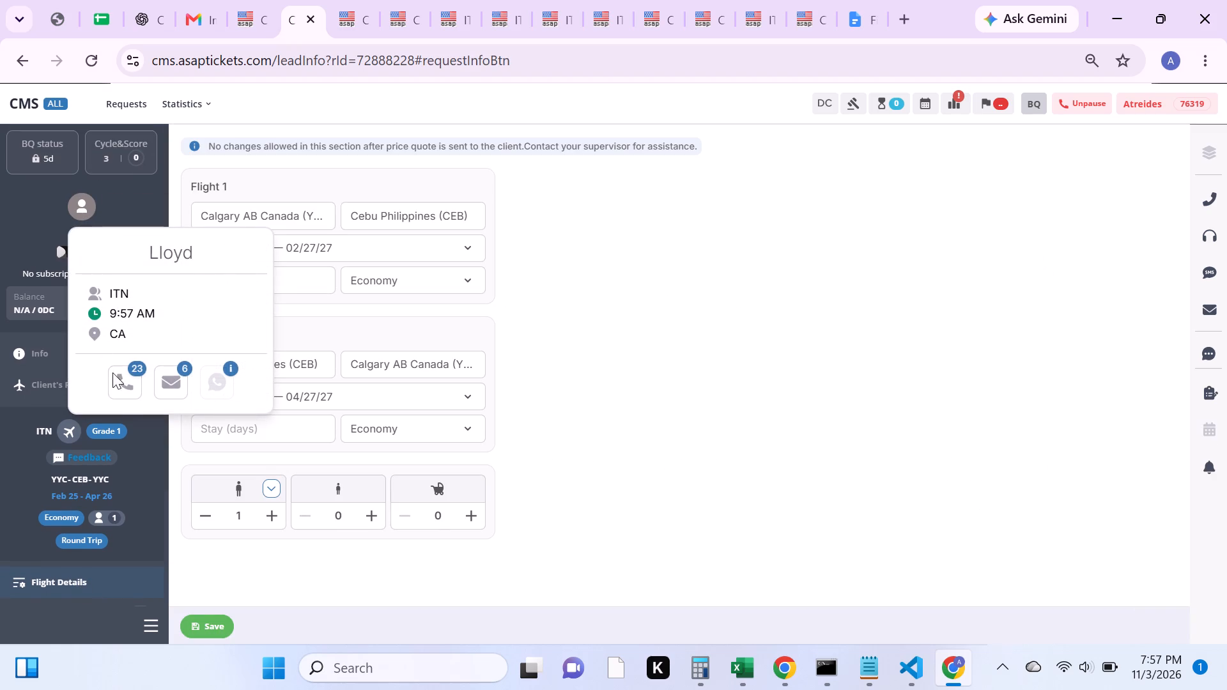
left_click(123, 392)
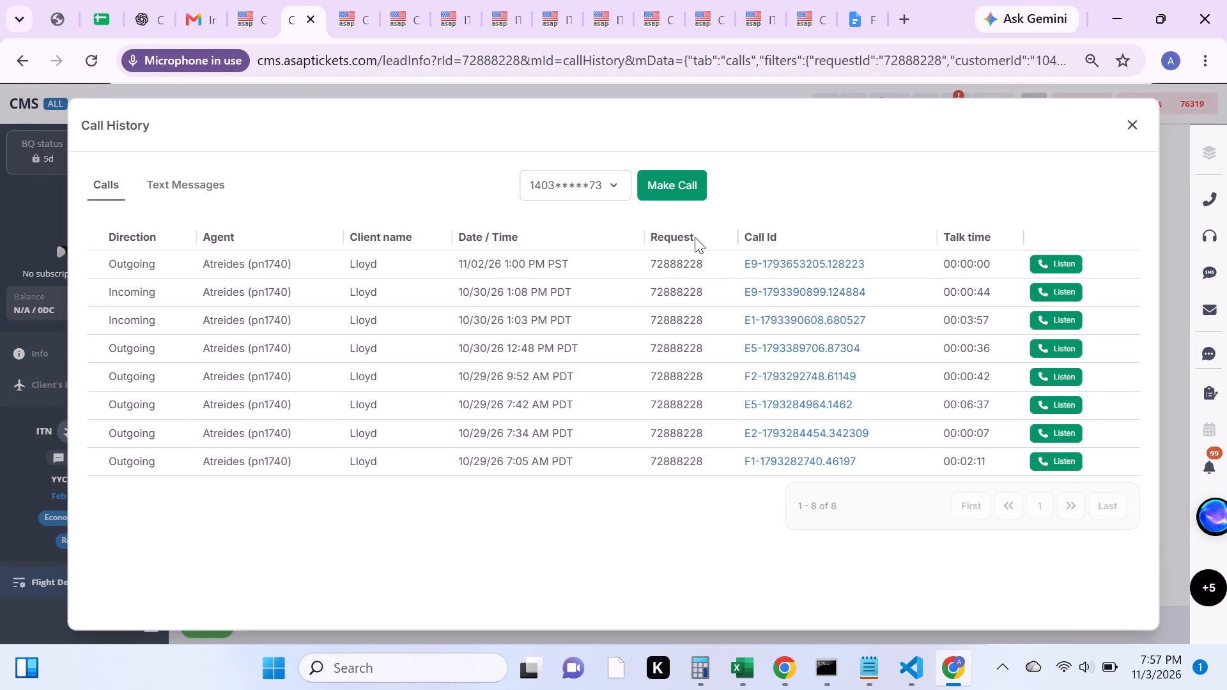
left_click(674, 191)
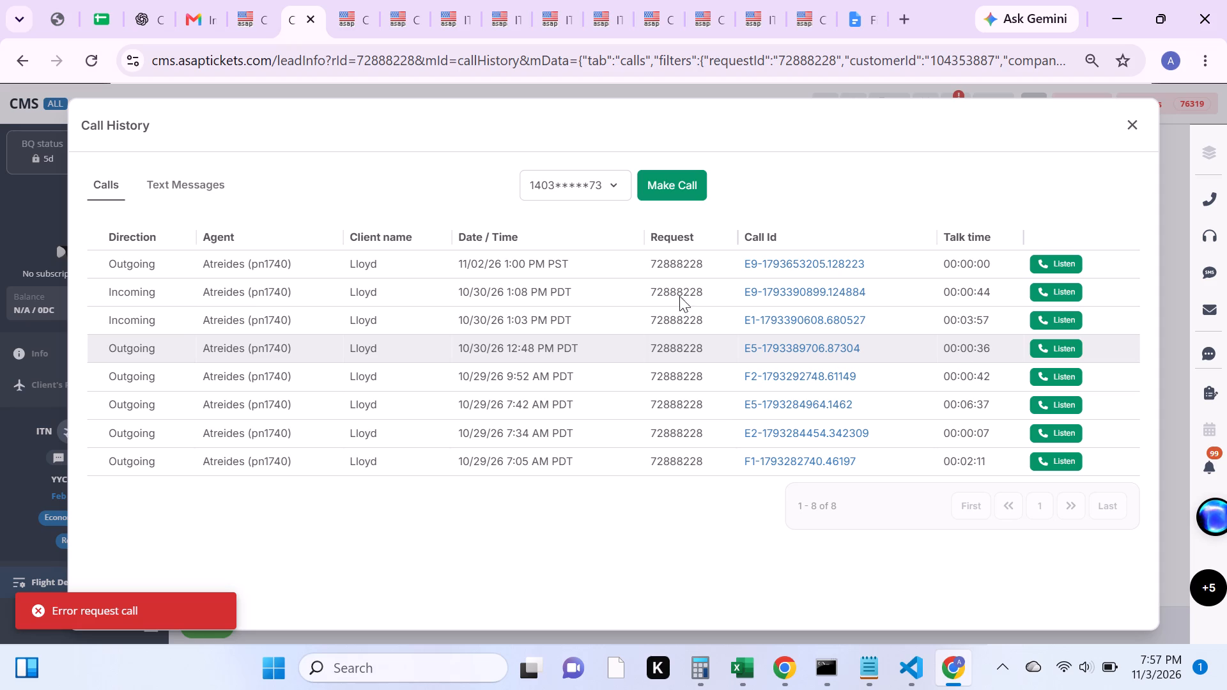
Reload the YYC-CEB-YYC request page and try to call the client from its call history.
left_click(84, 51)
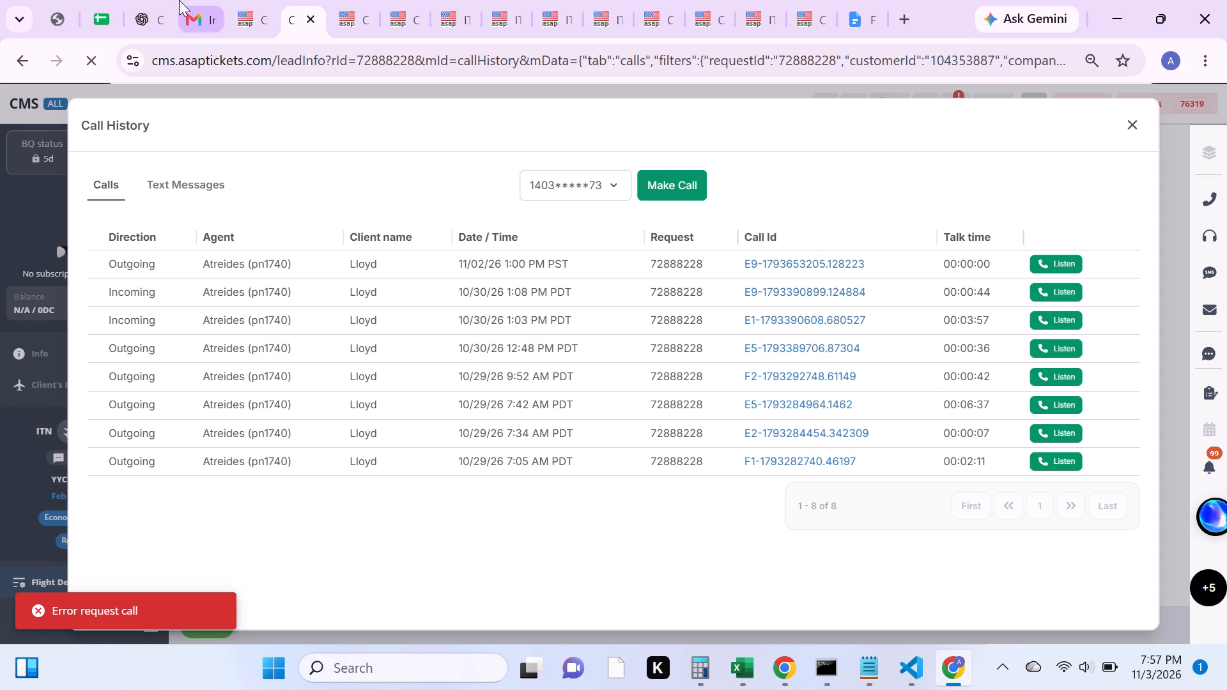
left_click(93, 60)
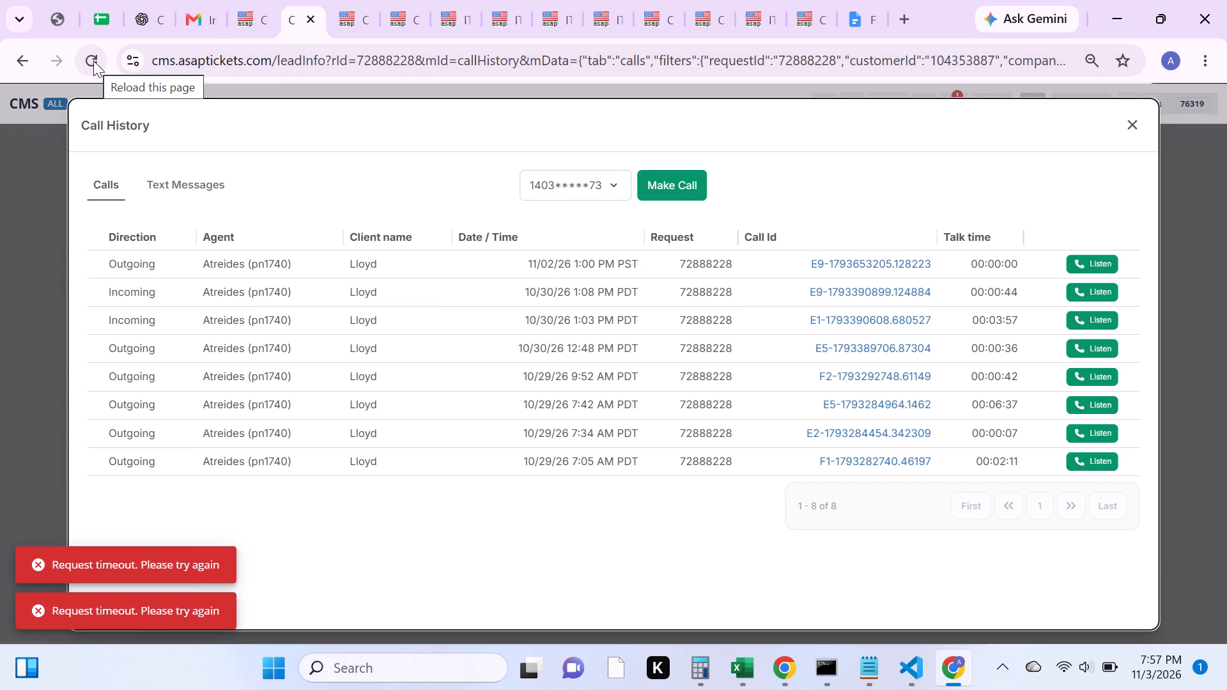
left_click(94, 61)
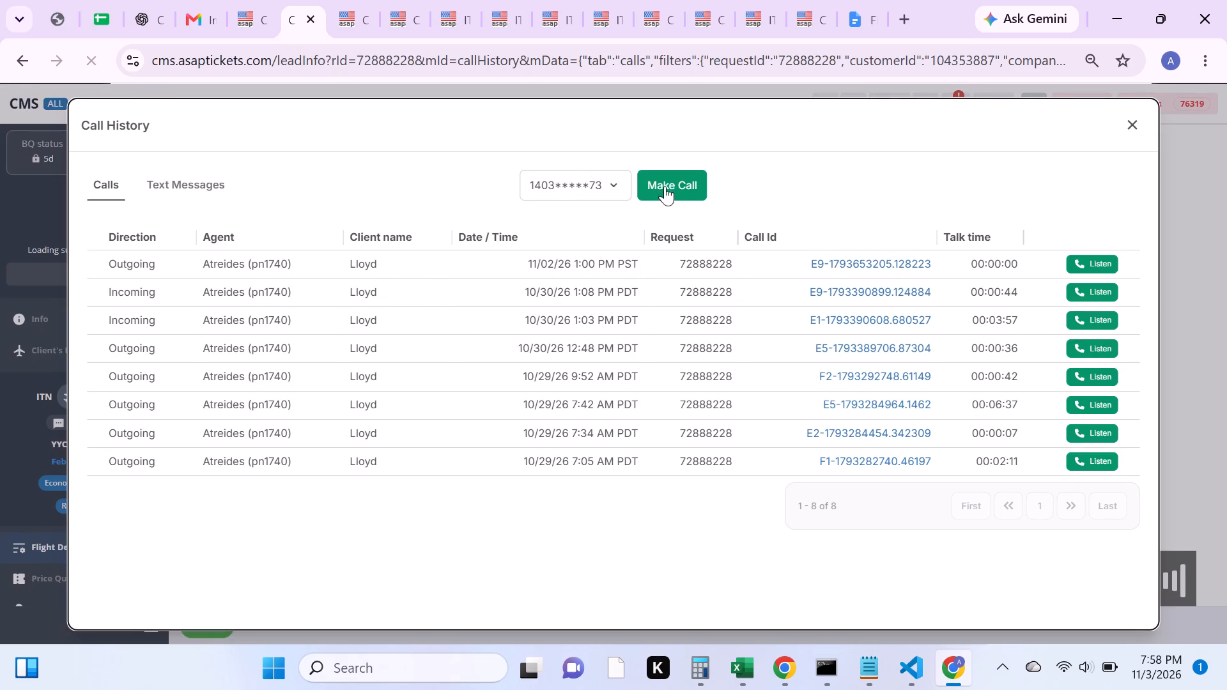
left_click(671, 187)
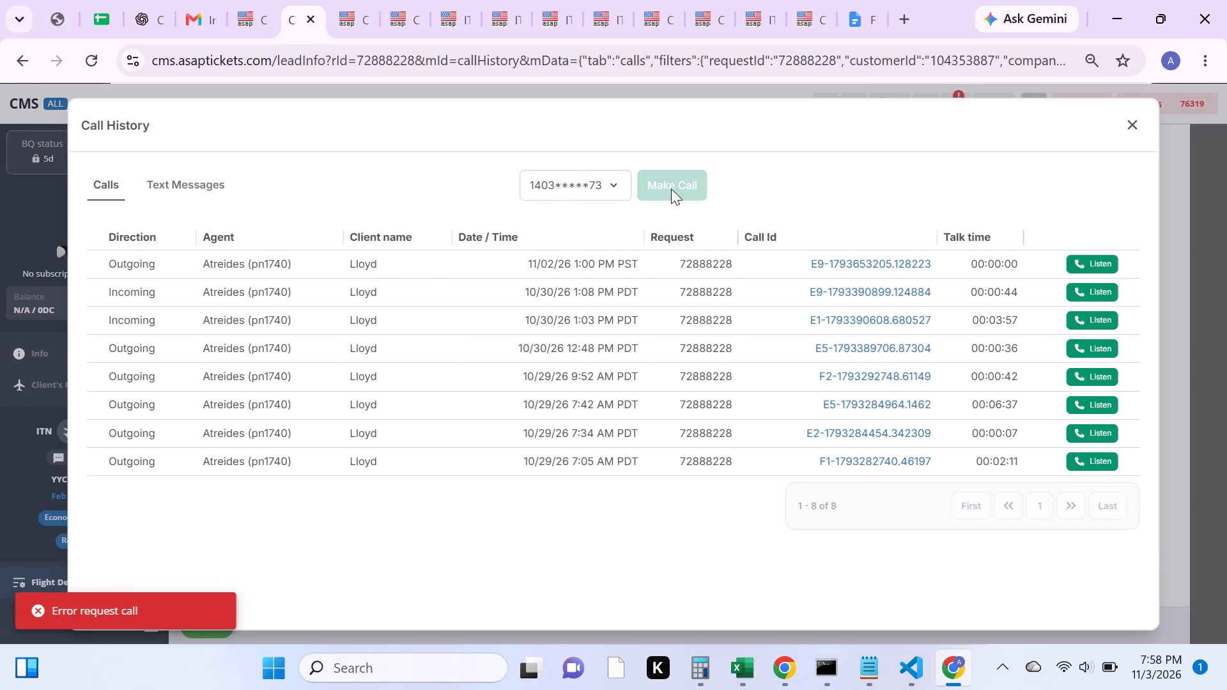
Delete the browser's all-time browsing history, cookies and site data, cached images and files, and download history.
left_click(1215, 61)
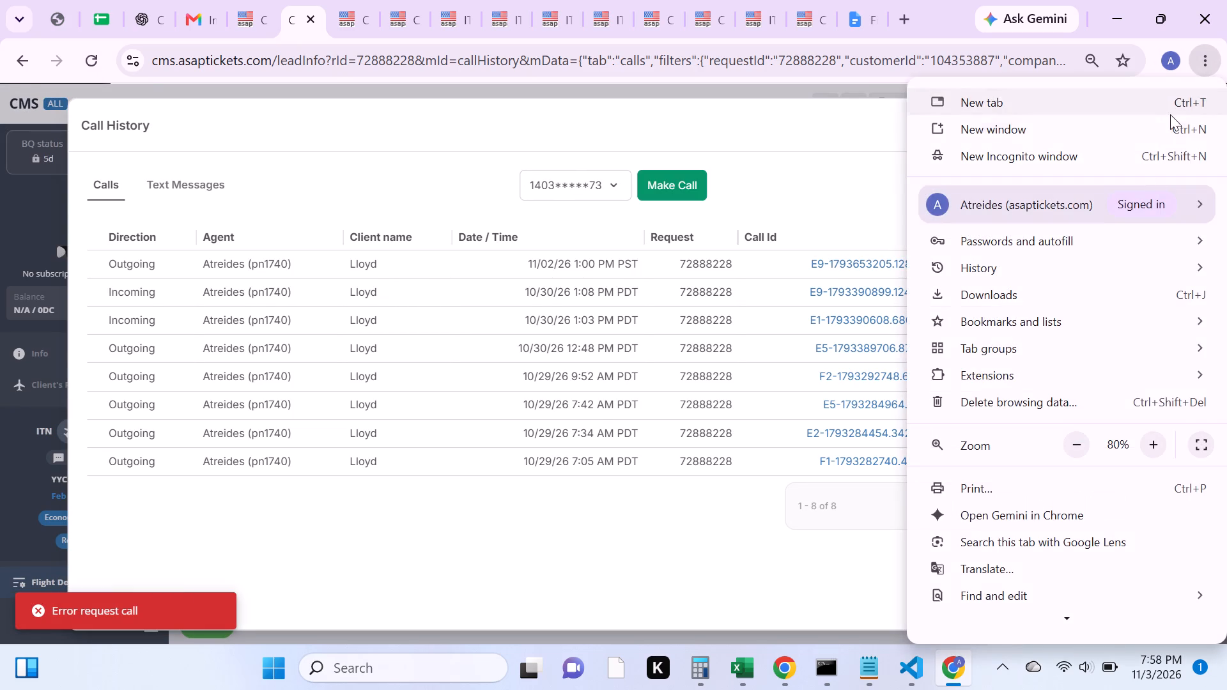
left_click(1104, 390)
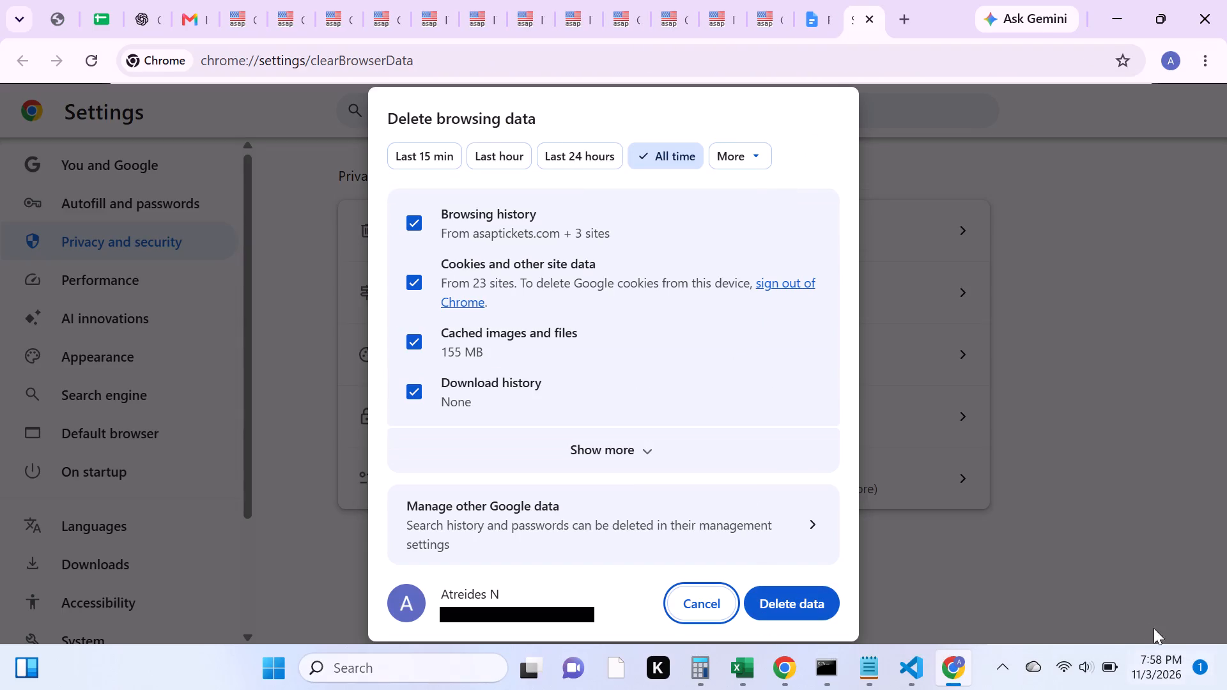
left_click(791, 609)
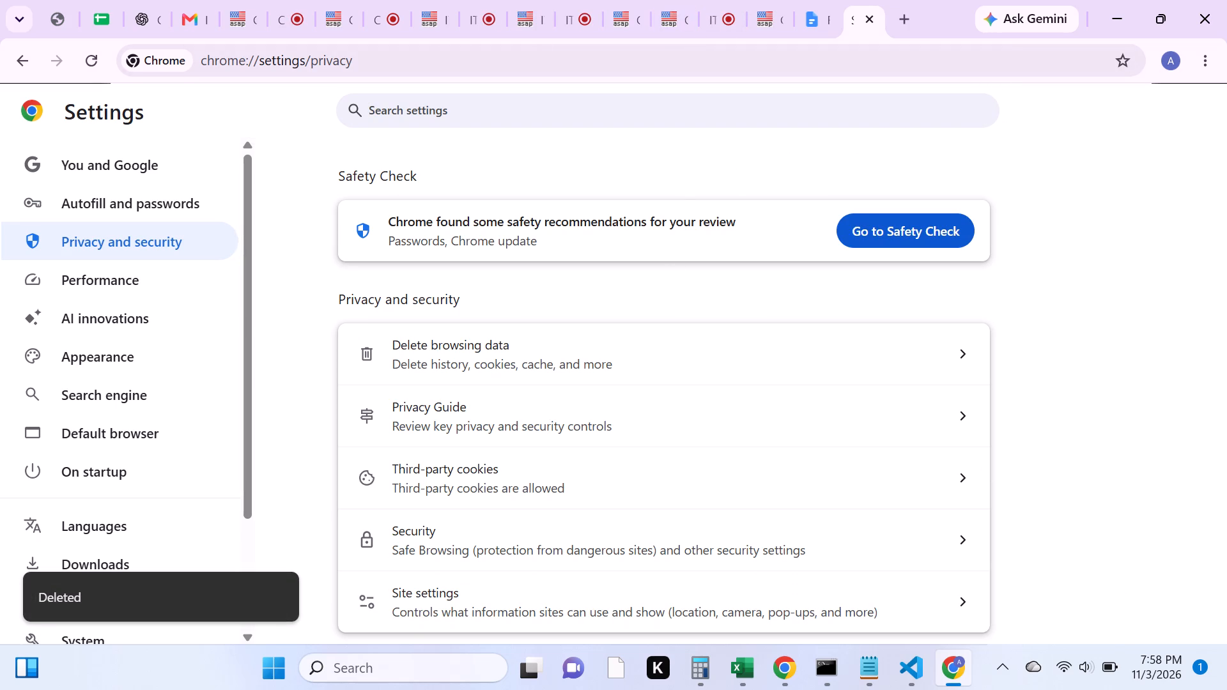
Close the open client request pages one after another, starting with YYC-CEB-YYC, and keep the main requests list open.
left_click(245, 10)
left_click(284, 23)
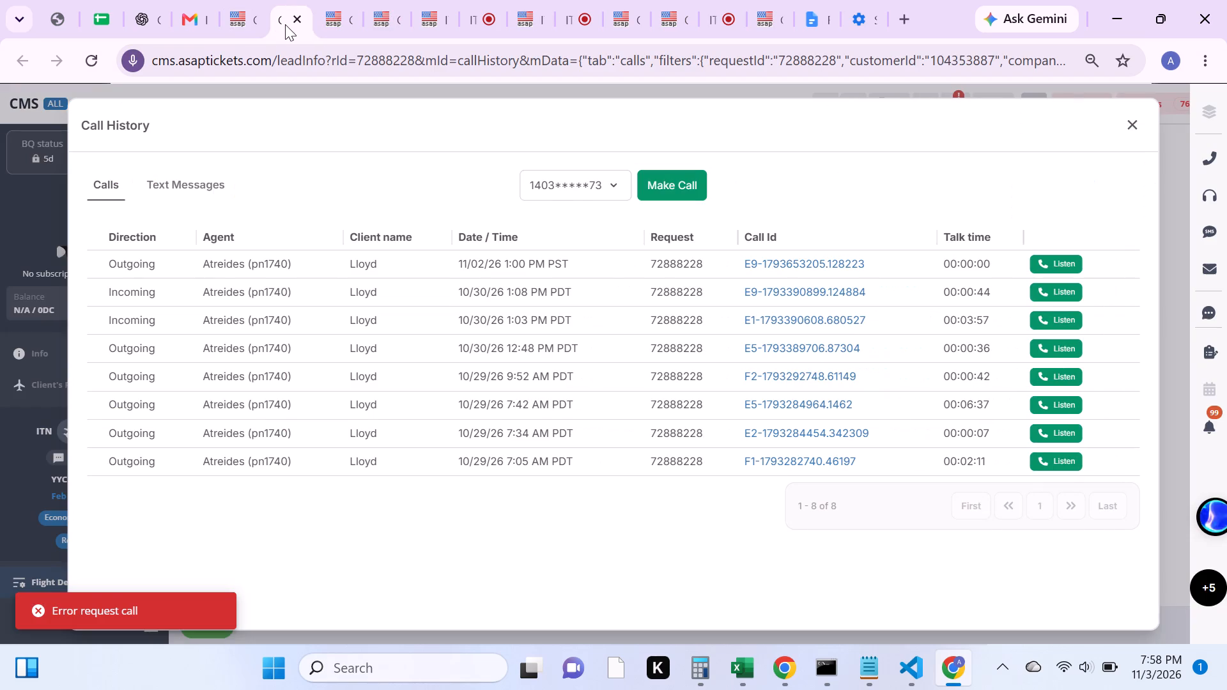
left_click(305, 13)
left_click(296, 19)
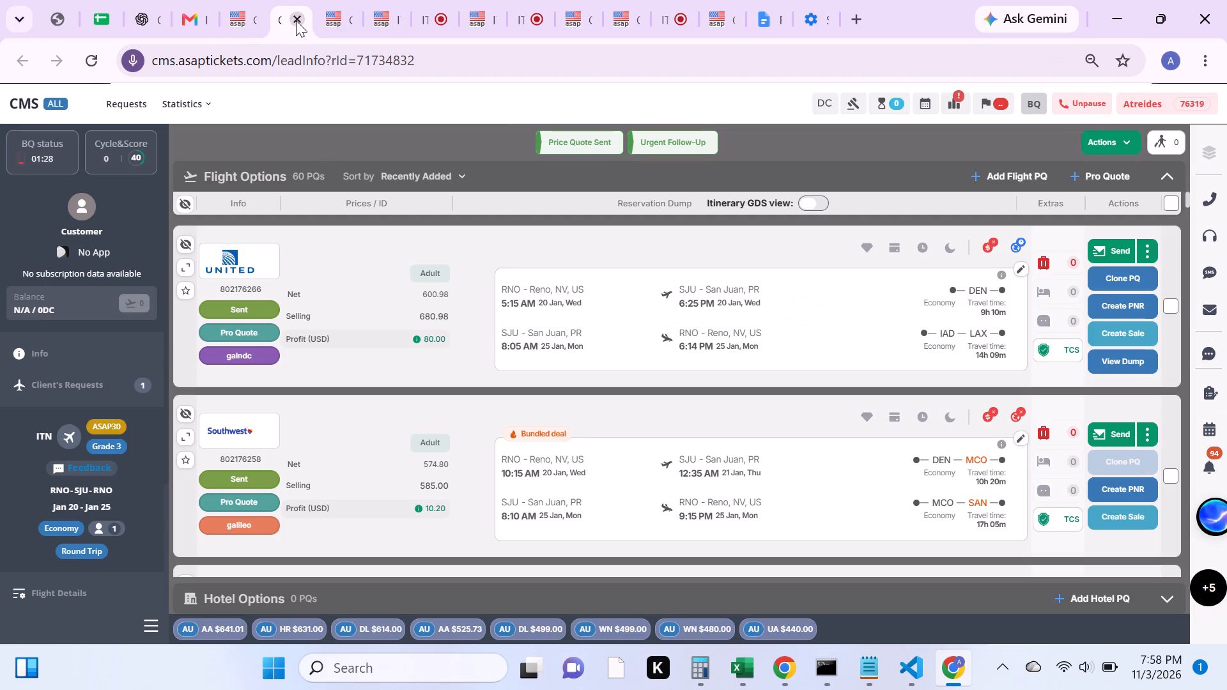
left_click(296, 20)
triple_click(296, 20)
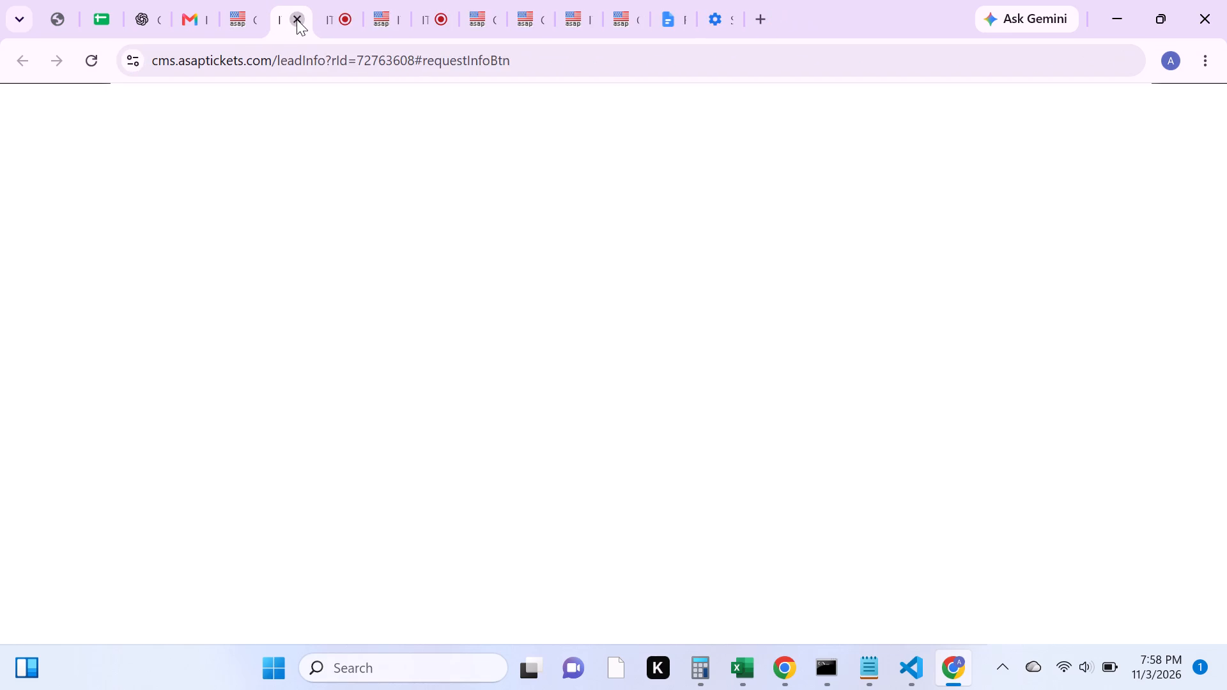
triple_click(297, 18)
double_click(297, 18)
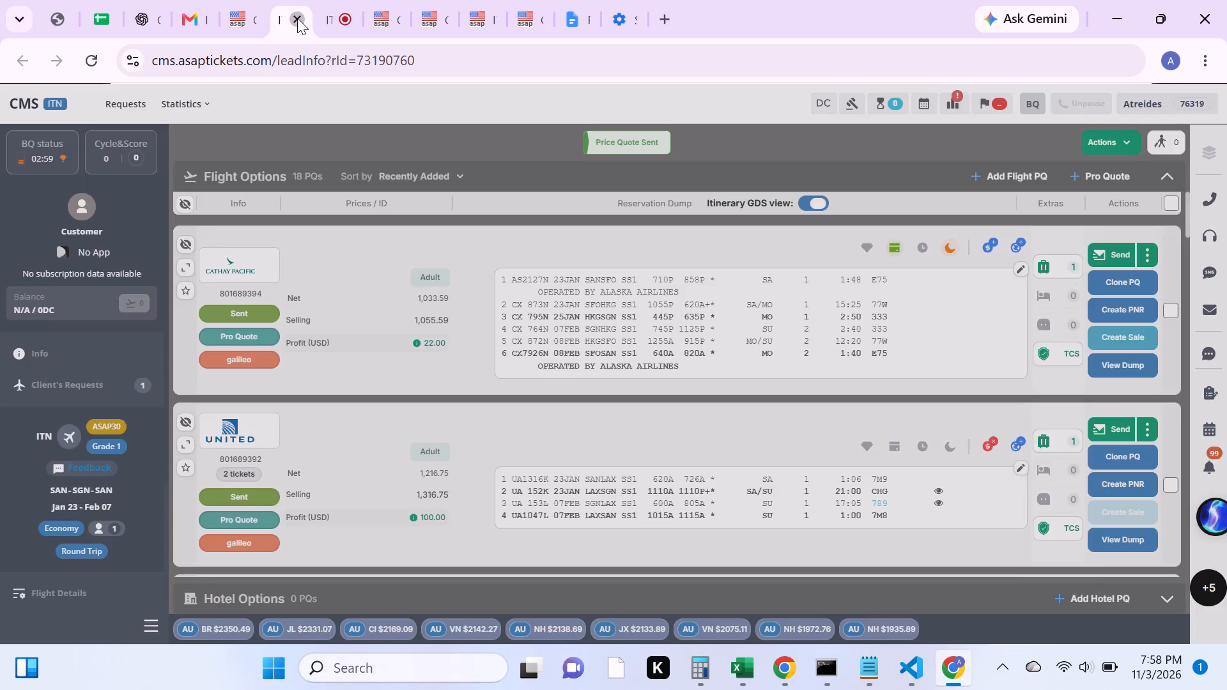
triple_click(297, 18)
left_click(297, 19)
left_click(297, 18)
left_click(297, 18)
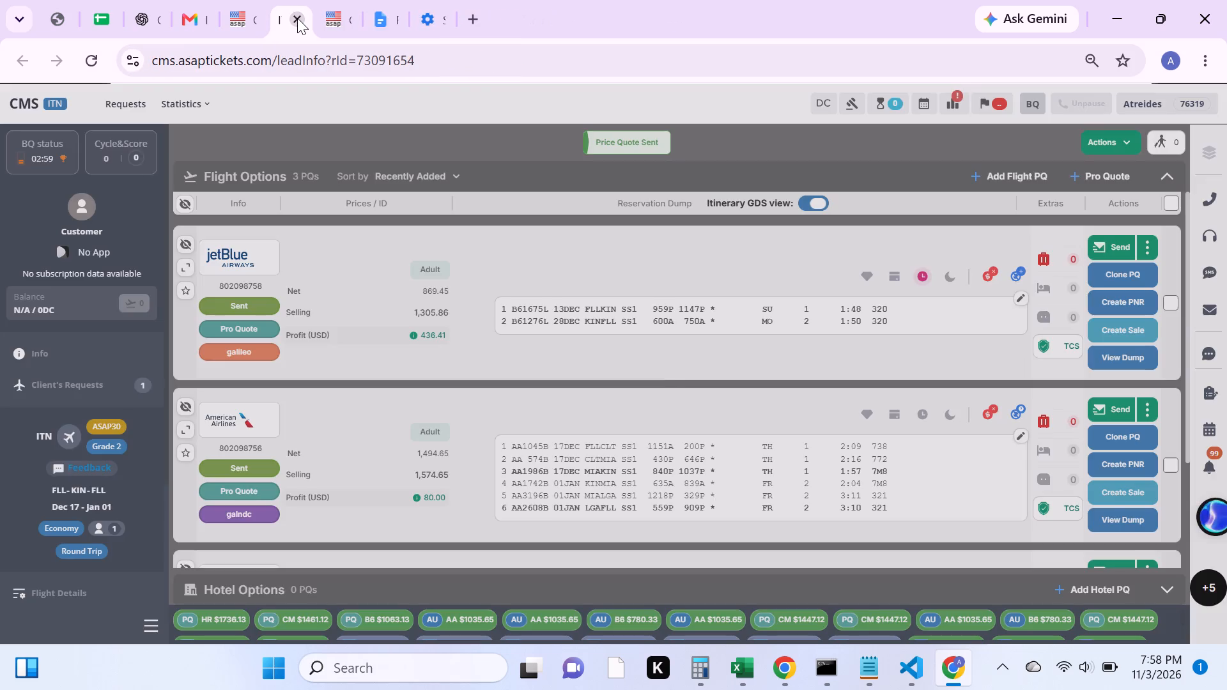
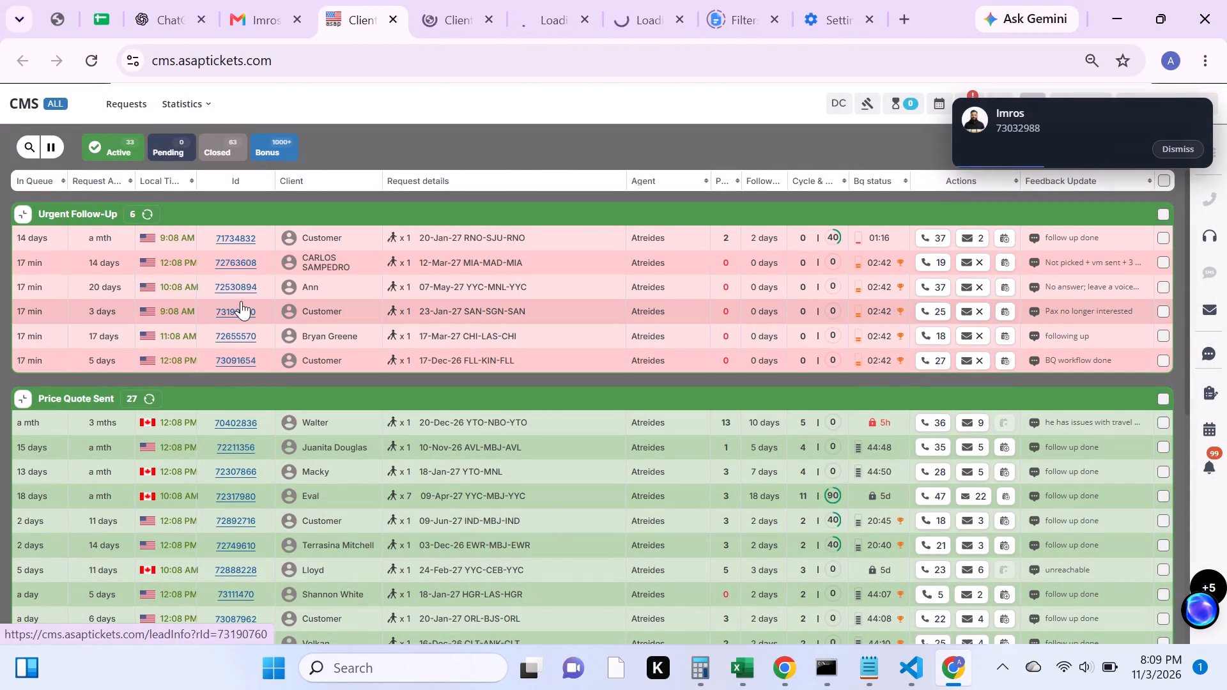
left_click(242, 291, "ctrl")
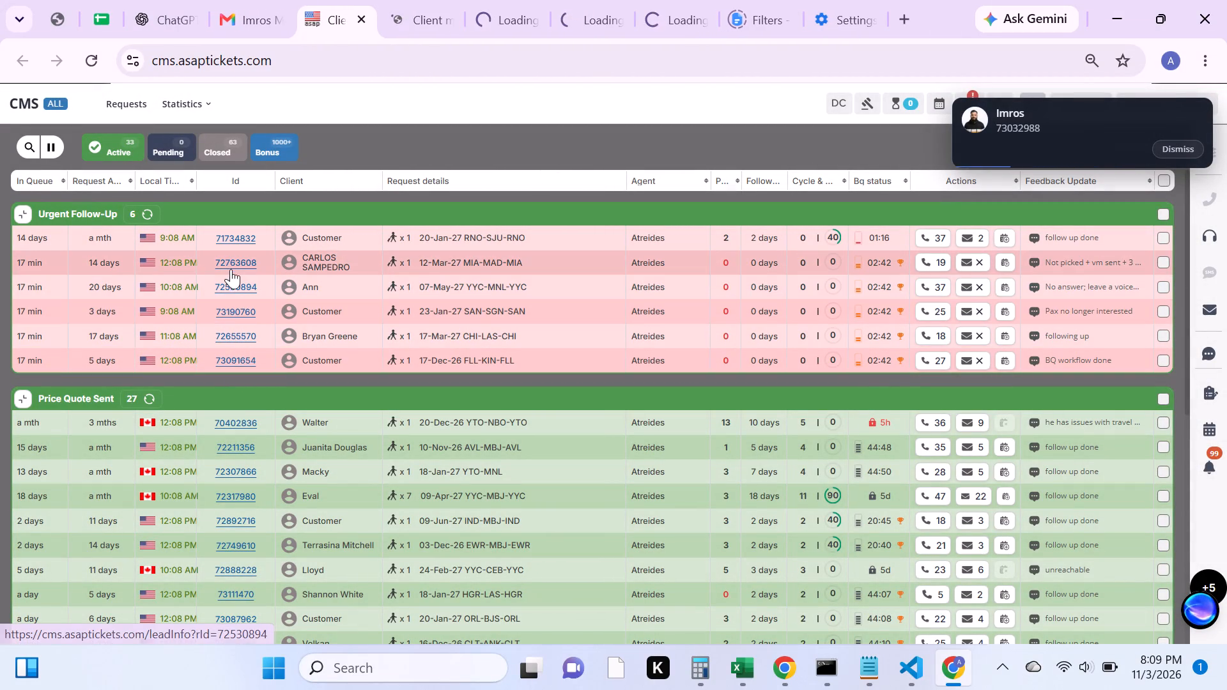
left_click(227, 266, "ctrl")
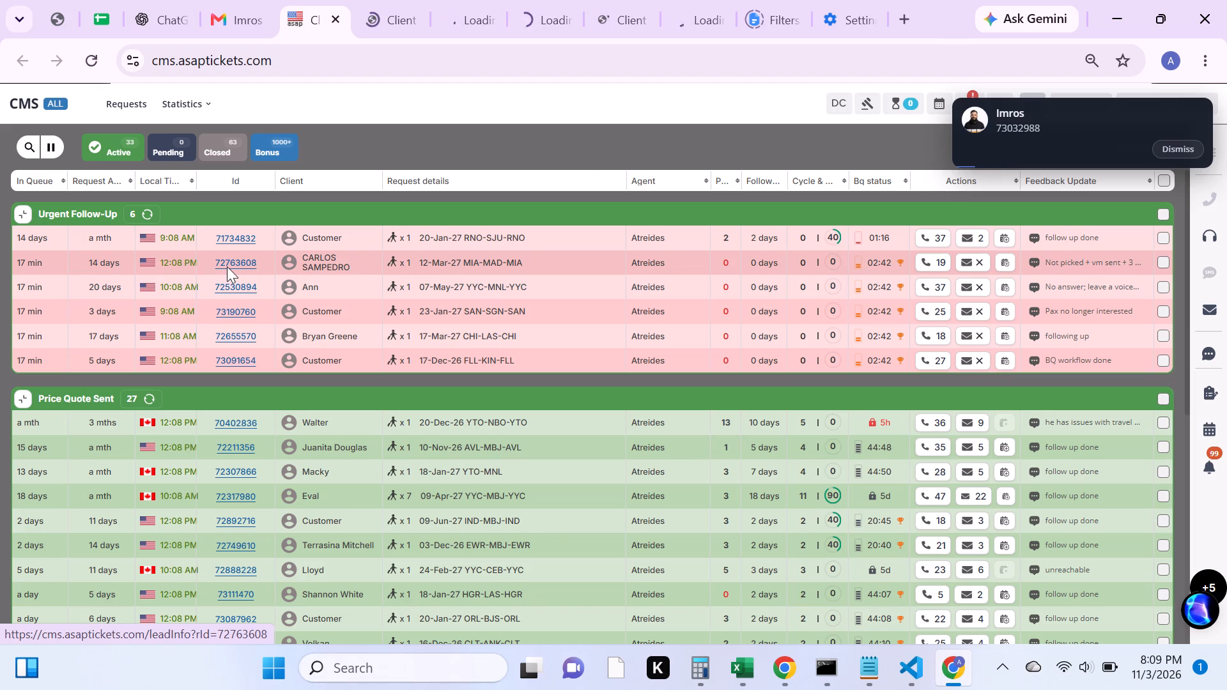
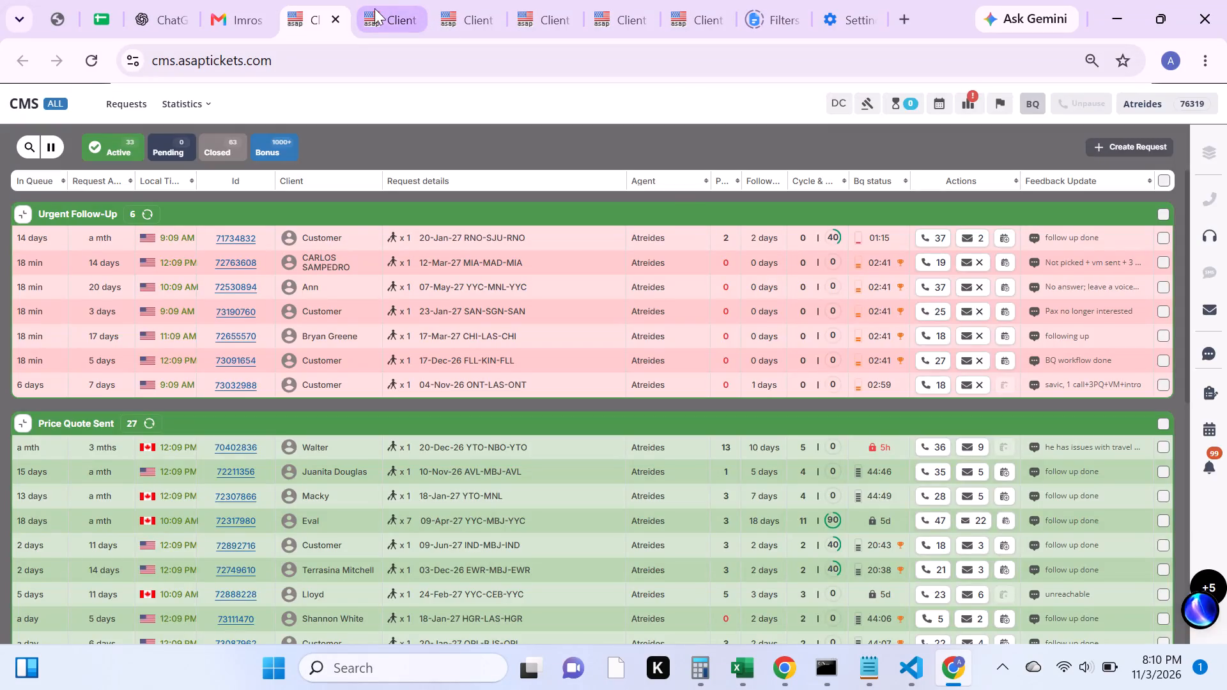
left_click(374, 8)
scroll(117, 523, "down", 1)
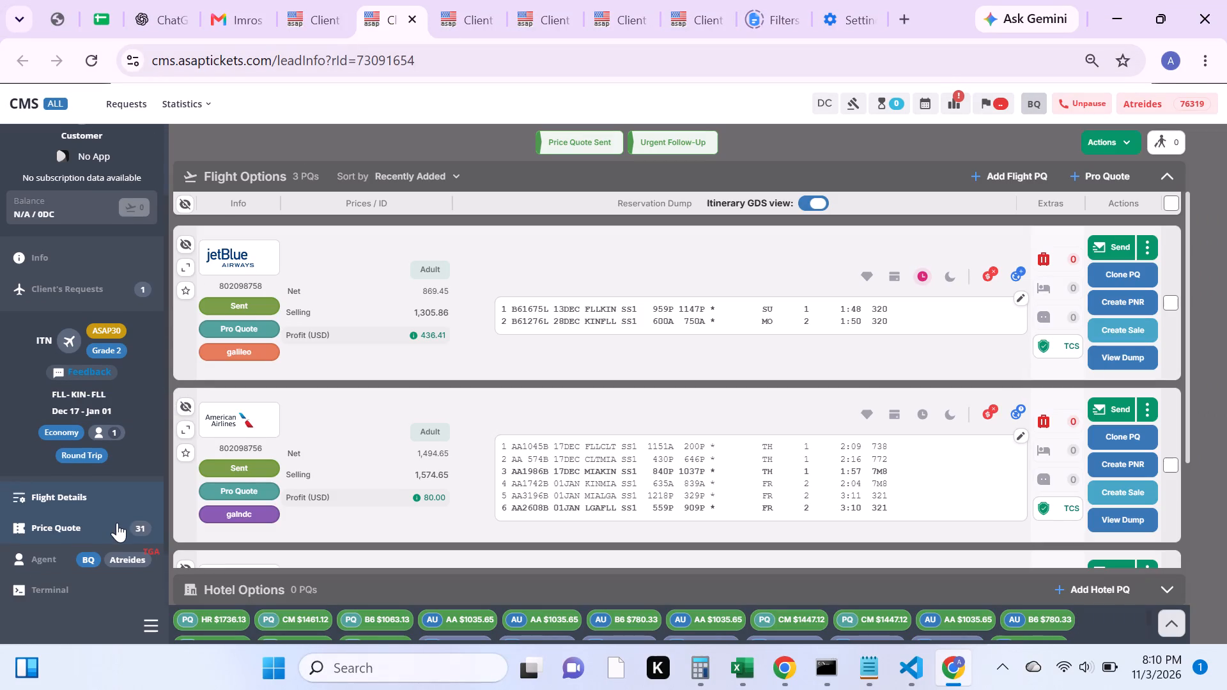
left_click(108, 493)
scroll(104, 429, "up", 2)
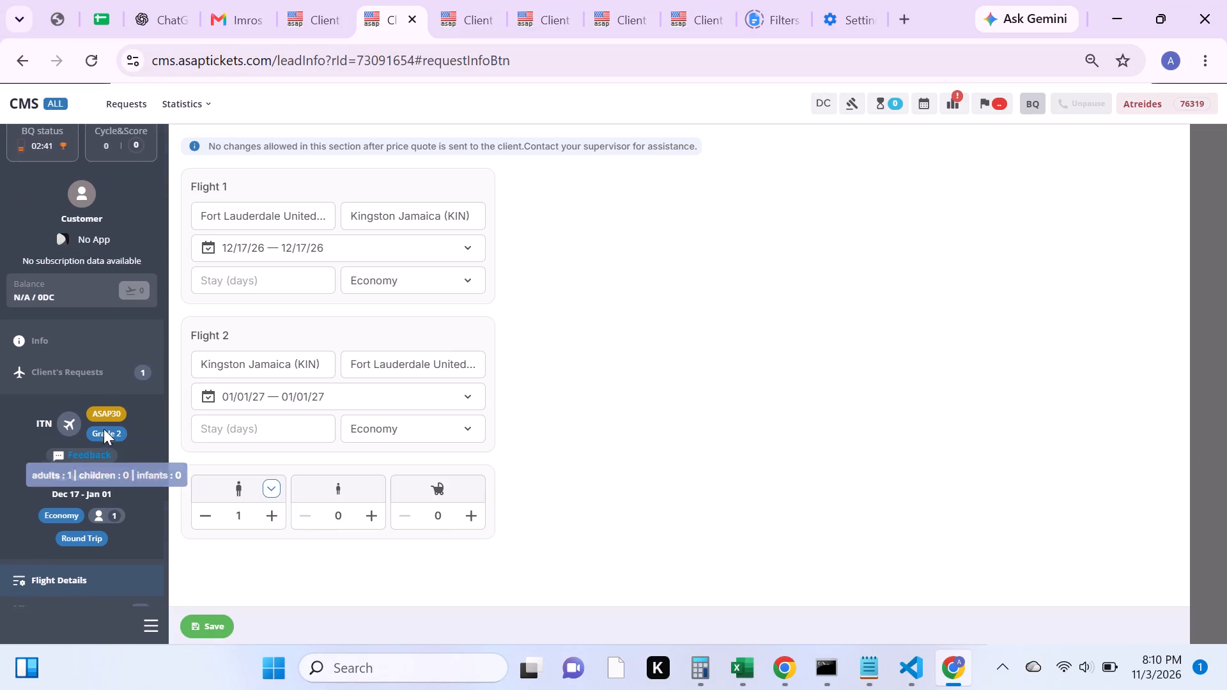
scroll(104, 429, "up", 3)
left_click(121, 385)
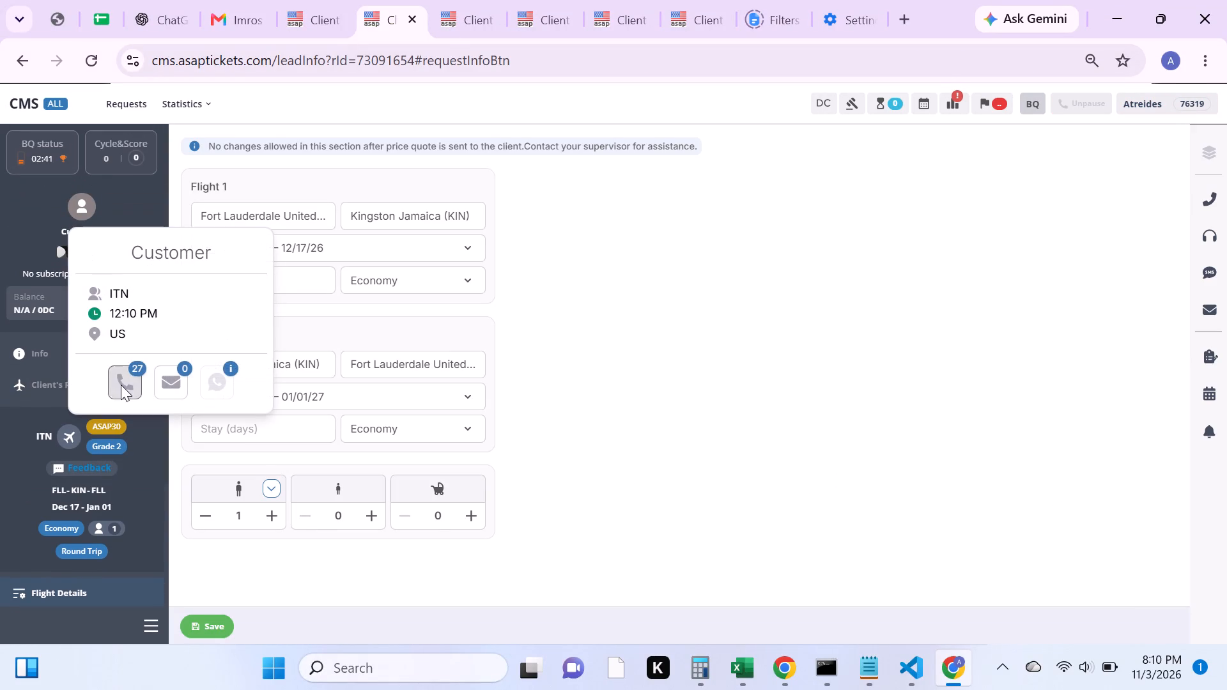
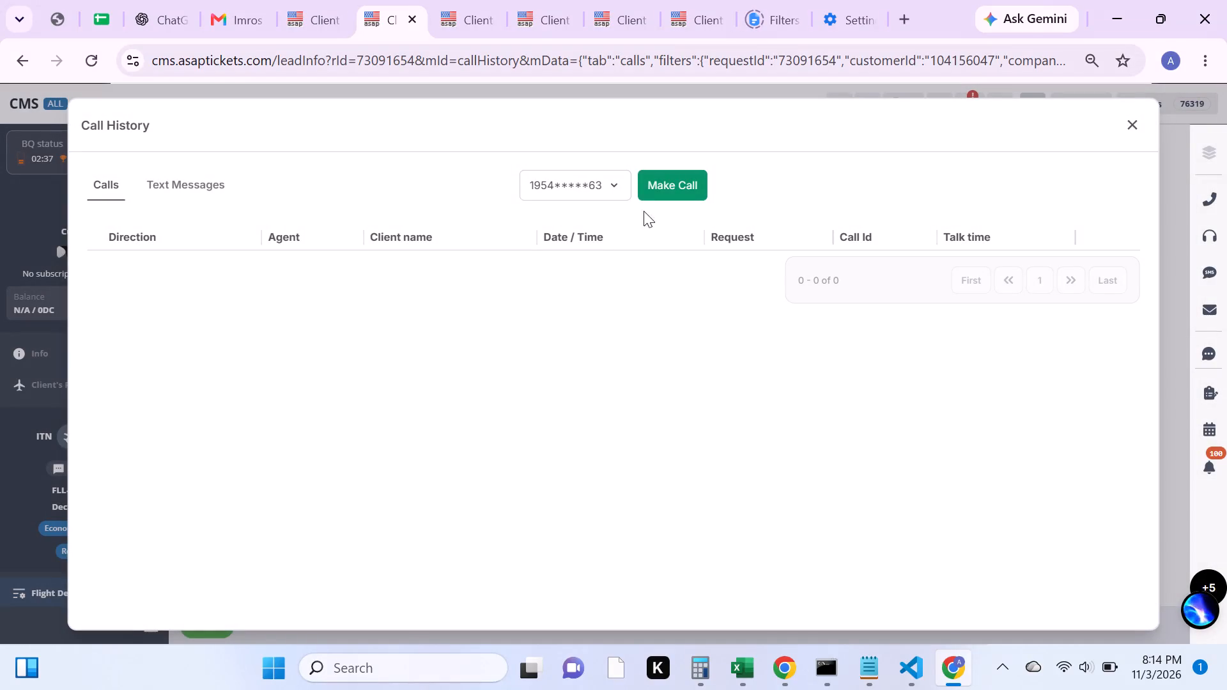
left_click(650, 177)
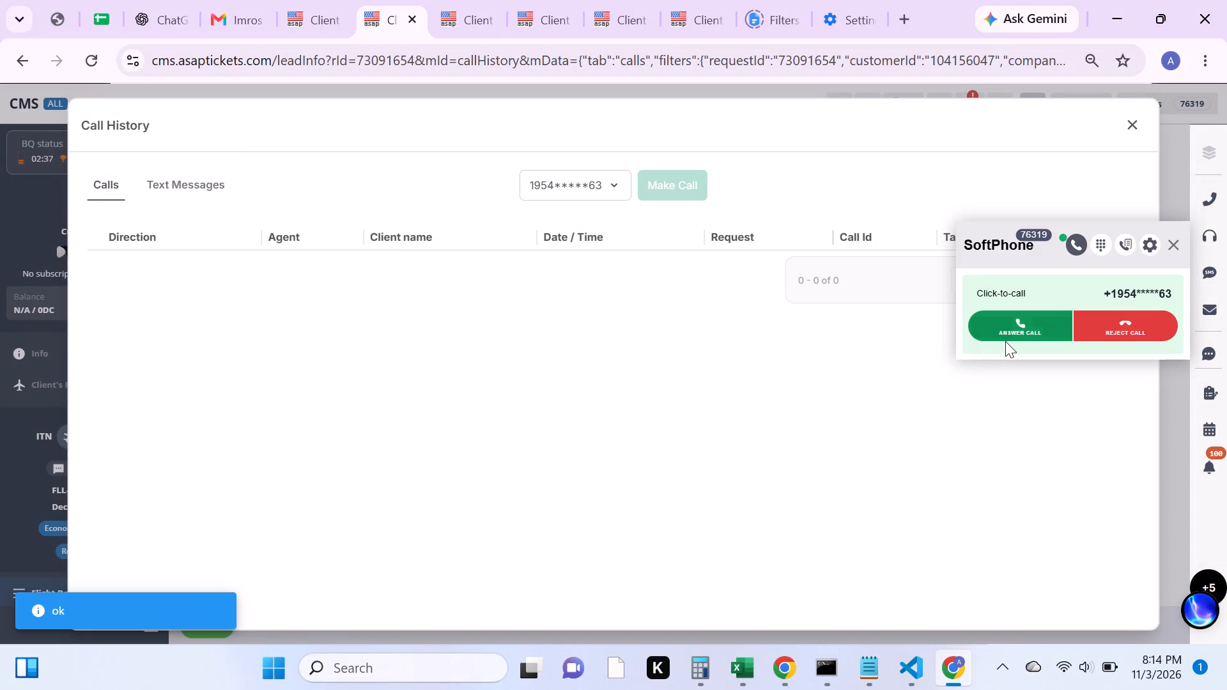
left_click(1010, 331)
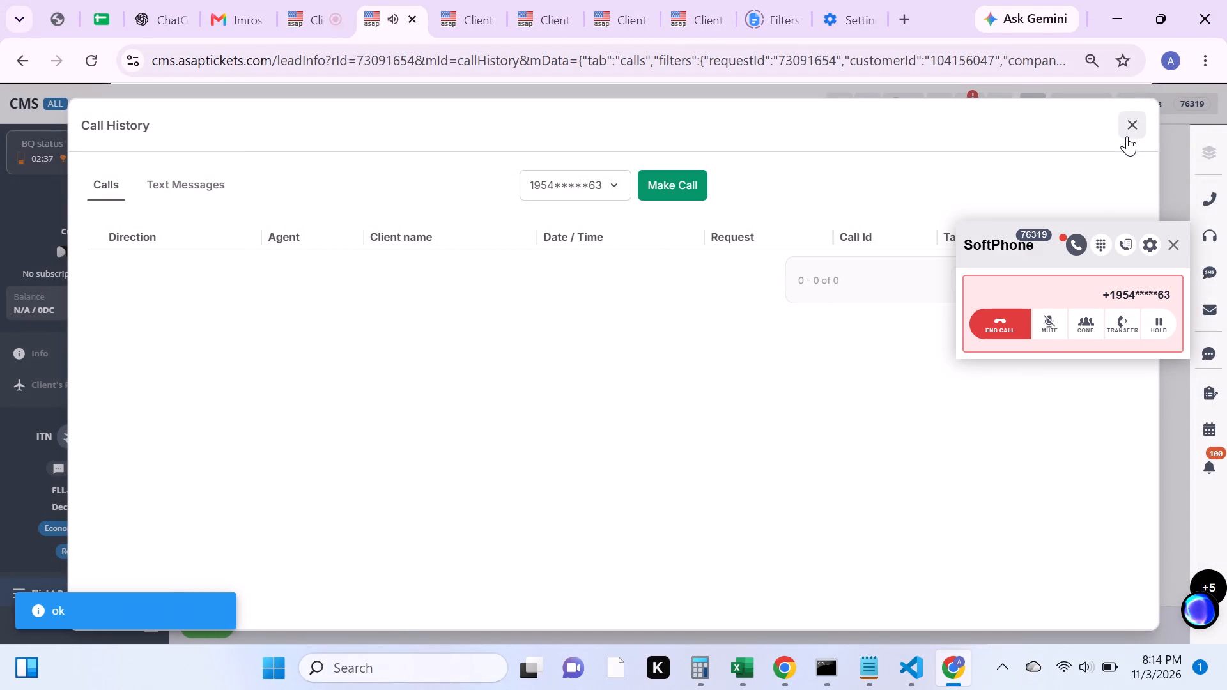
left_click(1127, 136)
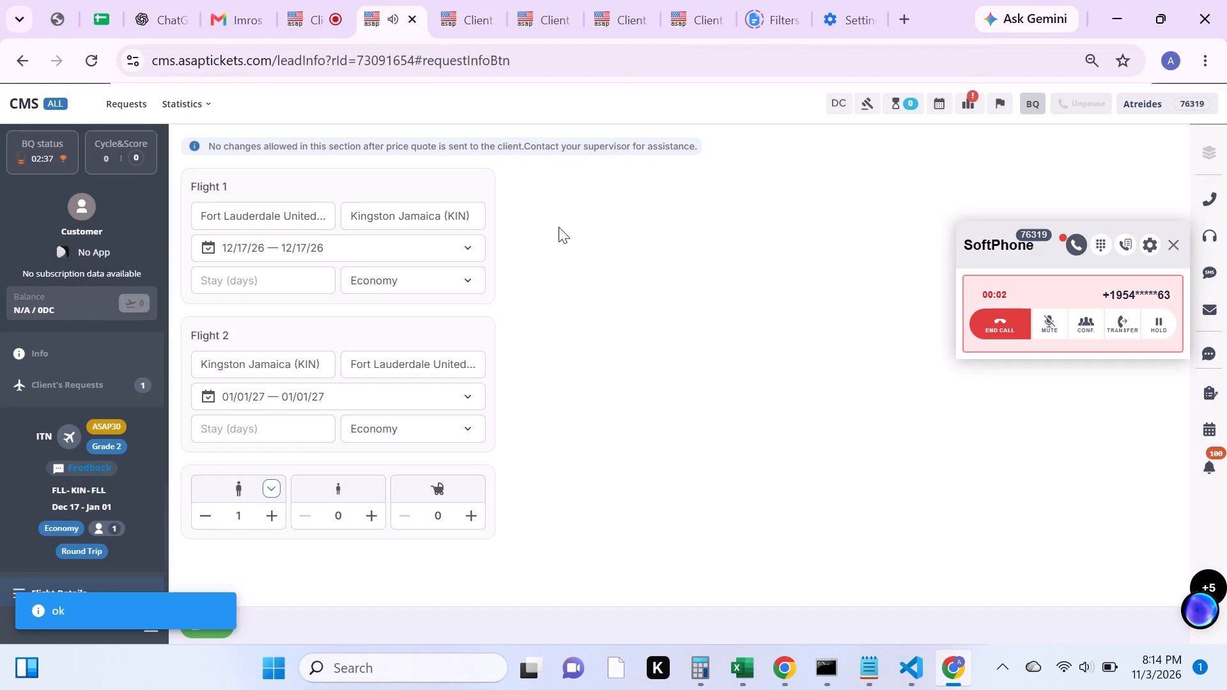
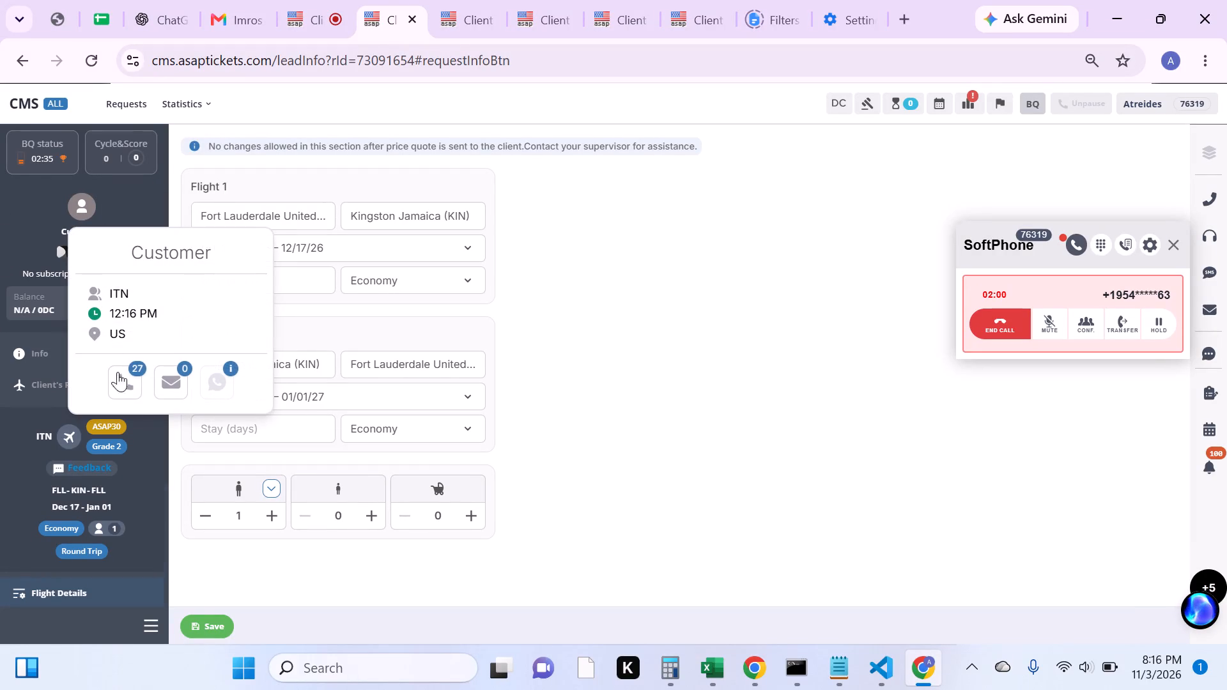
Start an email to the client under company ITN, end the ongoing call, and send the "Still Going? We have a promo" template.
left_click(158, 392)
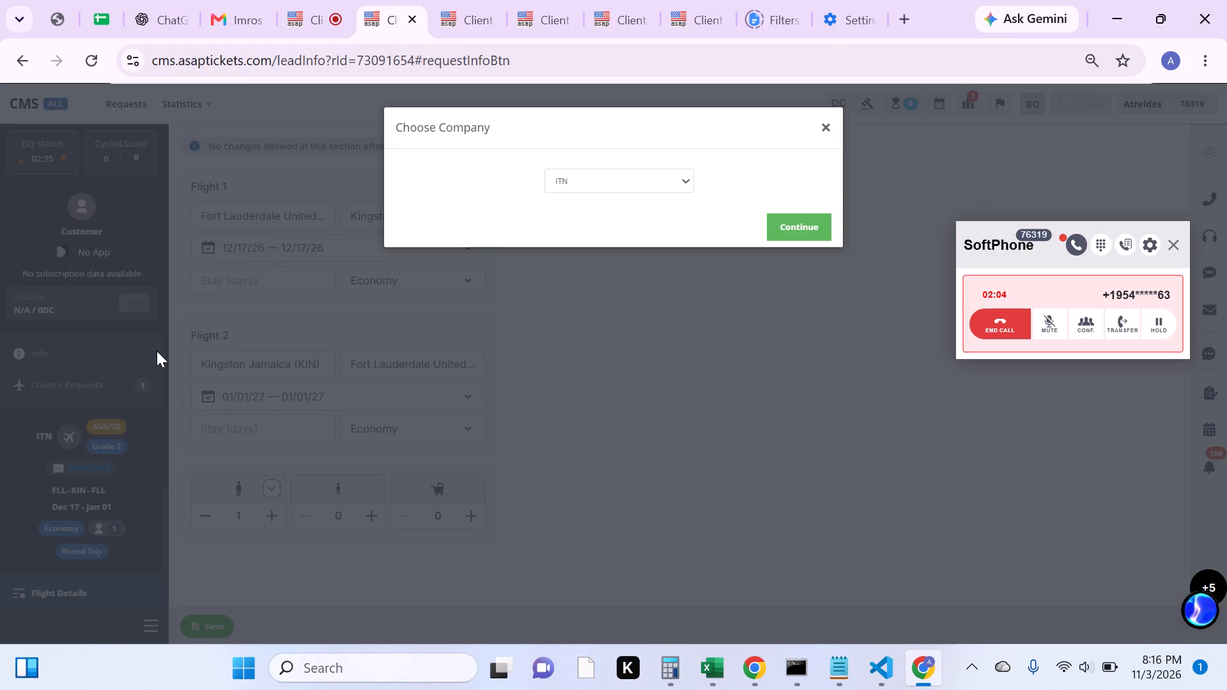
left_click(780, 231)
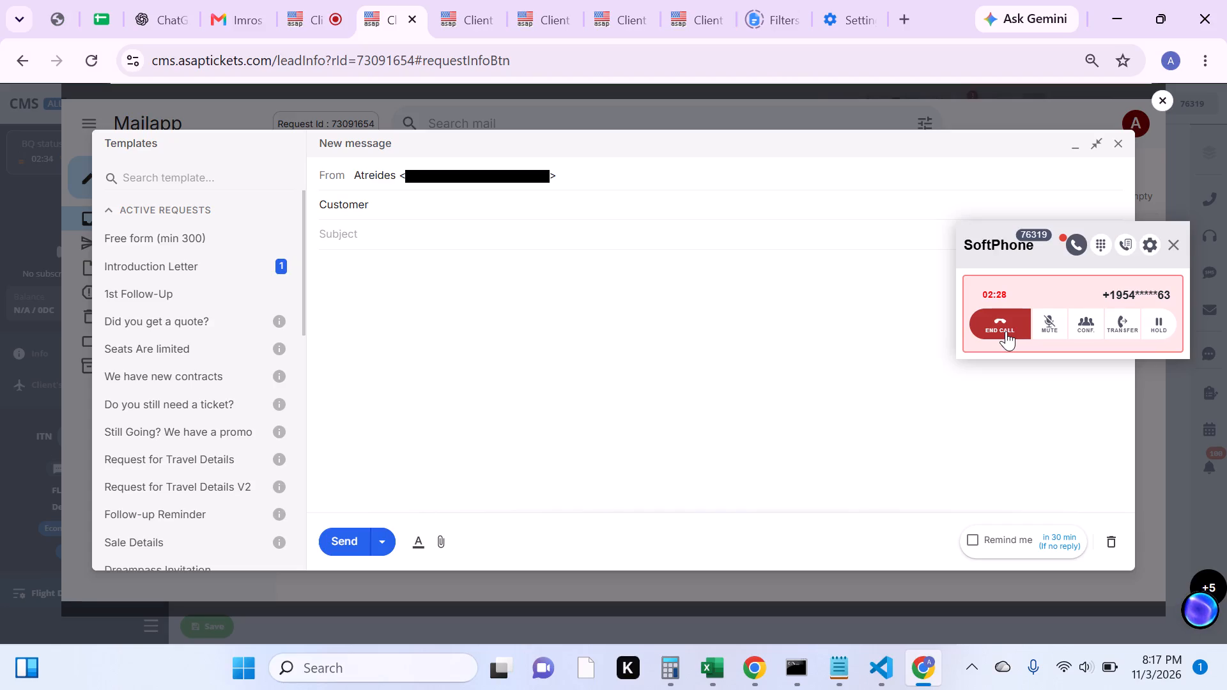
left_click(995, 315)
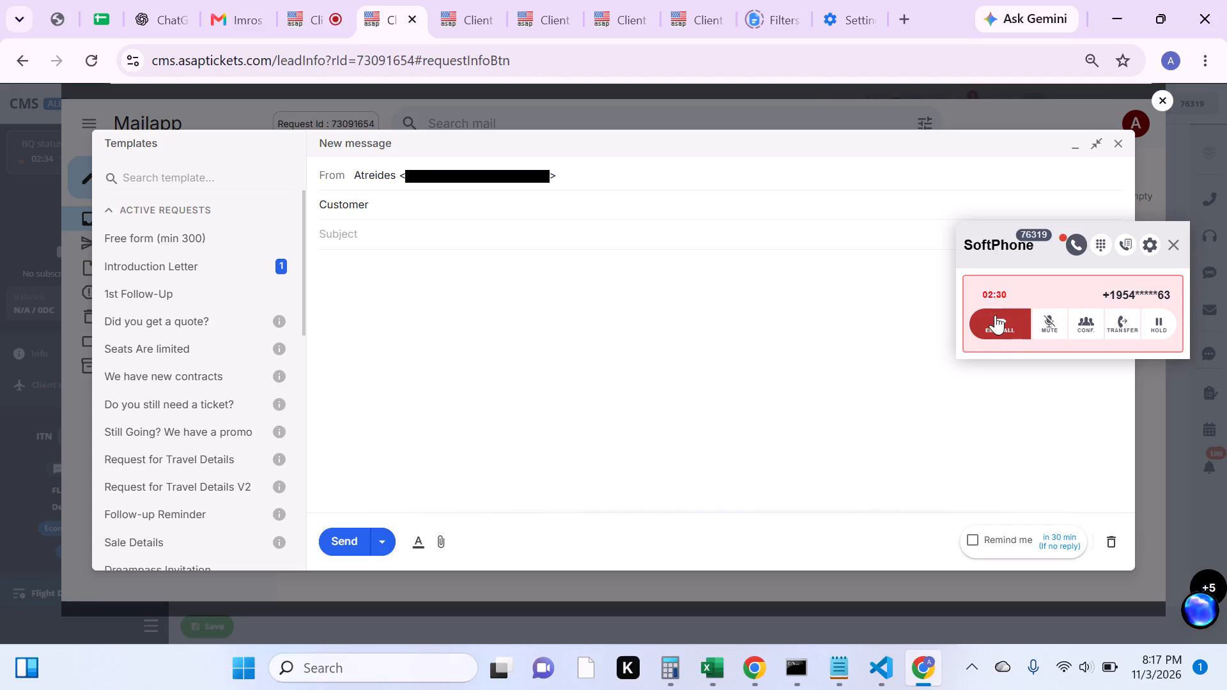
left_click(215, 431)
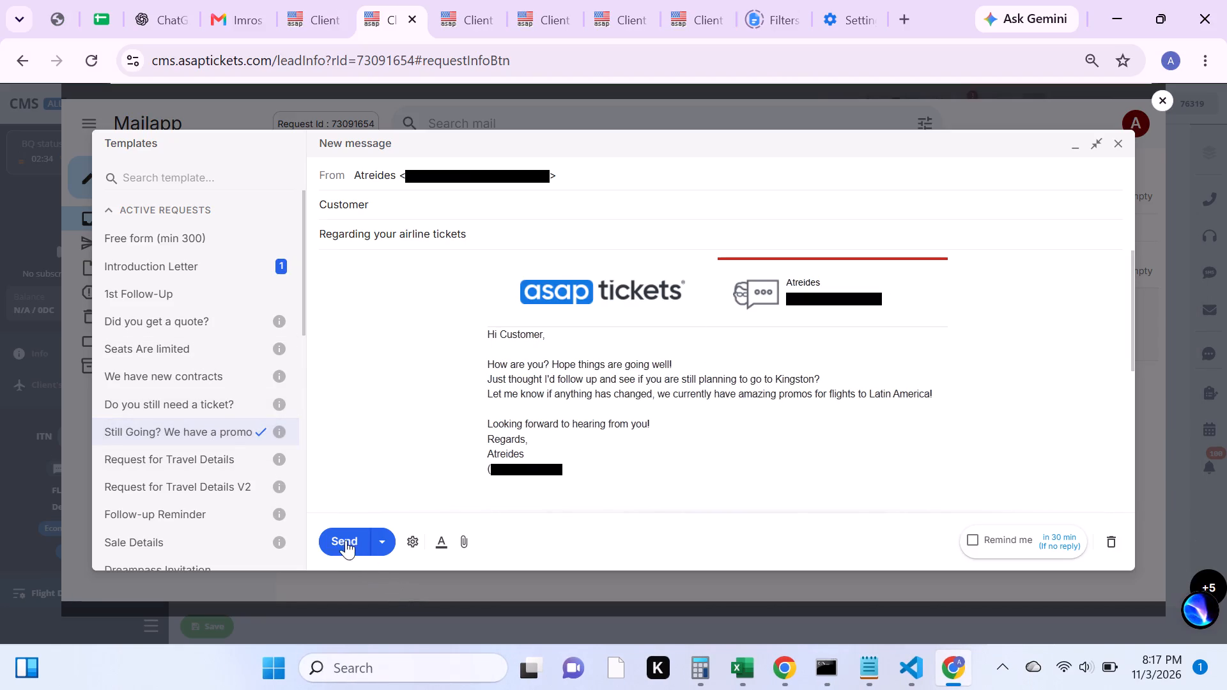
left_click(344, 539)
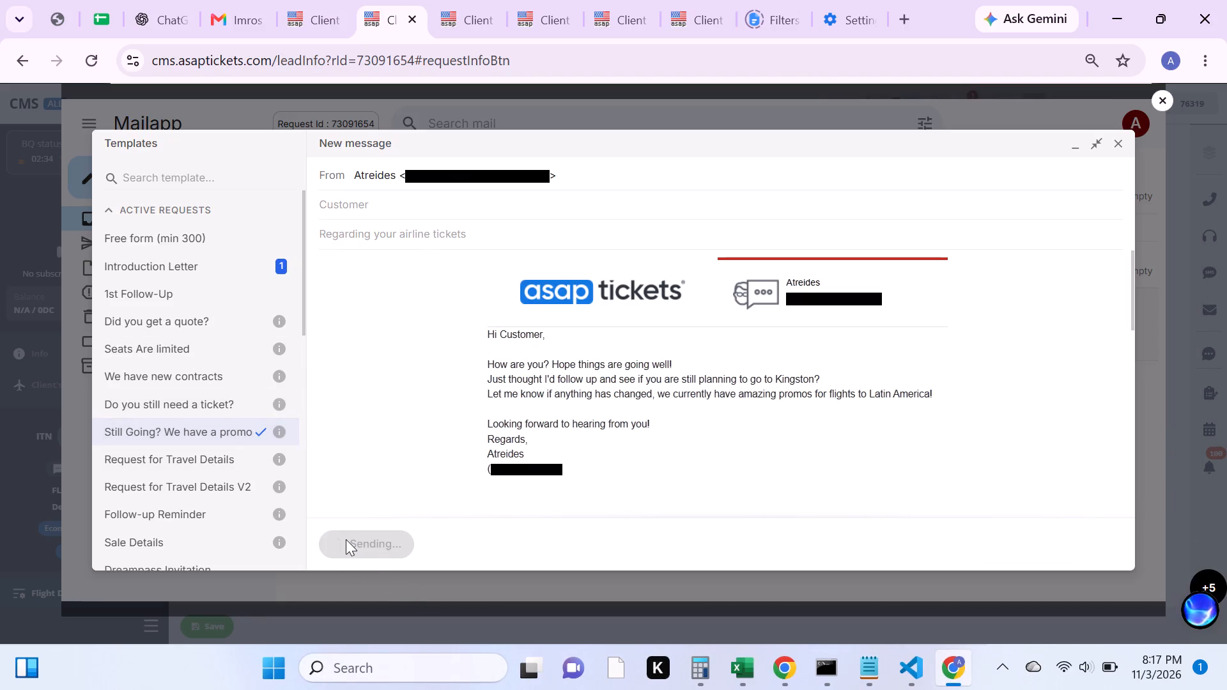
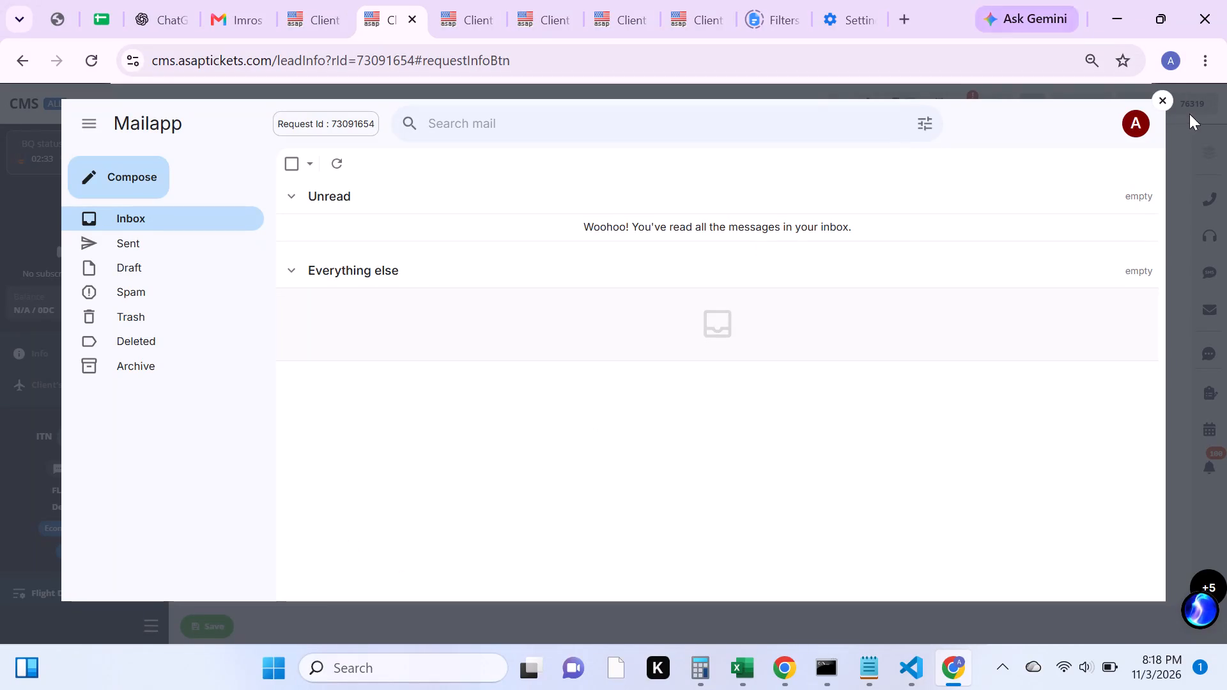
left_click(1164, 103)
scroll(20, 491, "down", 2)
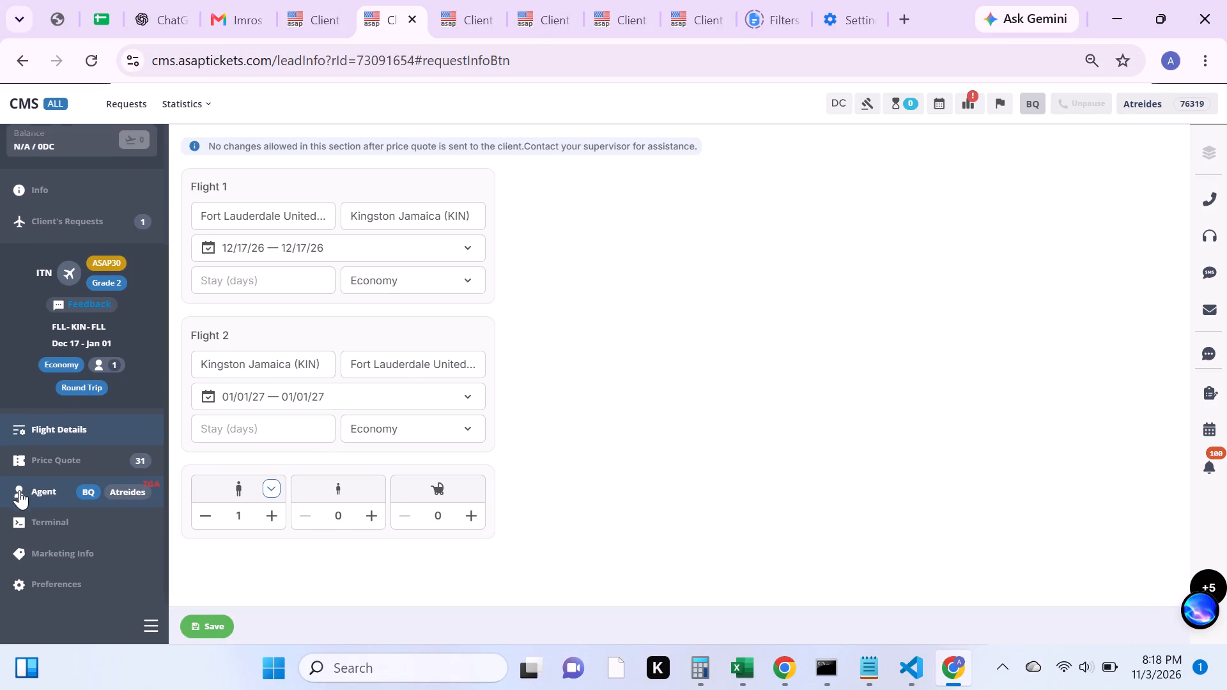
left_click(30, 470)
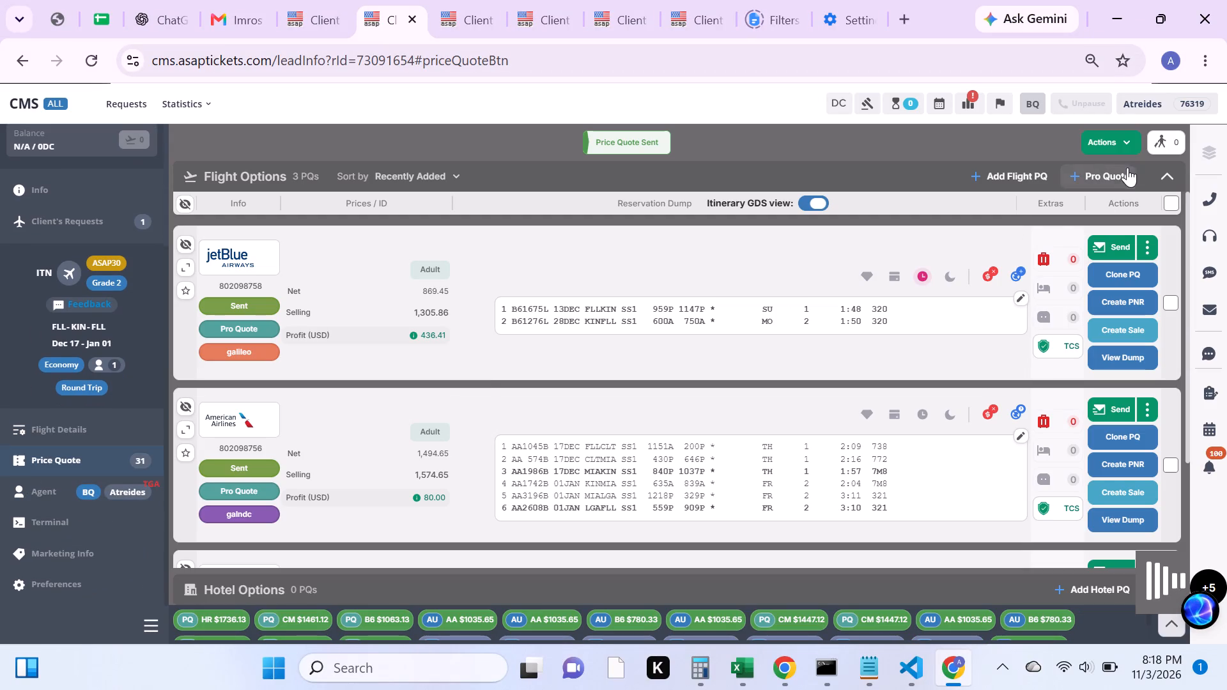
left_click(1120, 168)
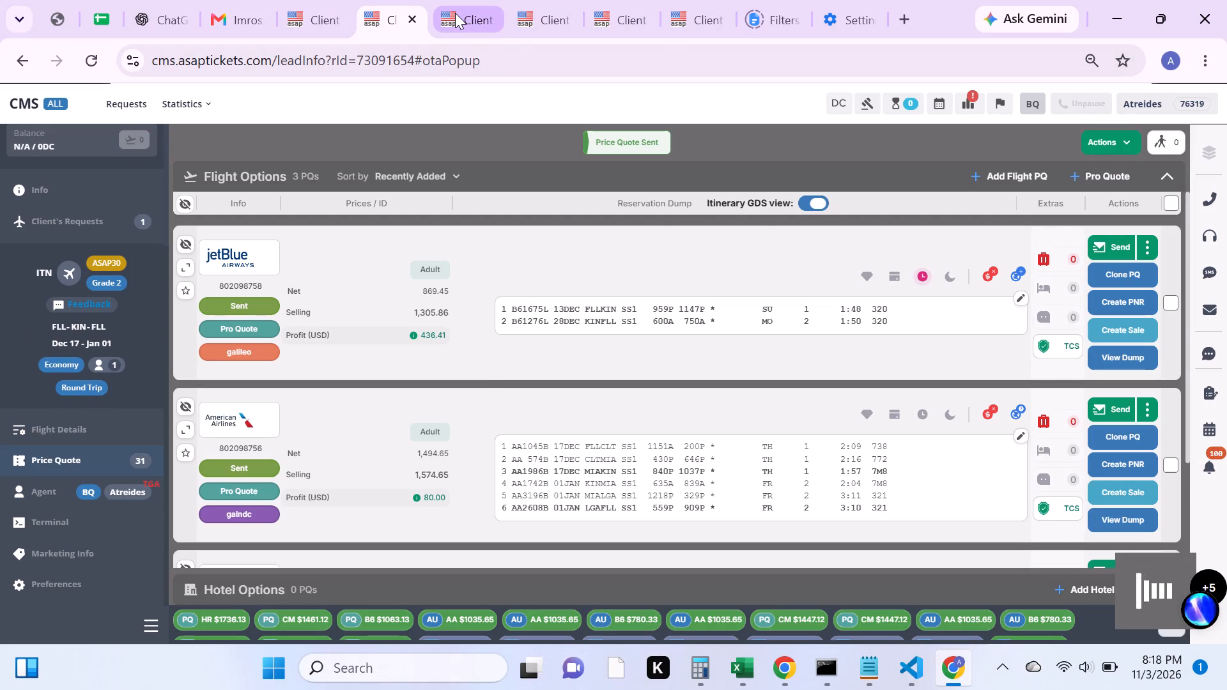
left_click(455, 13)
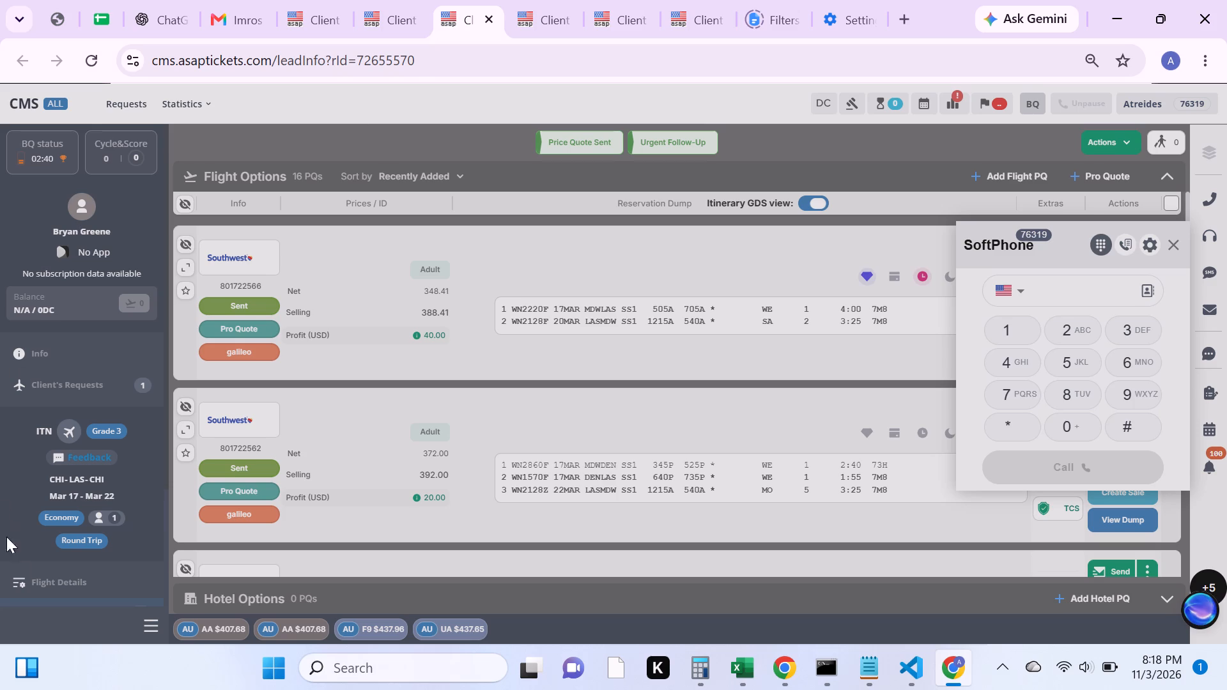
scroll(21, 564, "down", 1)
left_click(56, 482)
scroll(58, 482, "up", 3)
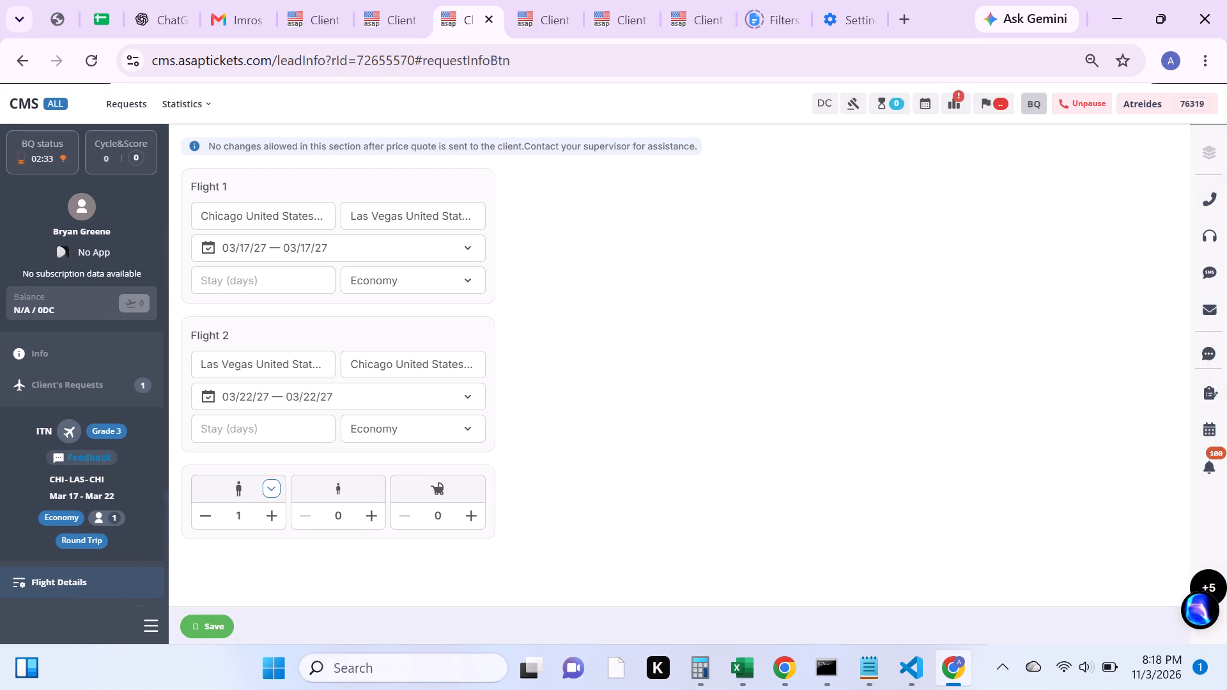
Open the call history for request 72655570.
left_click(116, 376)
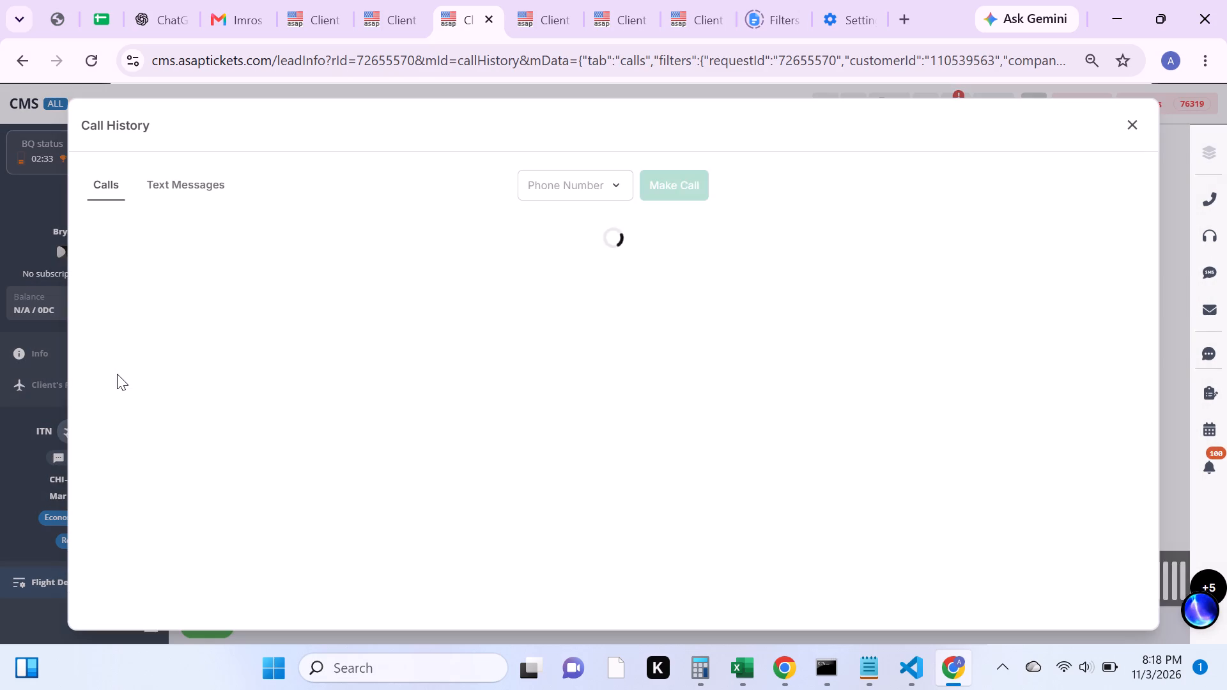
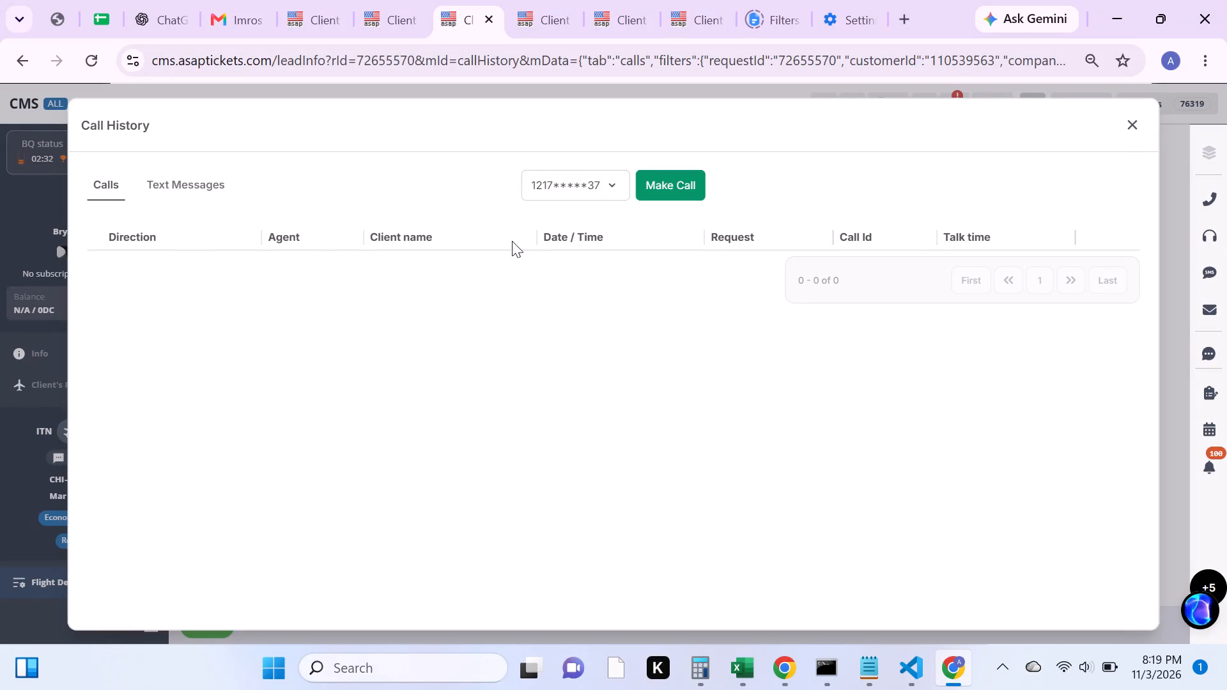
left_click(660, 190)
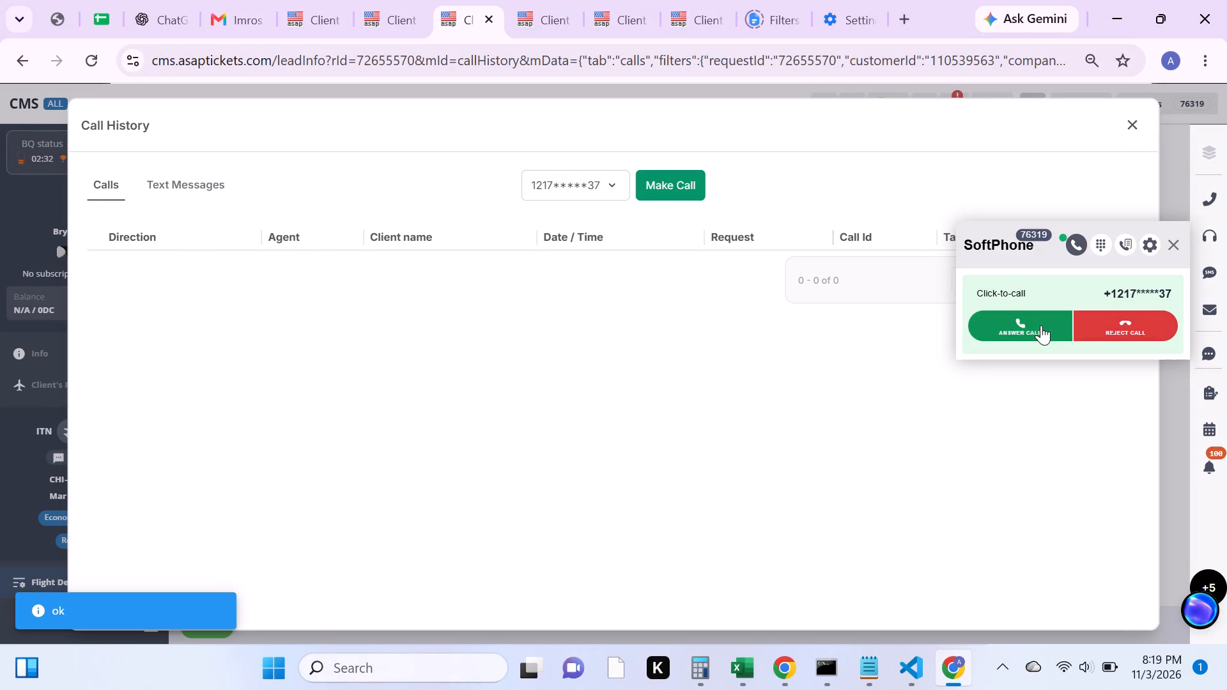
left_click(1036, 329)
left_click(1127, 114)
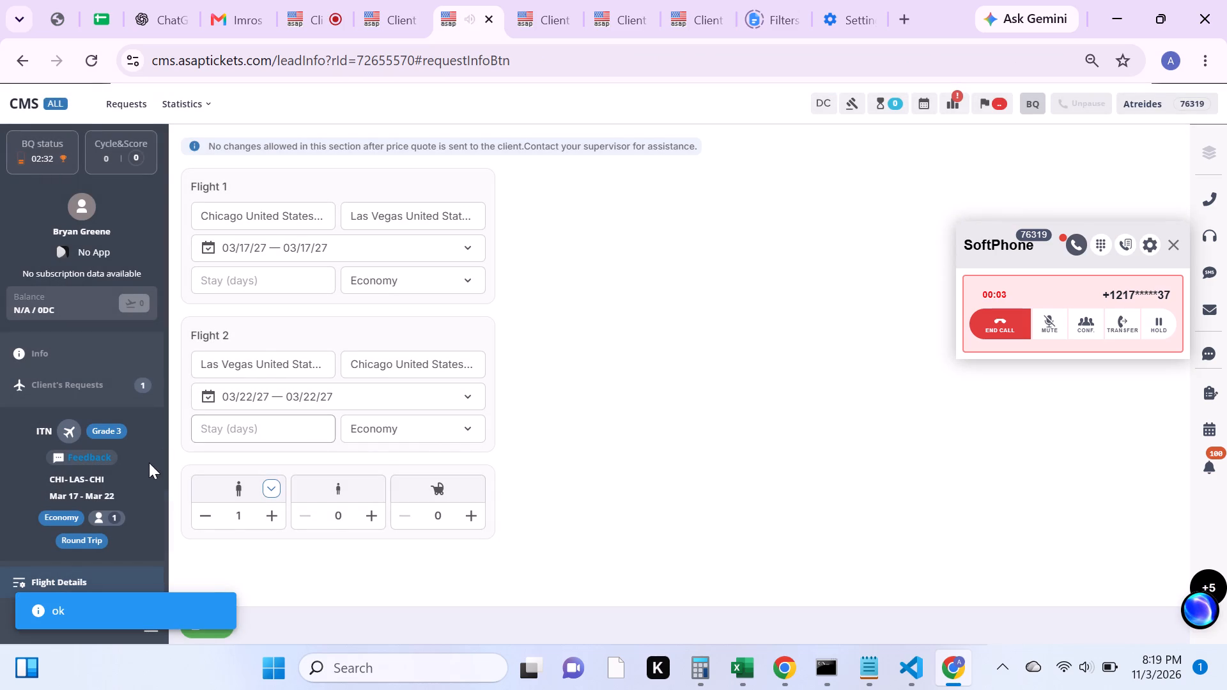
Review the request's price quotes, then return to its flight details during the call.
scroll(147, 465, "down", 1)
left_click(81, 530)
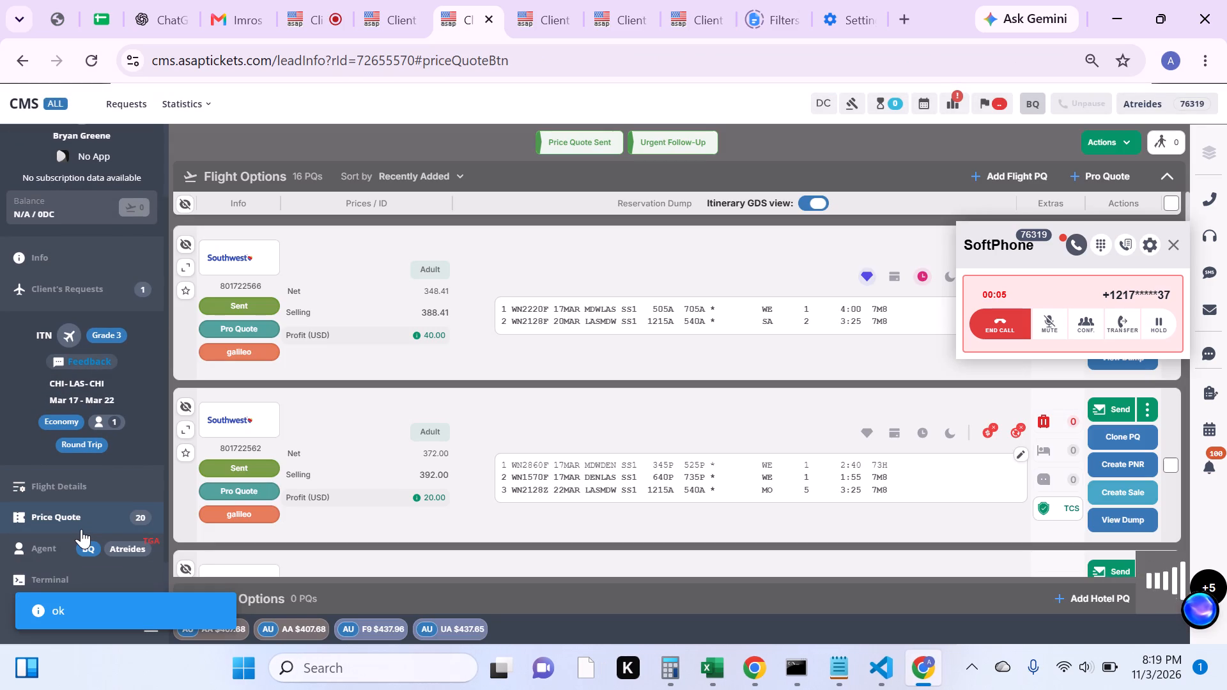
left_click(92, 483)
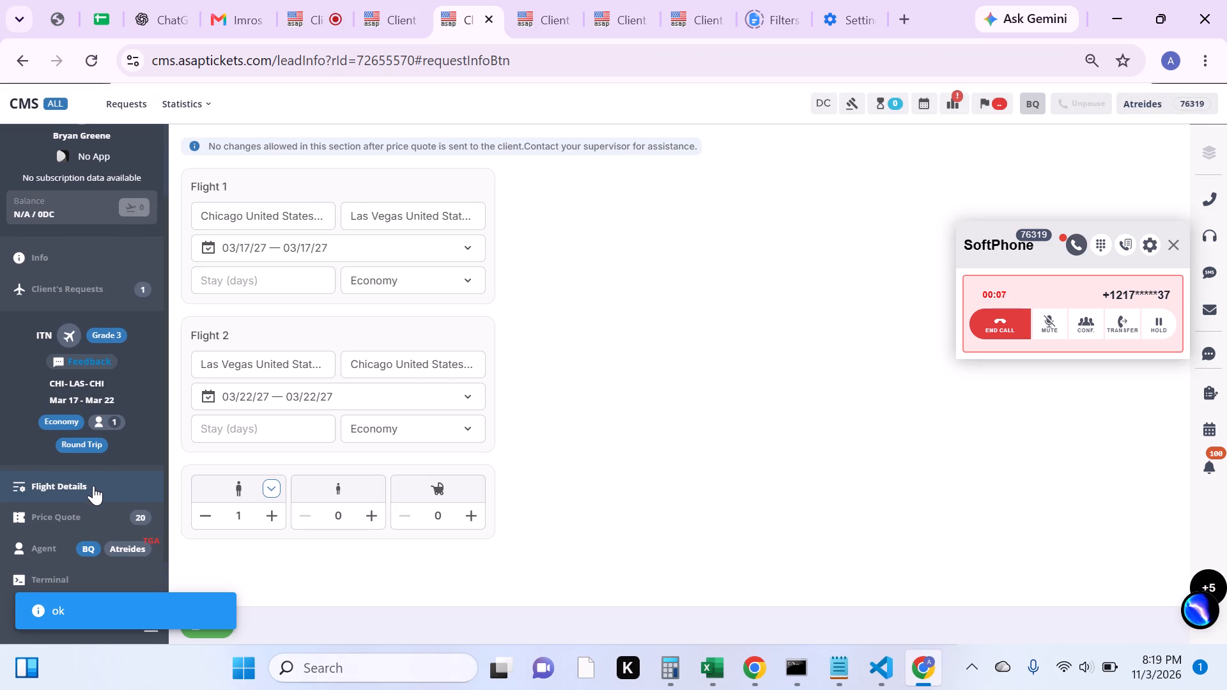
scroll(93, 486, "up", 1)
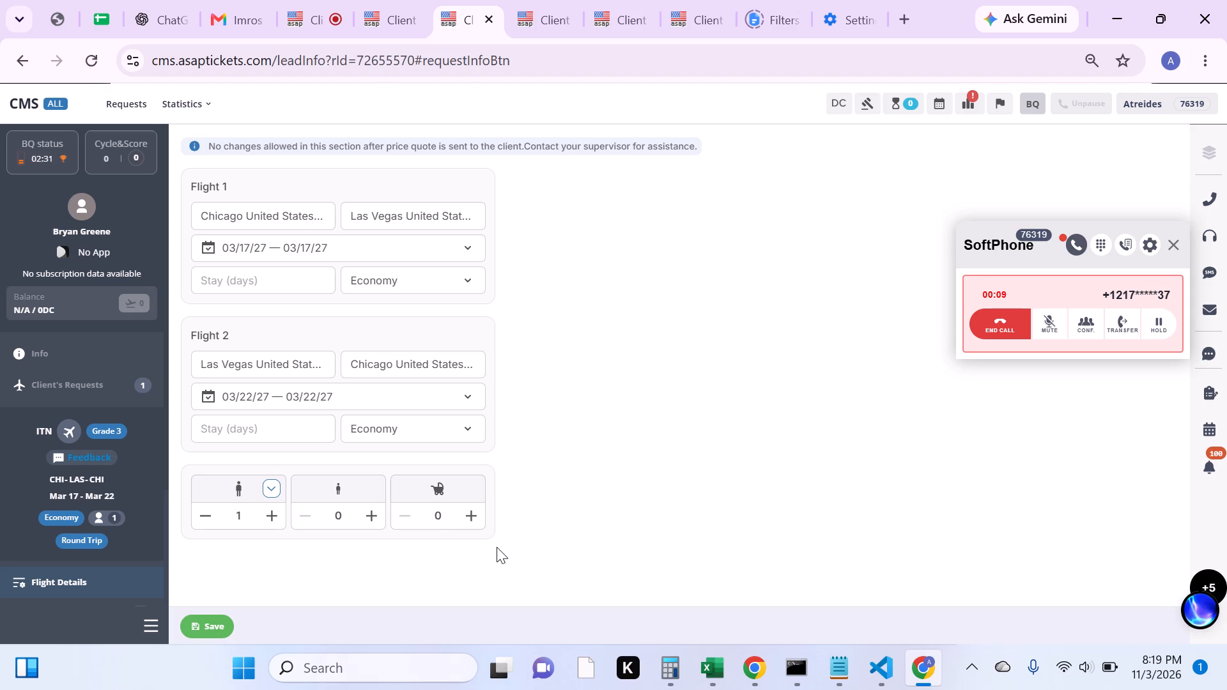
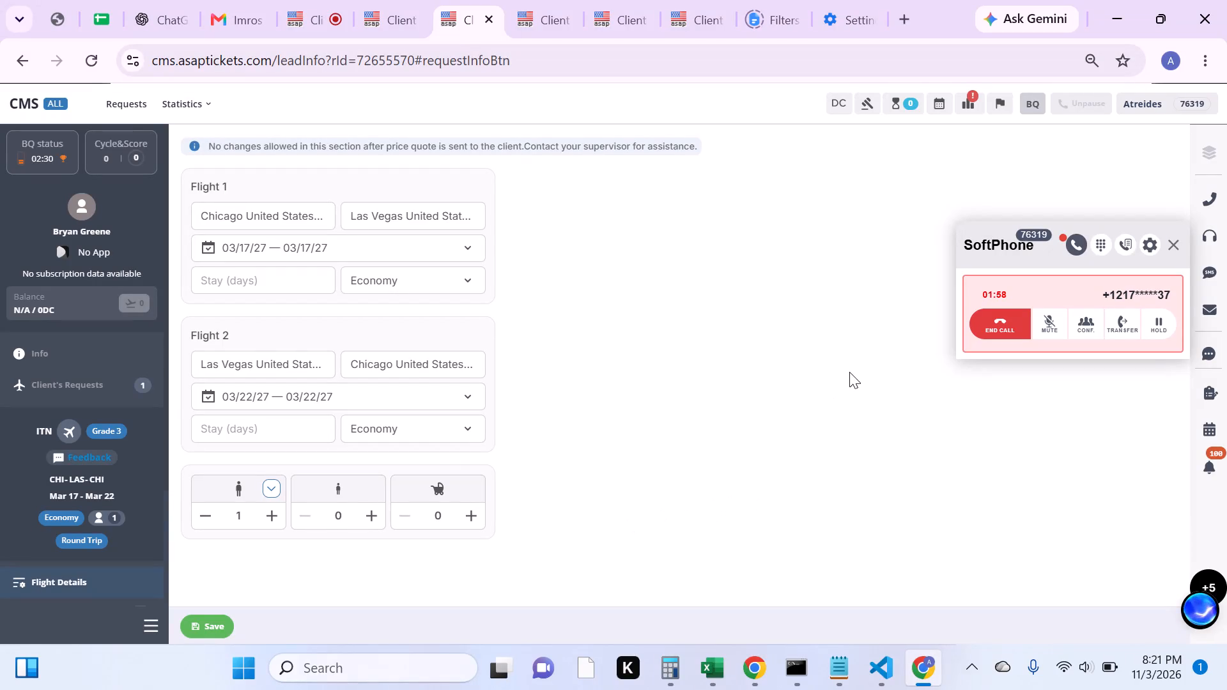
left_click(1049, 331)
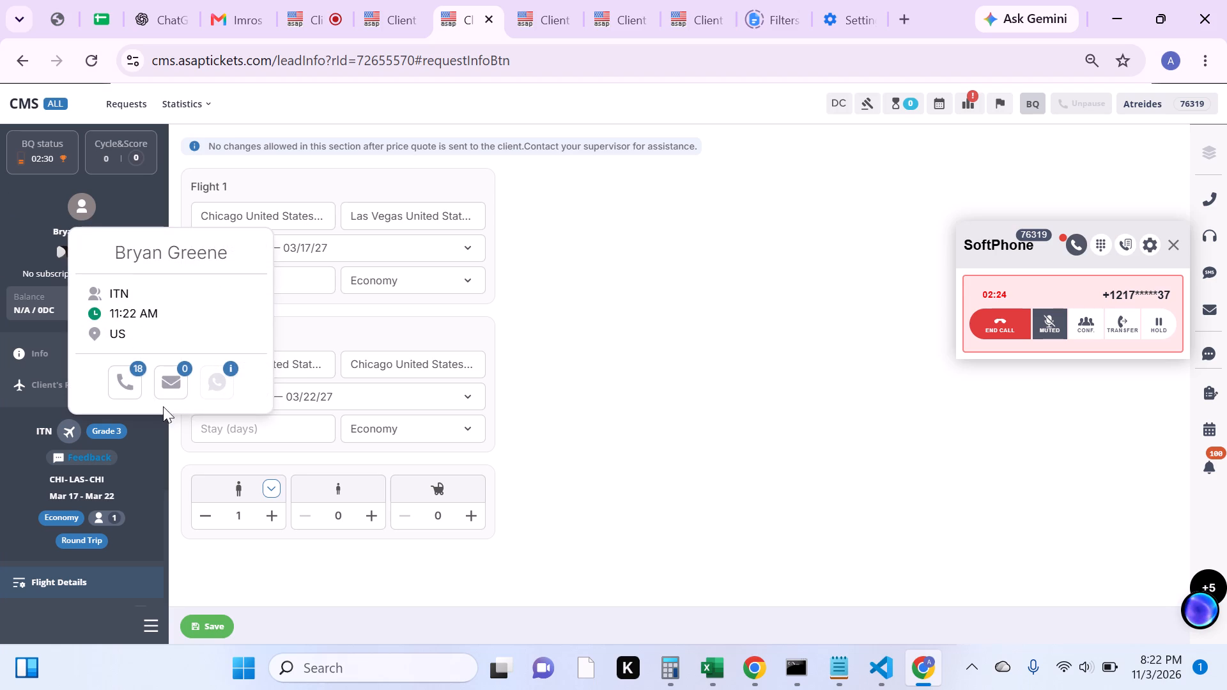
left_click(170, 387)
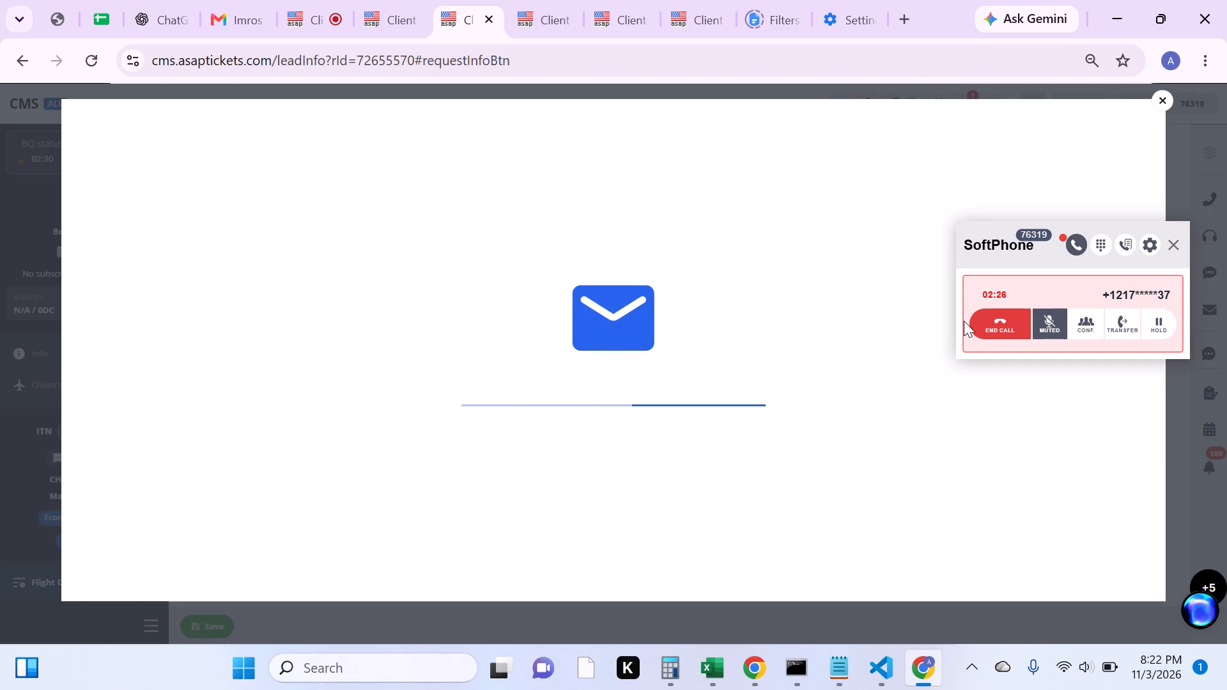
left_click(991, 334)
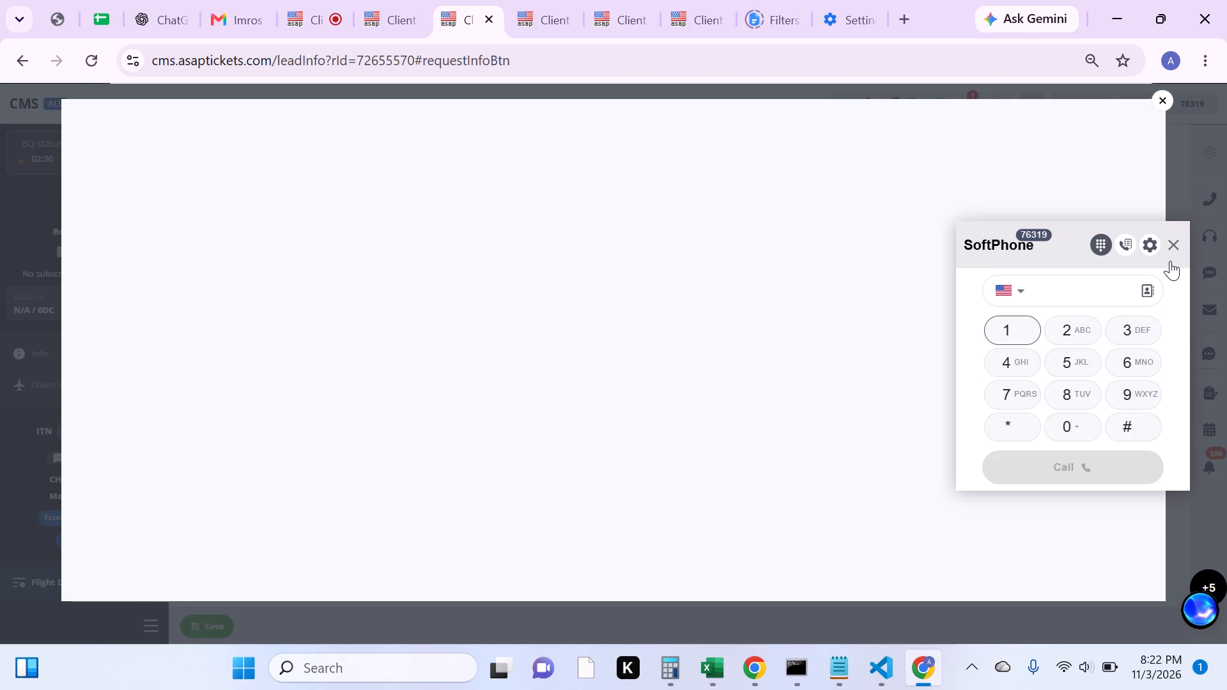
left_click(1175, 232)
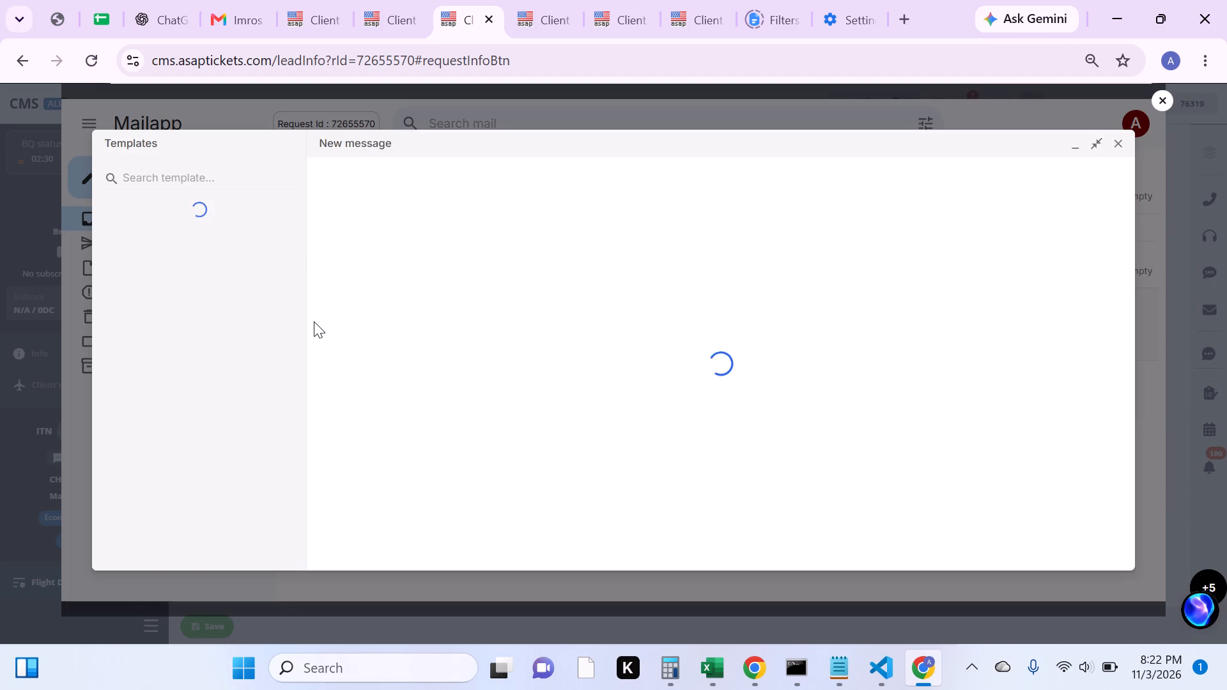
Send the client the "Still Going? We have a promo" email template and close the mail window.
left_click(225, 434)
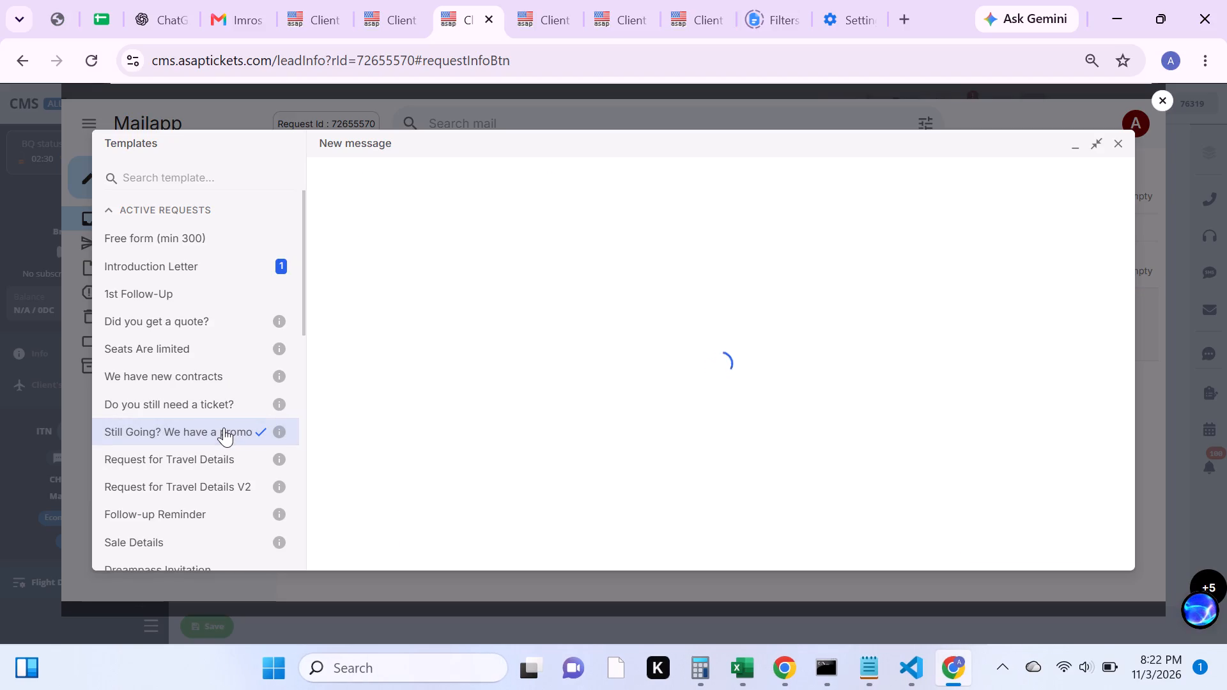
left_click(343, 537)
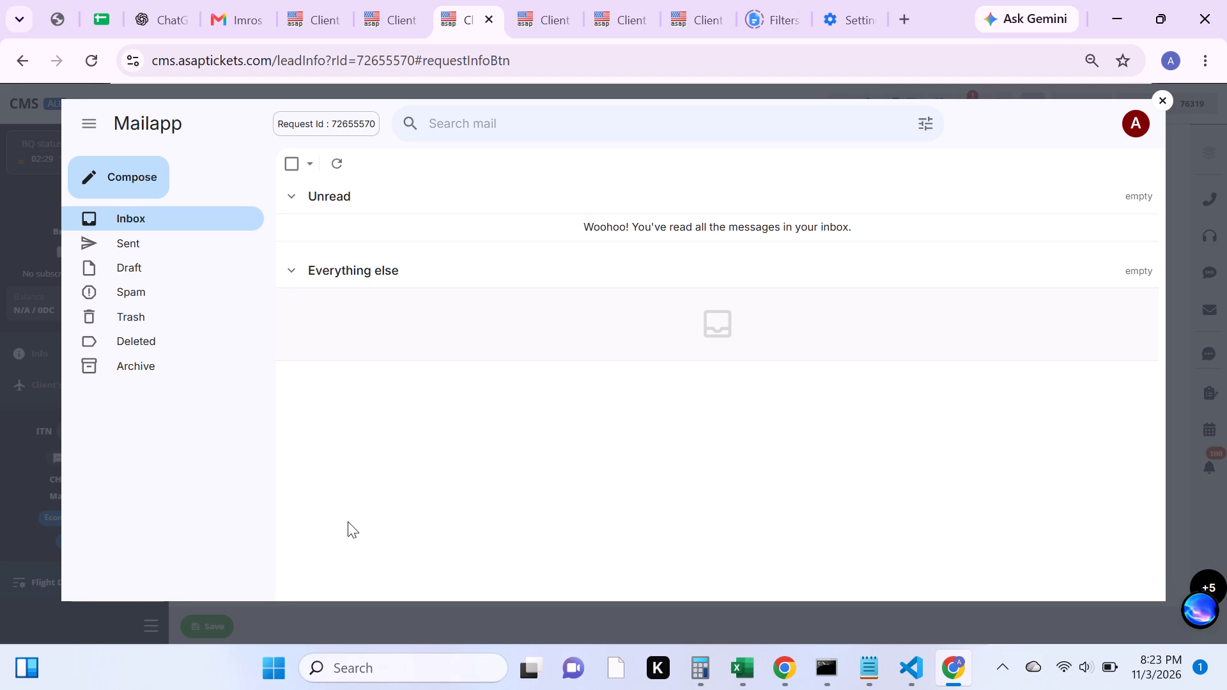
left_click(1160, 101)
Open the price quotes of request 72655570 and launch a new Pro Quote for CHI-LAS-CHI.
scroll(63, 559, "down", 1)
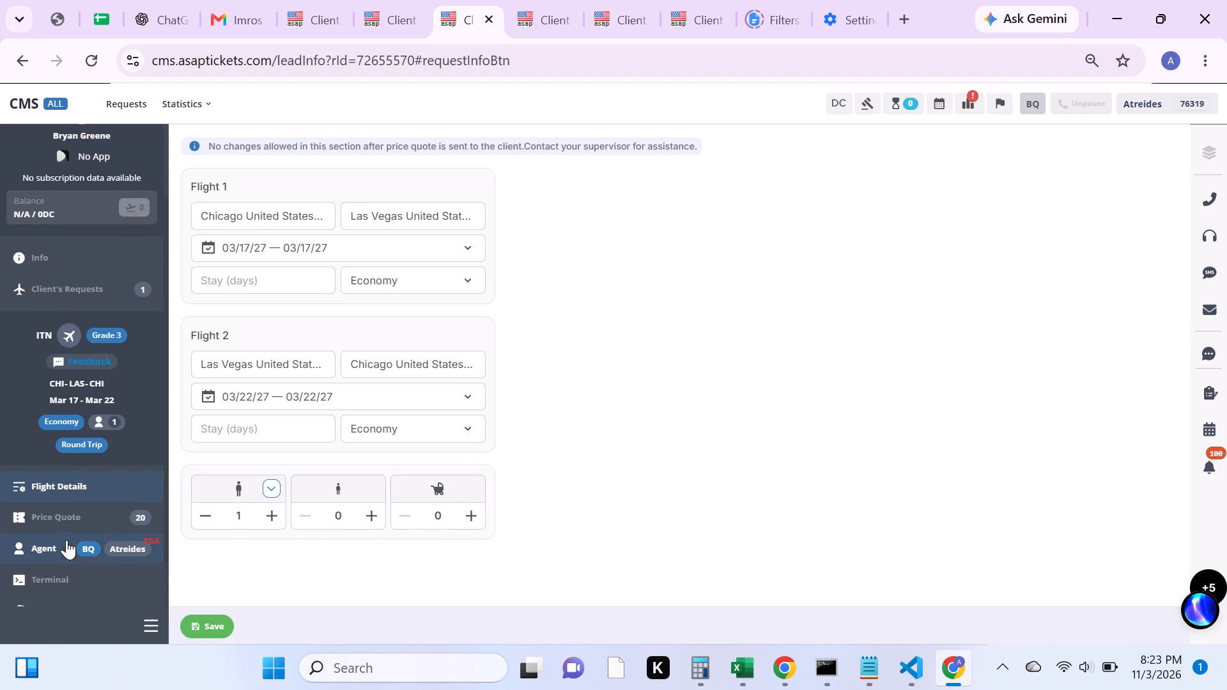
left_click(88, 519)
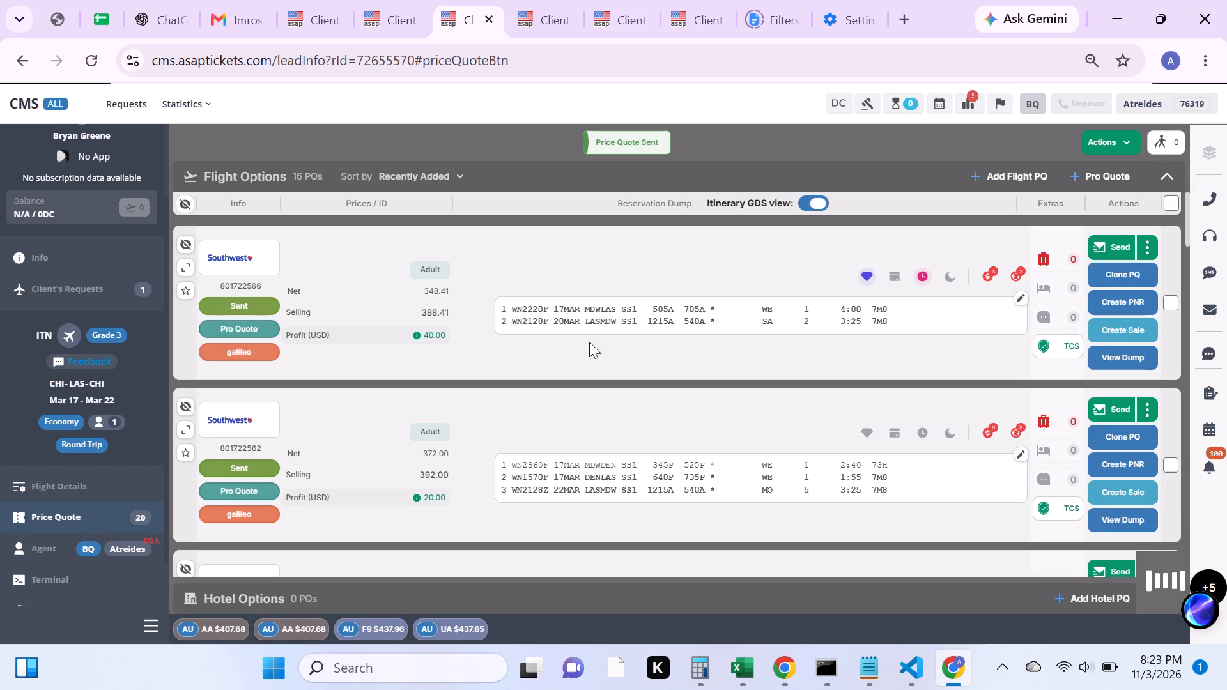
left_click(1109, 171)
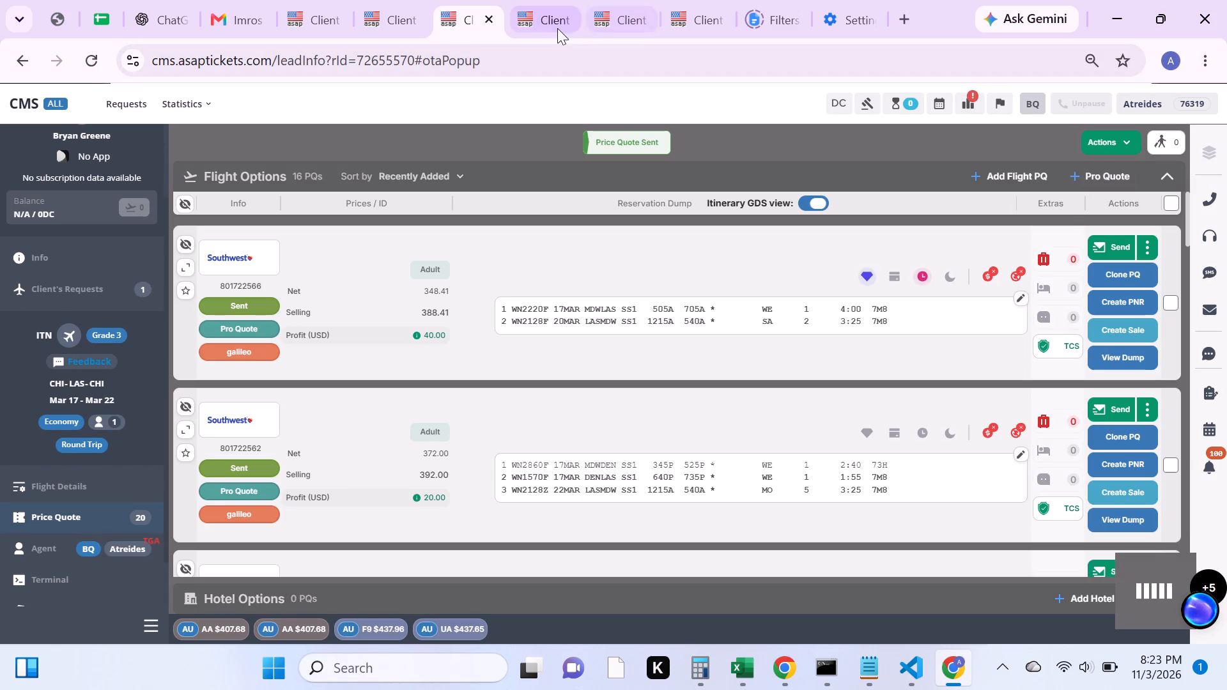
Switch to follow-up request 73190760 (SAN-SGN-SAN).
left_click(539, 19)
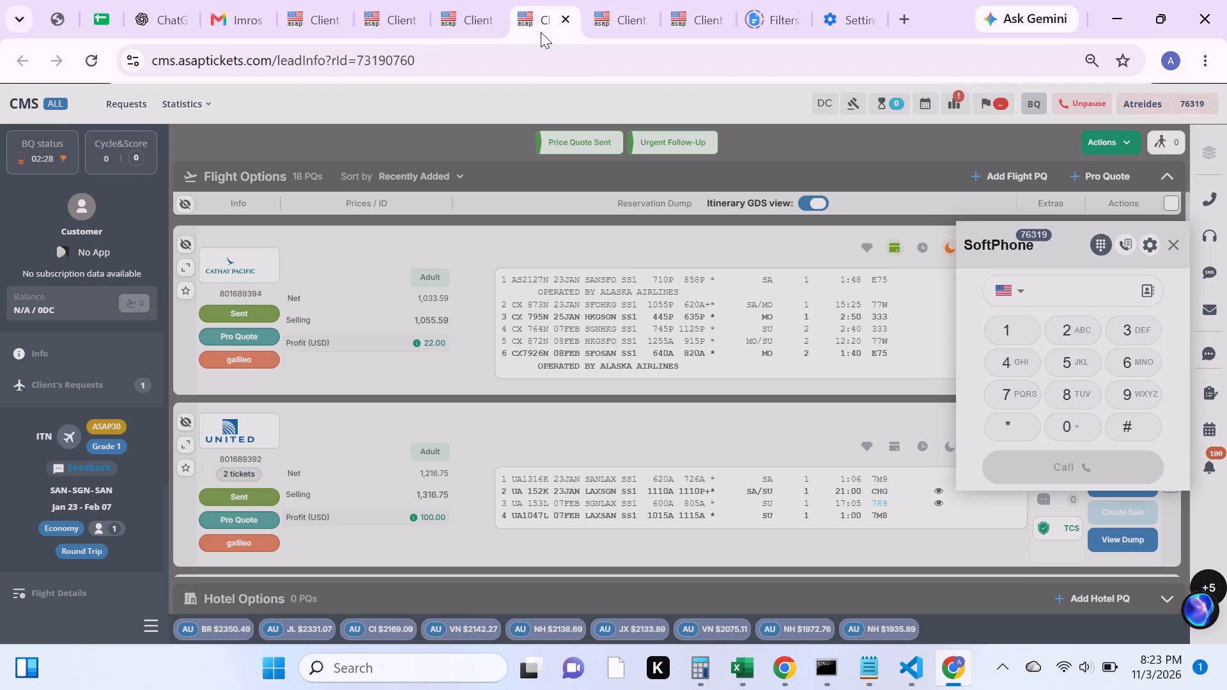
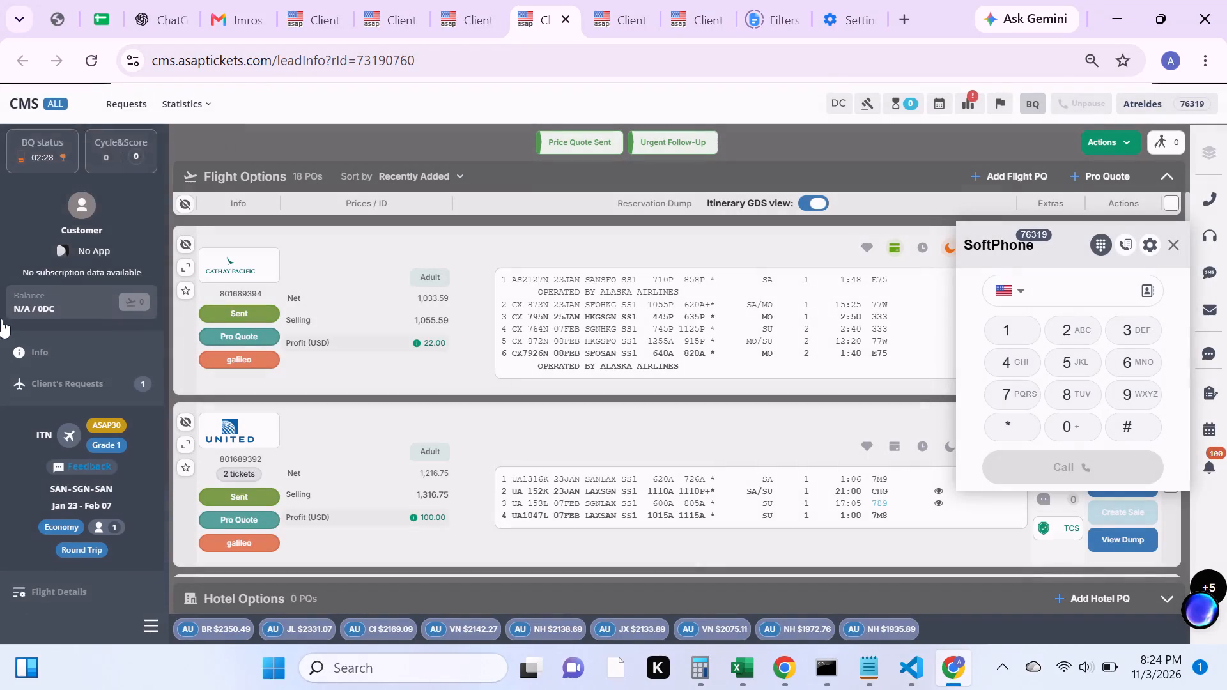
Open the flight details of the SAN-SGN-SAN request and start a phone call to its client.
left_click(91, 429)
scroll(91, 429, "up", 4)
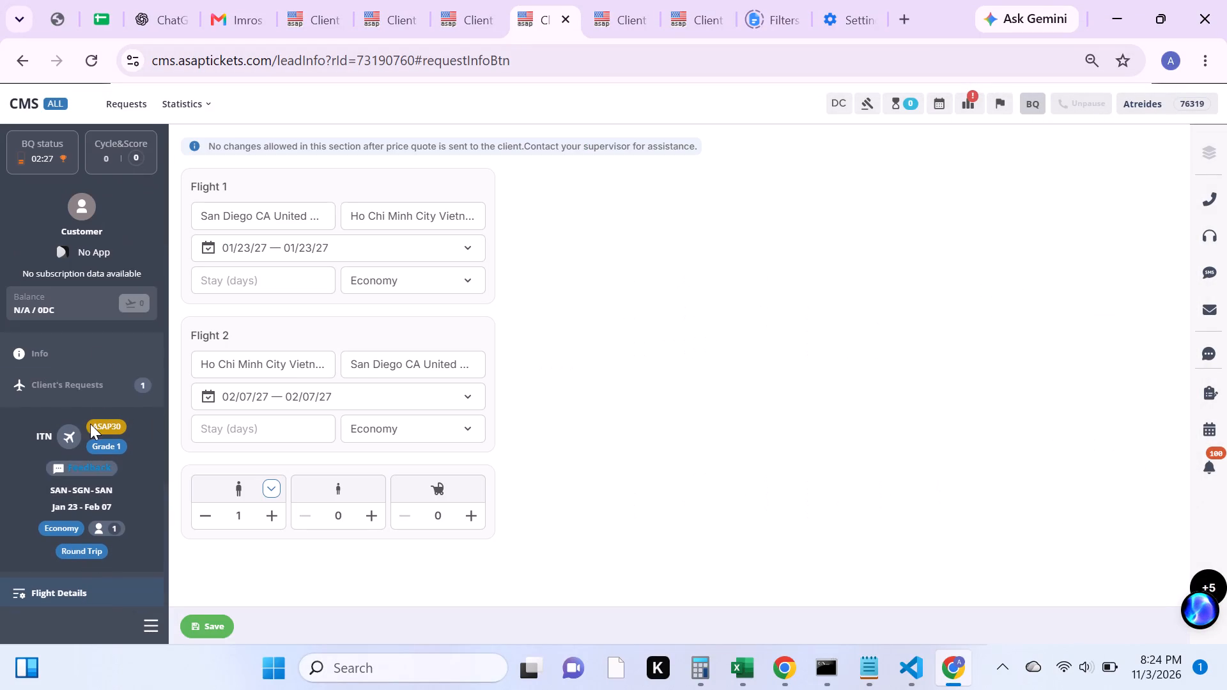
left_click(121, 385)
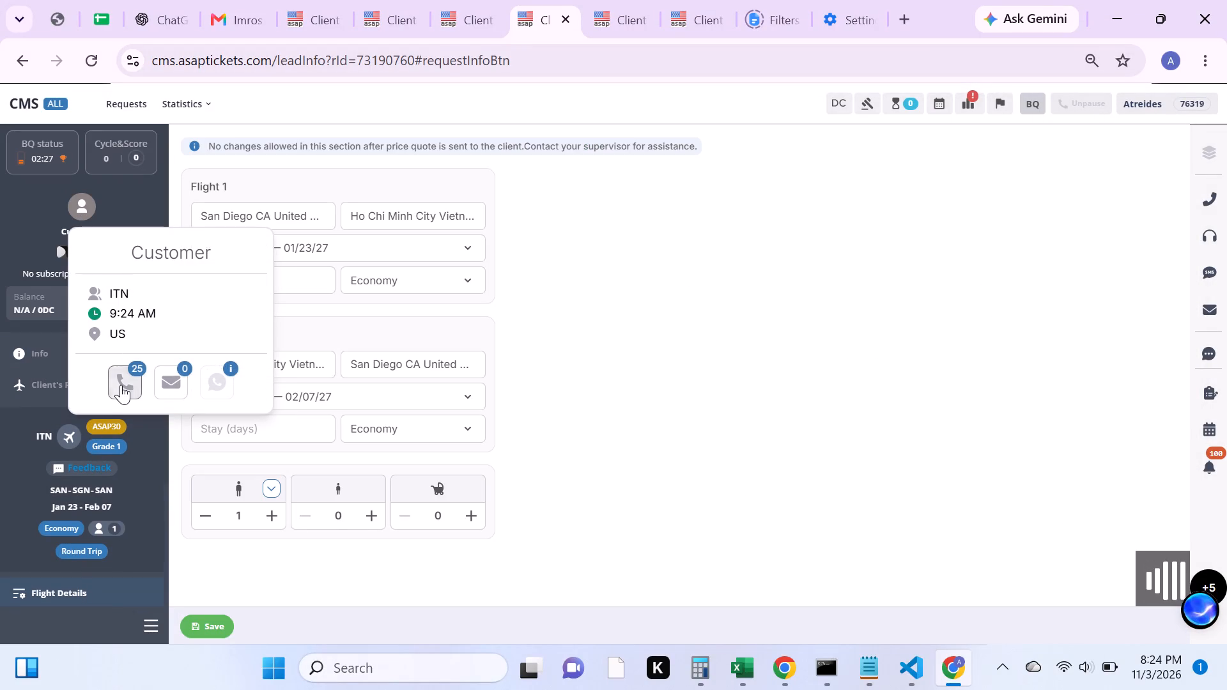
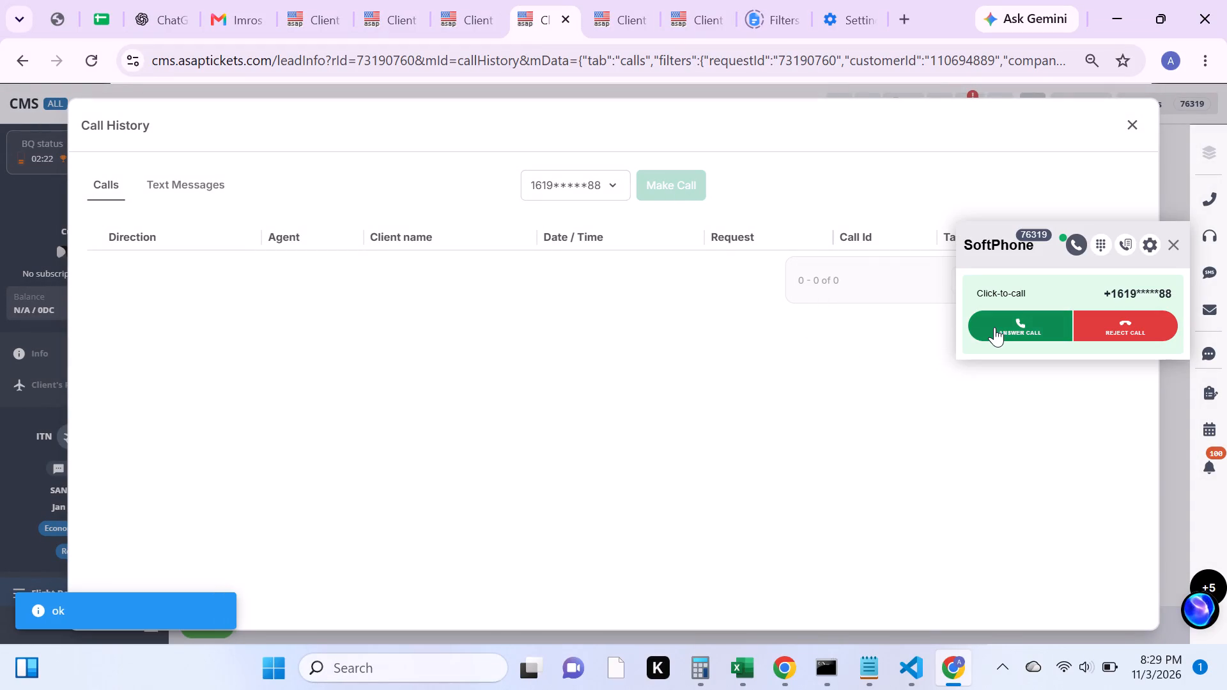
Connect the softphone call to the SAN-SGN-SAN client and close the call history to return to the flight details.
left_click(994, 327)
left_click(1131, 130)
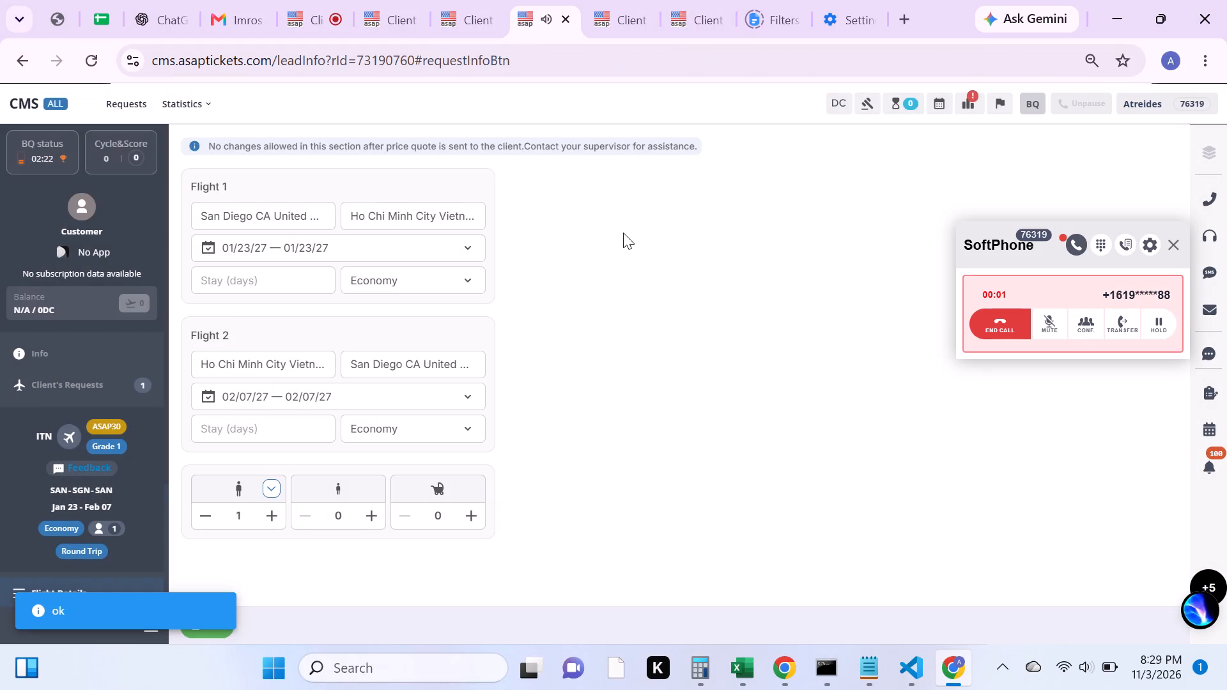
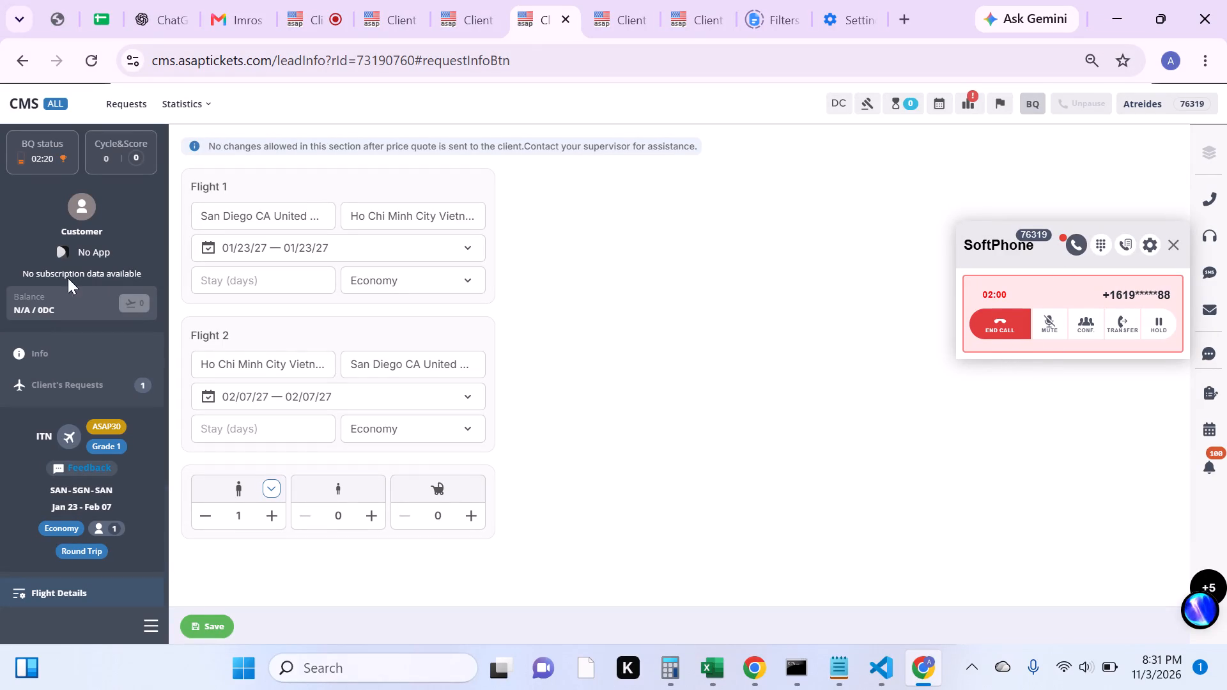
left_click(166, 387)
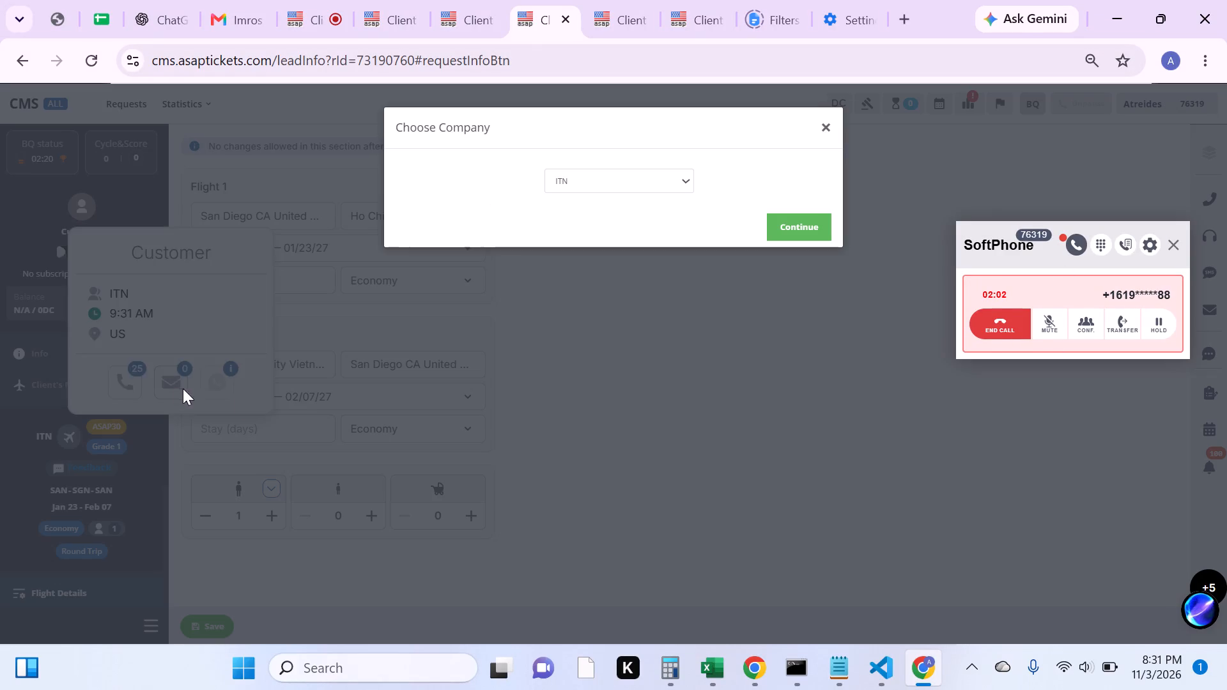
left_click(813, 227)
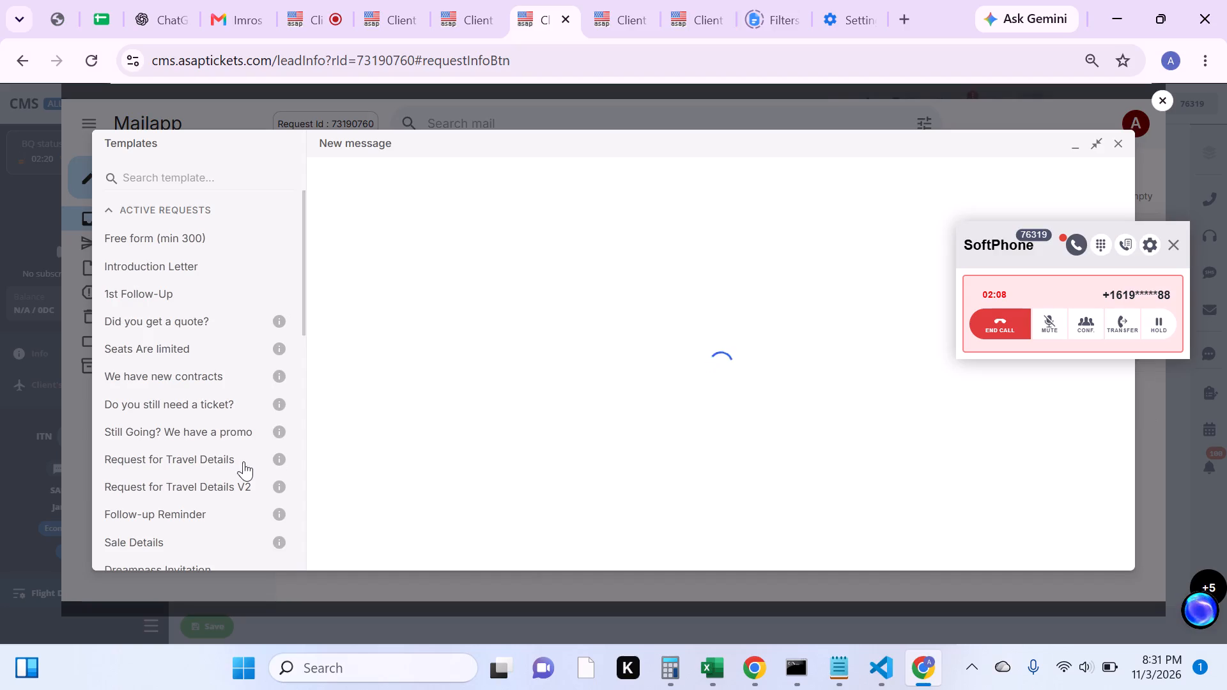
left_click(225, 437)
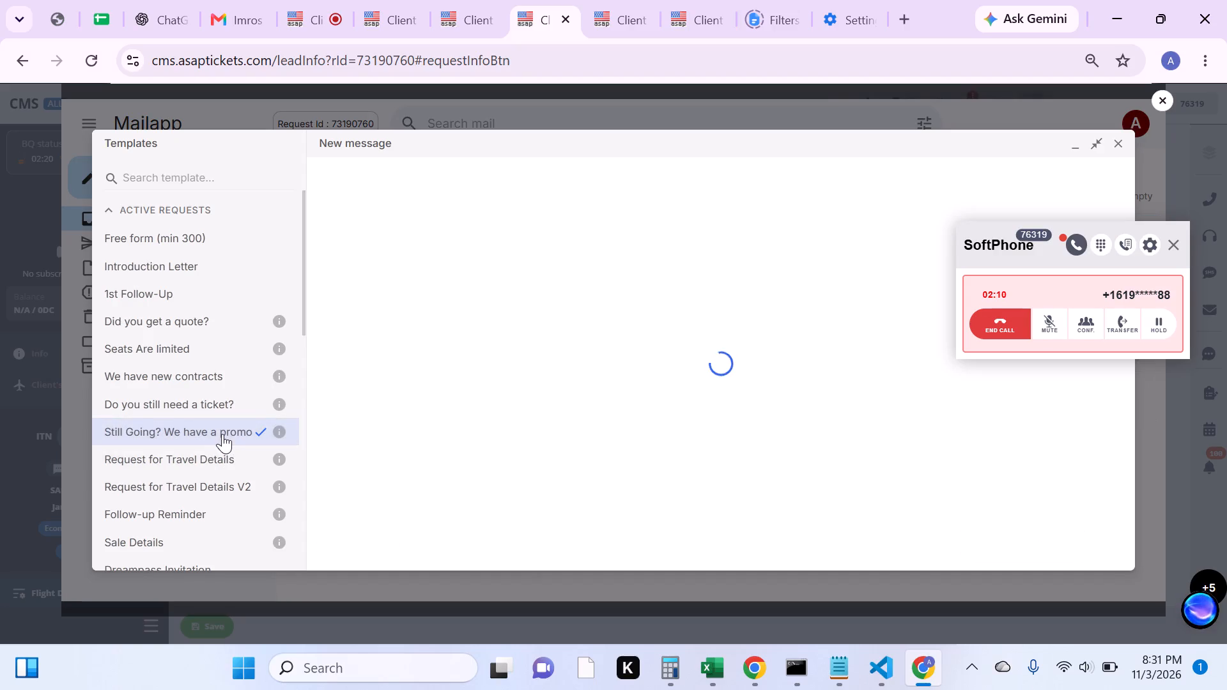
left_click(346, 542)
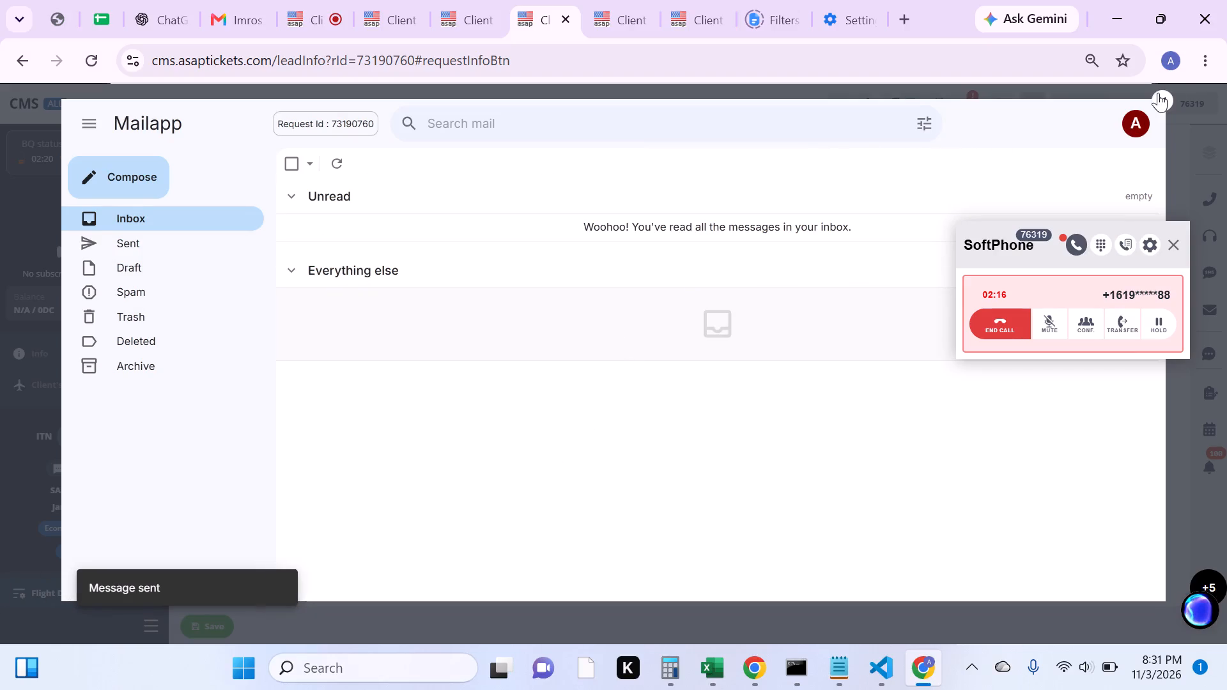
left_click(1162, 98)
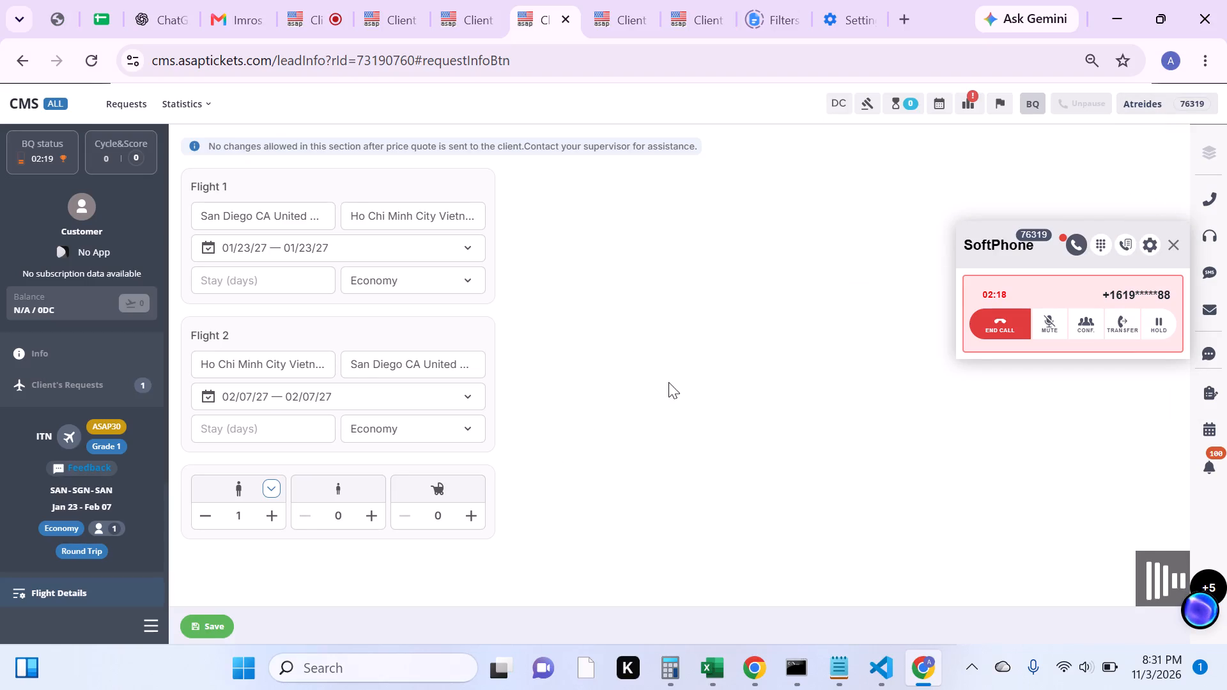
End the call with the SAN-SGN-SAN client, close the softphone and start a Pro Quote from the request's price quotes.
left_click(991, 330)
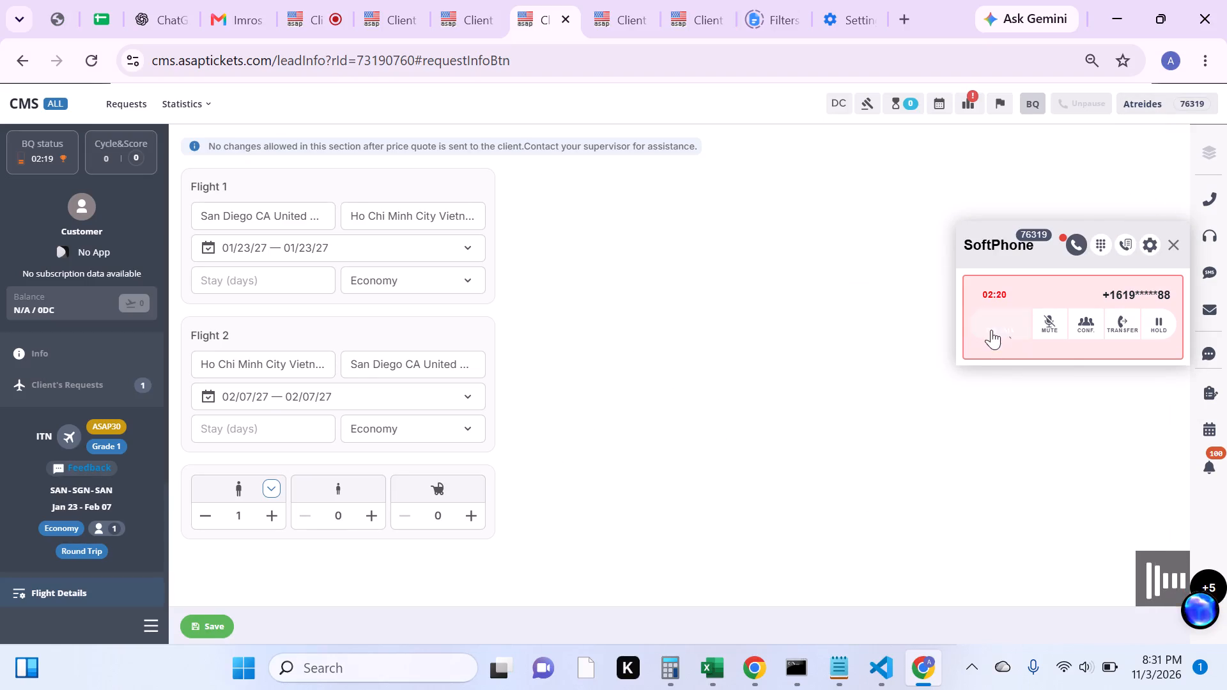
left_click(1168, 249)
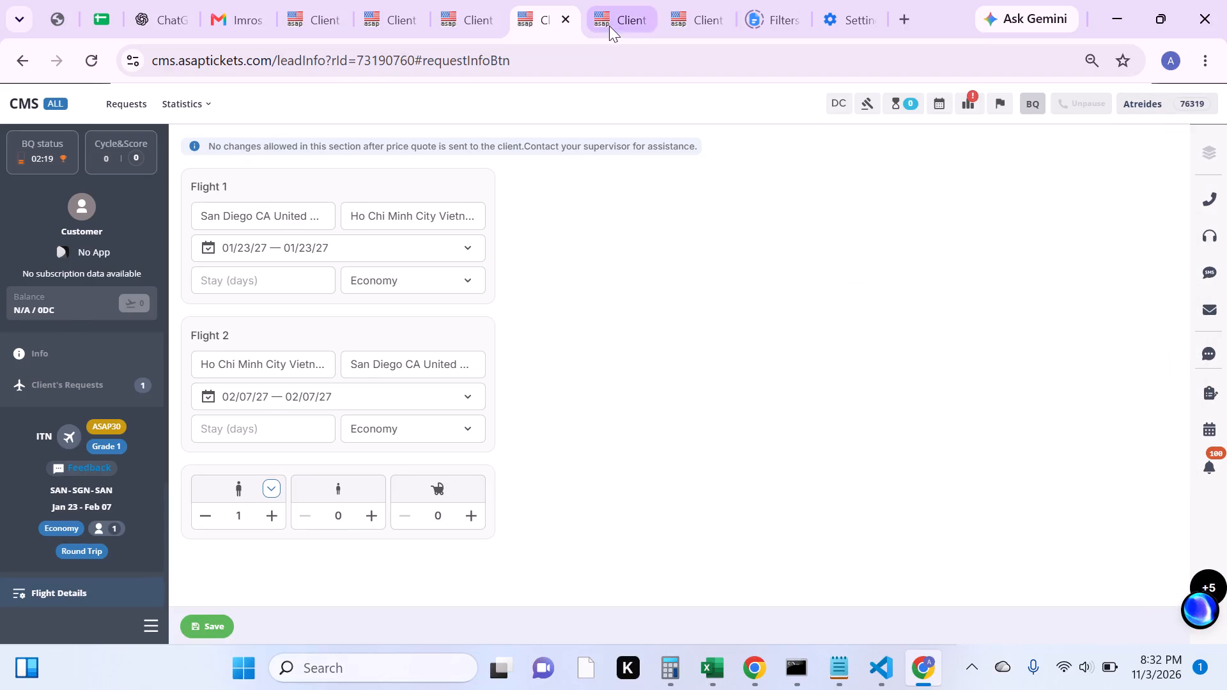
scroll(58, 410, "down", 1)
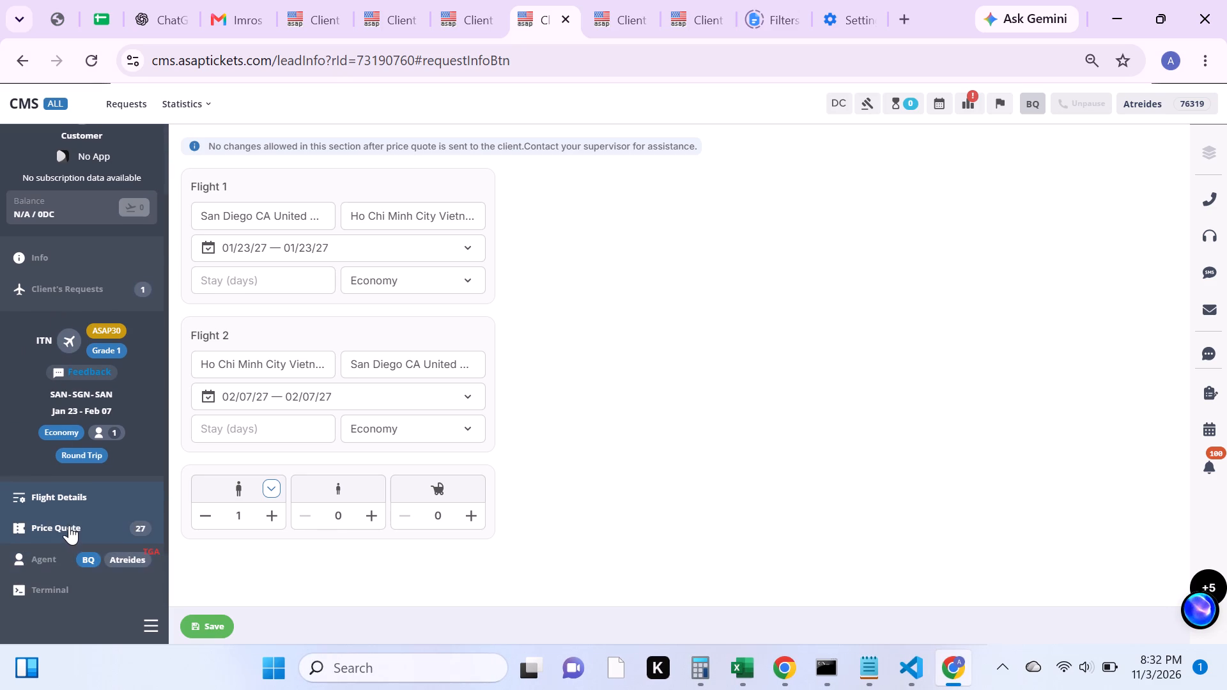
left_click(69, 525)
left_click(1092, 175)
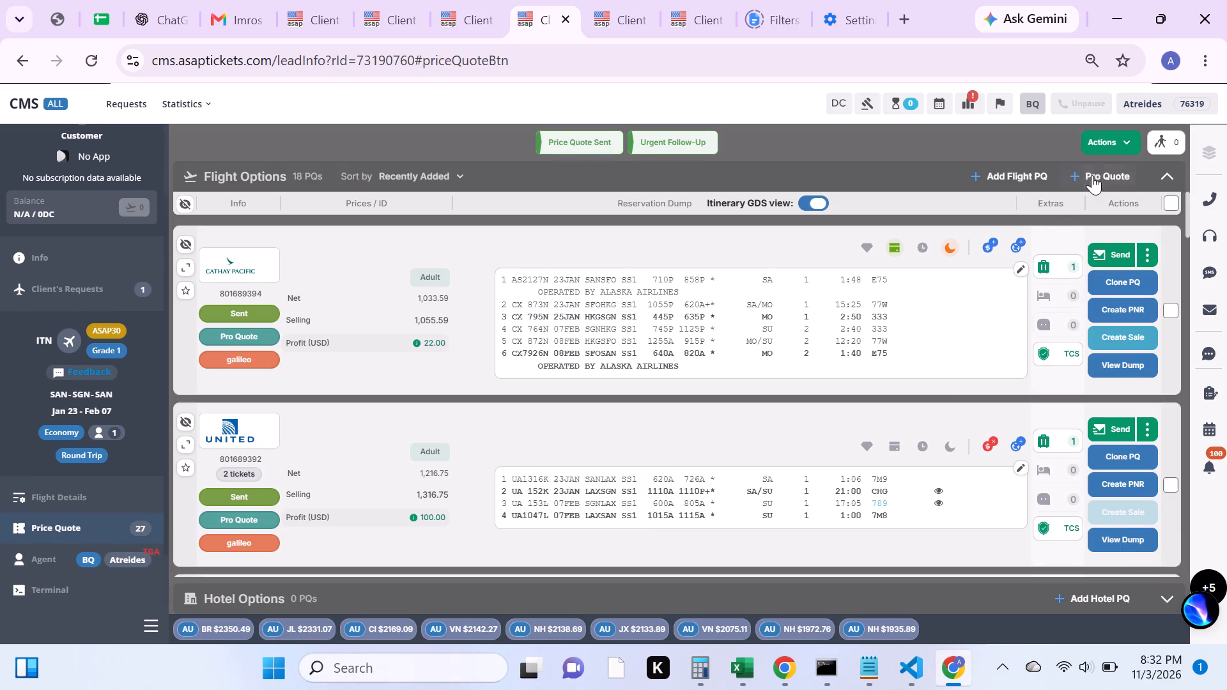
left_click(600, 17)
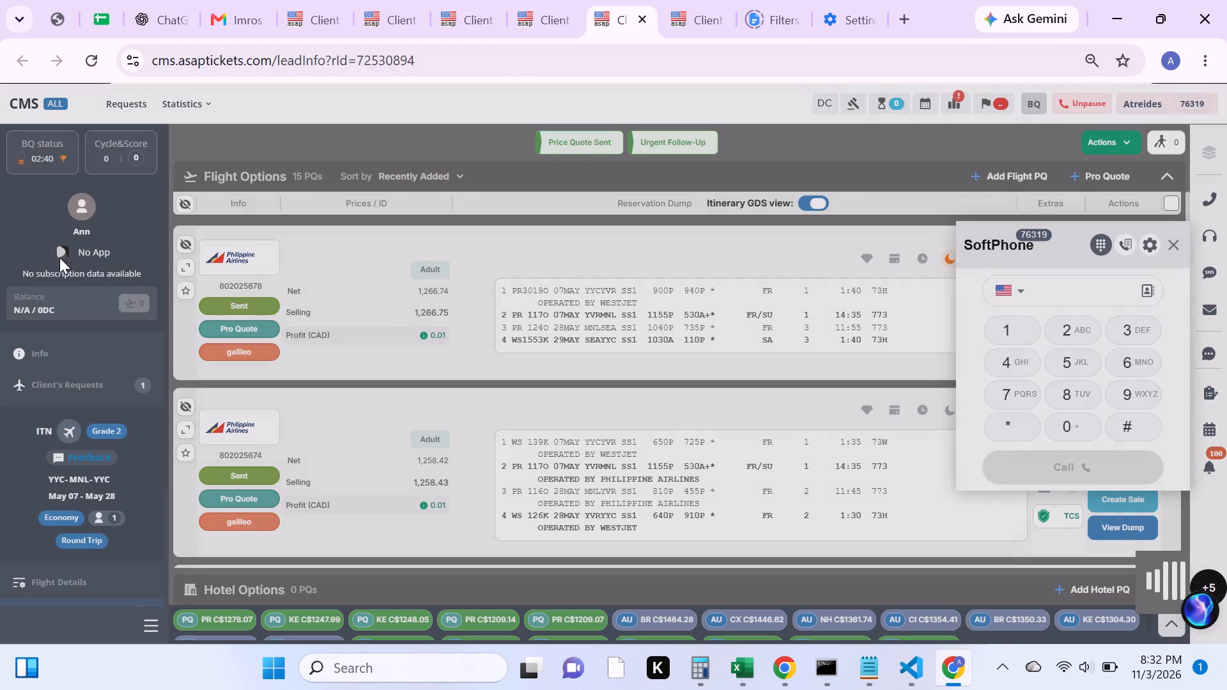
left_click(84, 583)
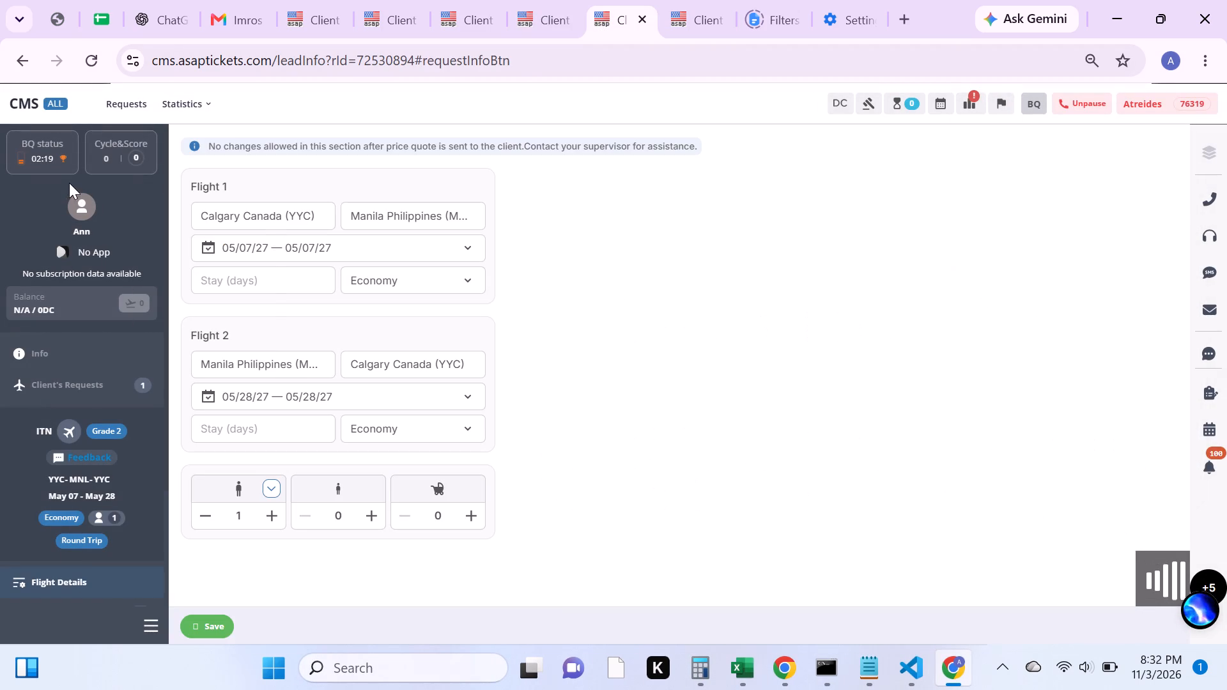
left_click(113, 387)
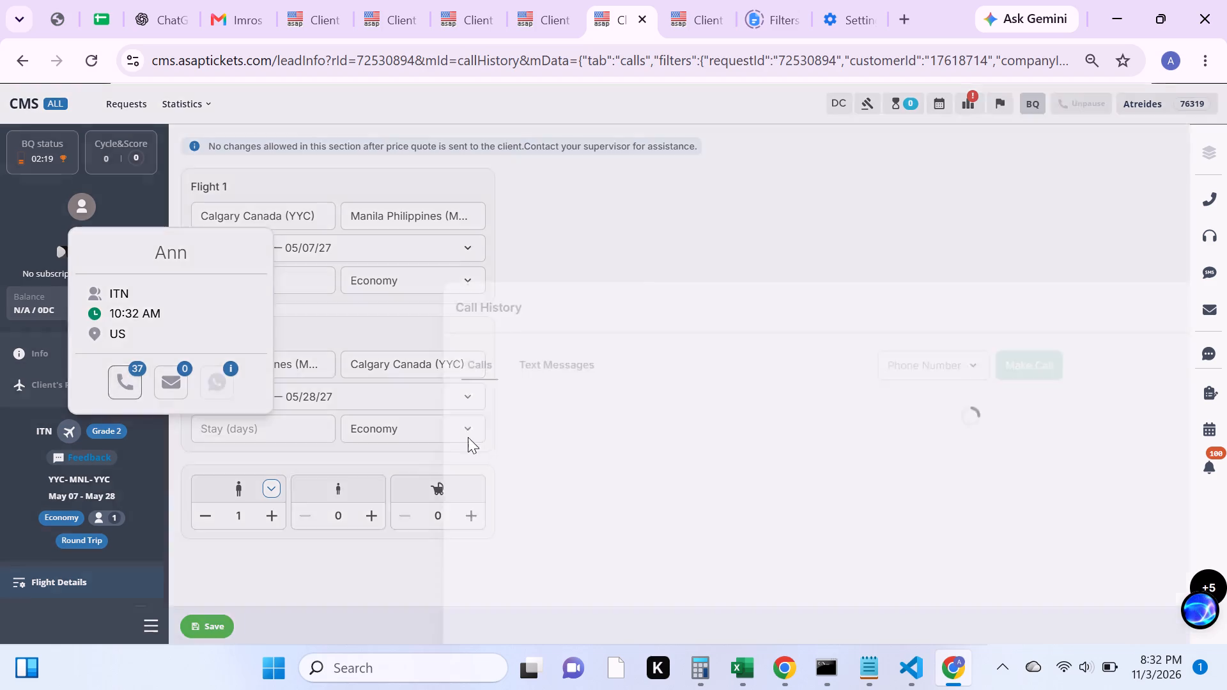
left_click(675, 188)
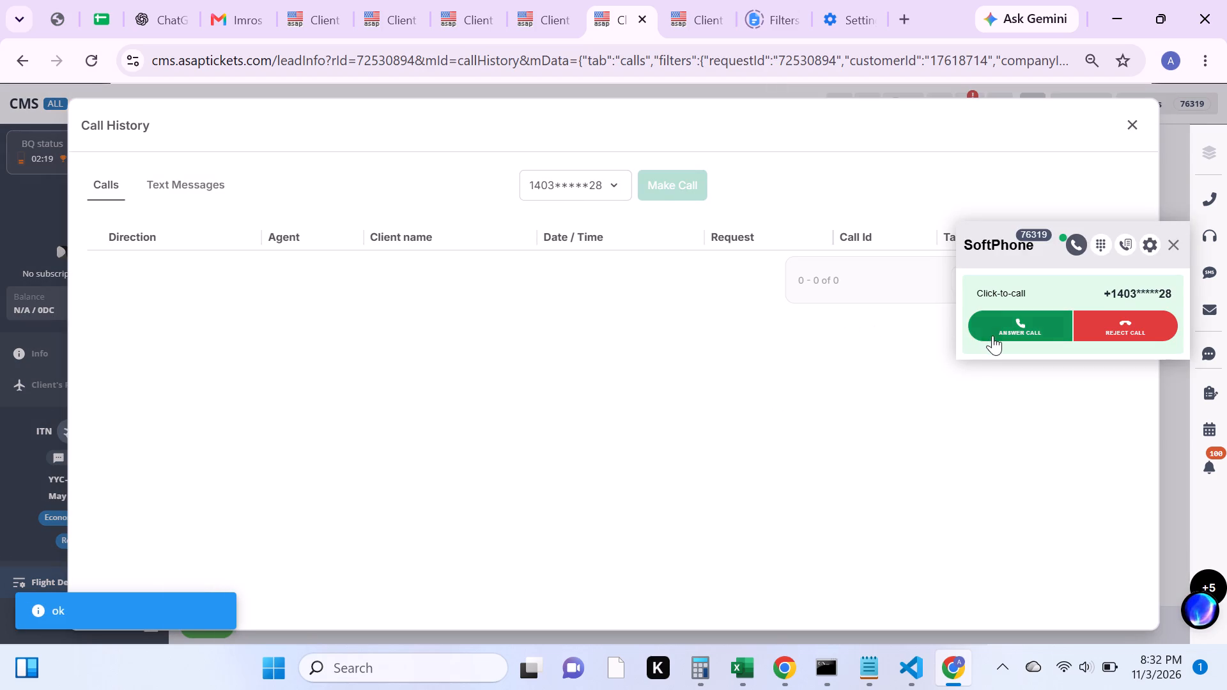
left_click(995, 335)
left_click(1124, 128)
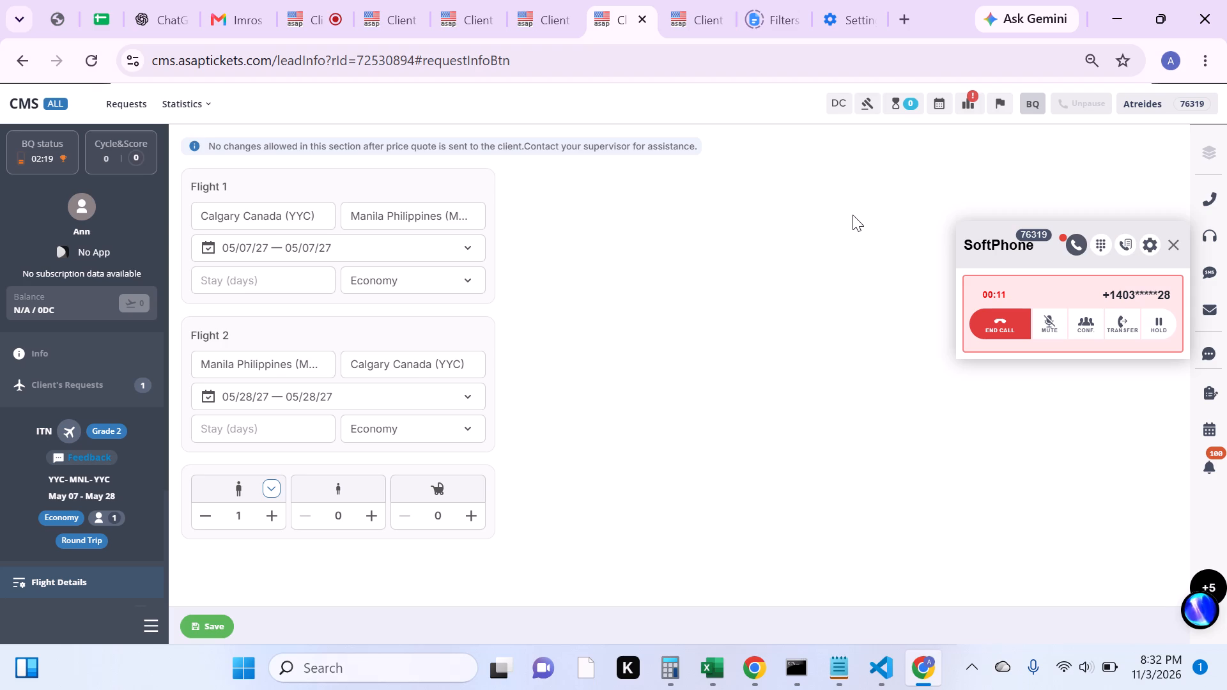
Examine the request owner reassignment log of the YYC-MNL-YYC request and return to its flight details.
scroll(853, 215, "down", 2)
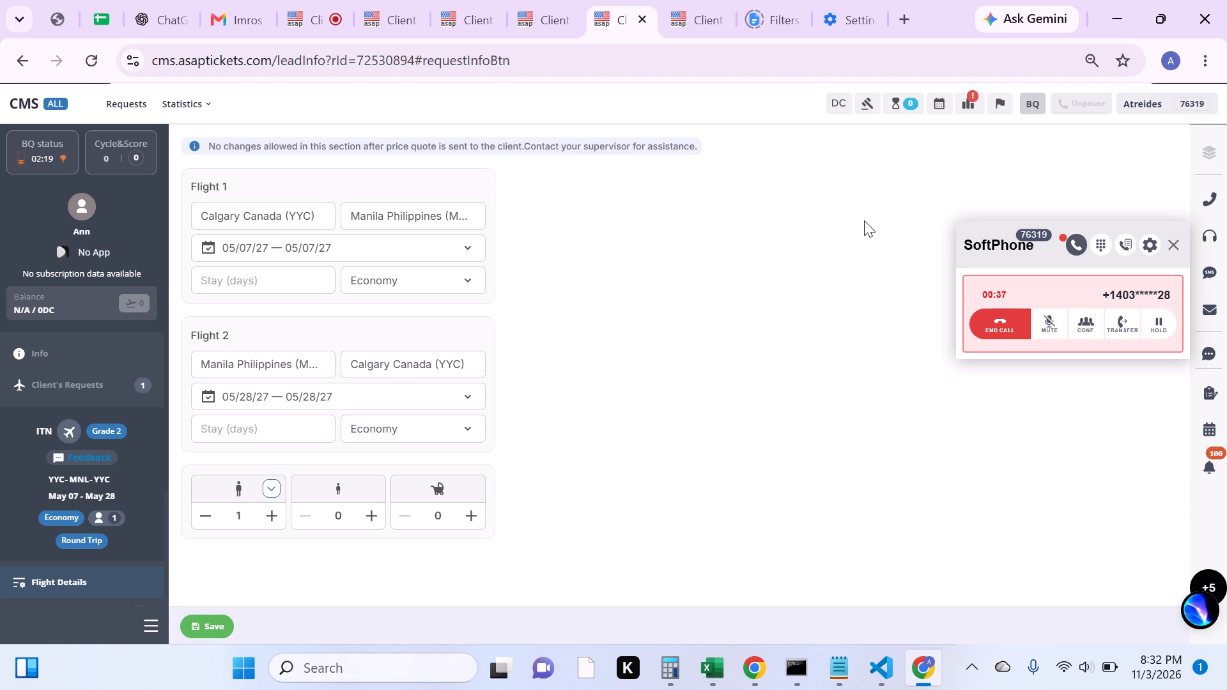
scroll(118, 521, "down", 2)
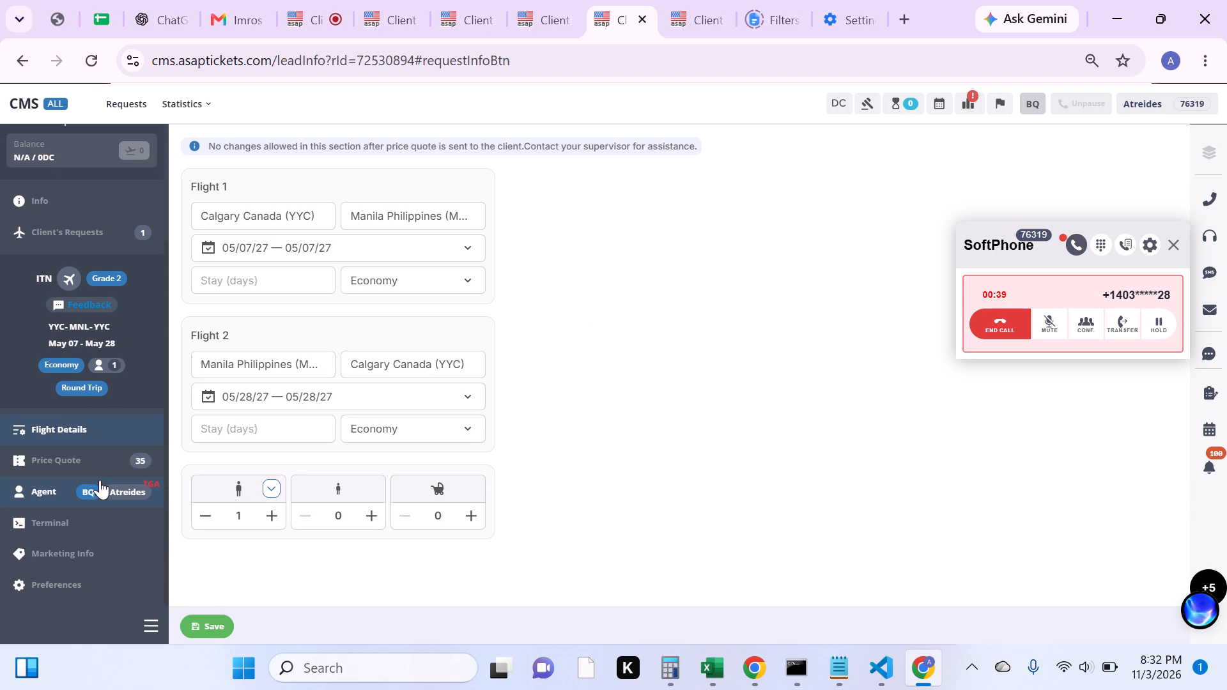
left_click(100, 482)
scroll(252, 493, "down", 10)
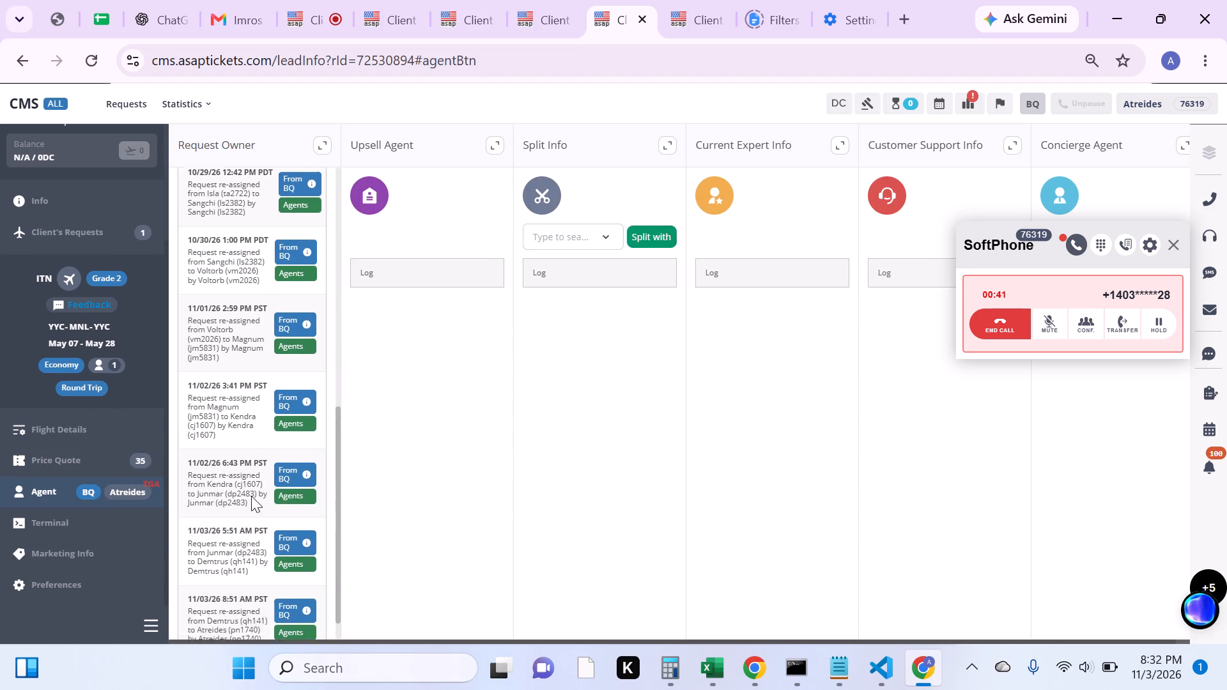
left_click(95, 417)
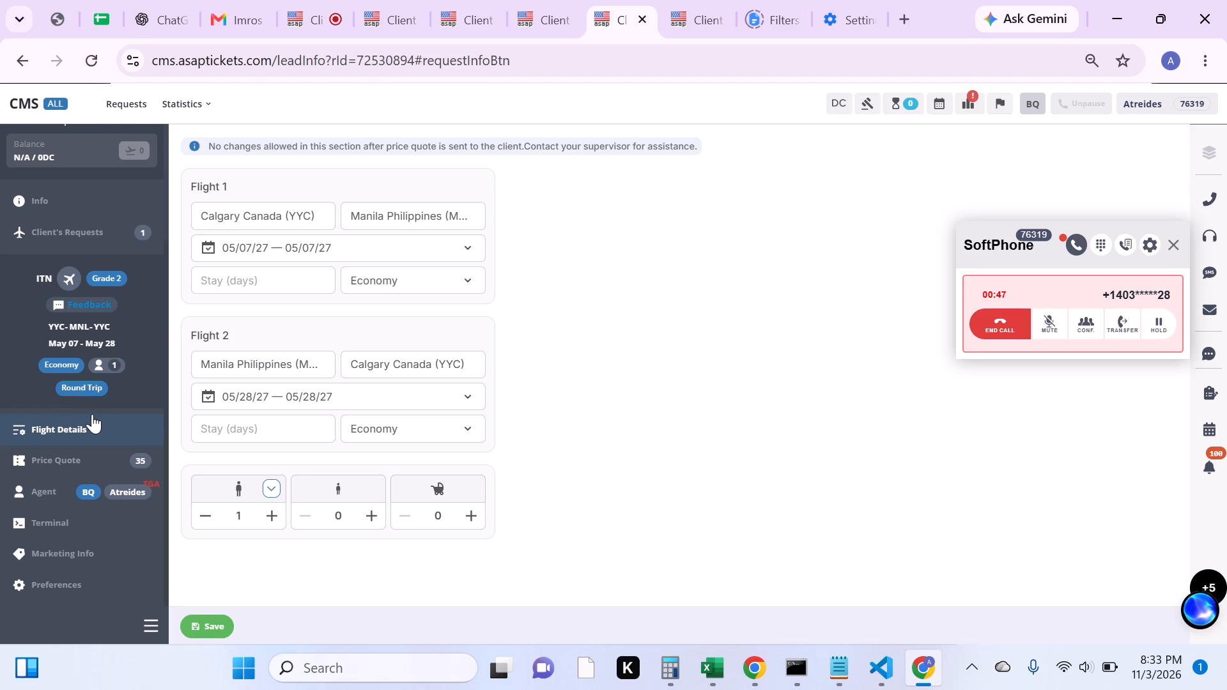
scroll(93, 415, "up", 2)
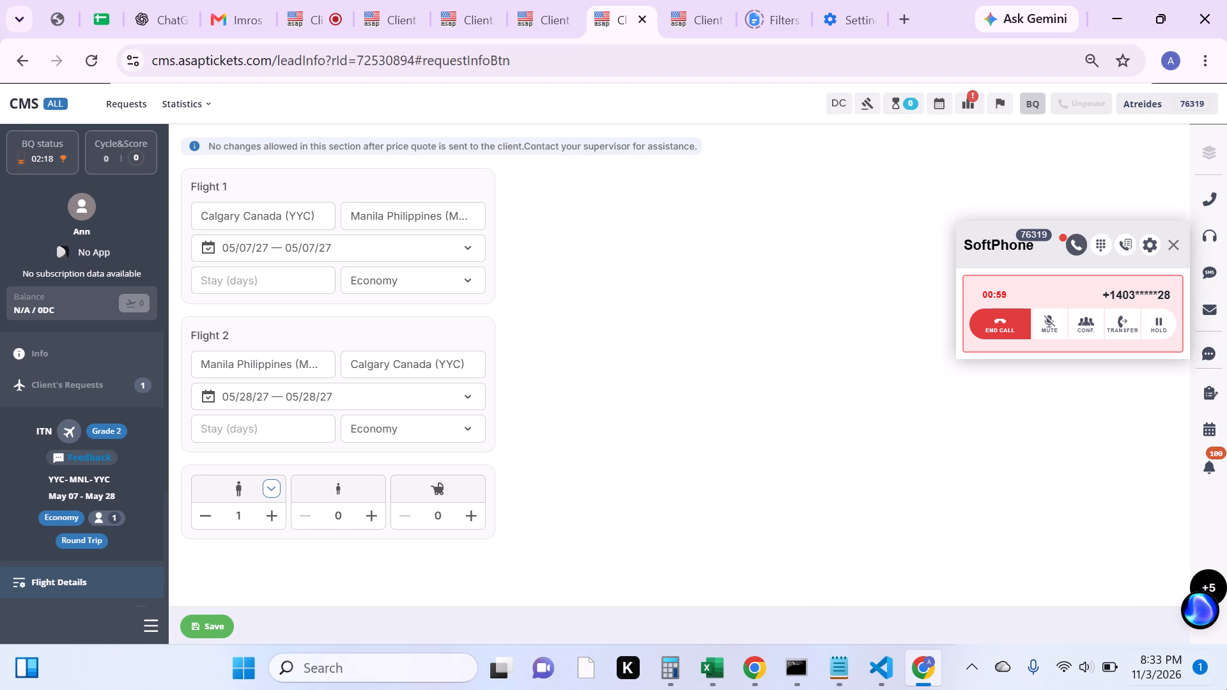
Move the floating assistant bubble clear of the chat counter and check the list of collapsed chats.
left_click_drag(1198, 617, 1201, 523)
left_click(1207, 593)
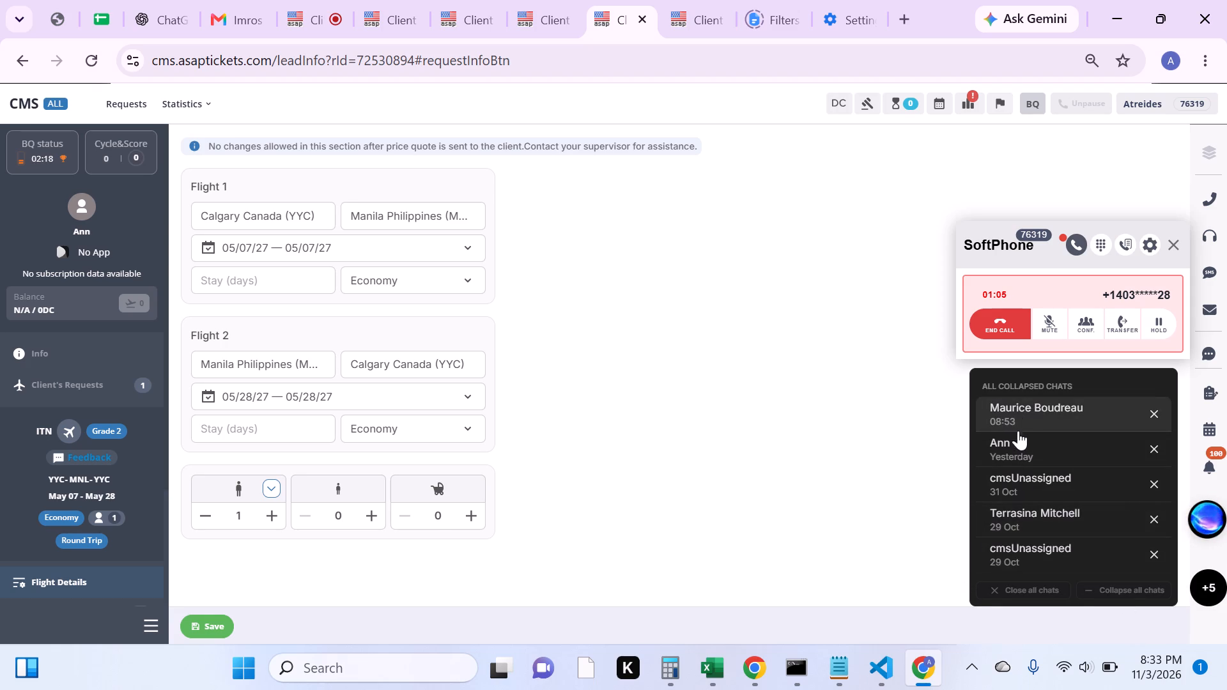
left_click(739, 413)
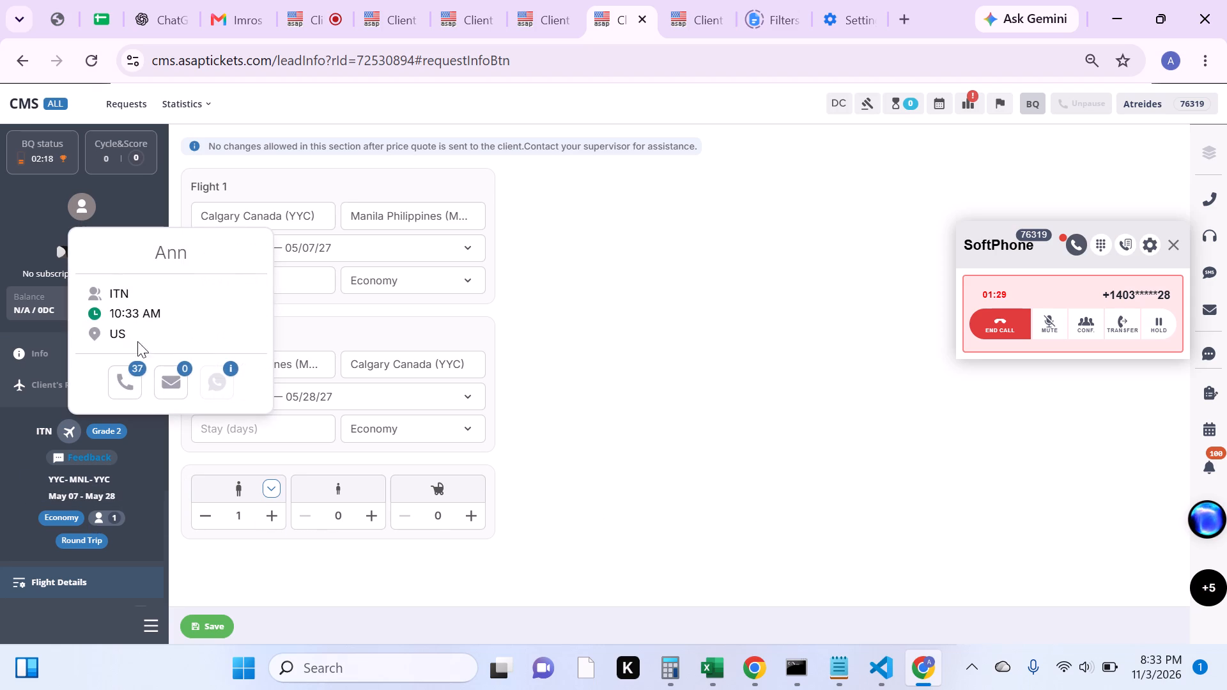
Email the YYC-MNL-YYC client under company ITN using the "Still Going? We have a promo" template, and close the mail window.
left_click(165, 387)
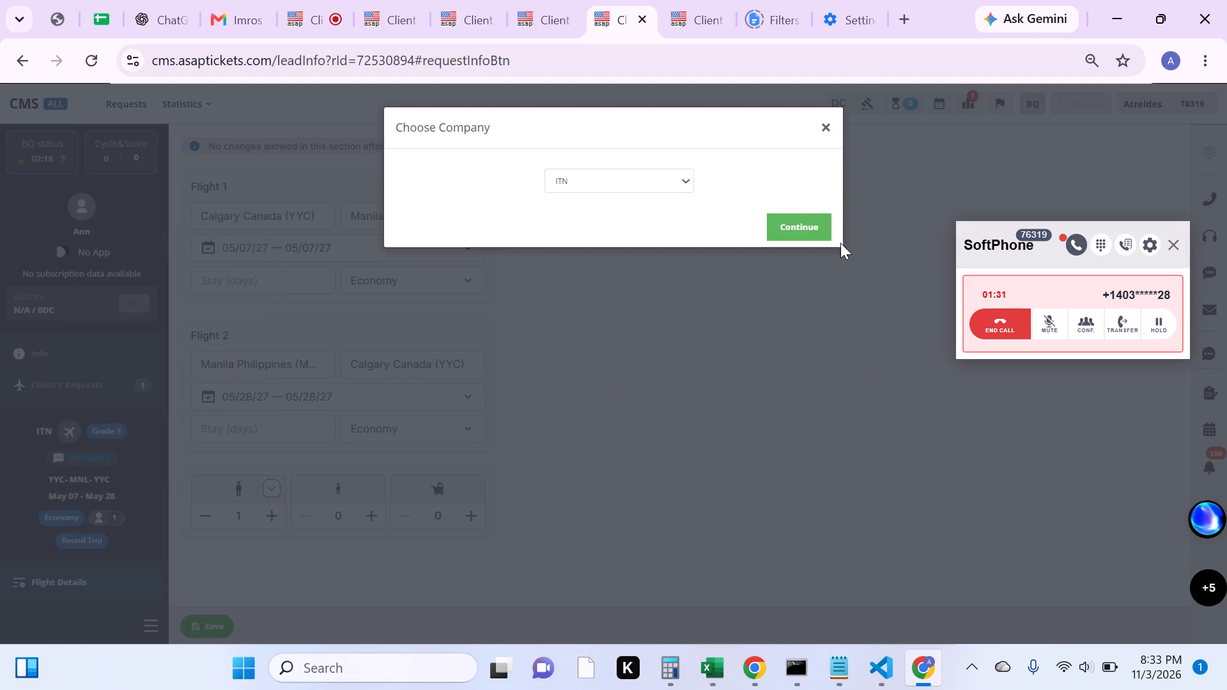
left_click(819, 229)
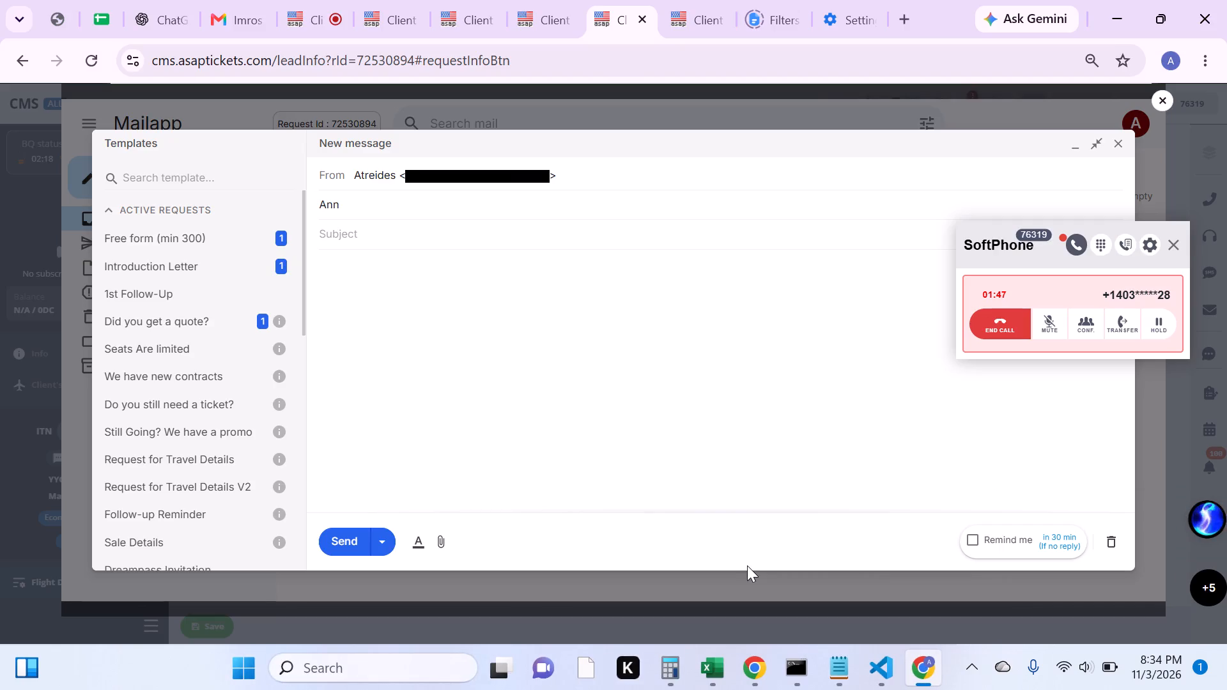
left_click(164, 436)
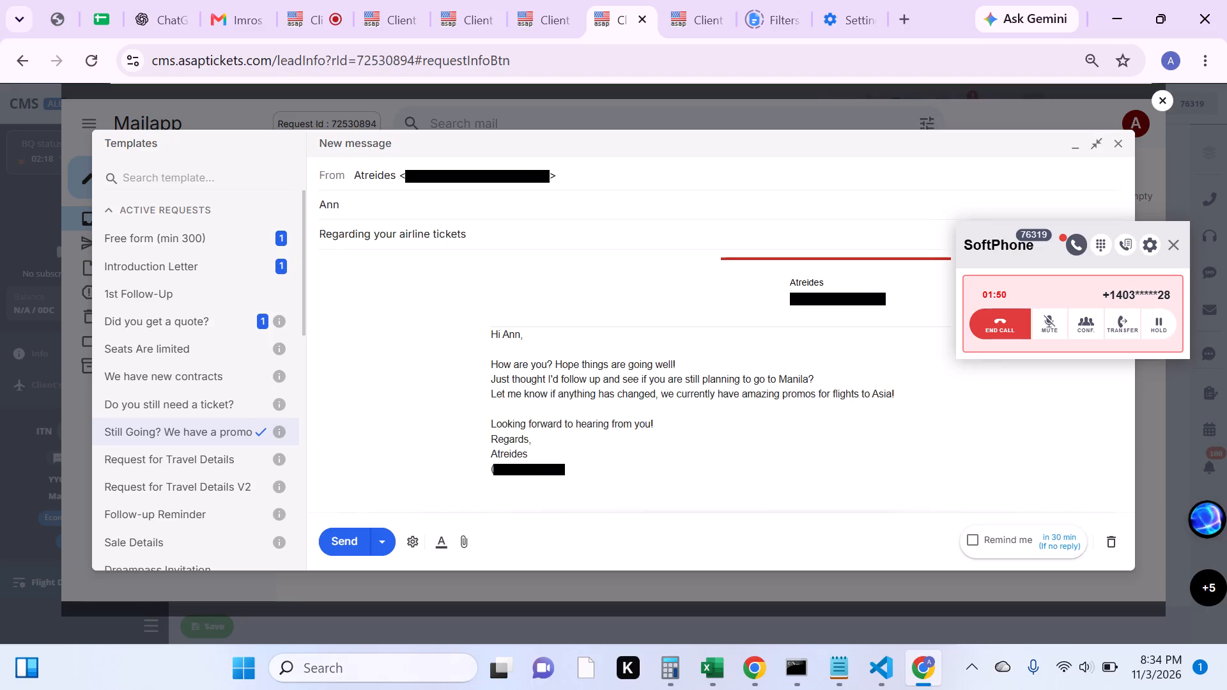
left_click(342, 544)
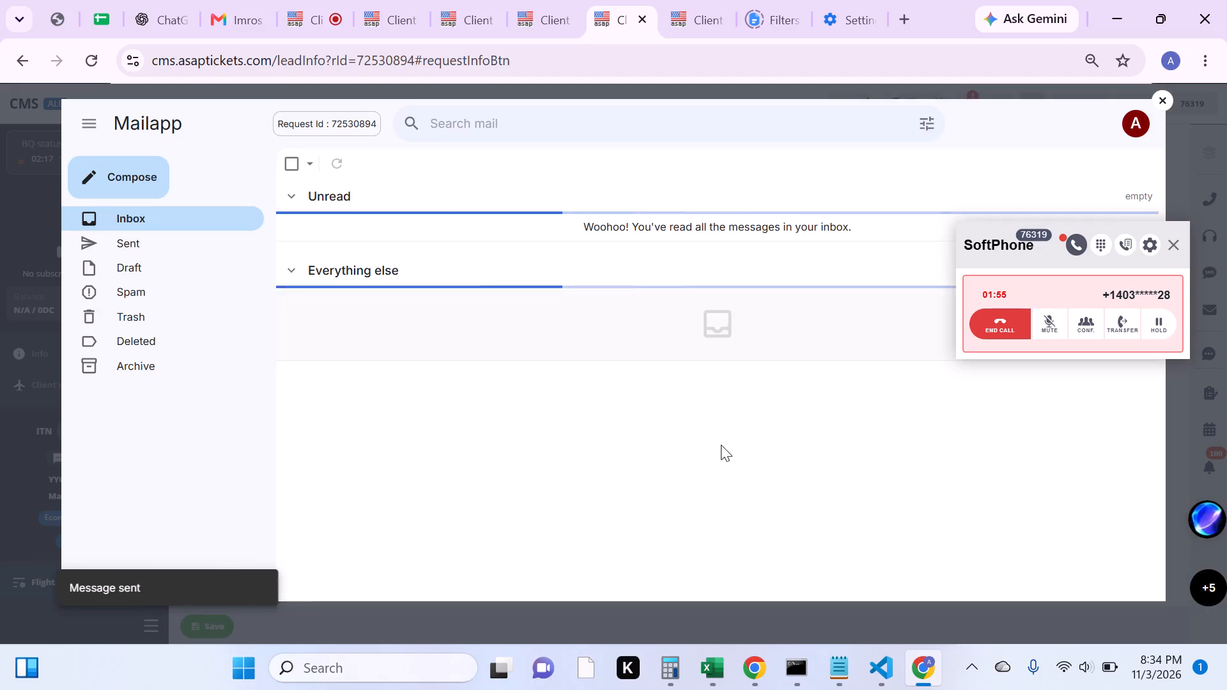
left_click(1163, 93)
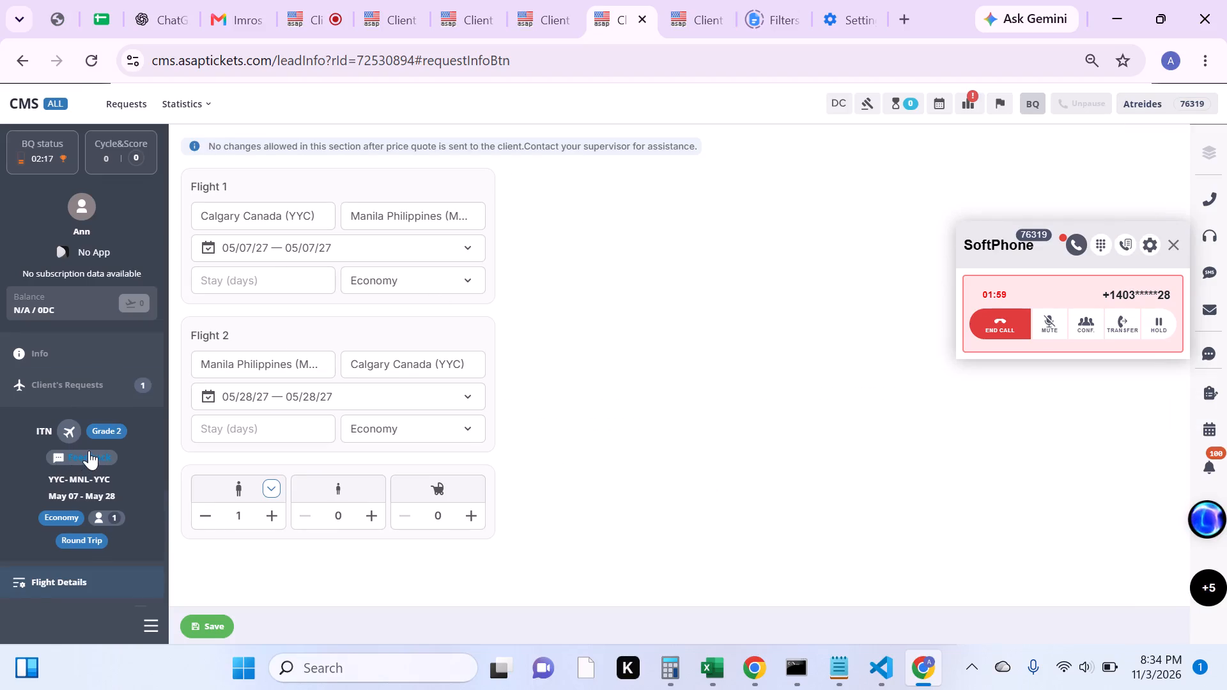
End the call with the YYC-MNL-YYC client, close the softphone and start a Pro Quote from the request's price quotes.
scroll(89, 455, "down", 1)
left_click(93, 516)
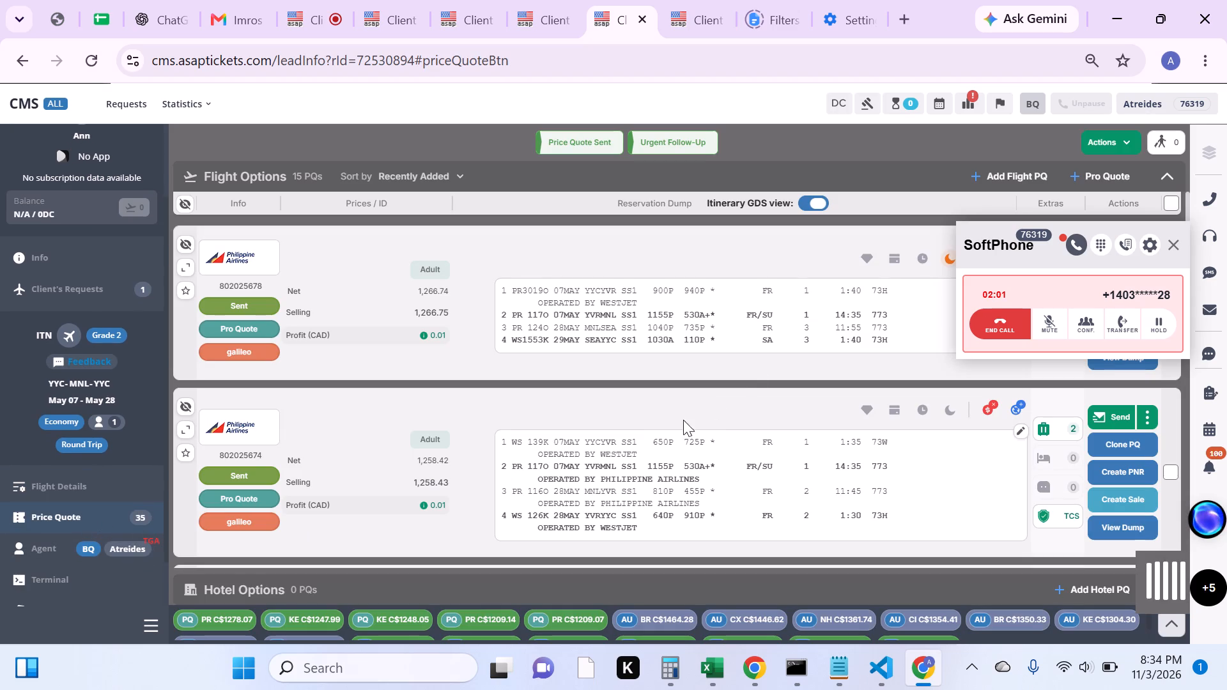
left_click(985, 335)
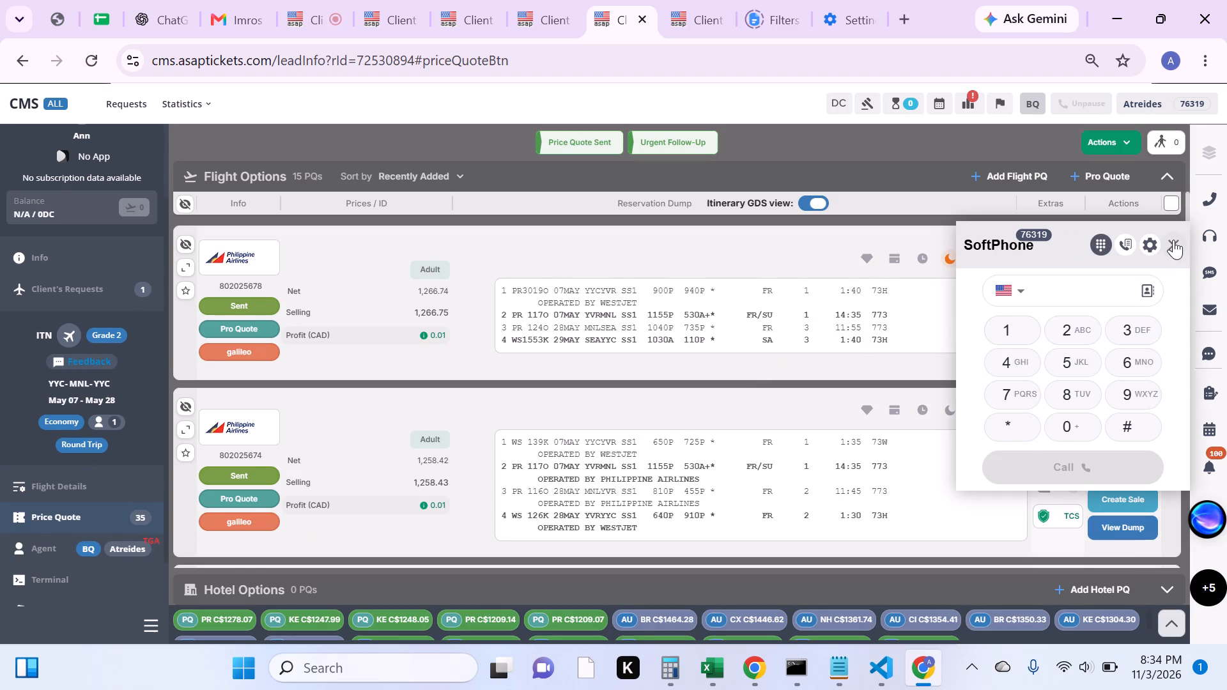
left_click(1173, 240)
left_click(1103, 179)
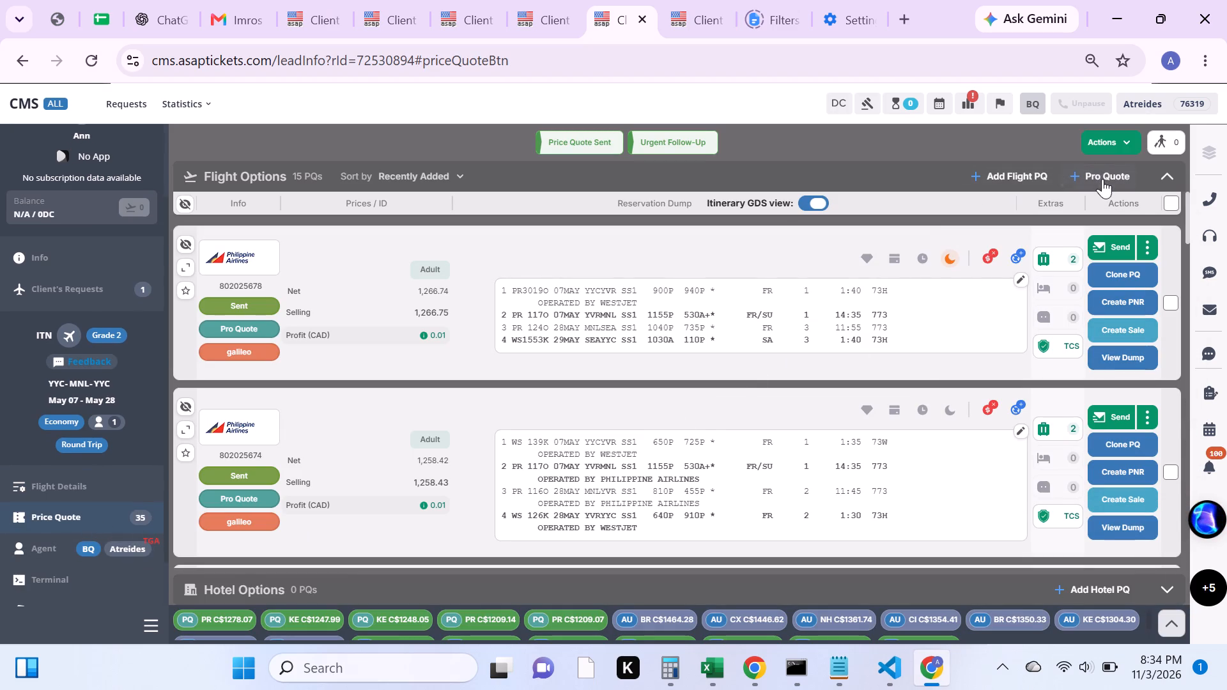
left_click(685, 23)
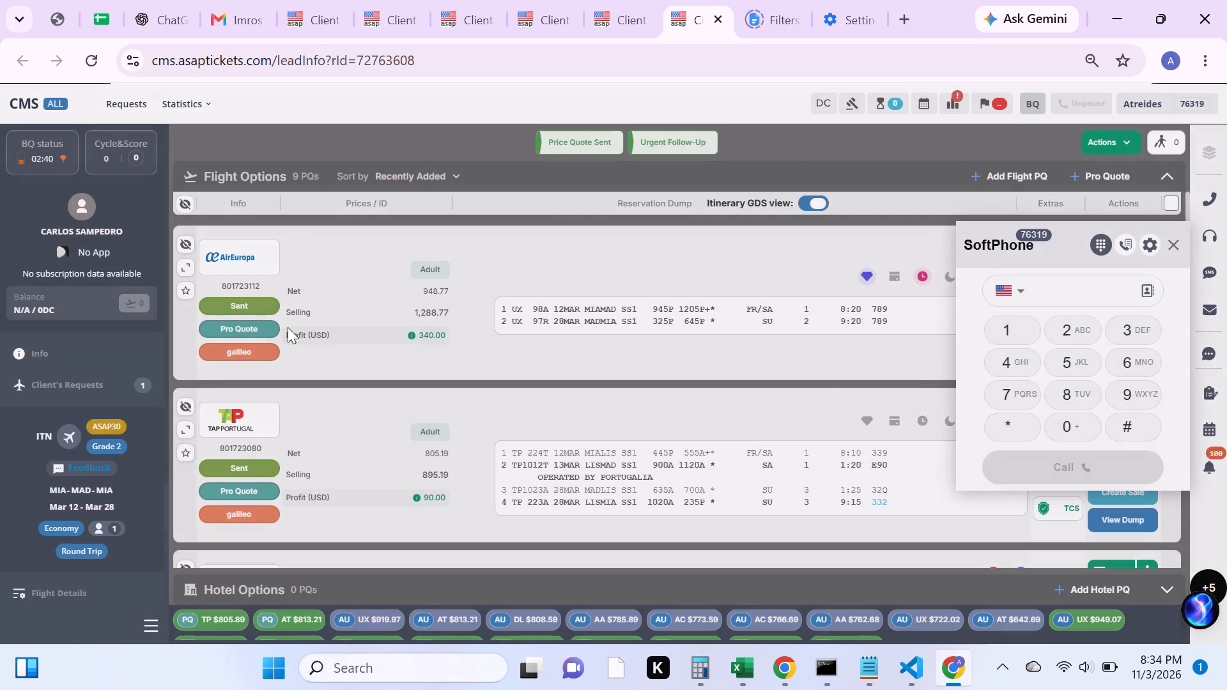
scroll(56, 464, "down", 1)
left_click(69, 492)
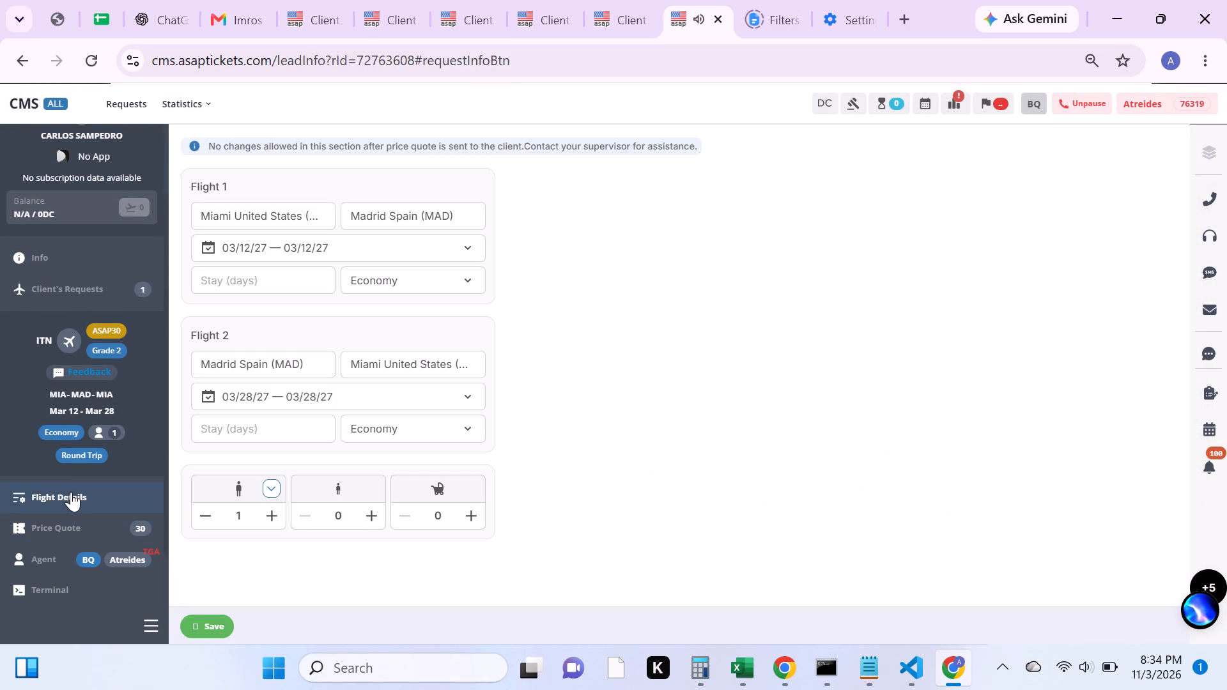
scroll(71, 492, "up", 3)
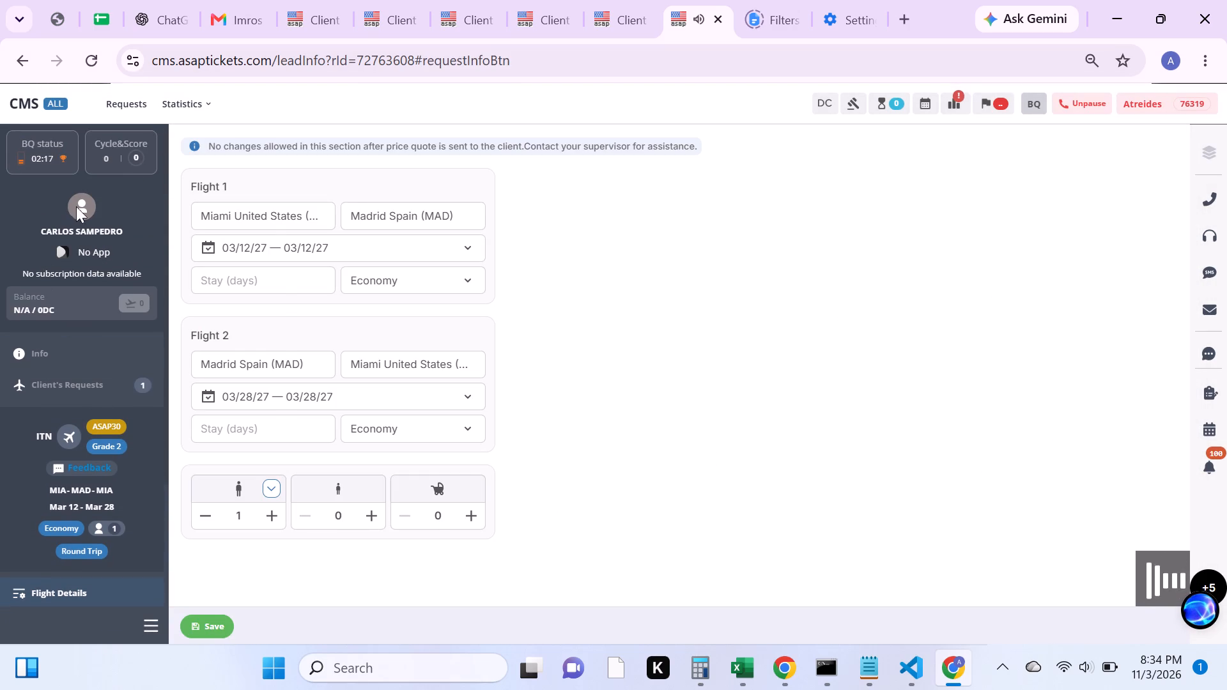
left_click(121, 381)
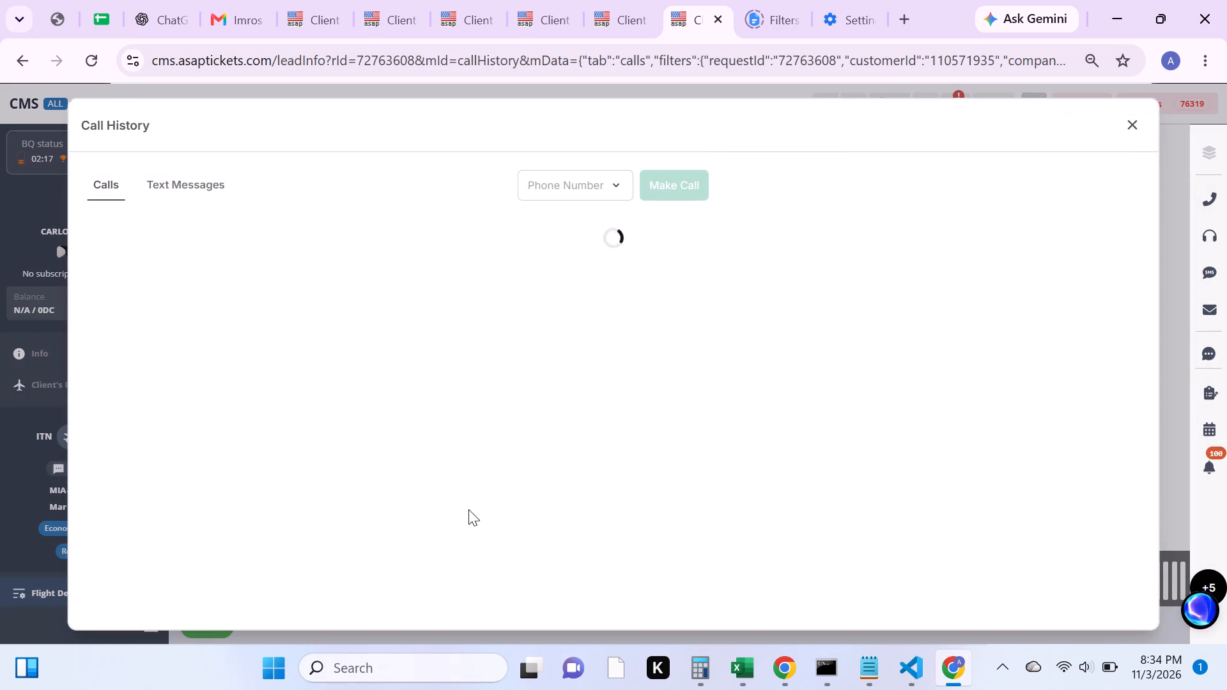
left_click(675, 175)
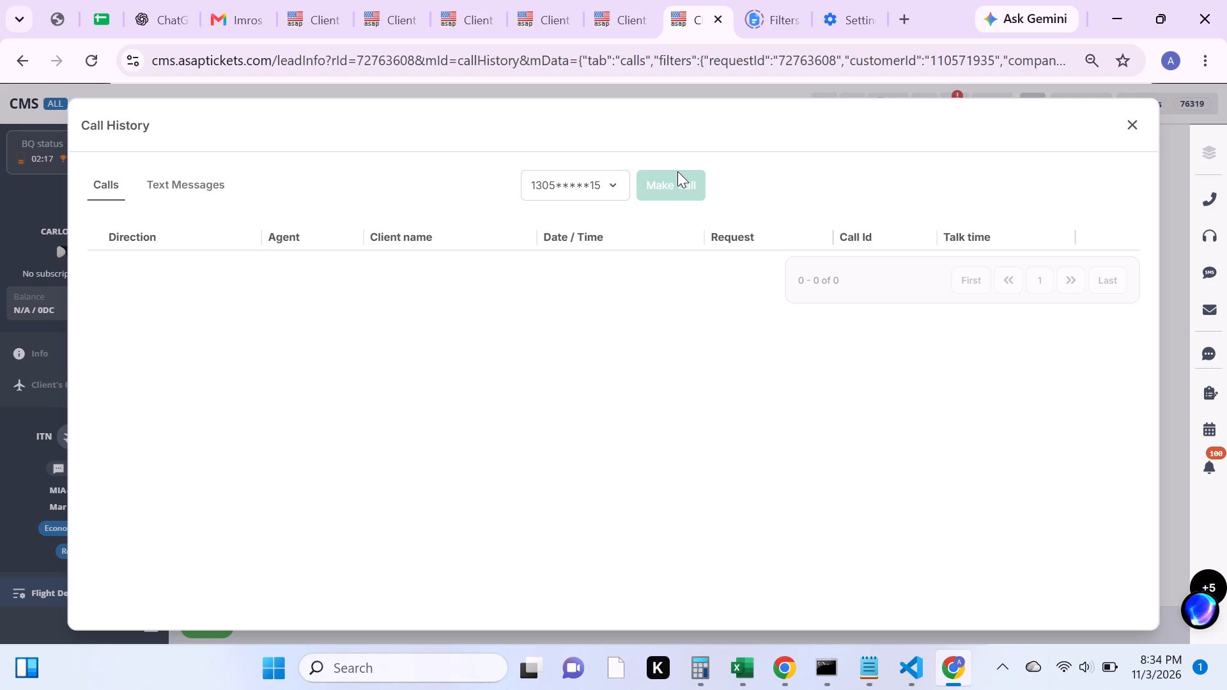
left_click(1030, 320)
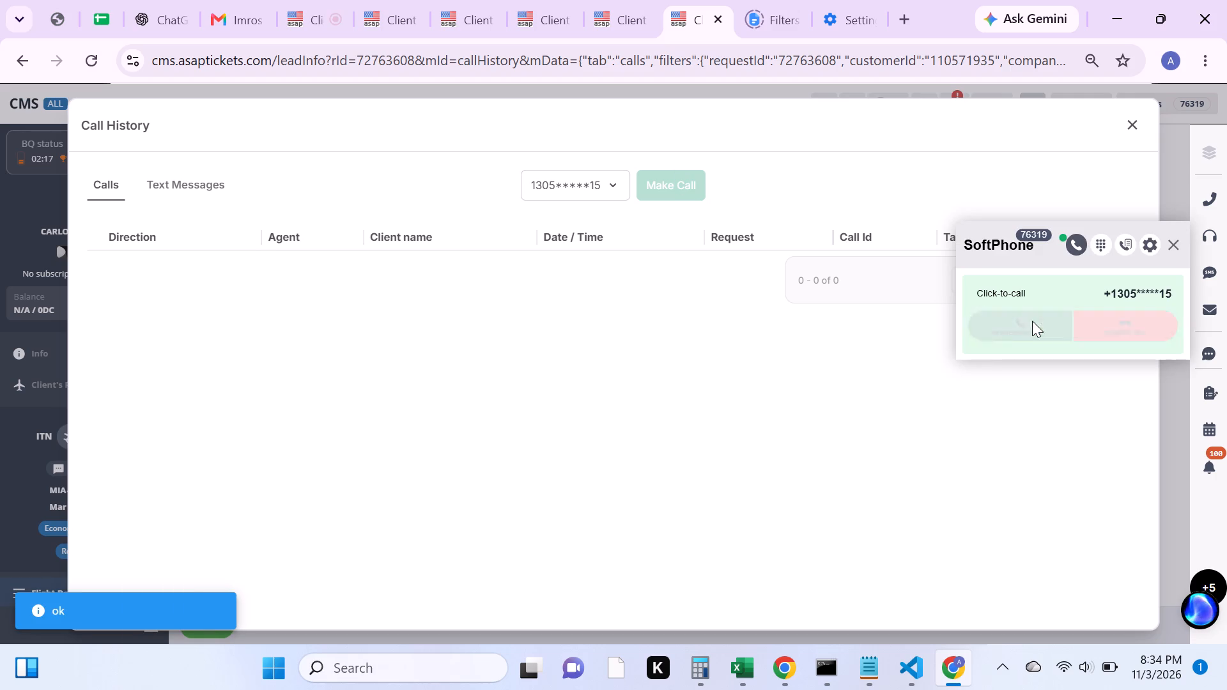
left_click(1131, 132)
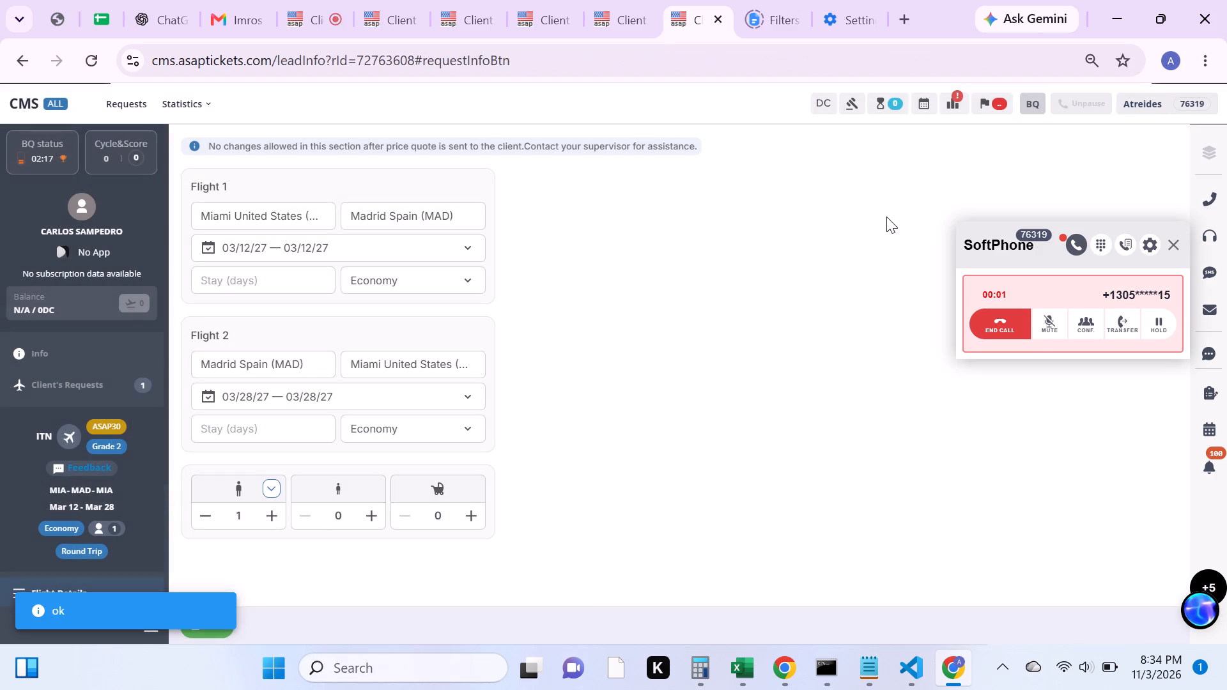
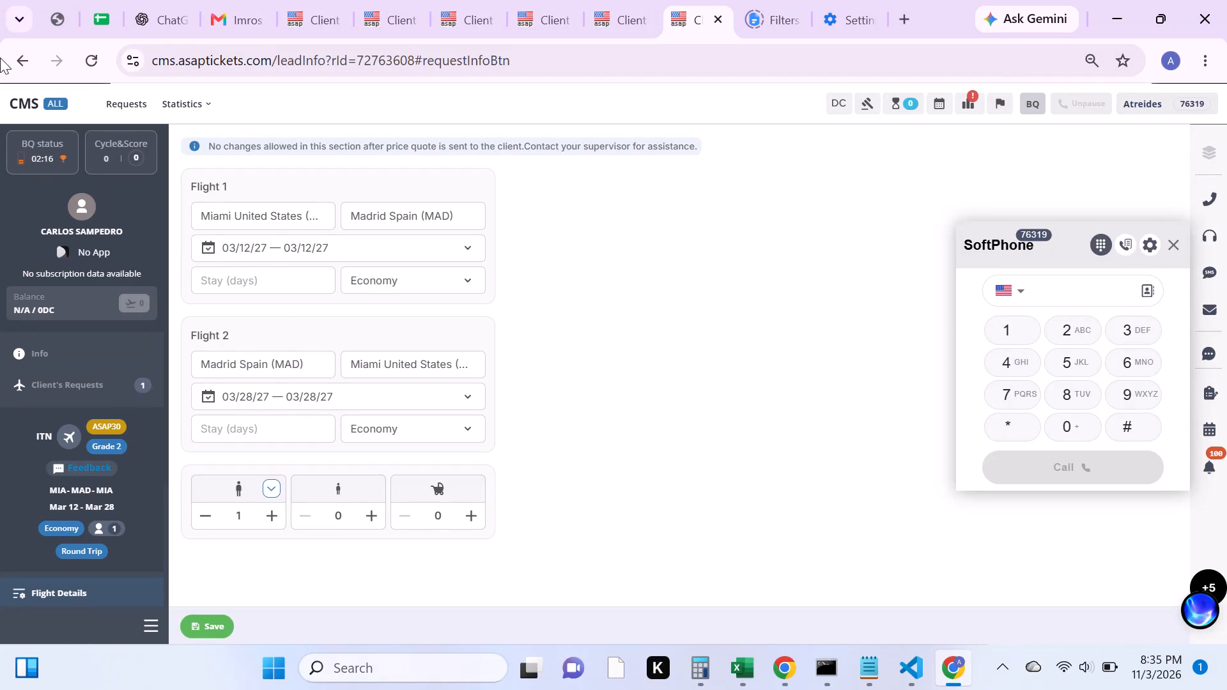
left_click(165, 388)
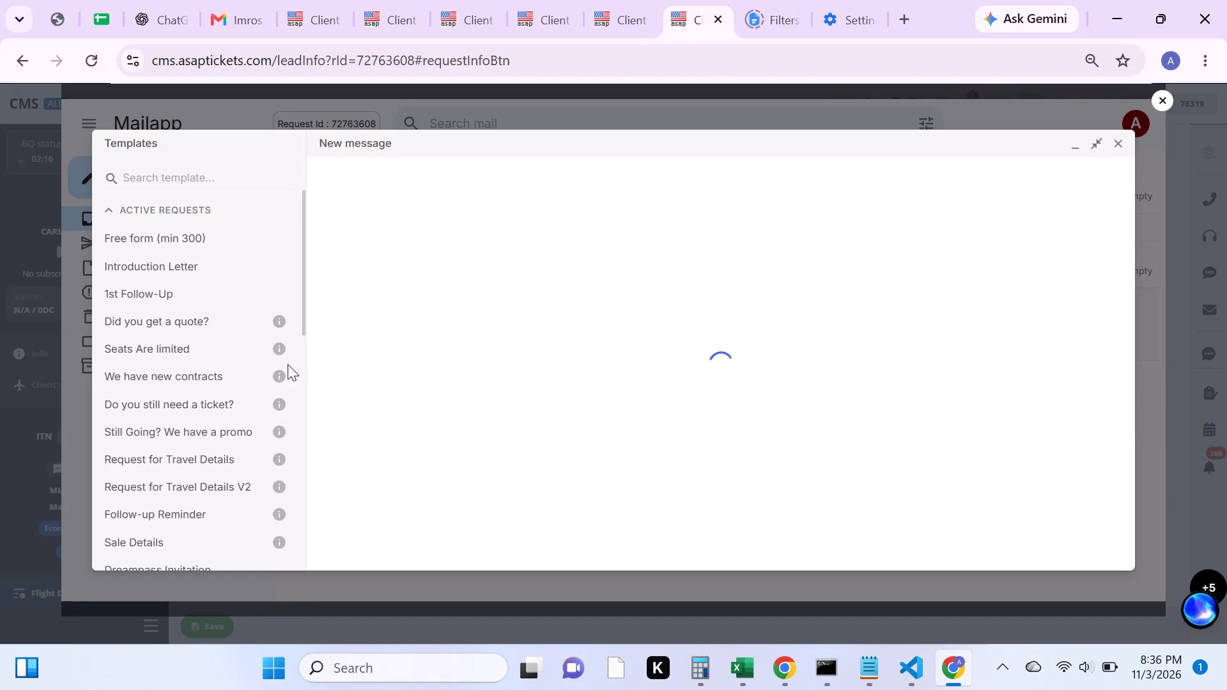
left_click(212, 427)
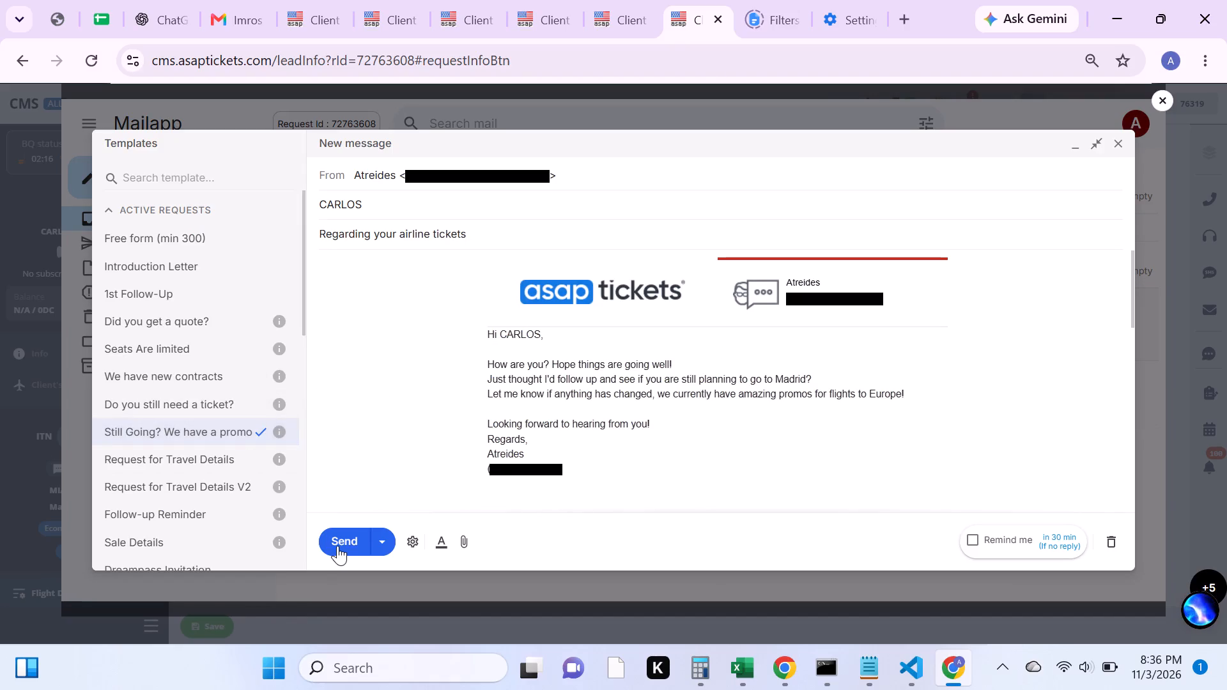
left_click(337, 546)
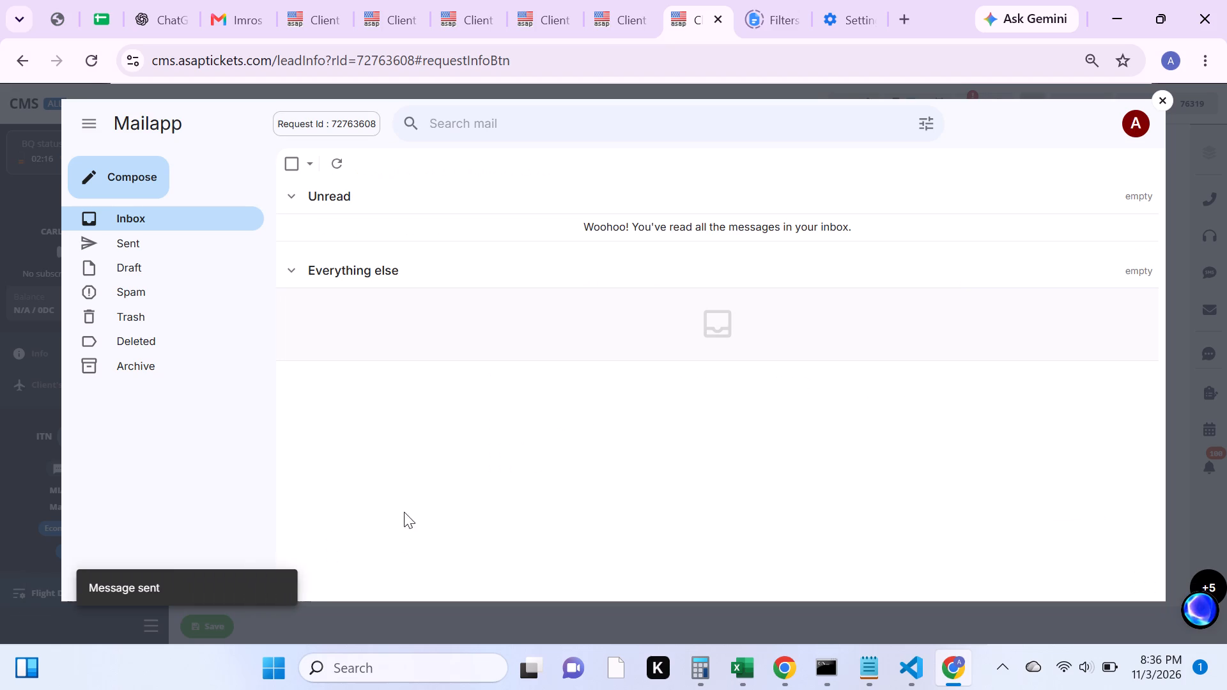
left_click(1160, 104)
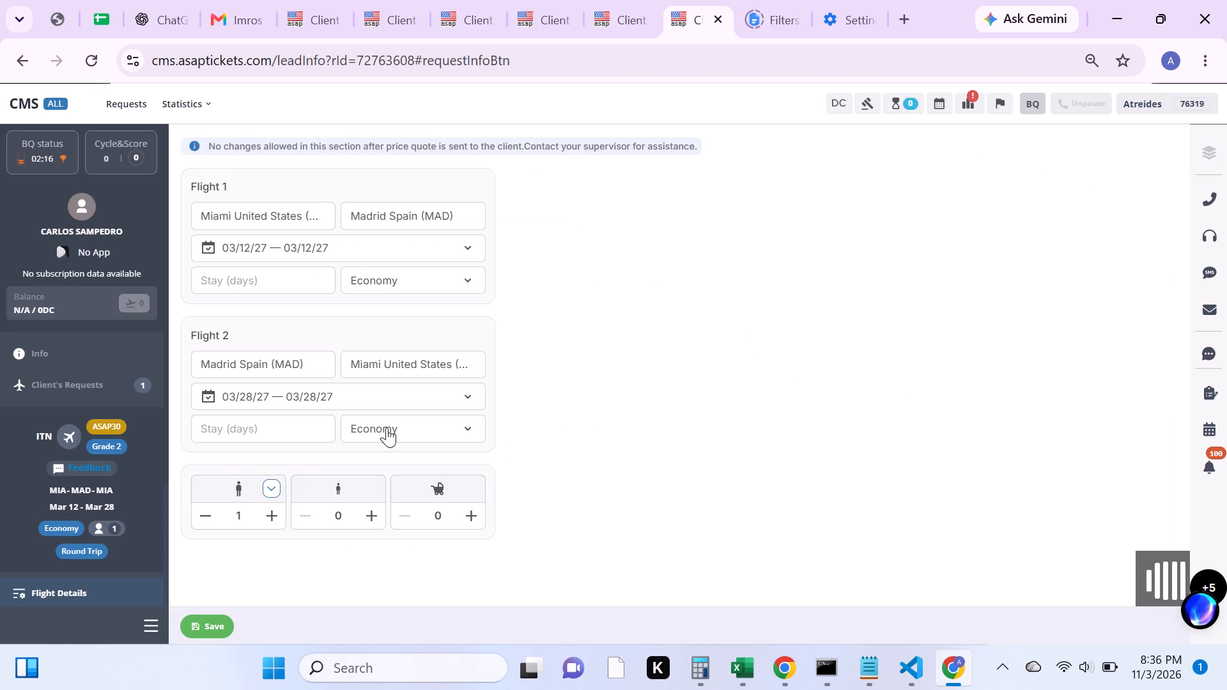
left_click(81, 473)
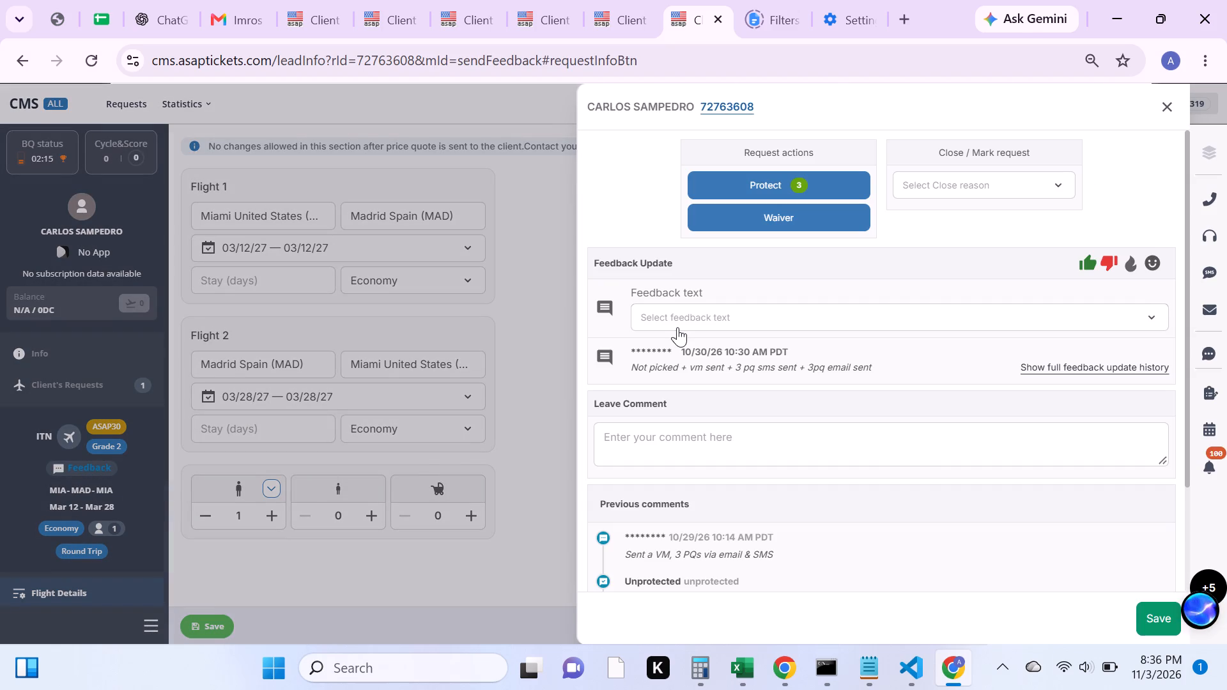
left_click(679, 323)
type("follow")
key("space")
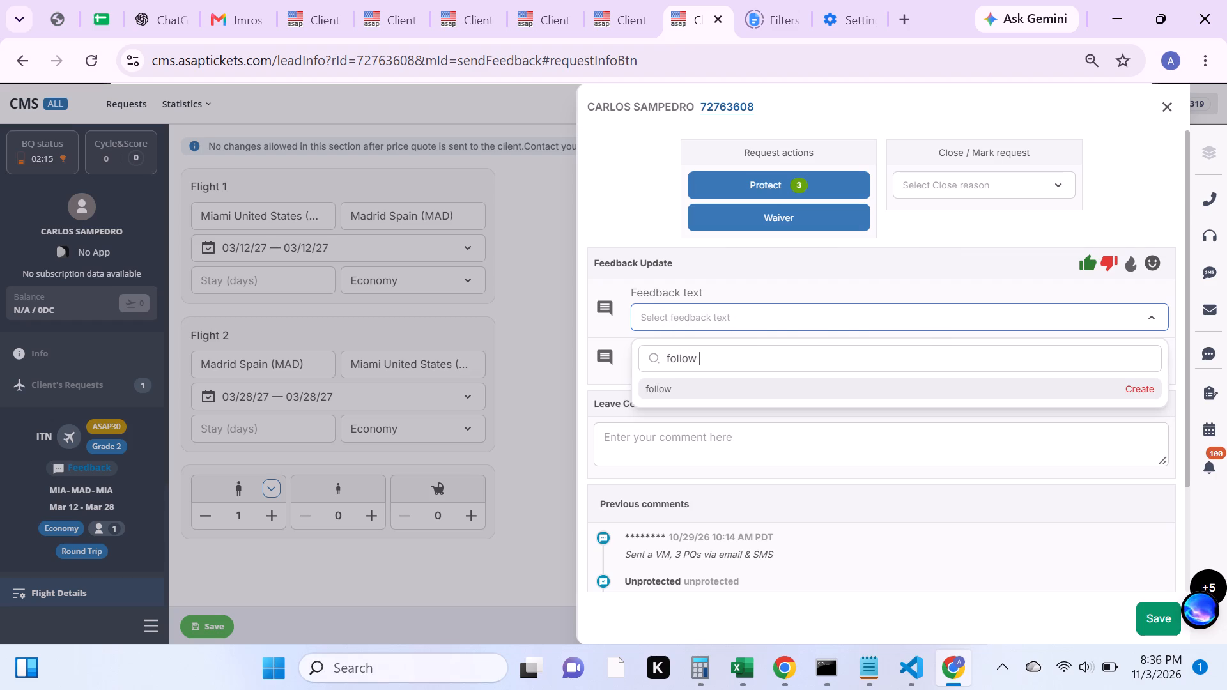
left_click(715, 407)
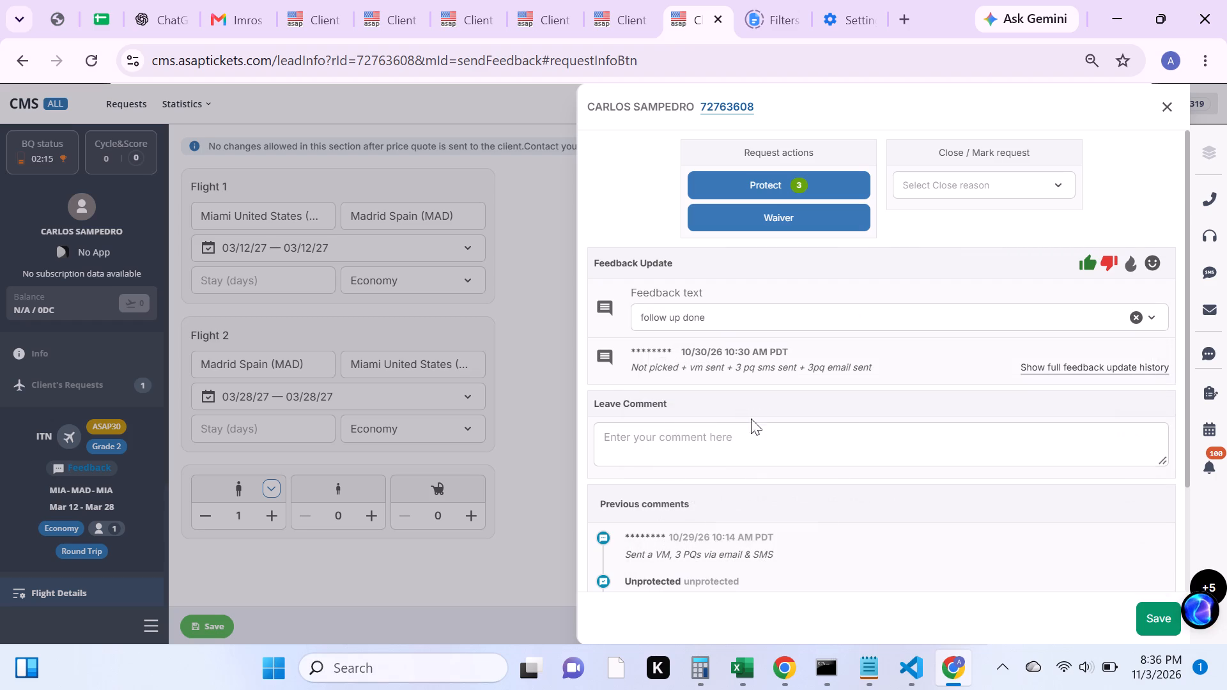
left_click(1168, 620)
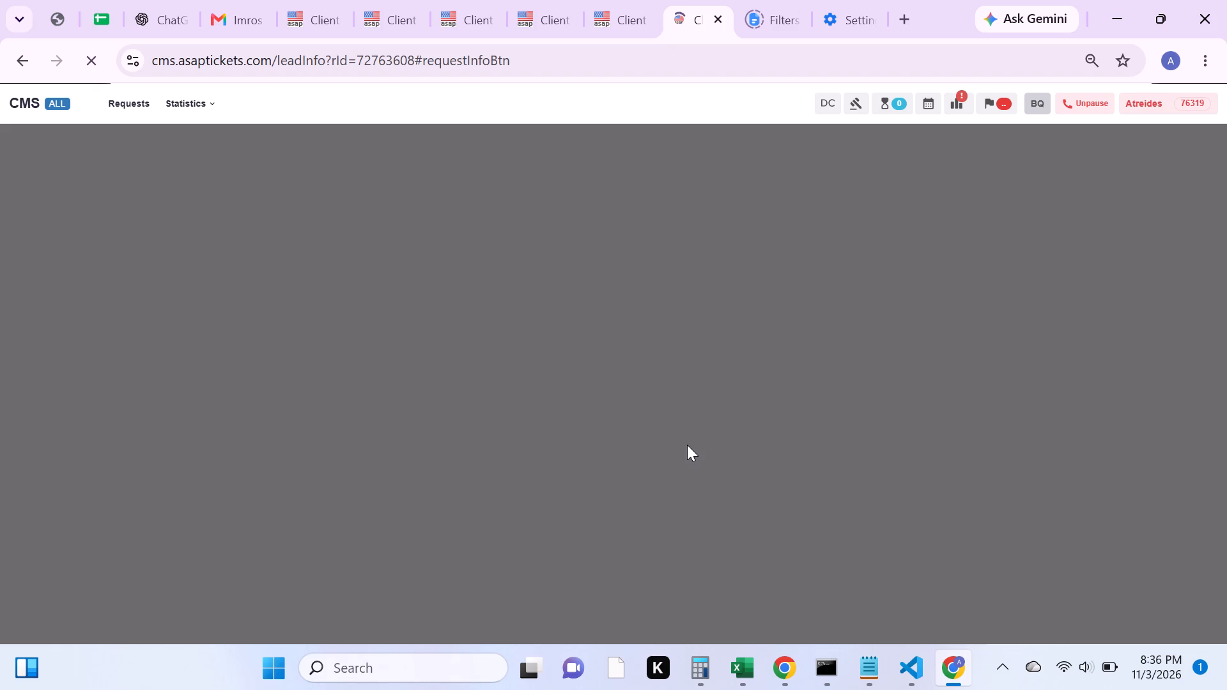
Open the price quotes of the Miami–Madrid request and launch a Pro Quote search.
scroll(38, 492, "down", 1)
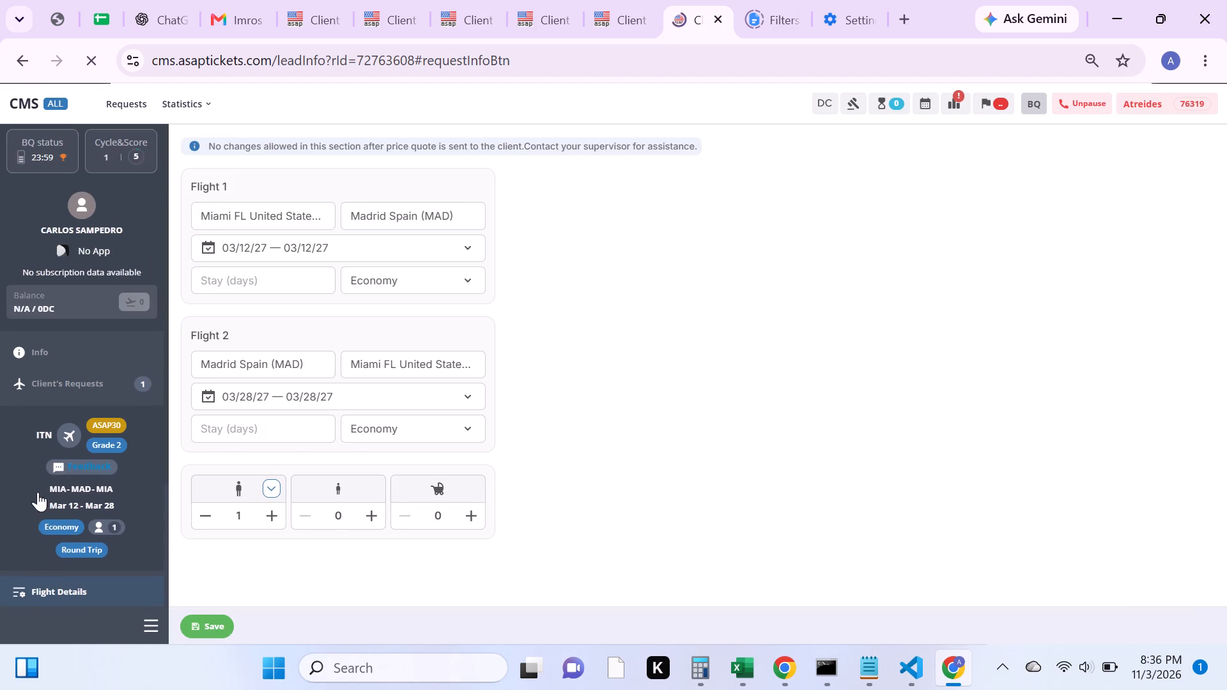
left_click(72, 532)
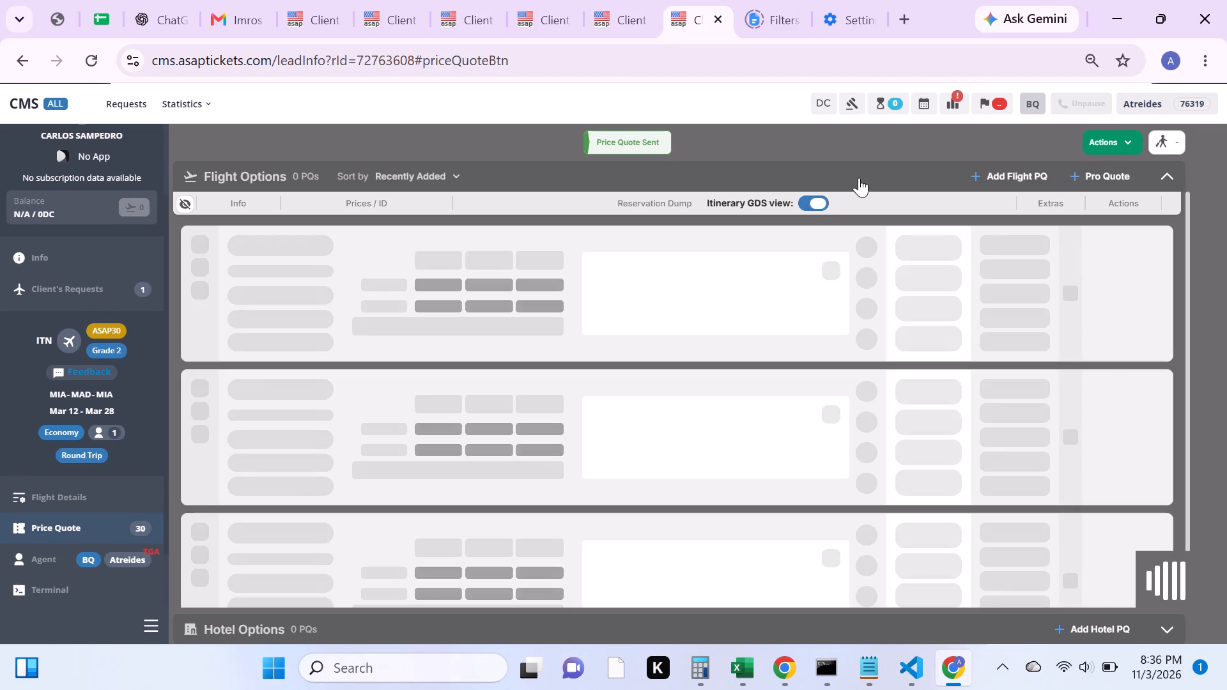
left_click(1113, 178)
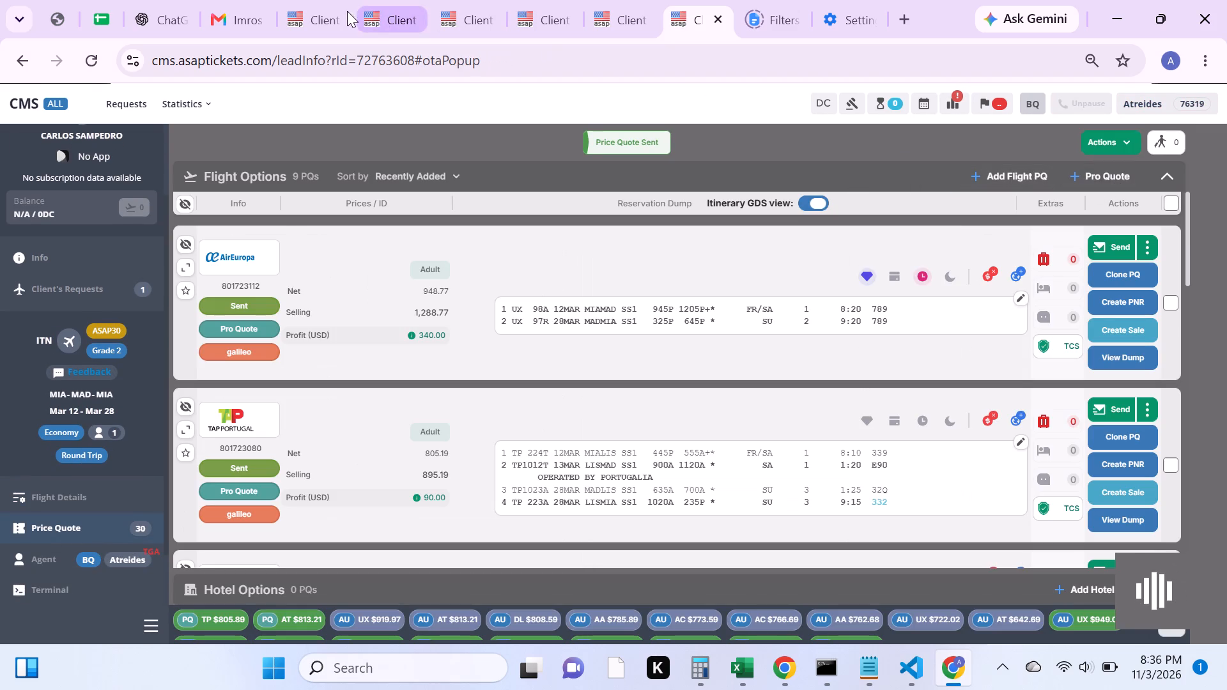
left_click(382, 19)
left_click(321, 10)
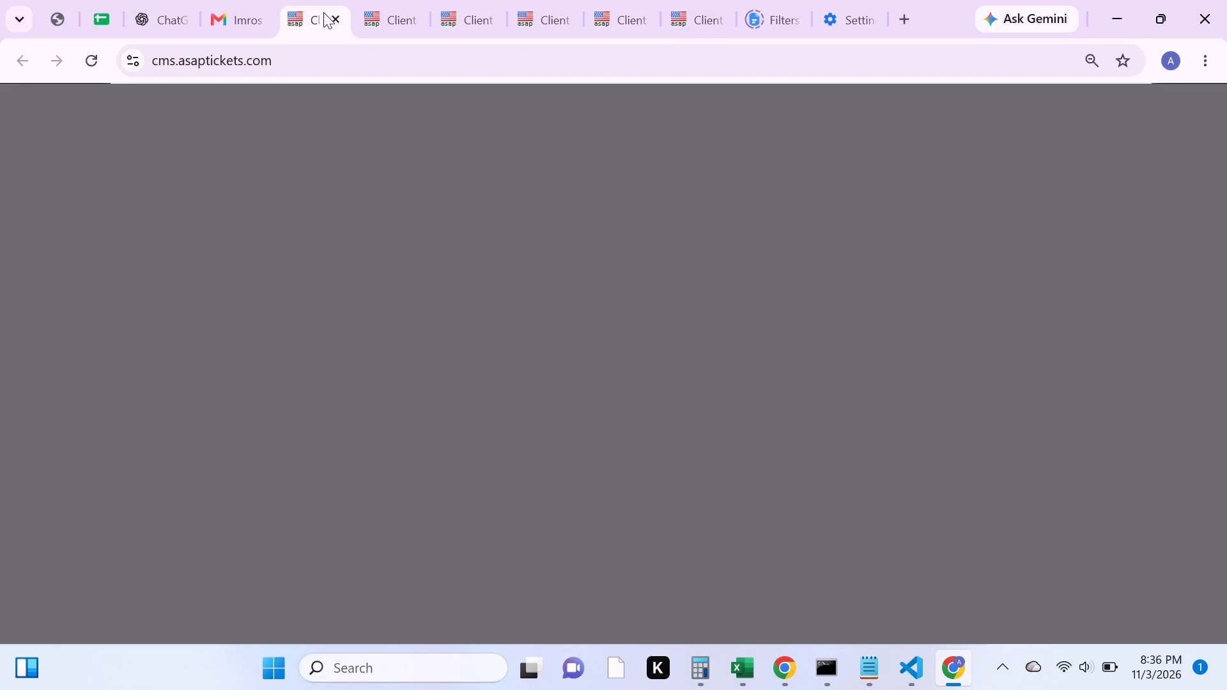
left_click(387, 22)
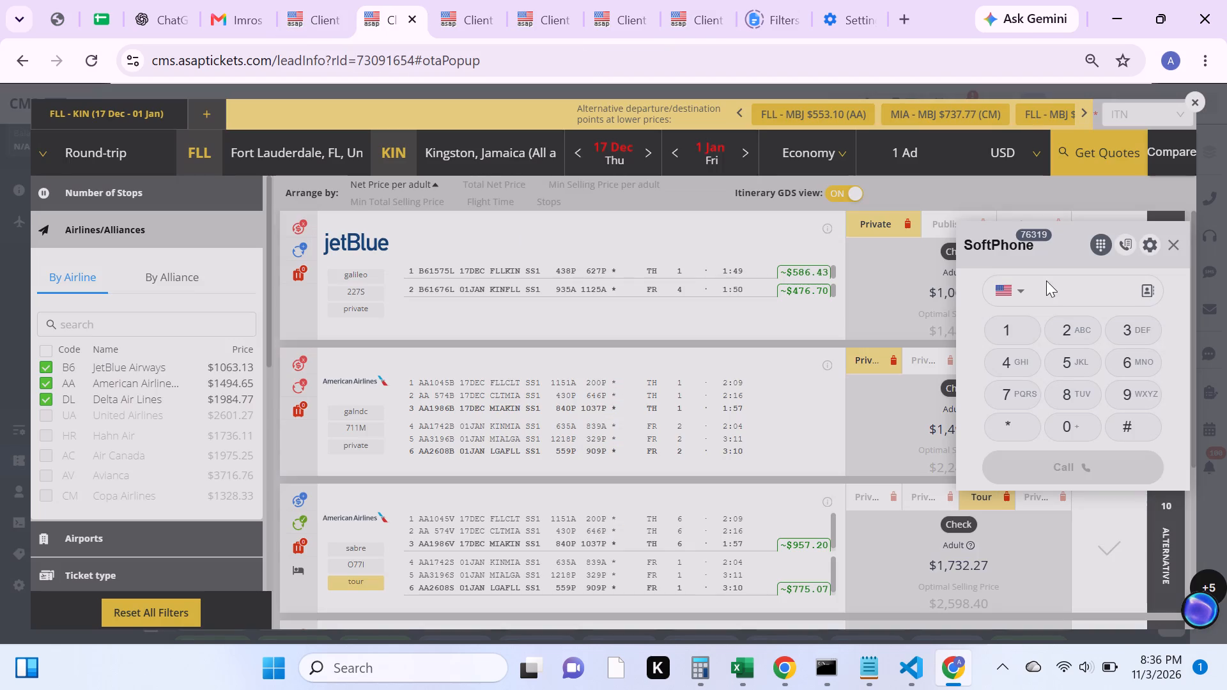
left_click(1166, 246)
left_click(858, 195)
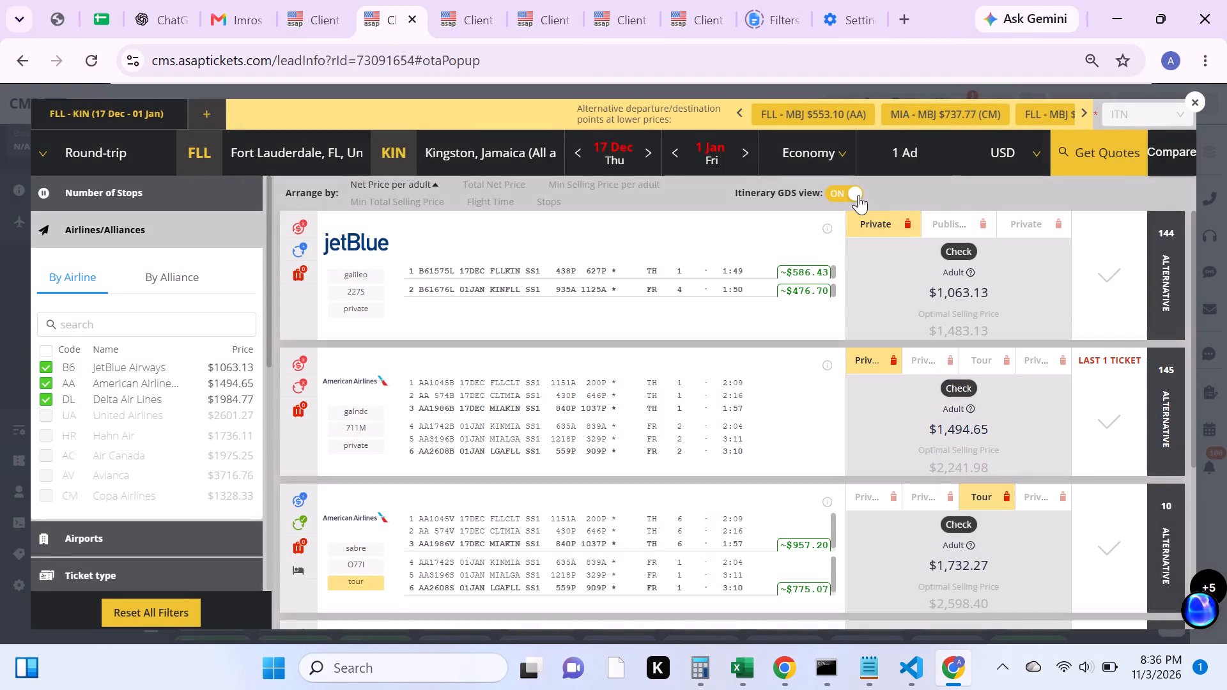
Select the JetBlue $1,063.13 option and confirm a bundled deal with TCS priced at 1078.00.
left_click(1102, 284)
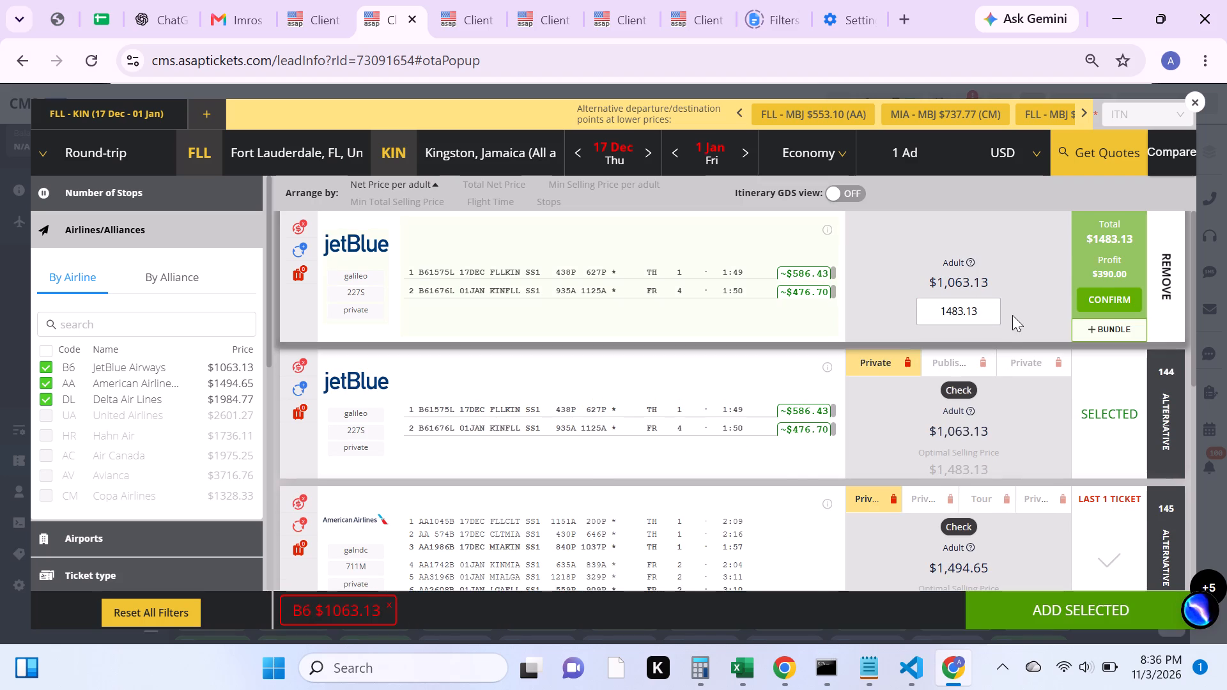
left_click(1105, 325)
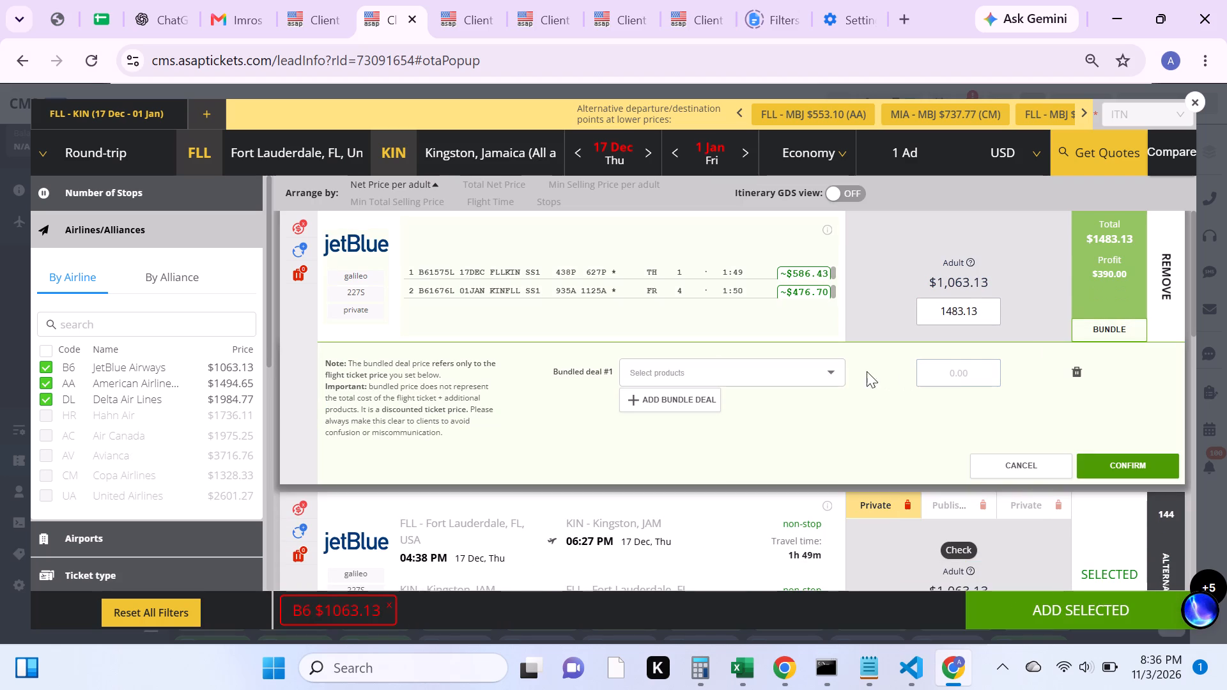
left_click(835, 369)
left_click(794, 401)
left_click(799, 489)
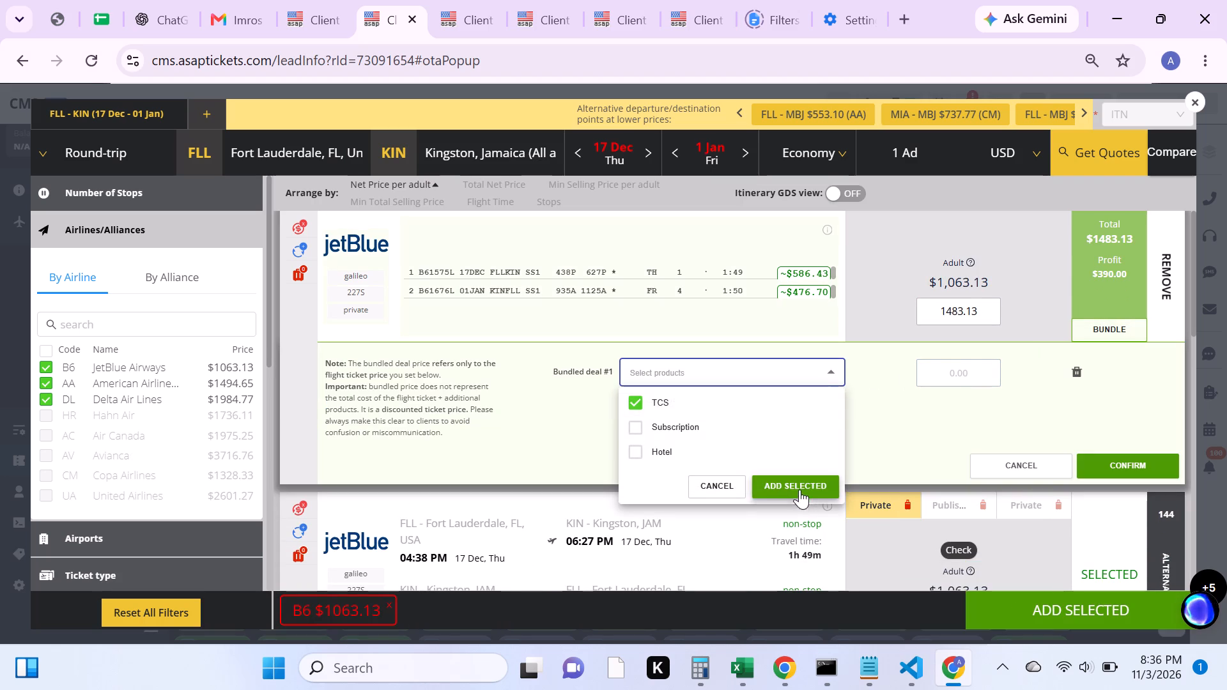
left_click(952, 372)
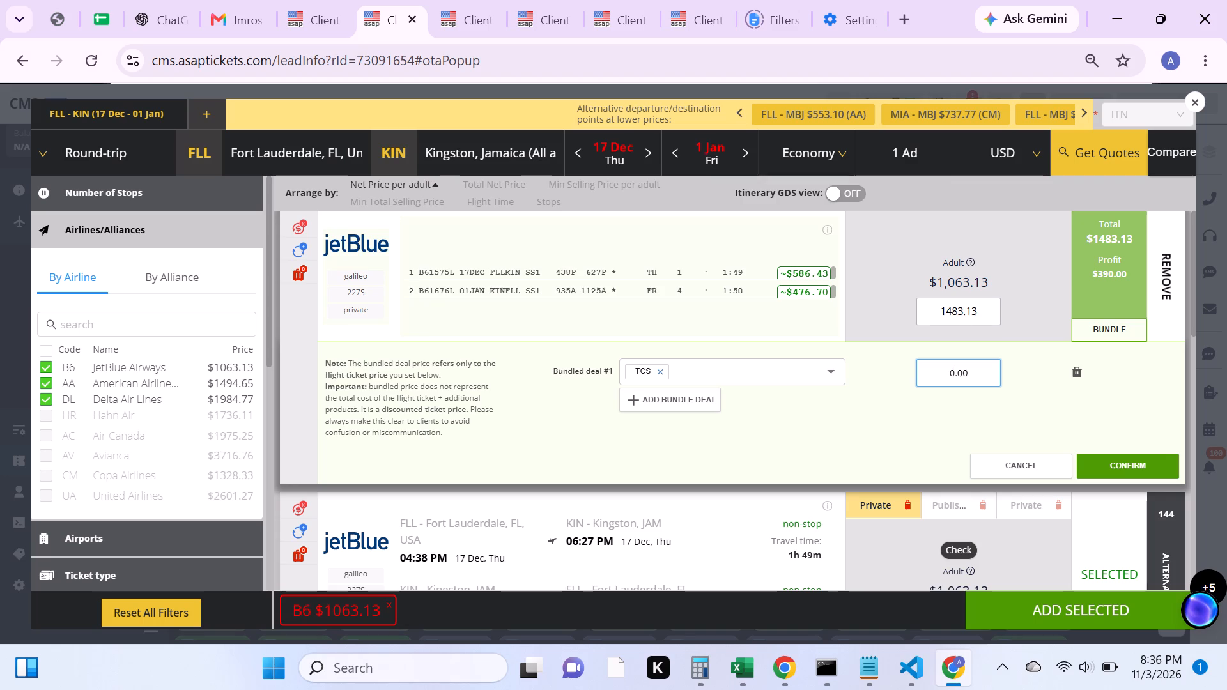
type("10")
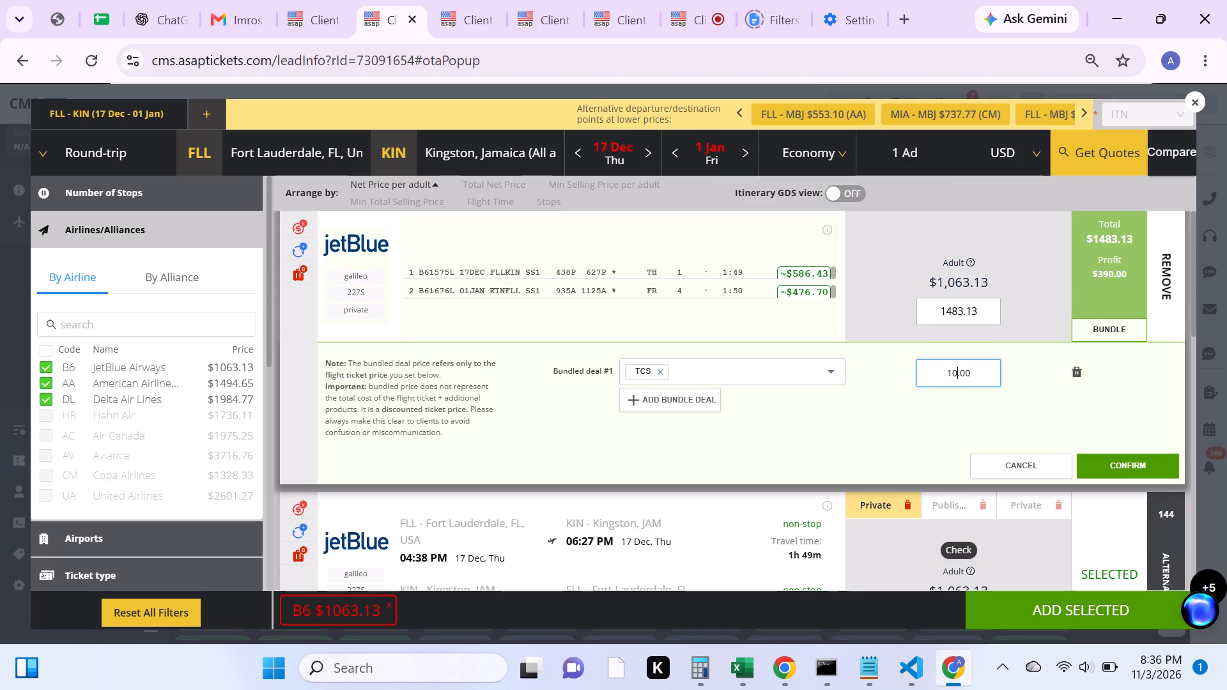
type("78")
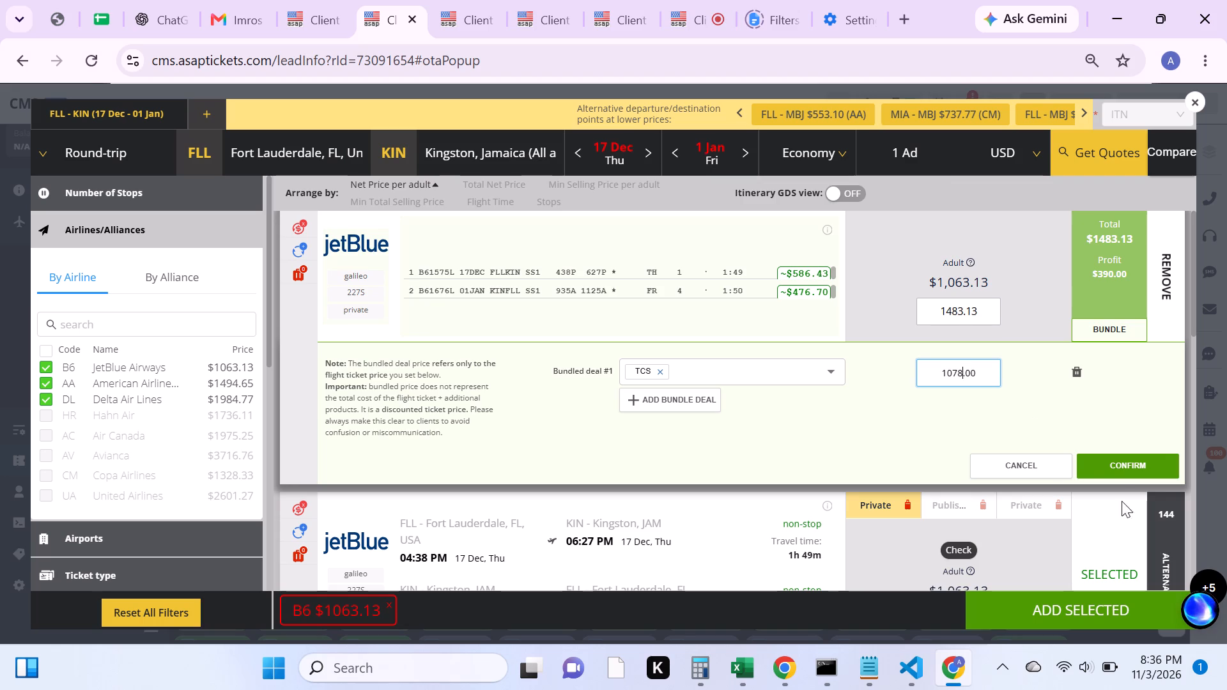
left_click(1116, 471)
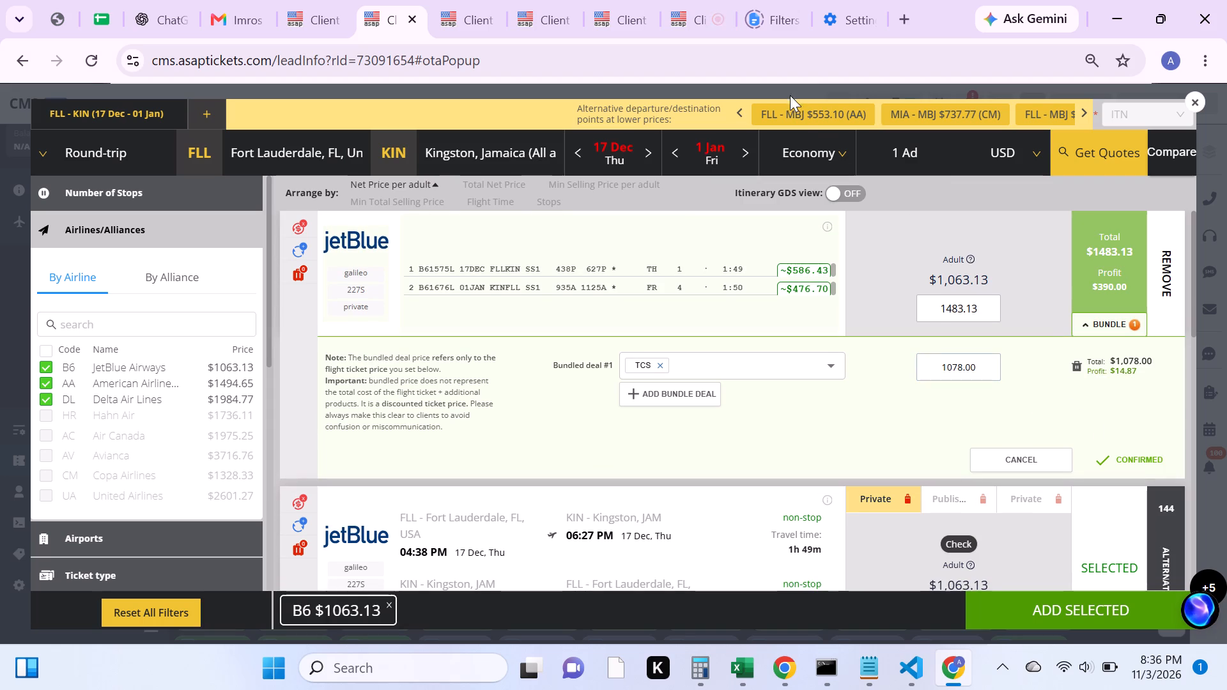
Search the alternative route FLL - MBJ $553.10 (AA) and confirm the Southwest $584.28 option with a selling price of 624.28.
left_click(803, 105)
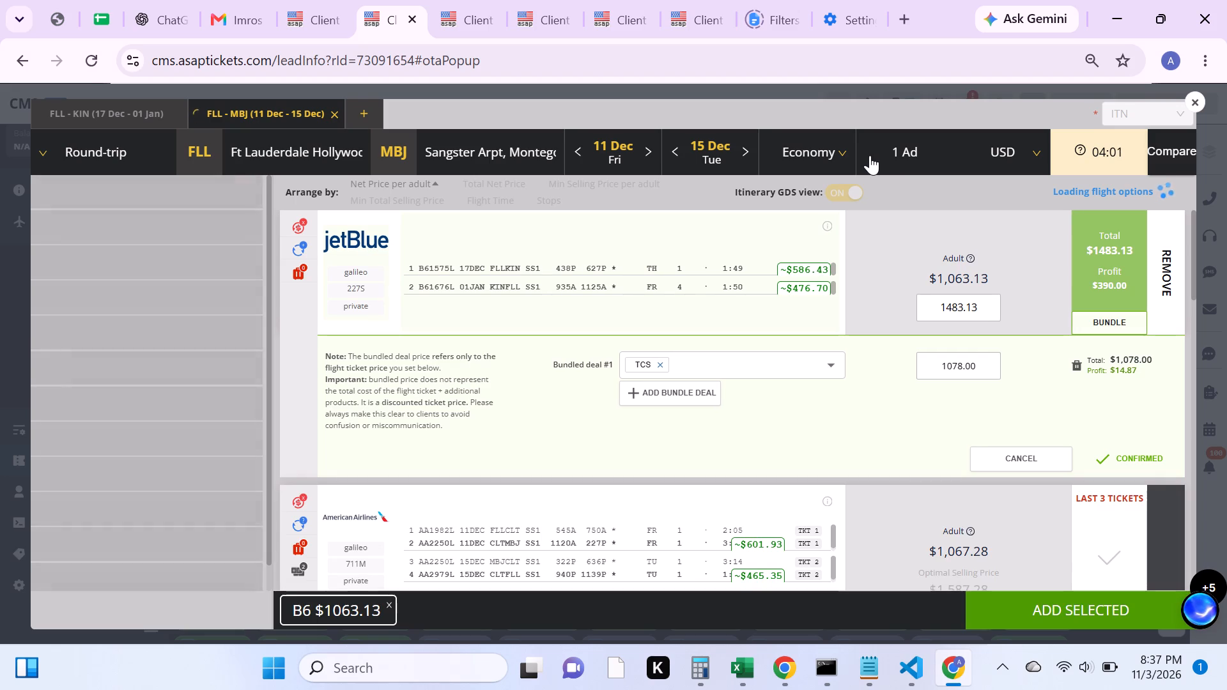
scroll(1025, 411, "down", 1)
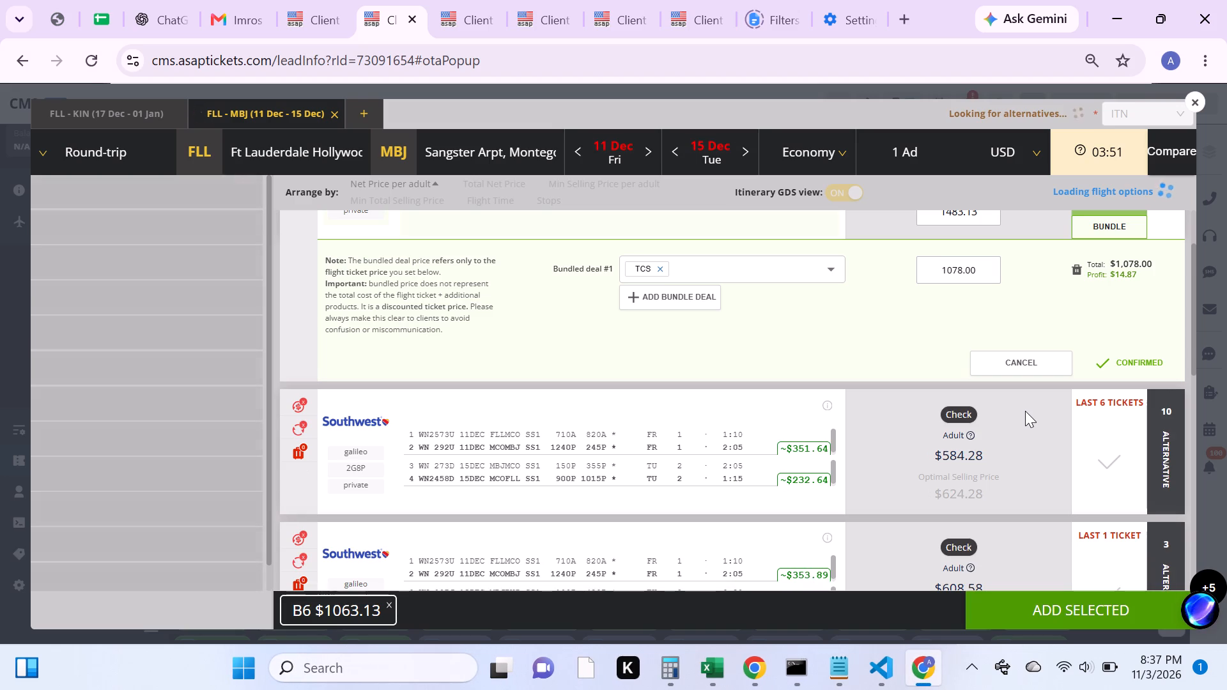
scroll(1025, 411, "down", 1)
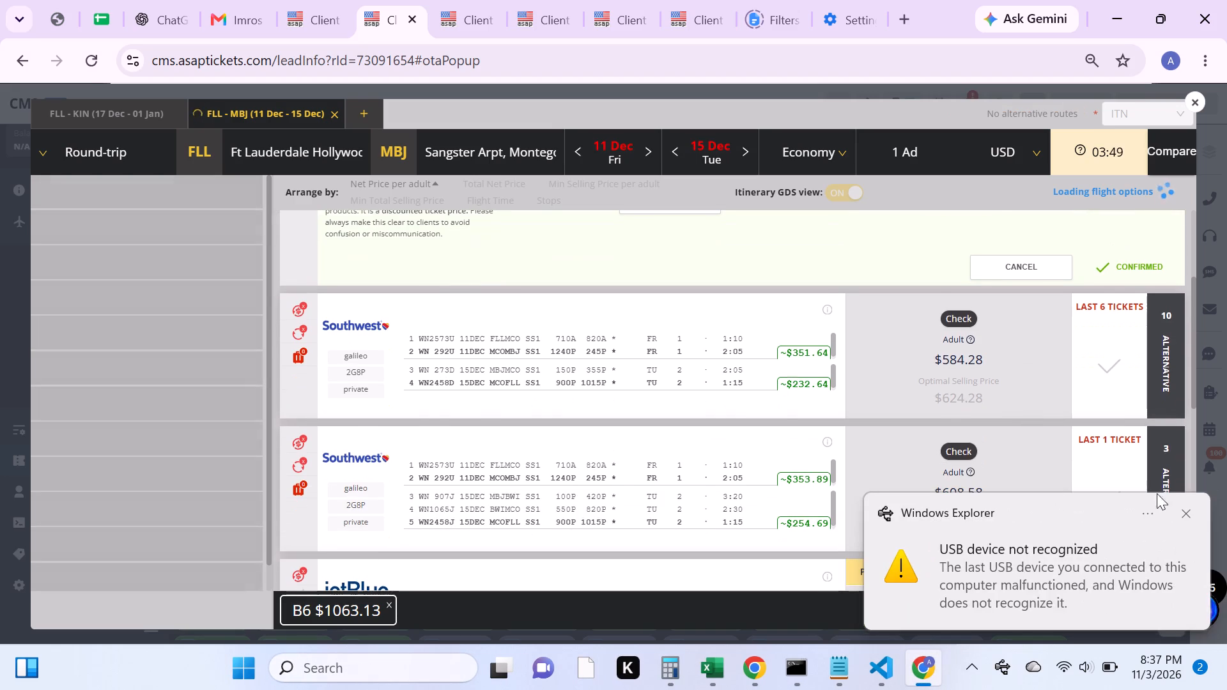
left_click(1189, 514)
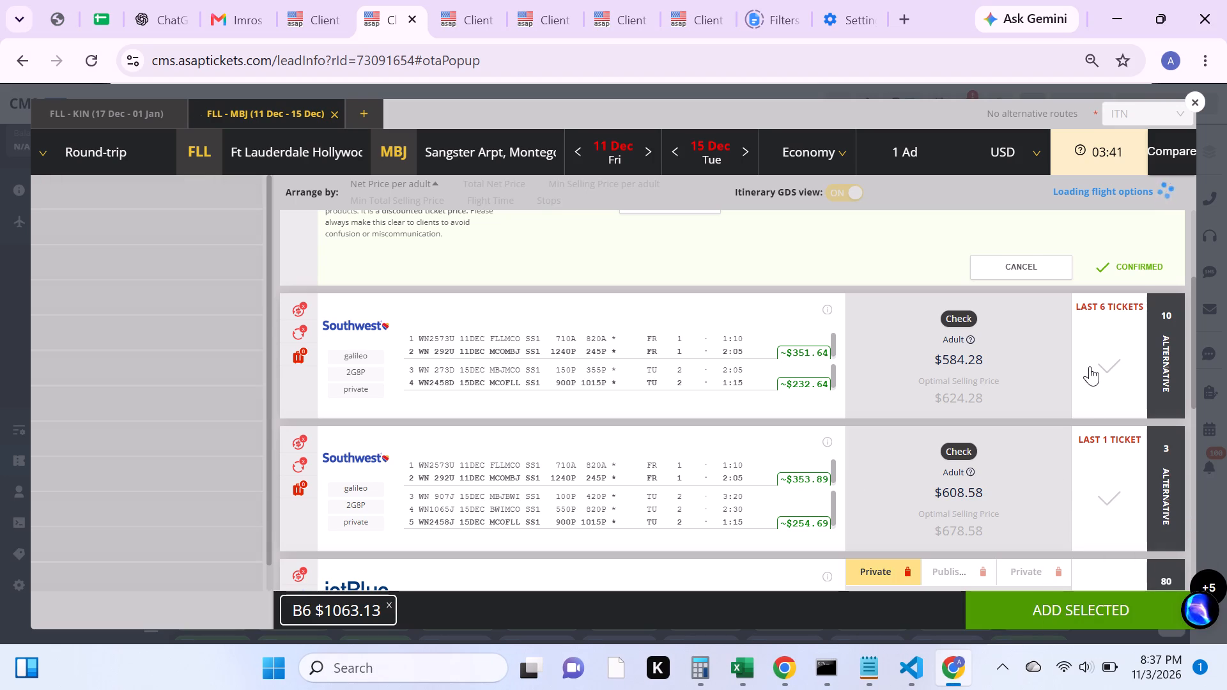
left_click(1095, 366)
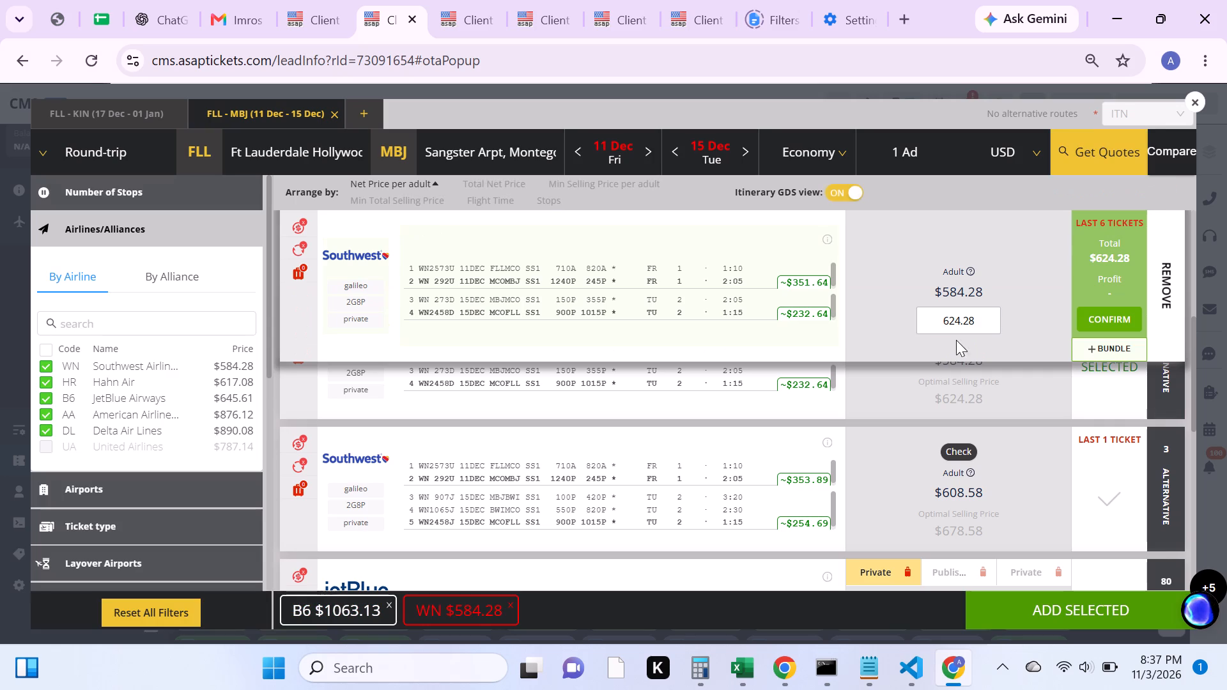
left_click(1087, 321)
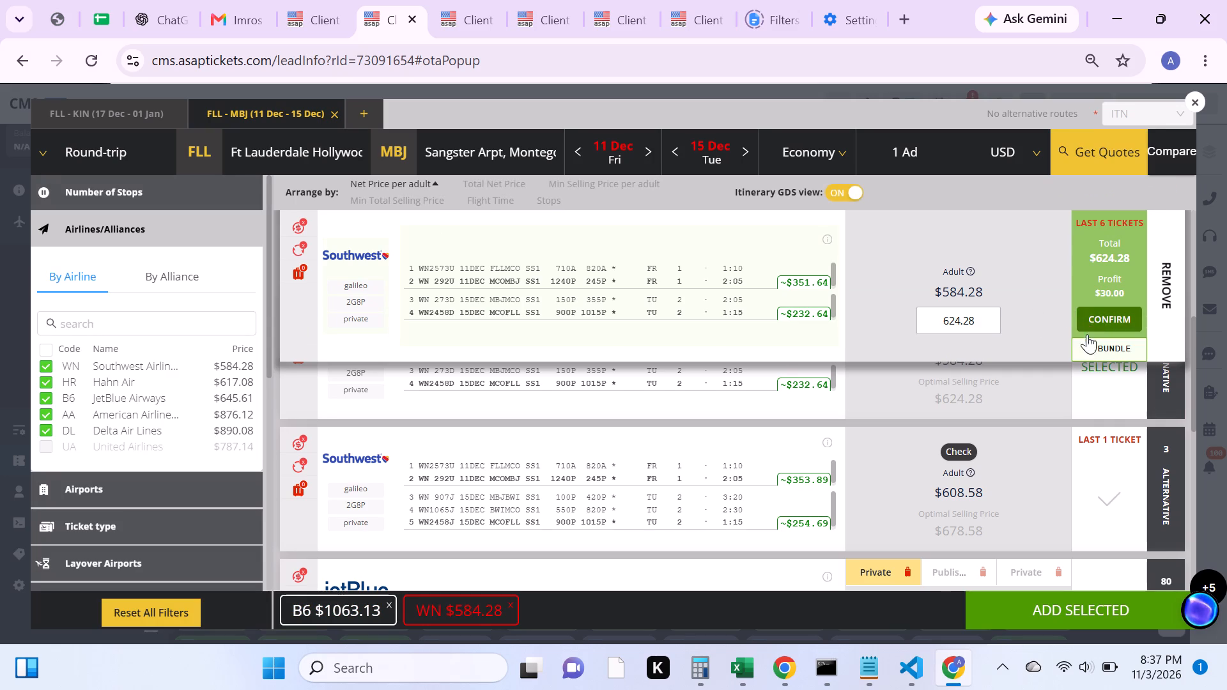
Back out of the flight selection dialog, reselect TCS in the JetBlue bundled deal and reconfirm the bundle.
left_click(1086, 610)
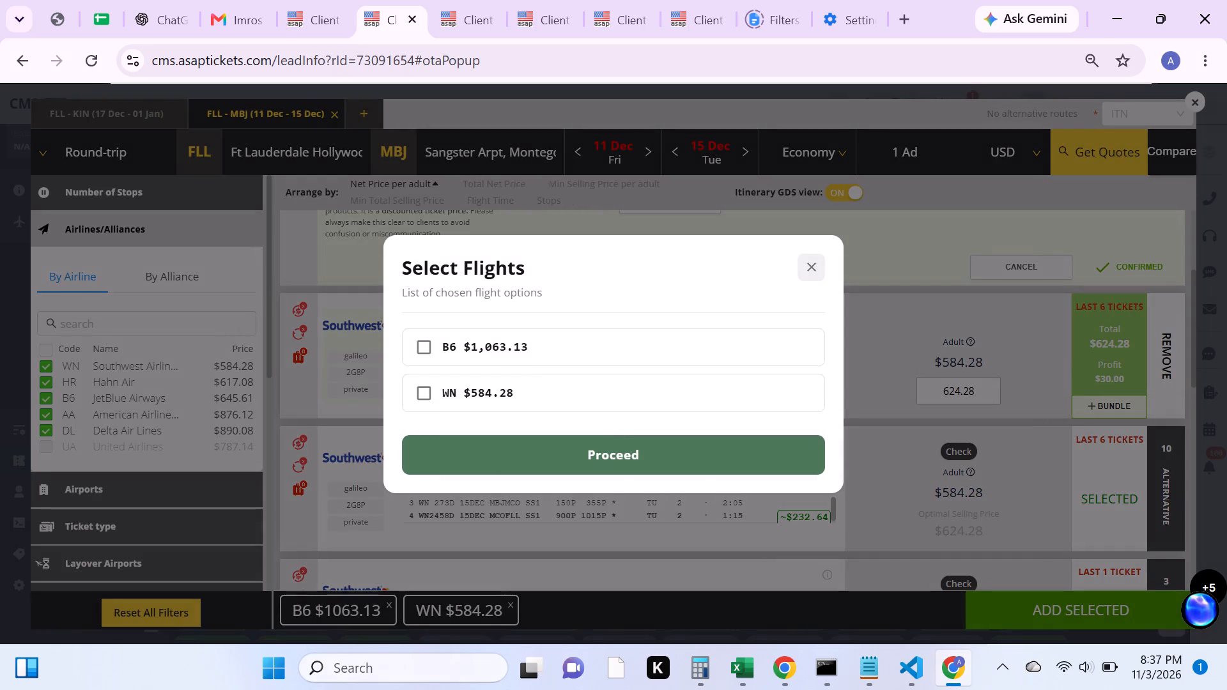
left_click(816, 266)
scroll(830, 339, "up", 7)
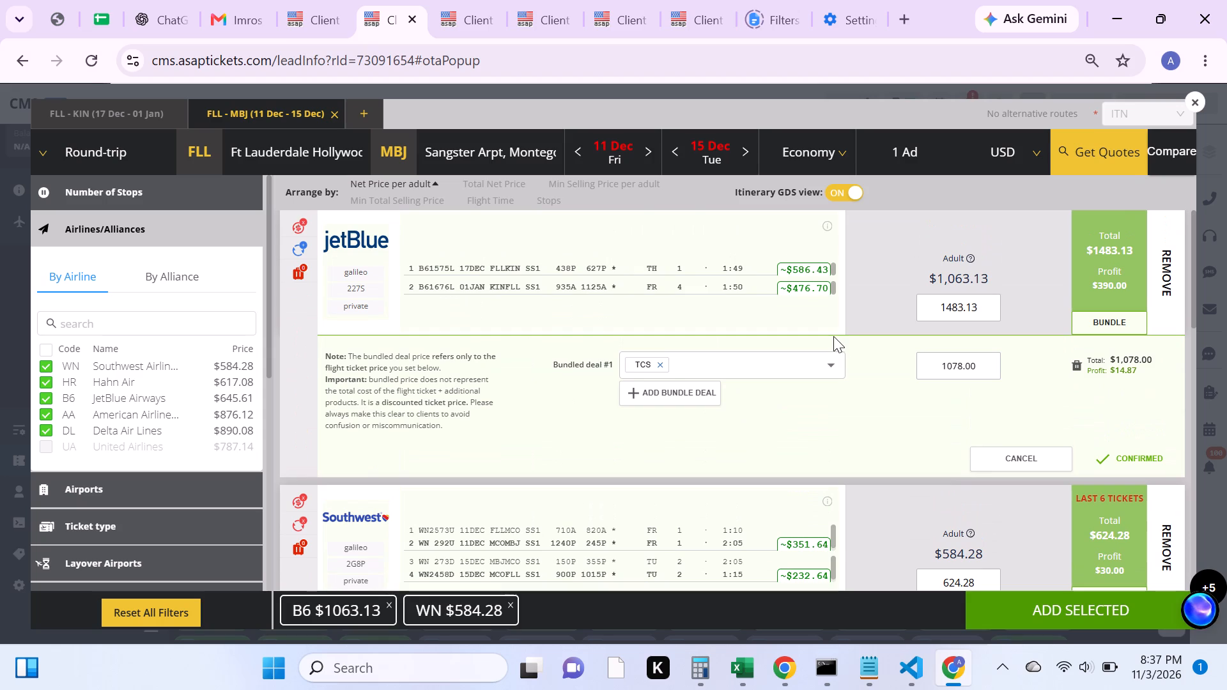
left_click(826, 365)
left_click(804, 390)
left_click(805, 392)
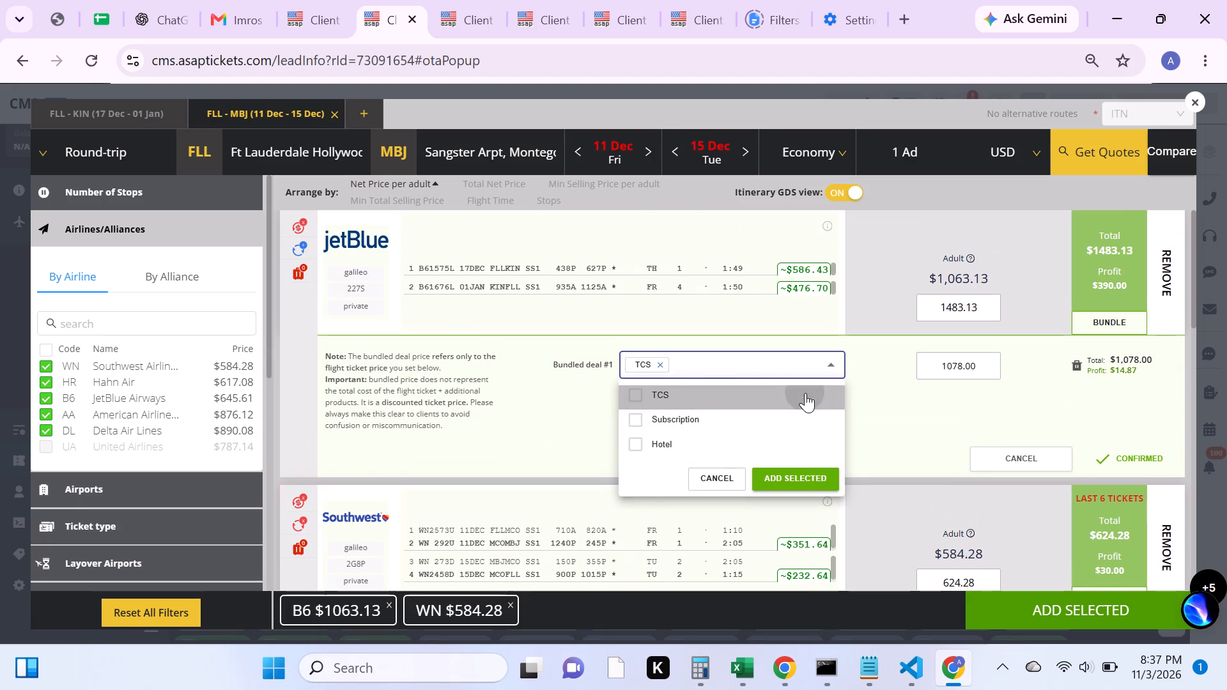
left_click(818, 486)
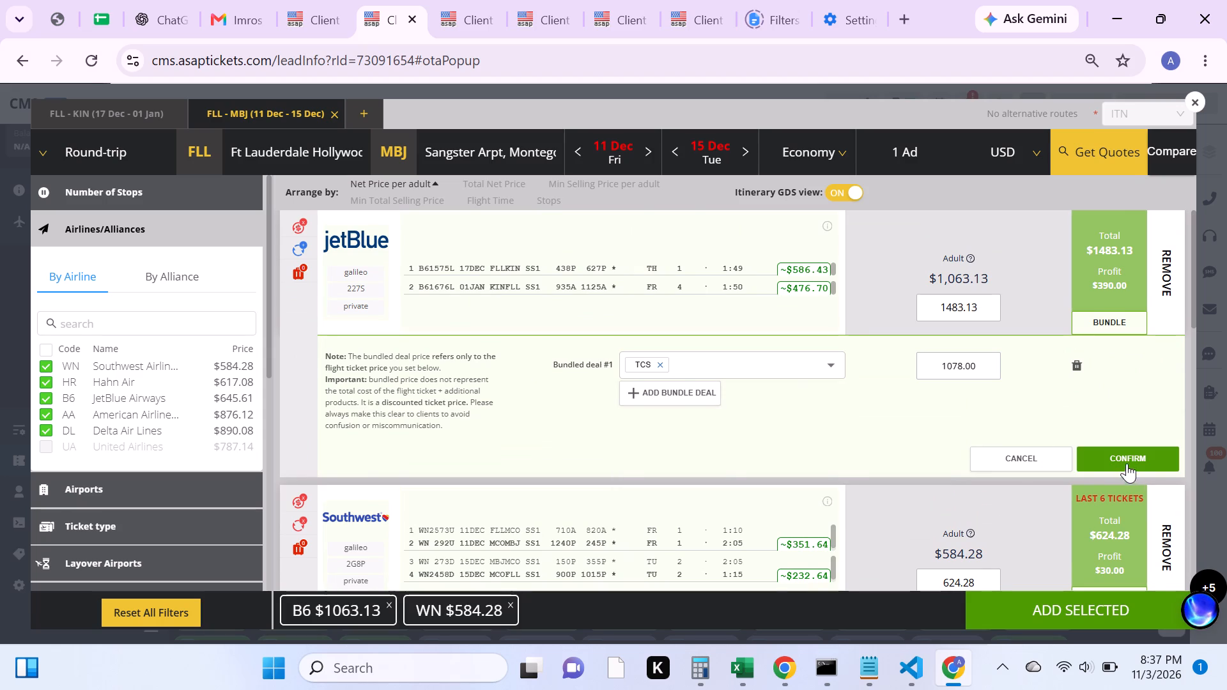
left_click(1122, 456)
Add both chosen options, the B6 $1,078.00 bundle deal and WN $584.28, to the request's price quotes.
left_click(1068, 615)
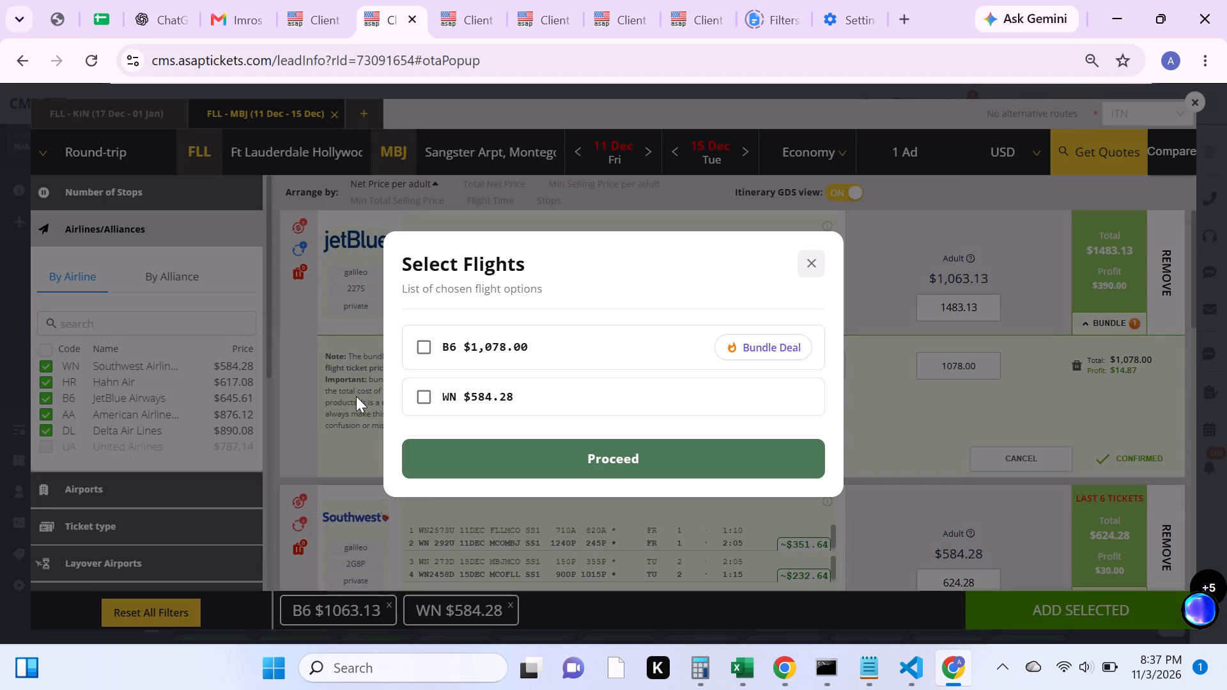
left_click(428, 343)
left_click(424, 392)
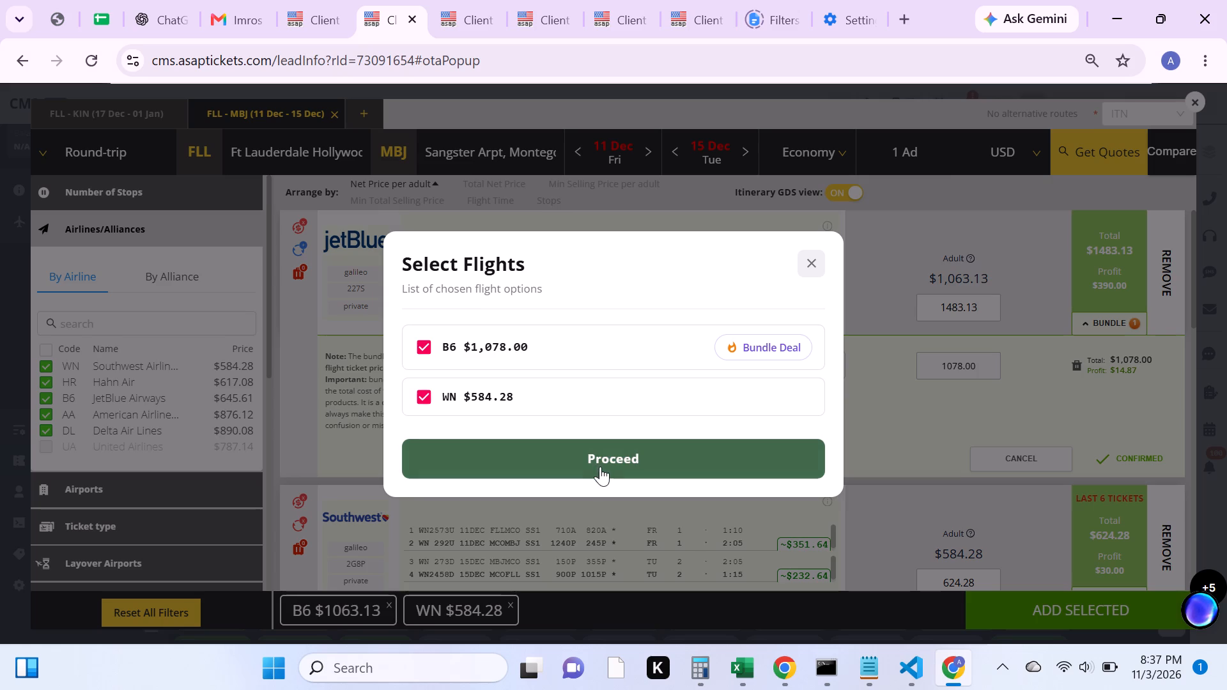
left_click(601, 466)
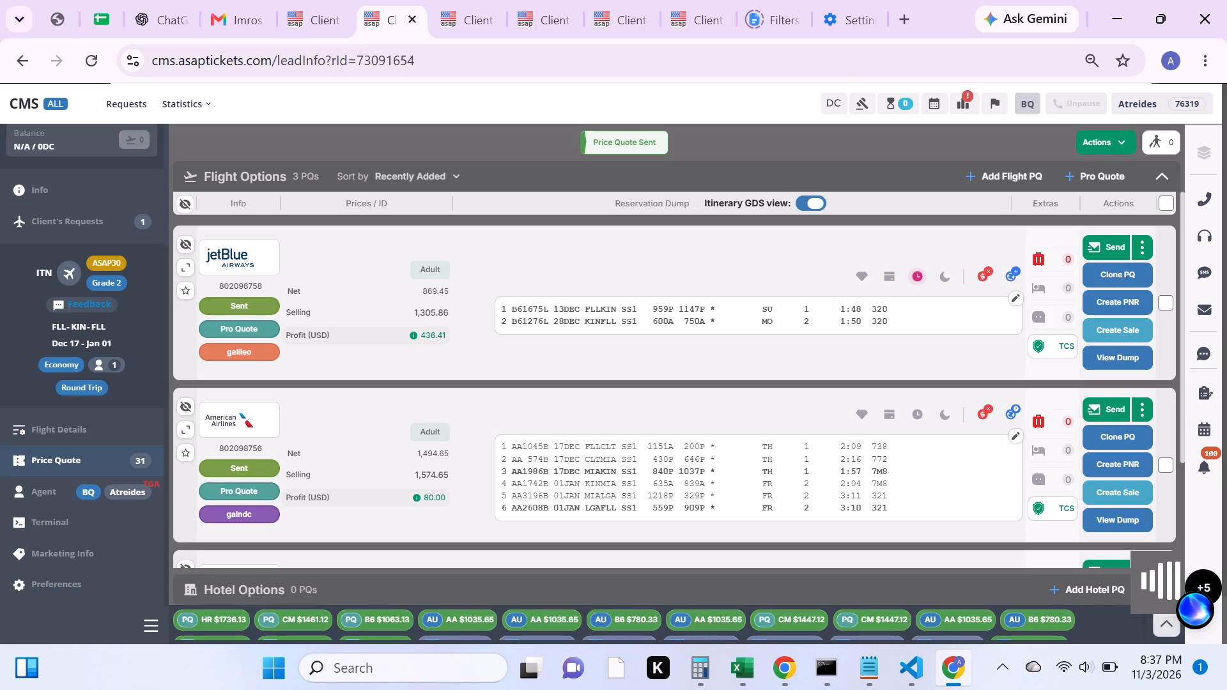
Turn off the itinerary GDS view in the request's flight options list.
left_click(802, 204)
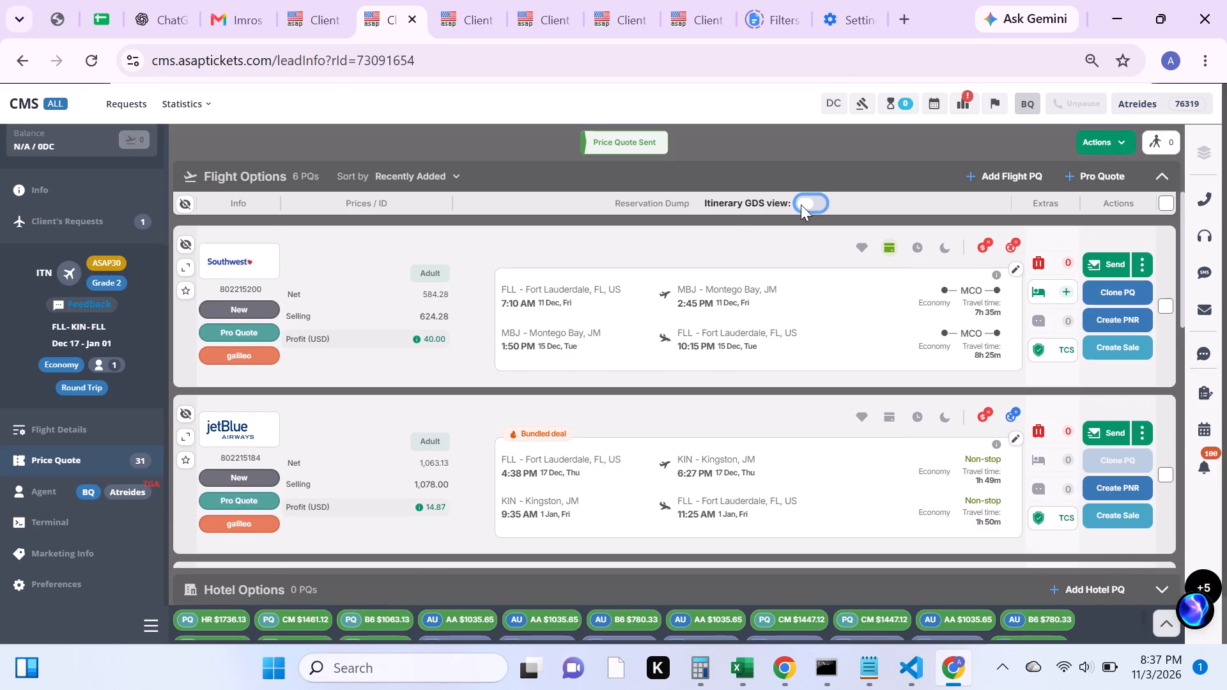
Select the new JetBlue $1,078.00 and Southwest $624.28 price quotes and send them to the customer by SMS.
left_click(1171, 471)
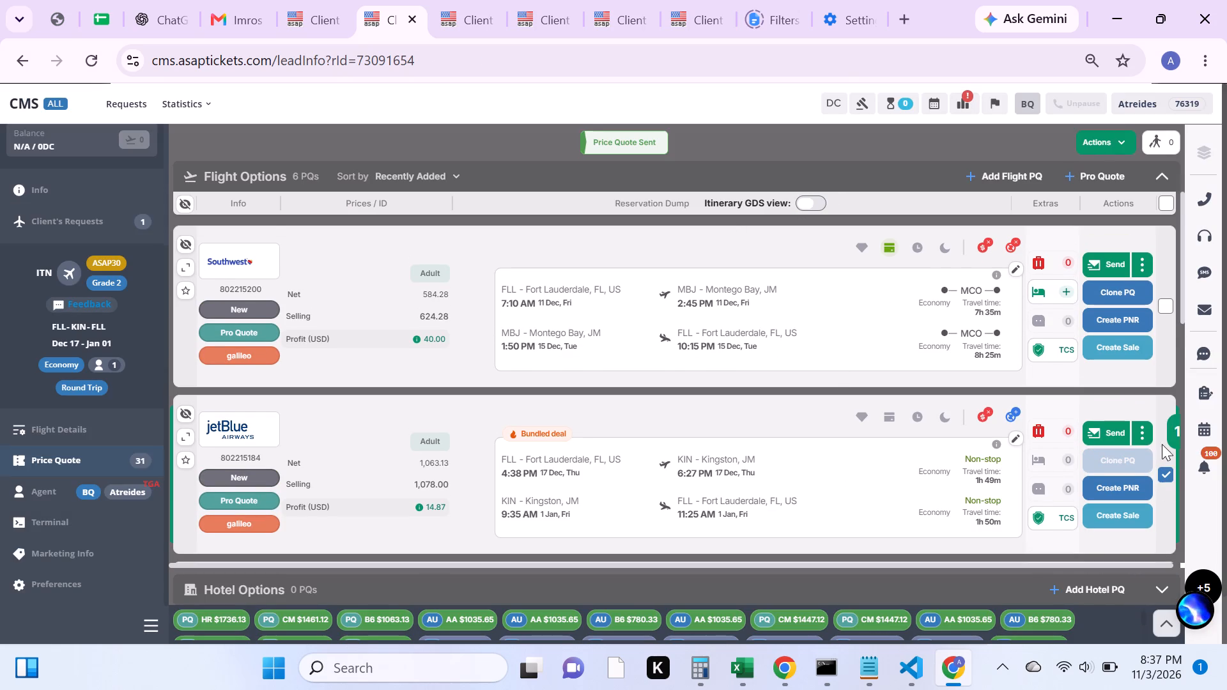
left_click(1168, 300)
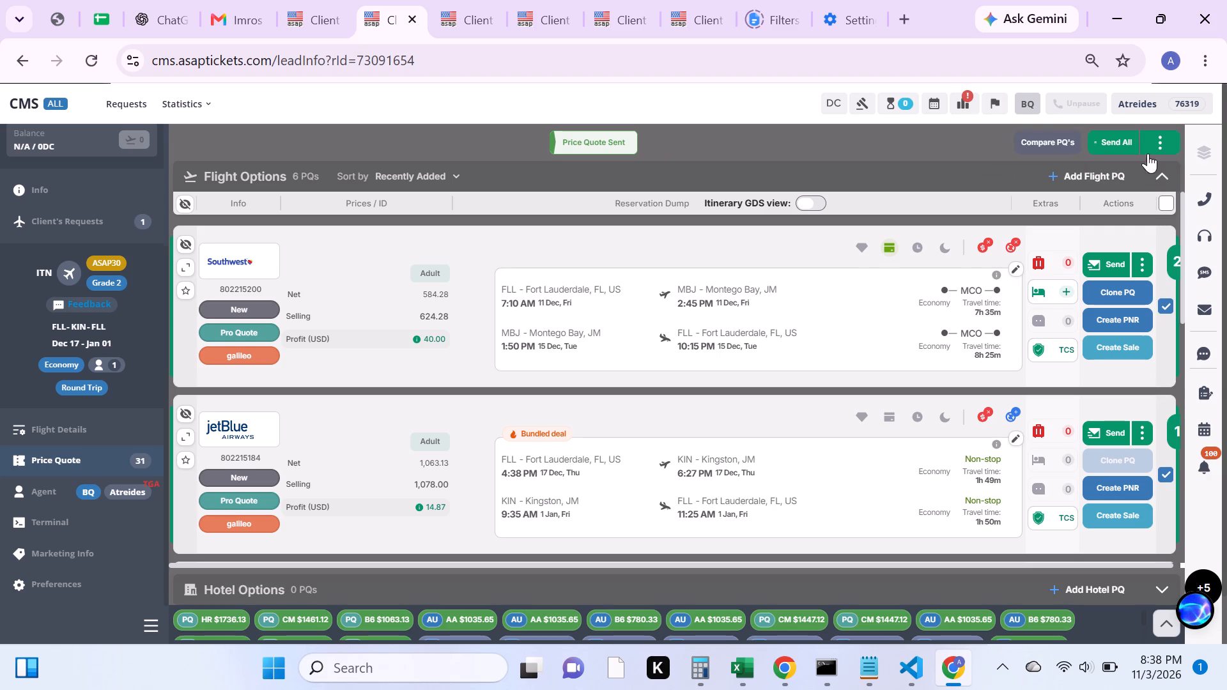
left_click(1154, 137)
left_click(1120, 176)
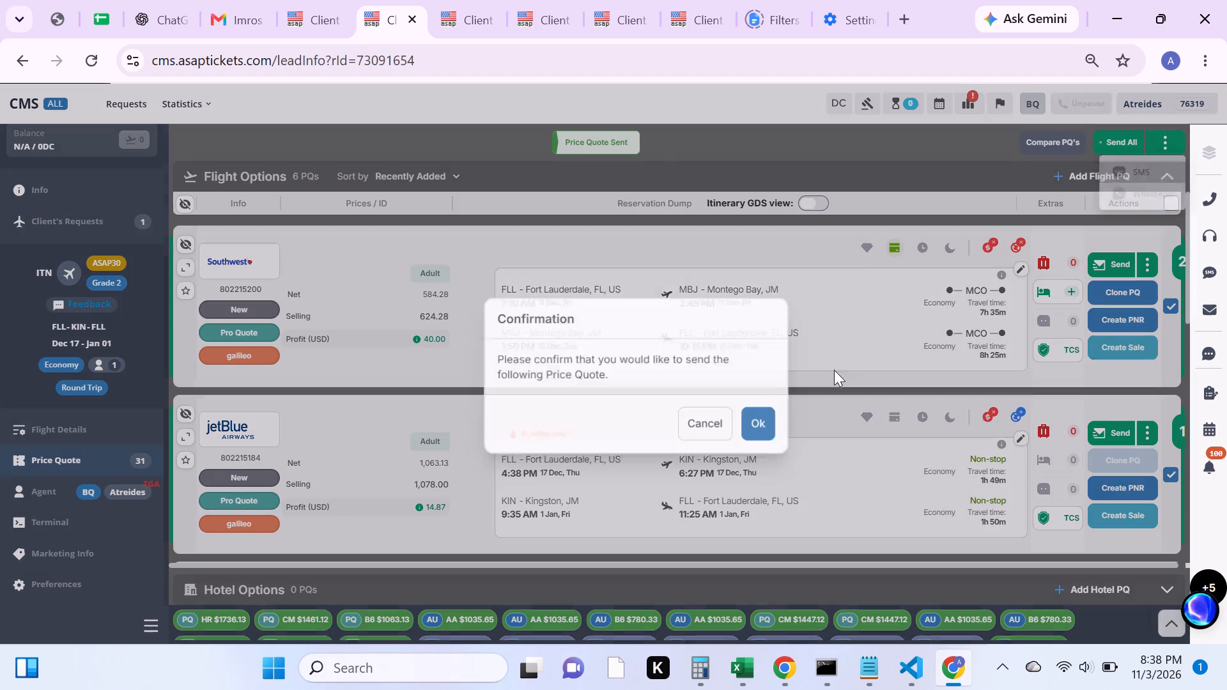
left_click(737, 412)
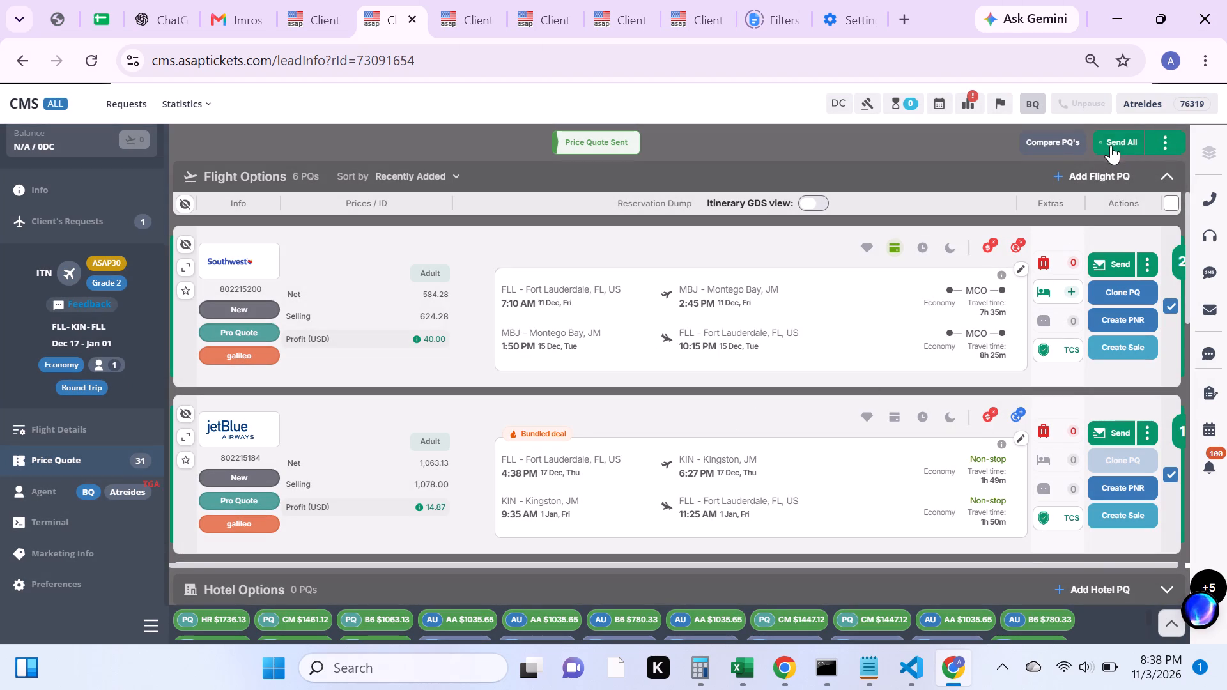
Send both selected price quotes to the customer in the prepared quote email.
left_click(1118, 141)
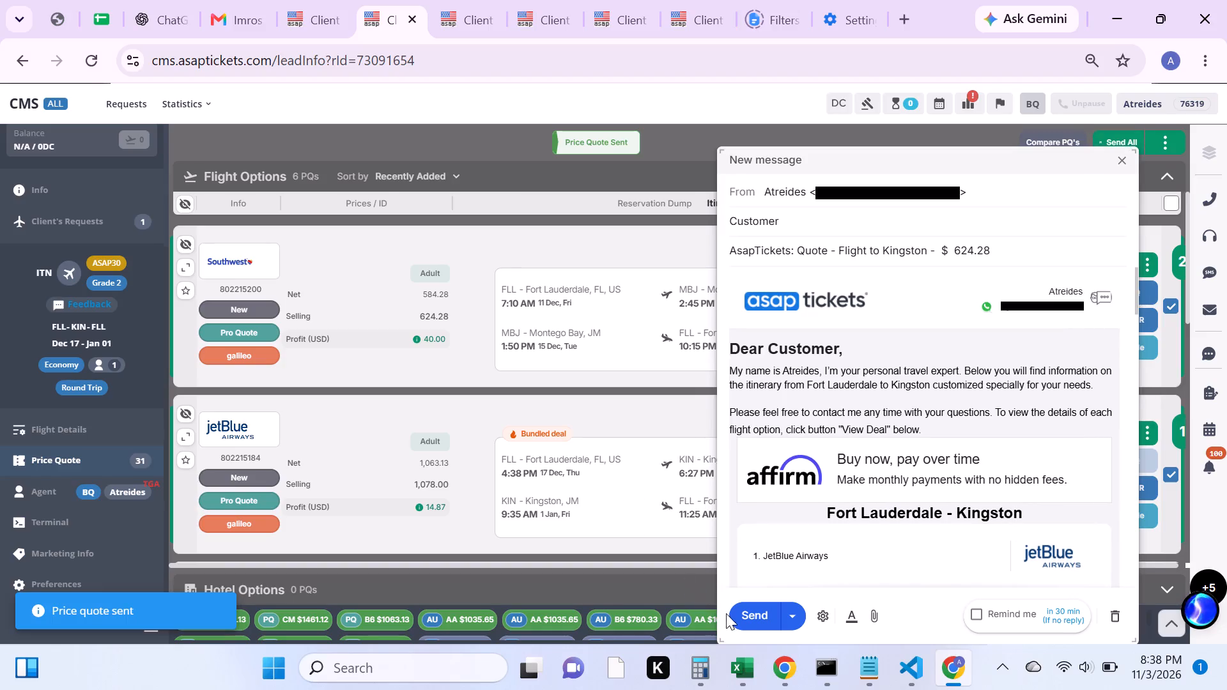
left_click(757, 616)
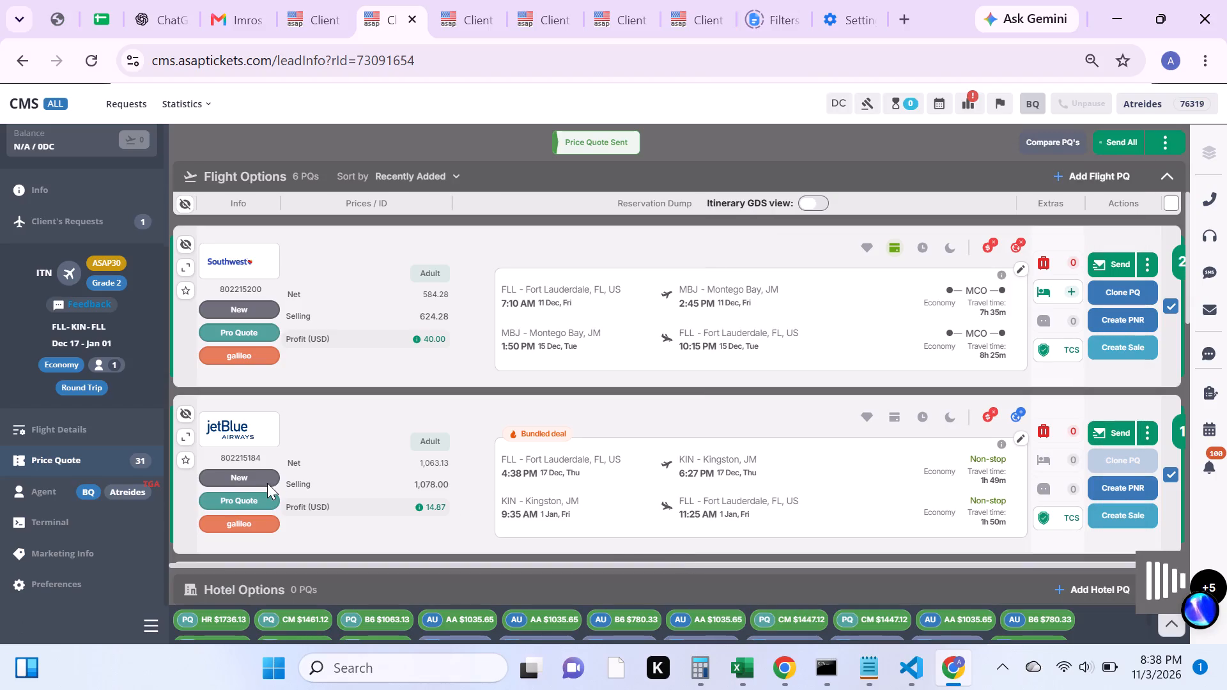
left_click(90, 302)
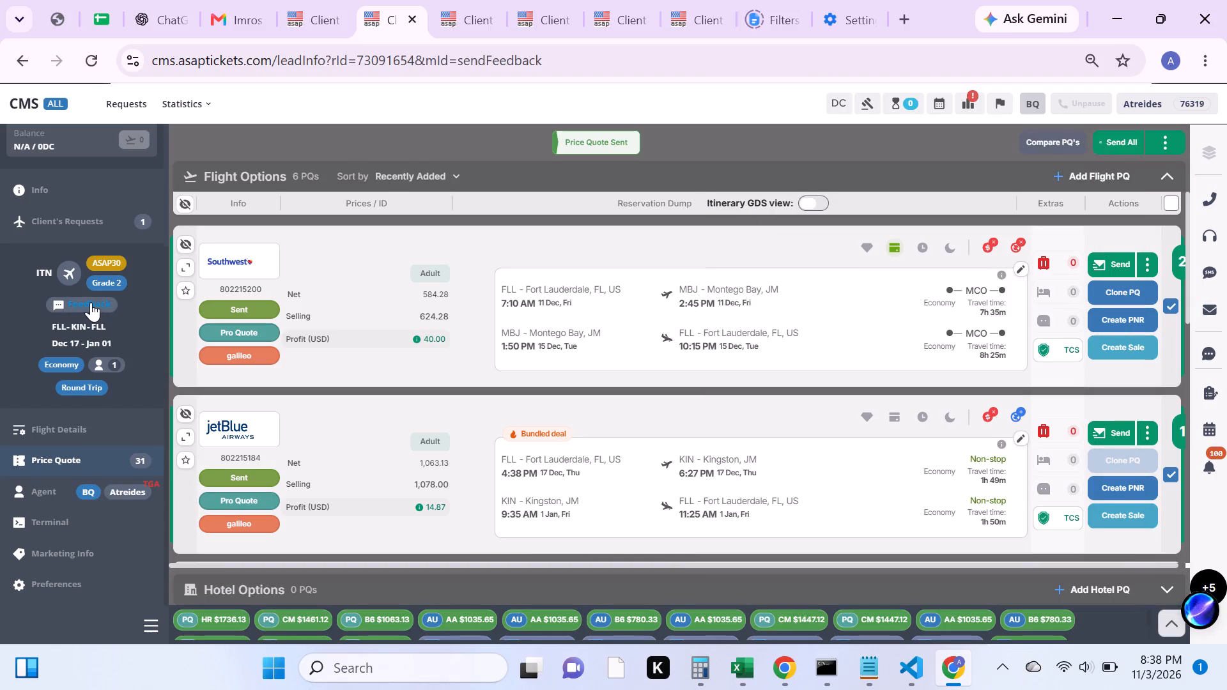
left_click(684, 318)
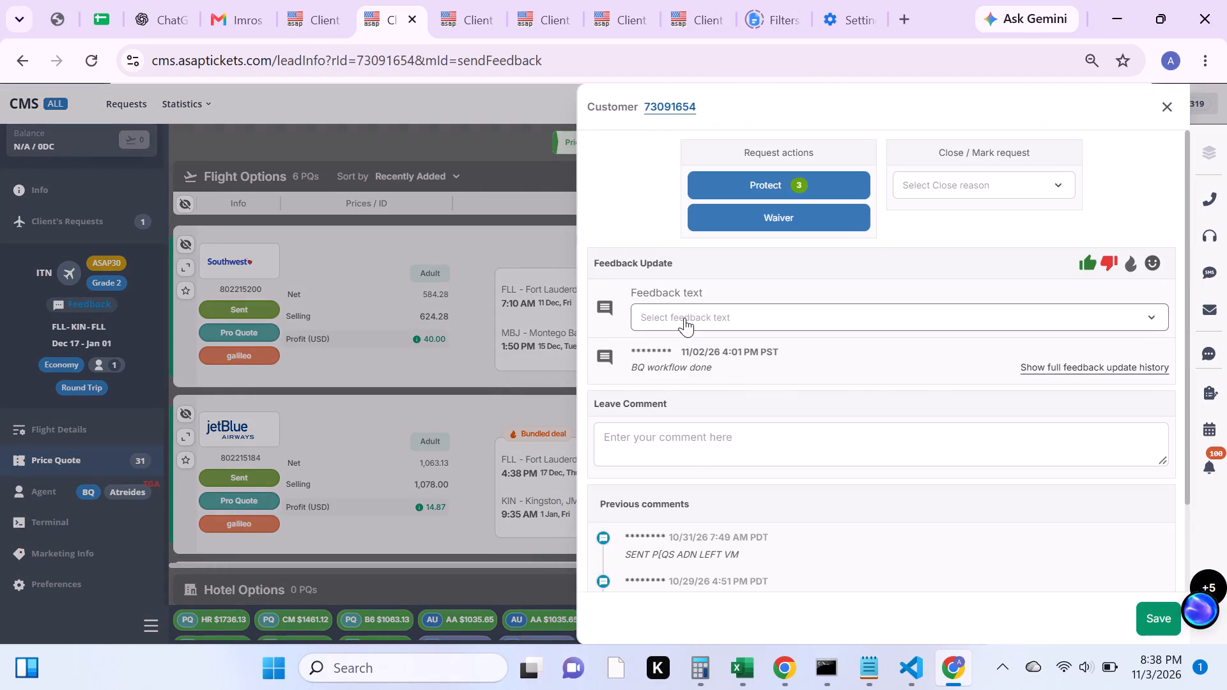
key("f")
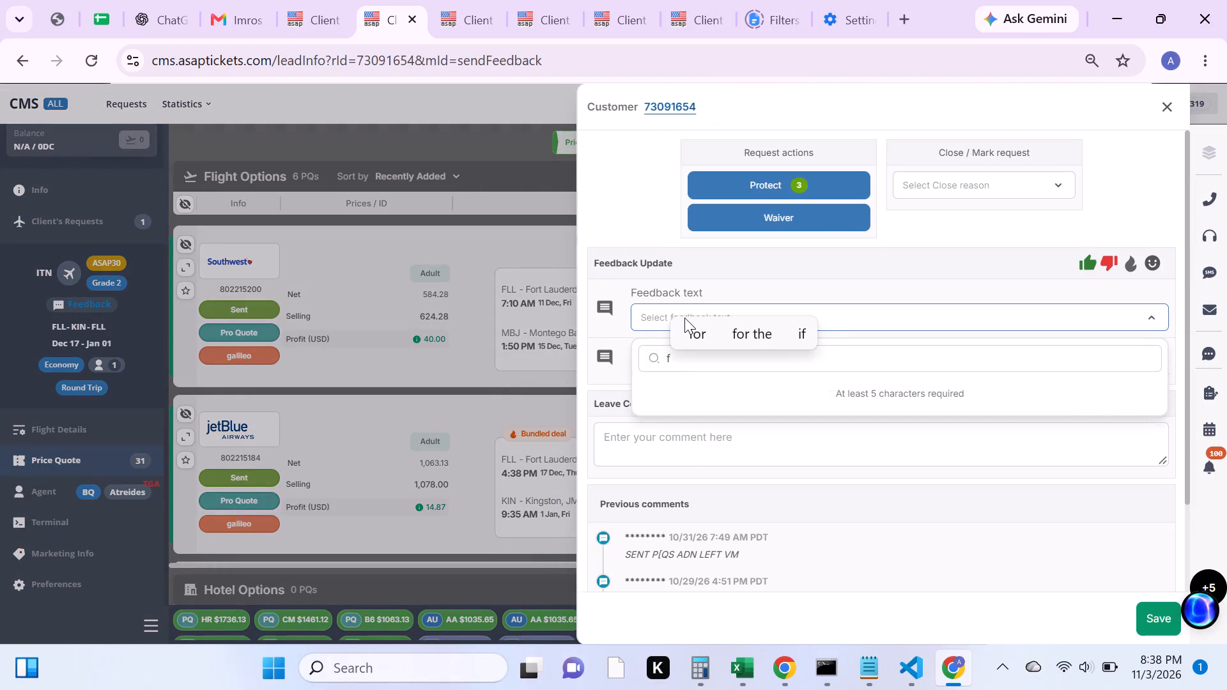
key("BackSpace")
type("left")
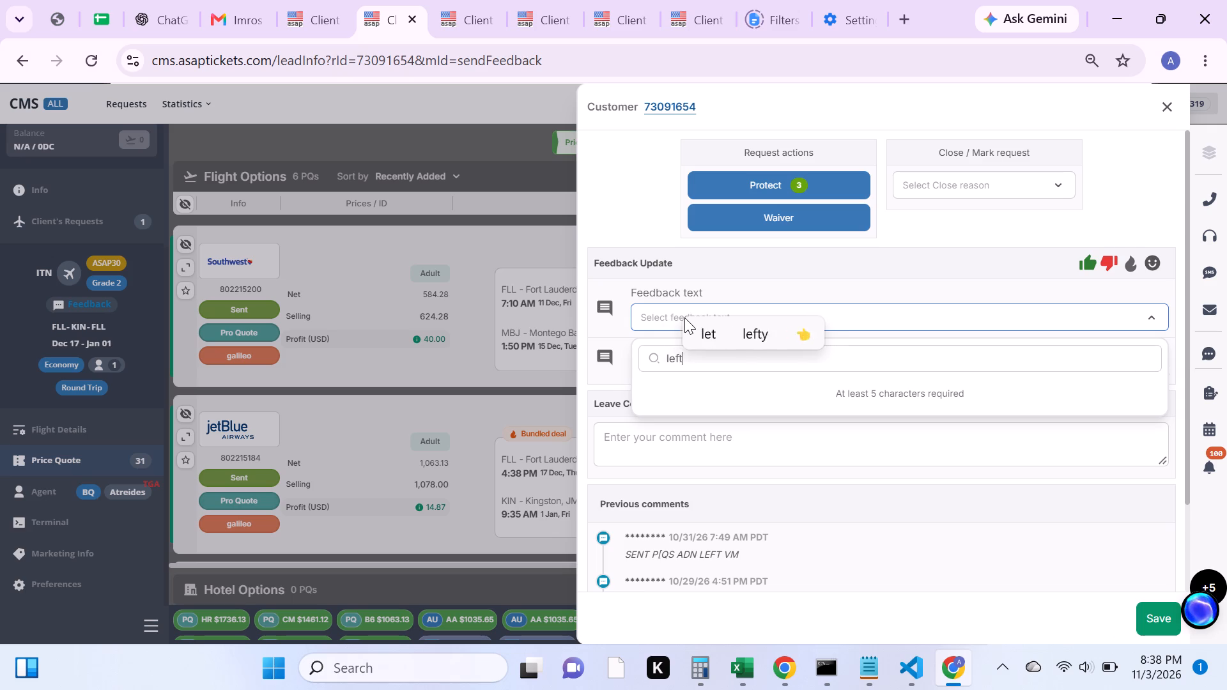
key("space")
left_click(719, 387)
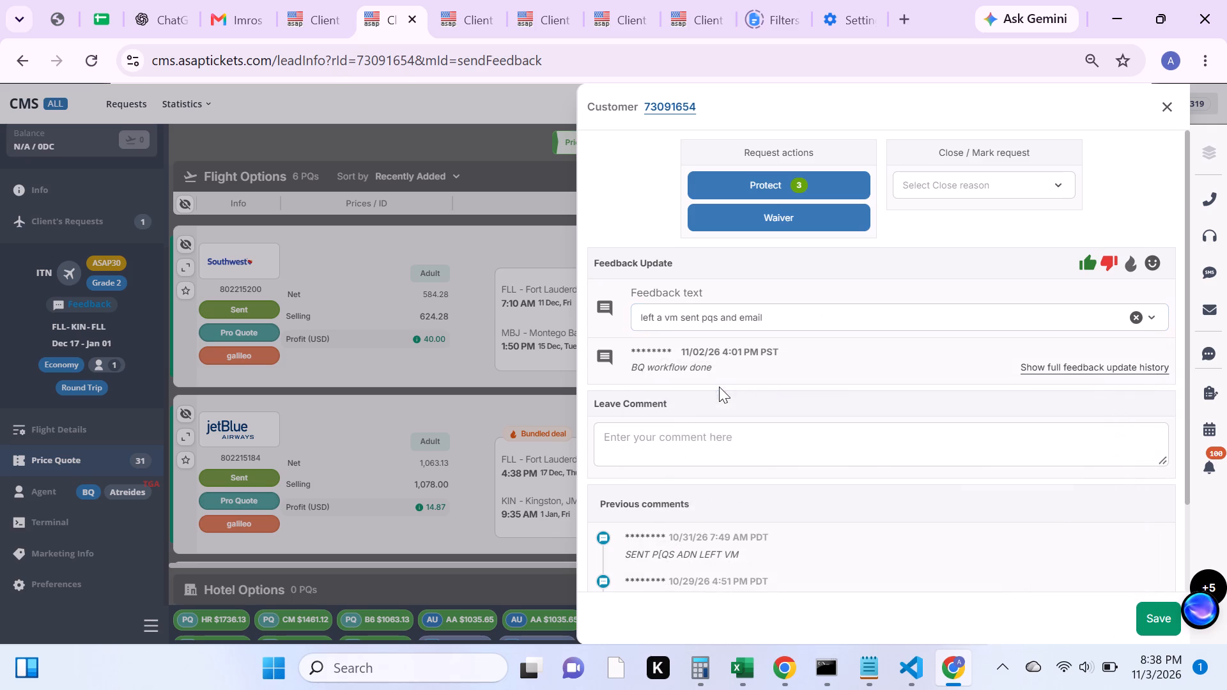
left_click(1159, 617)
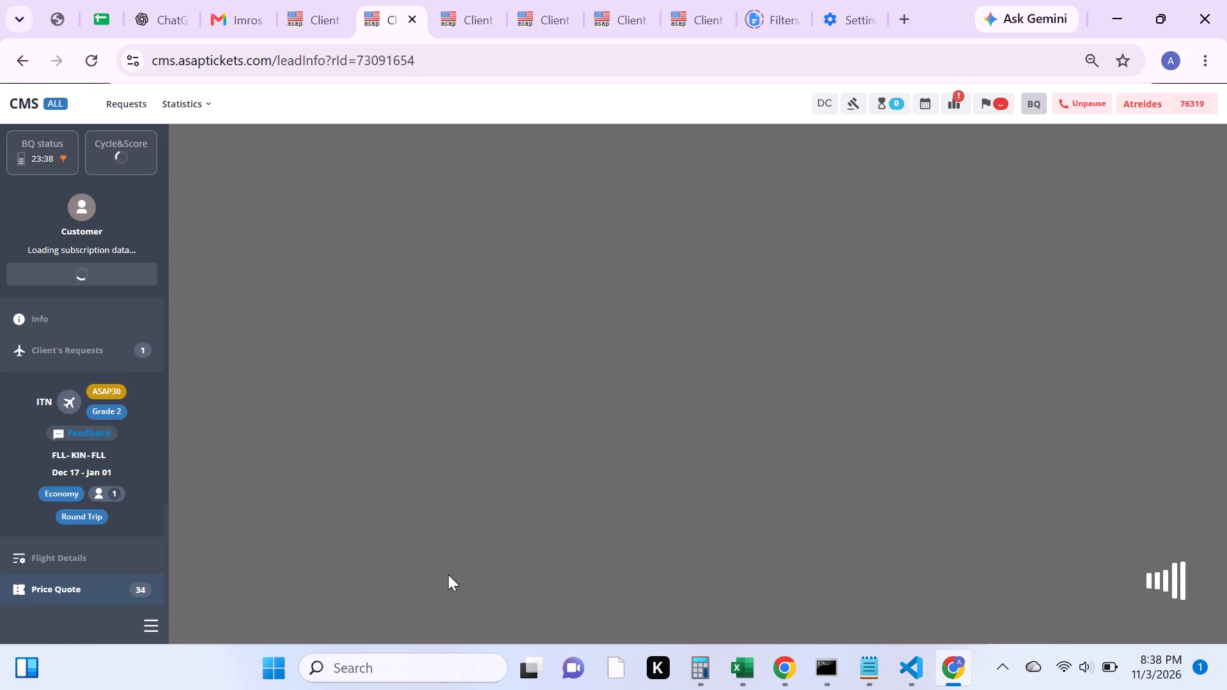
left_click(415, 23)
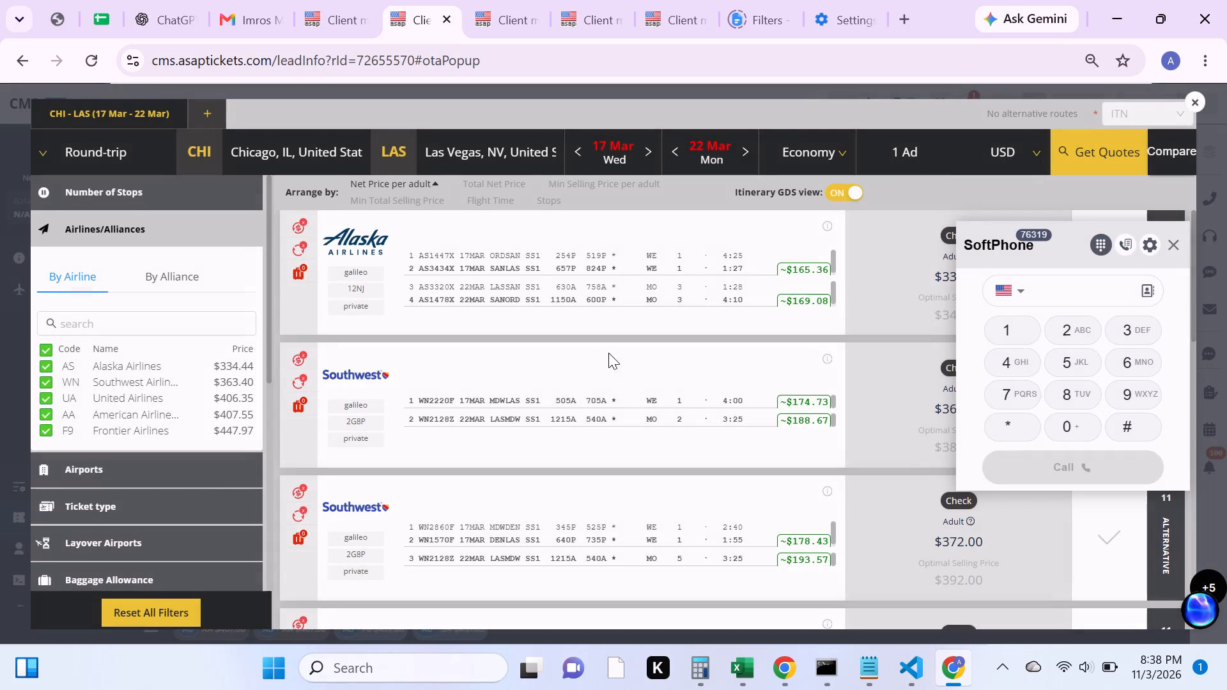
For CHI - LAS, turn off the itinerary GDS view and confirm the Alaska $334.44 option with a selling price of 444.44.
left_click(857, 191)
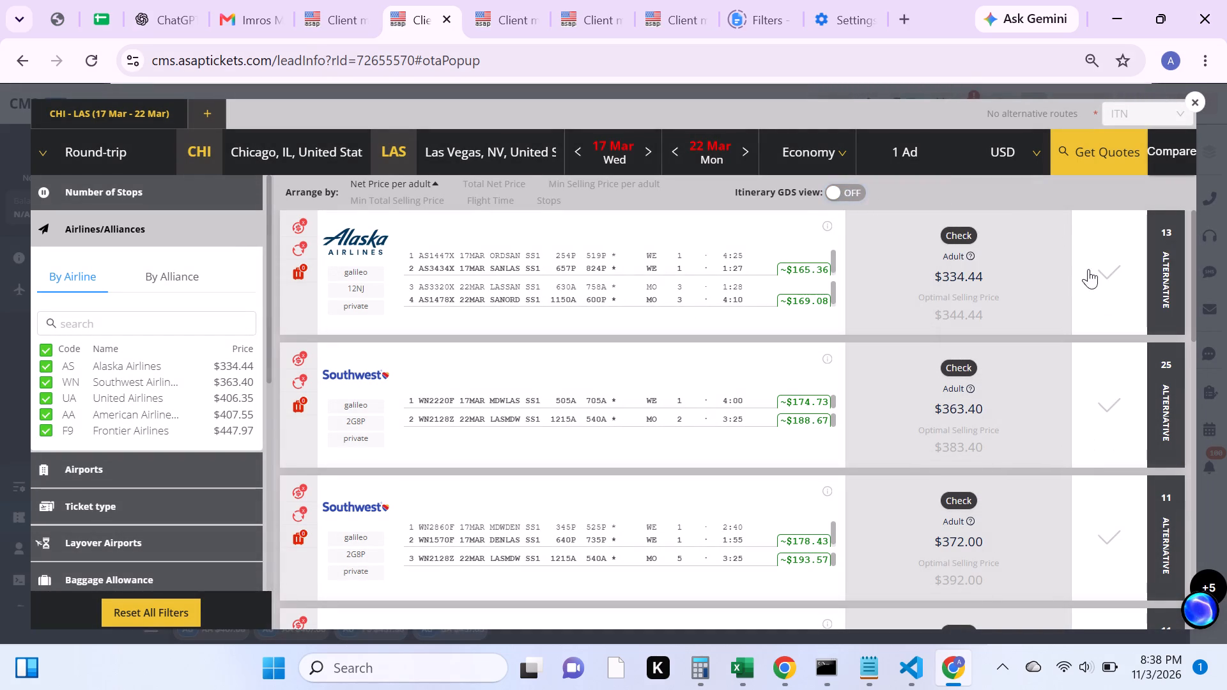
left_click(1105, 278)
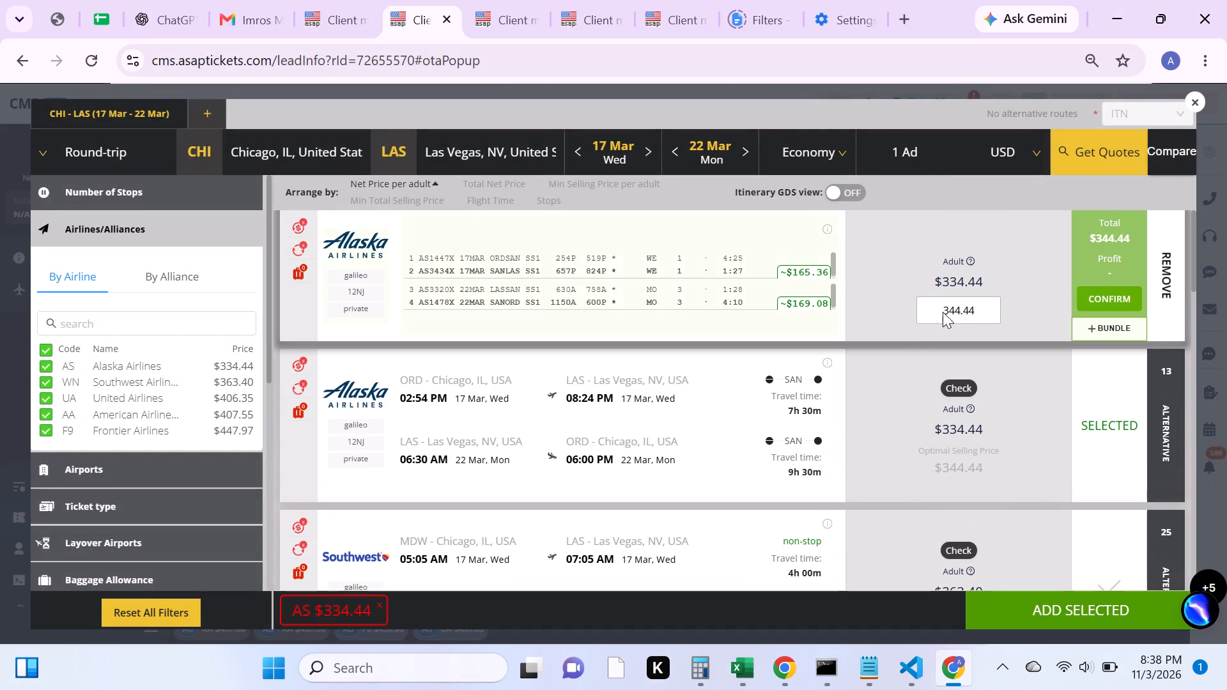
left_click(952, 307)
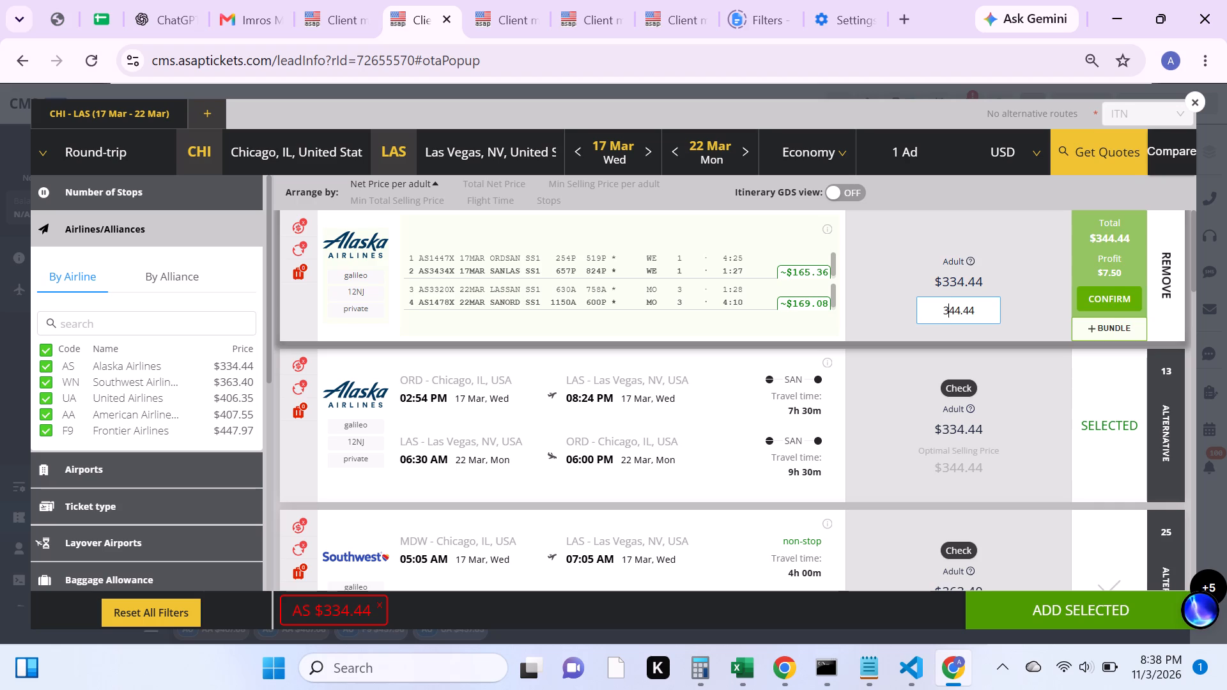
key("BackSpace")
key("4")
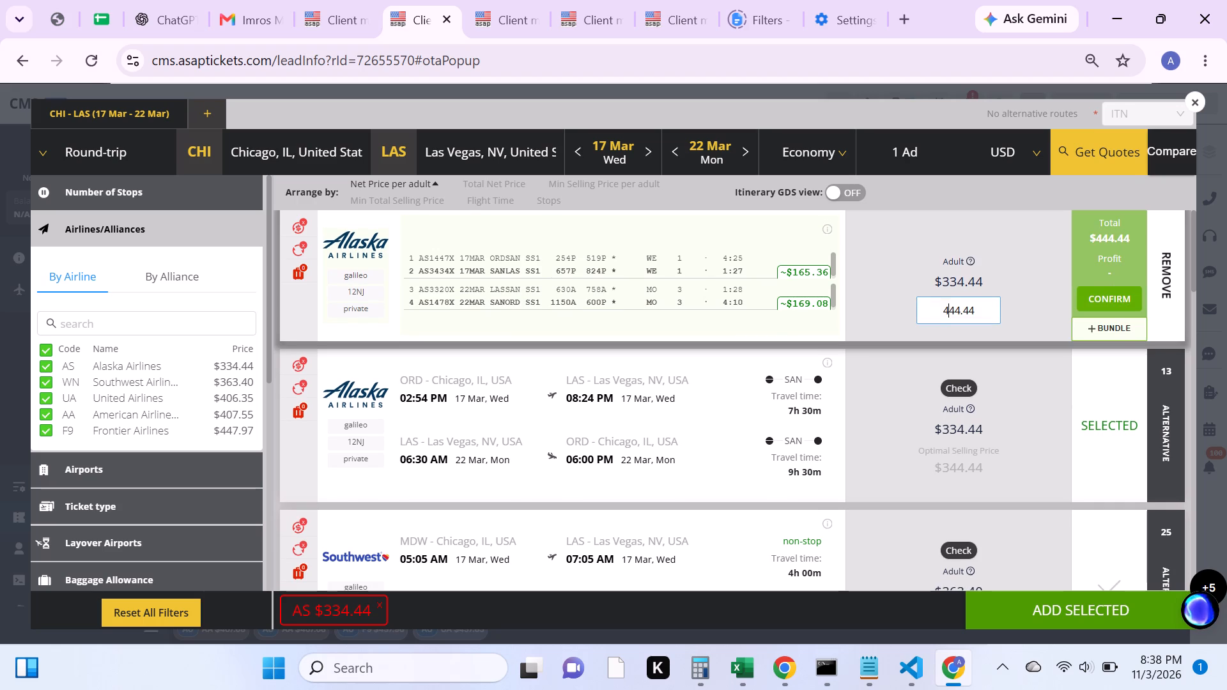
left_click(1093, 296)
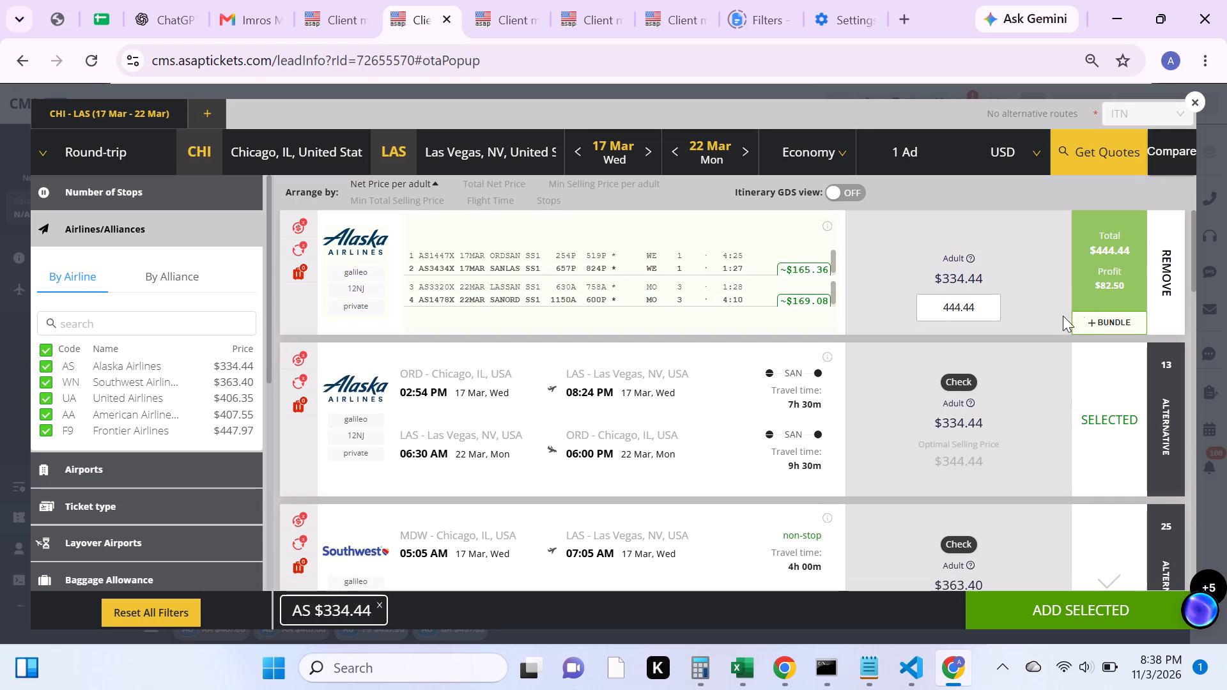
Confirm the non-stop Southwest $363.40 option with a selling price of 483.40.
scroll(745, 454, "down", 1)
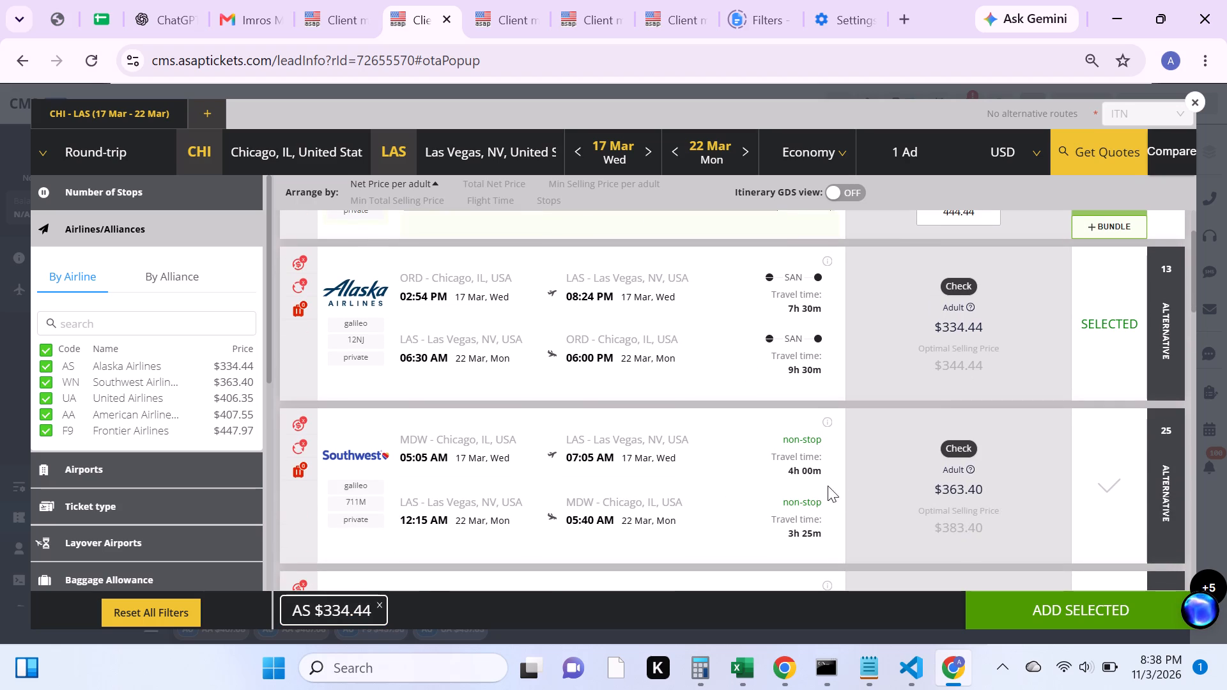
scroll(844, 489, "down", 1)
left_click(1111, 394)
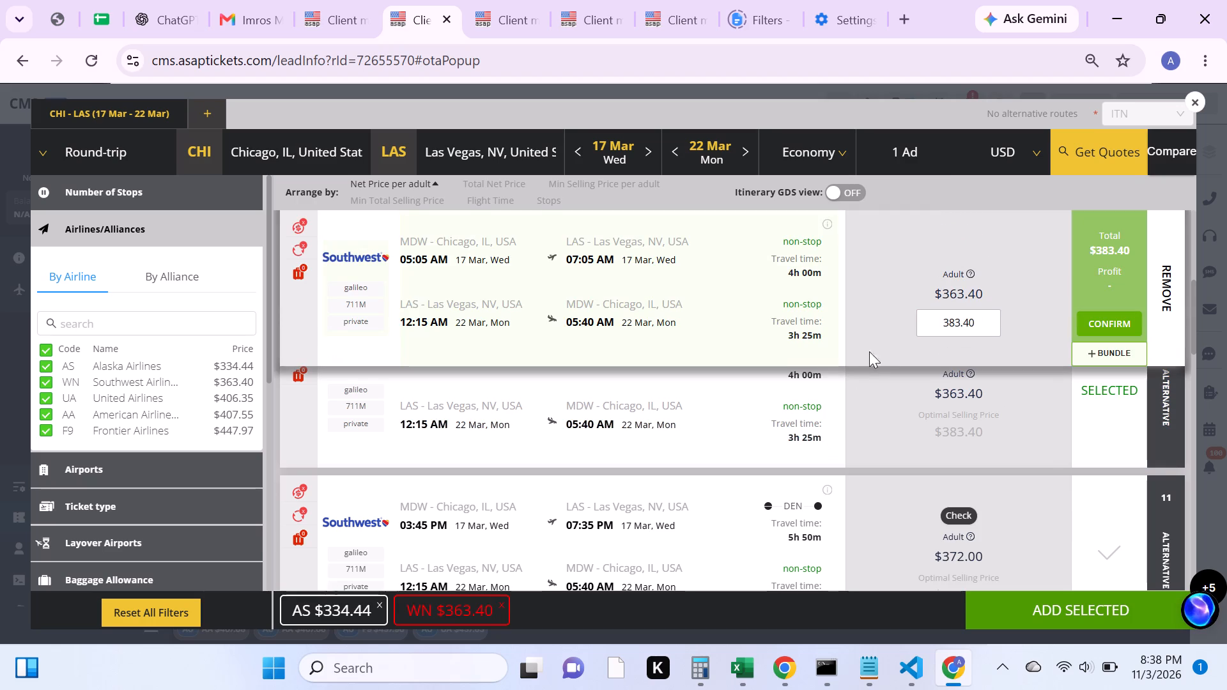
left_click(946, 321)
key("BackSpace")
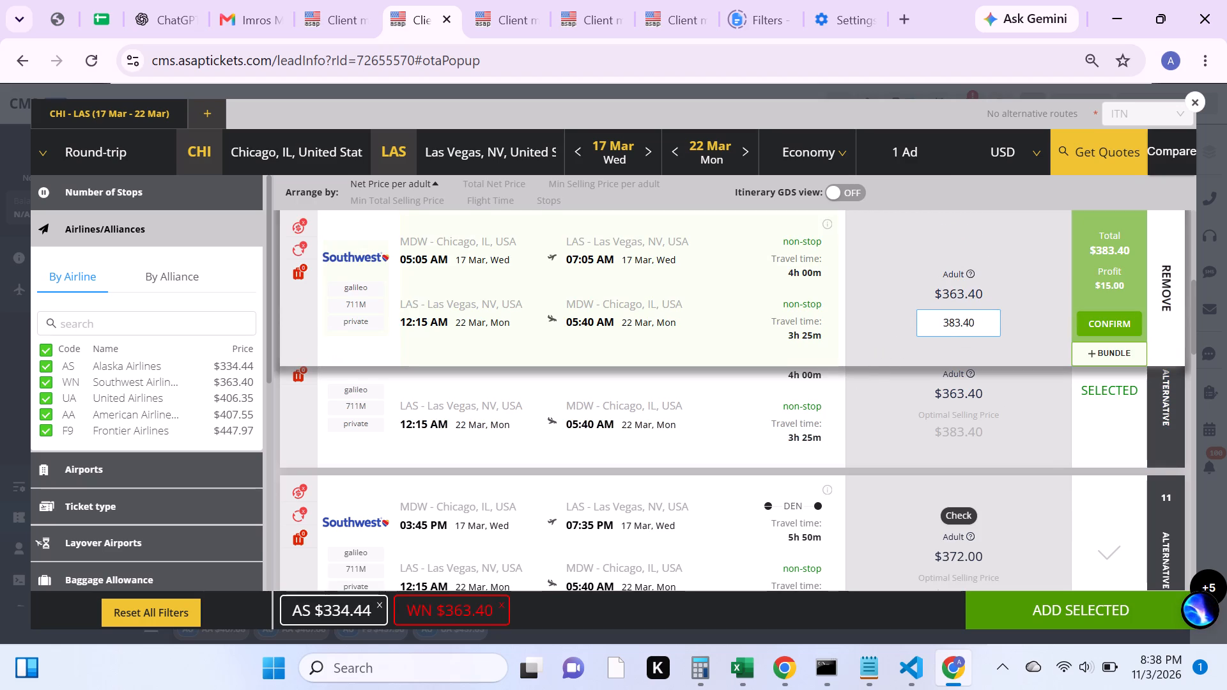
key("4")
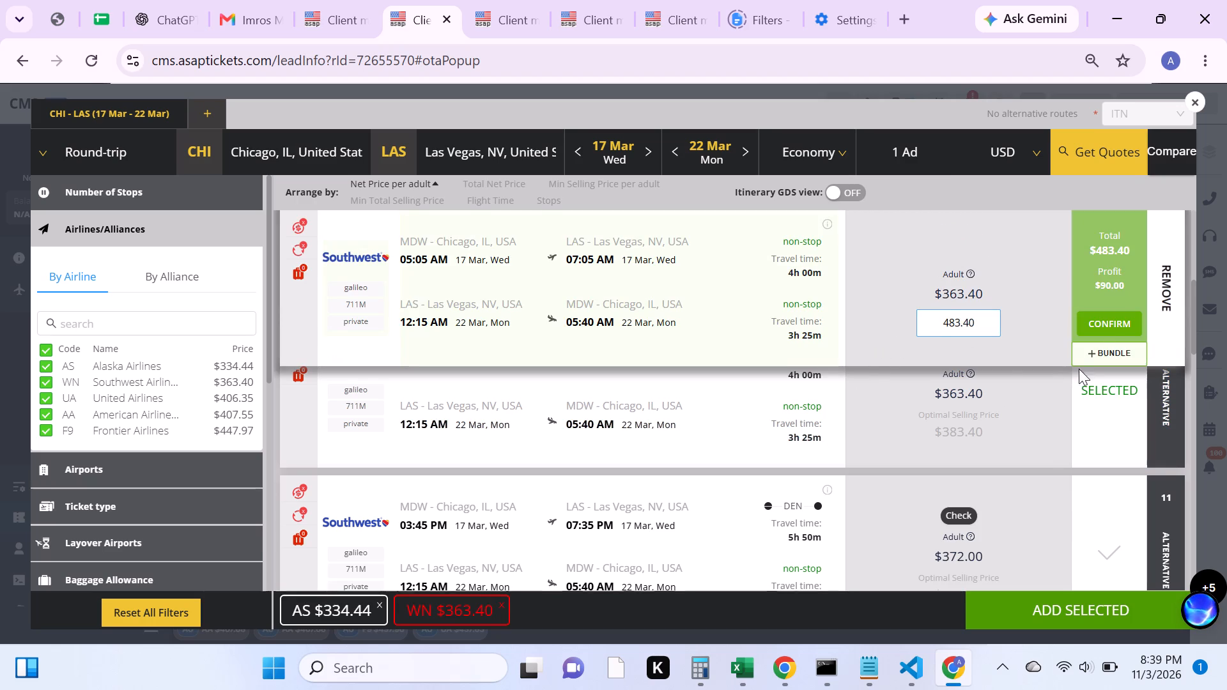
left_click(1112, 326)
Add both chosen options, AS $334.44 and WN $363.40, to the request's price quotes.
left_click(1084, 606)
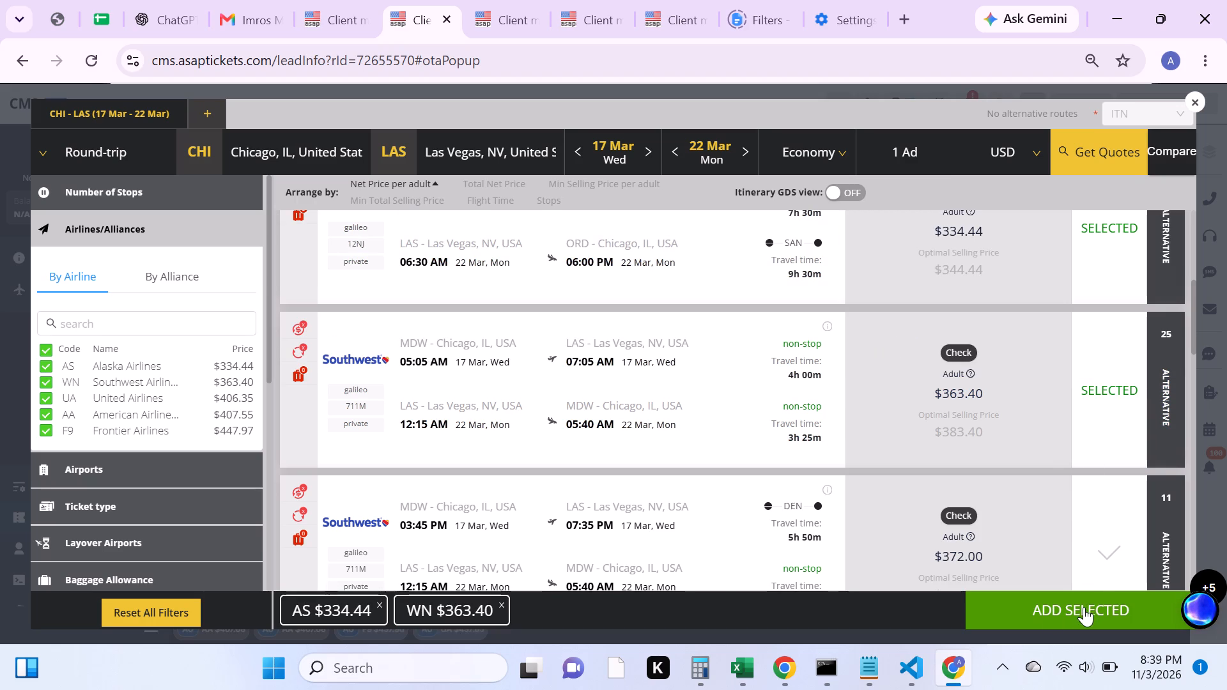
left_click(419, 392)
left_click(422, 343)
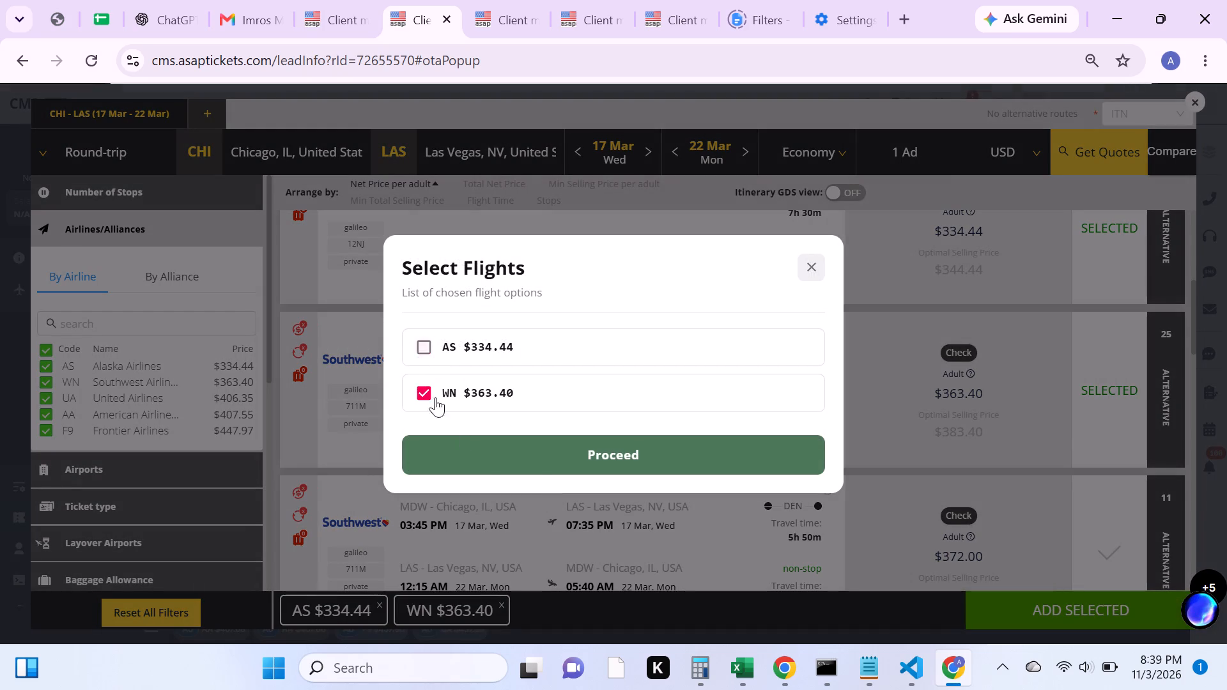
left_click(541, 467)
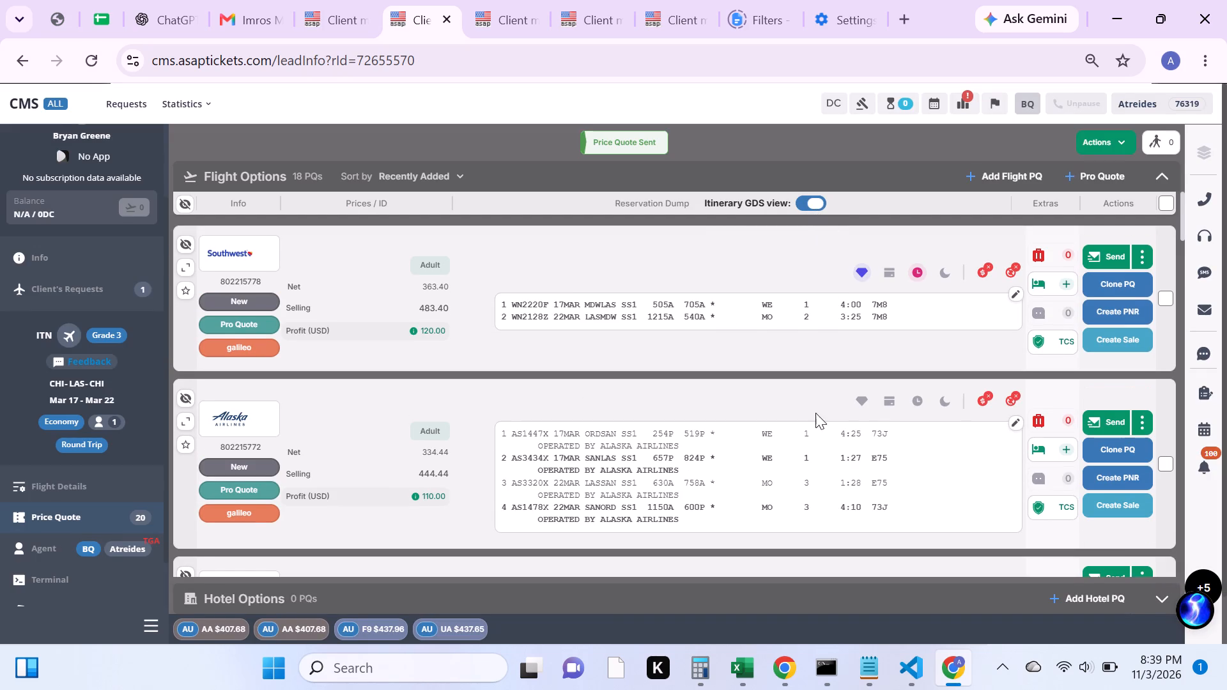
Select the new Alaska 444.44 and Southwest 483.40 price quotes and send both to the client by SMS.
left_click(1173, 457)
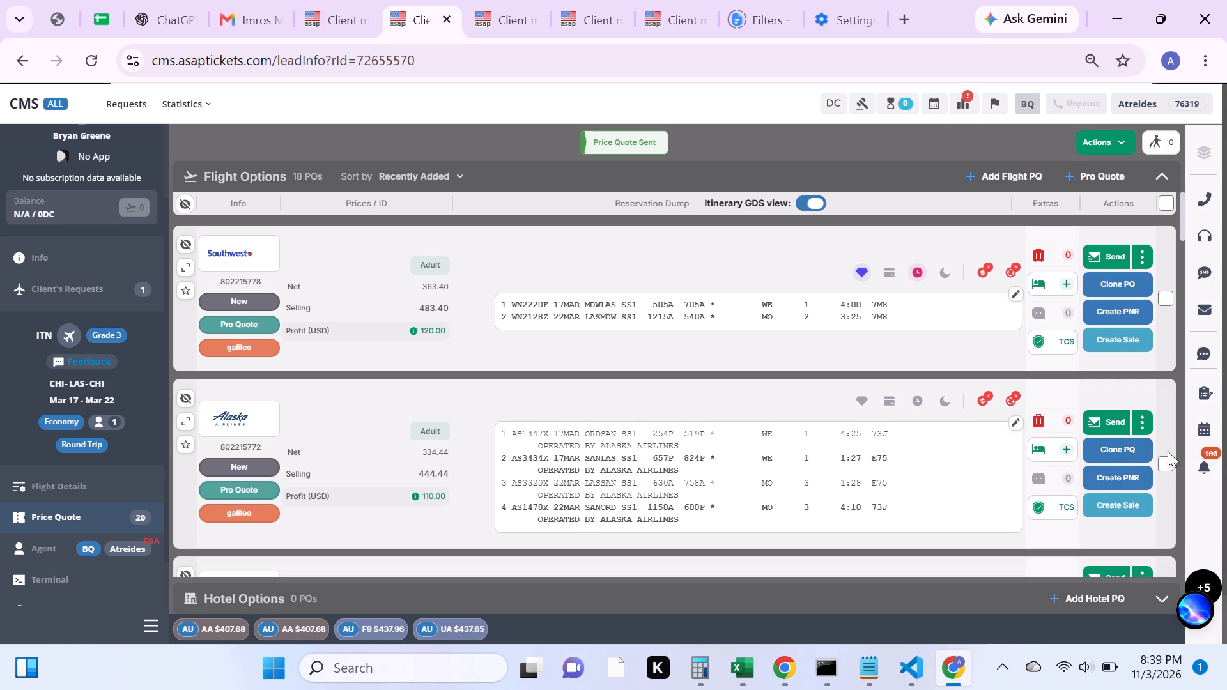
left_click(1166, 464)
left_click(1164, 299)
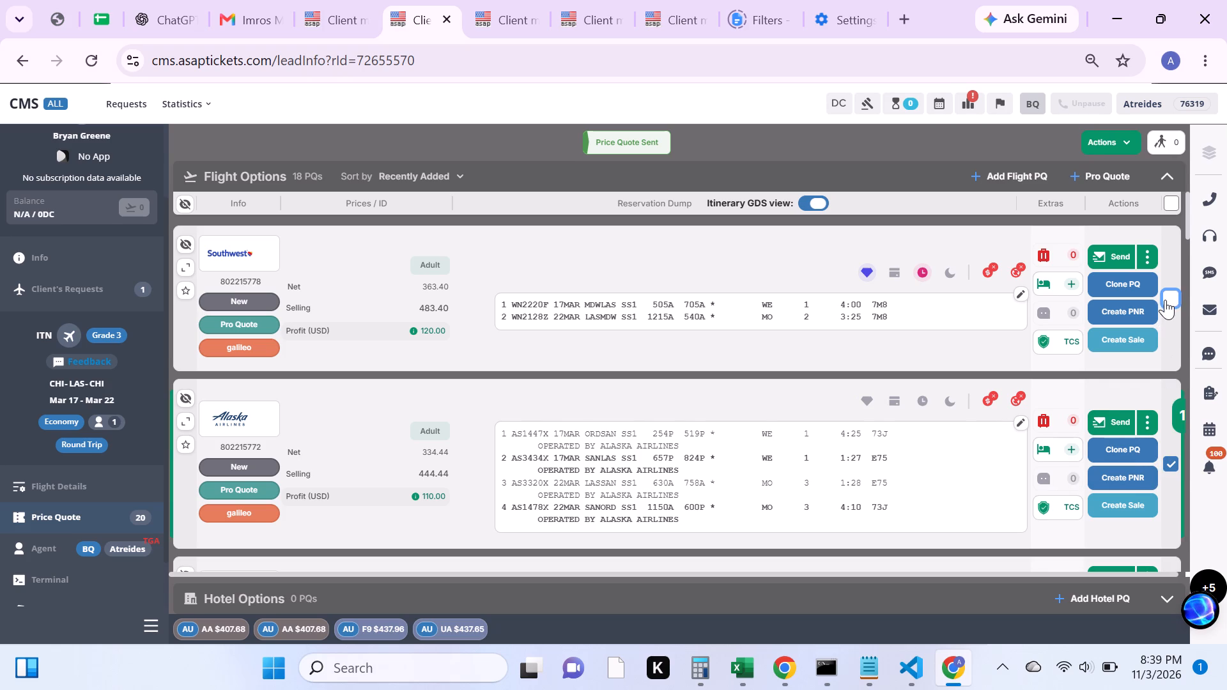
left_click(1165, 133)
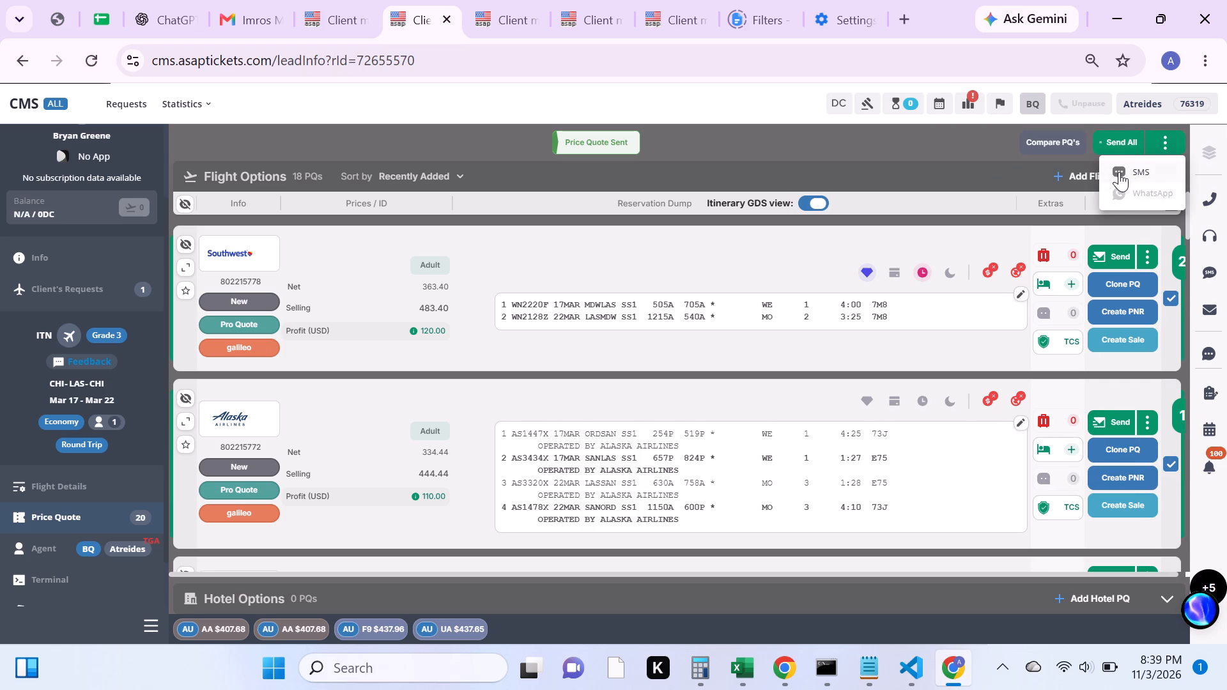
left_click(1119, 172)
left_click(731, 424)
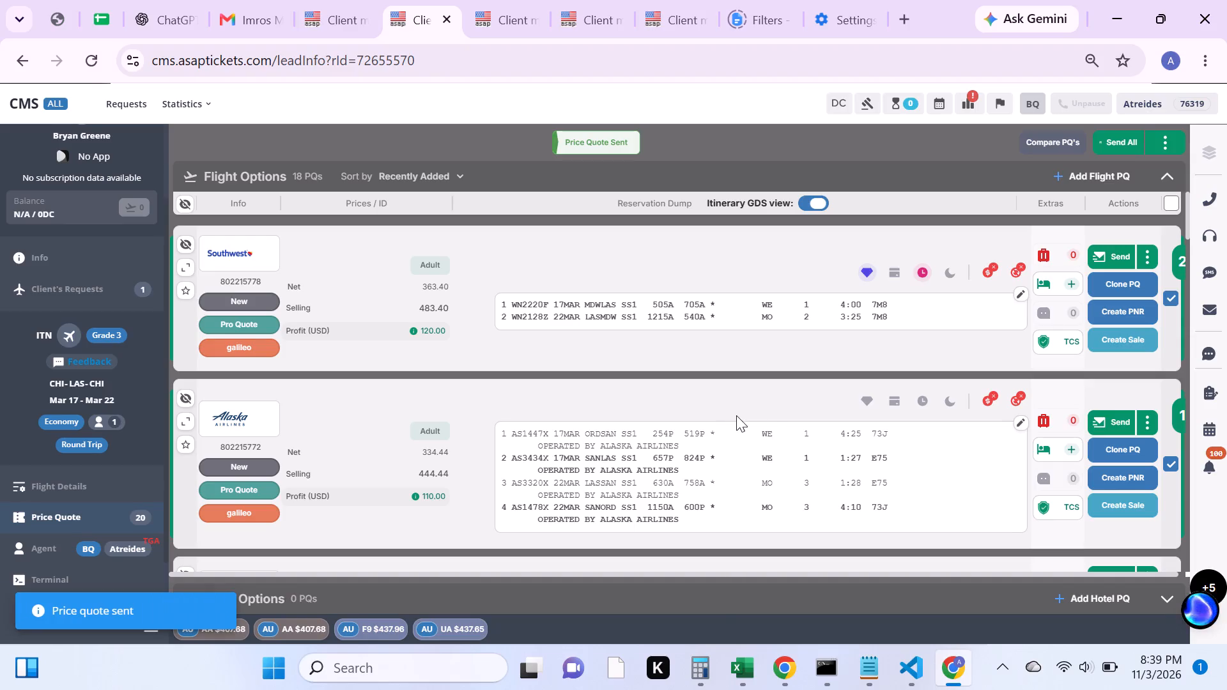
Email both selected price quotes to the client with a reminder in 30 minutes if there is no reply.
left_click(1117, 145)
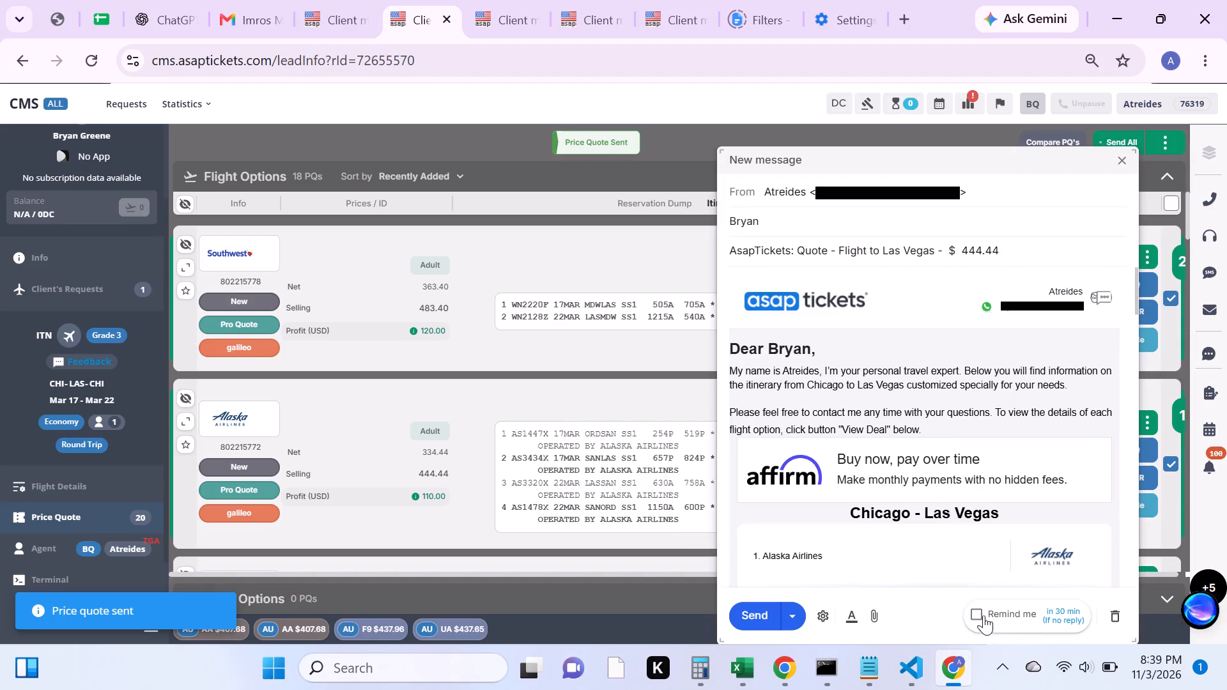
left_click(978, 613)
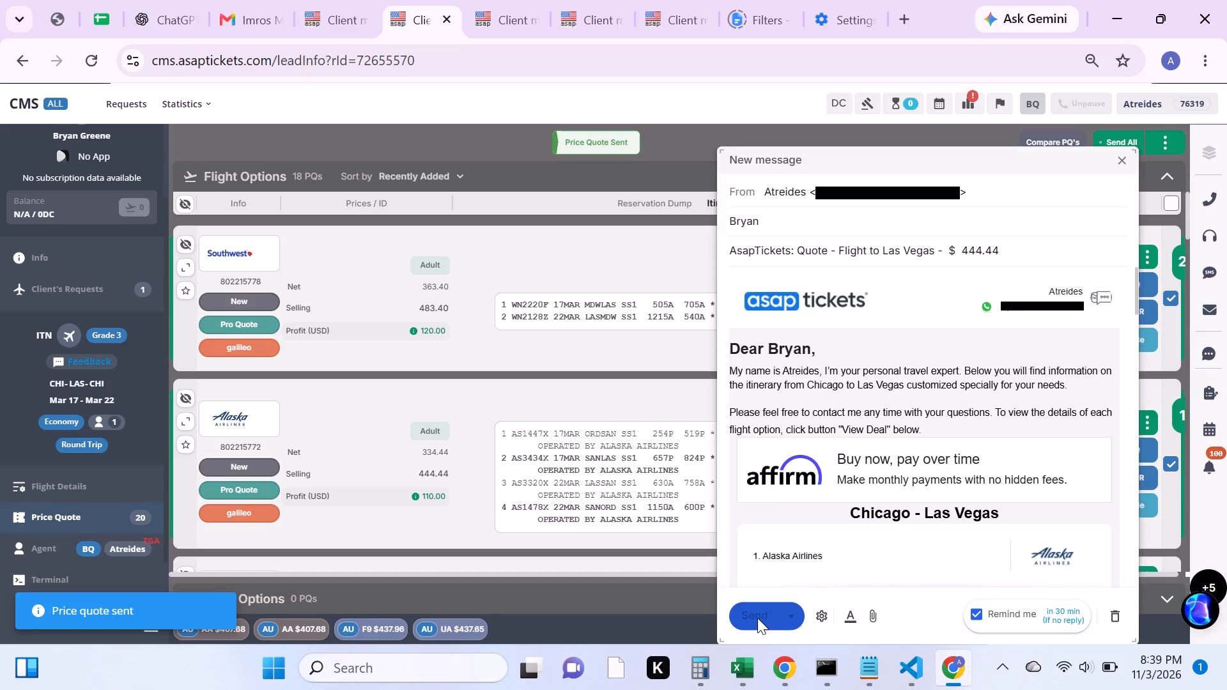
left_click(757, 617)
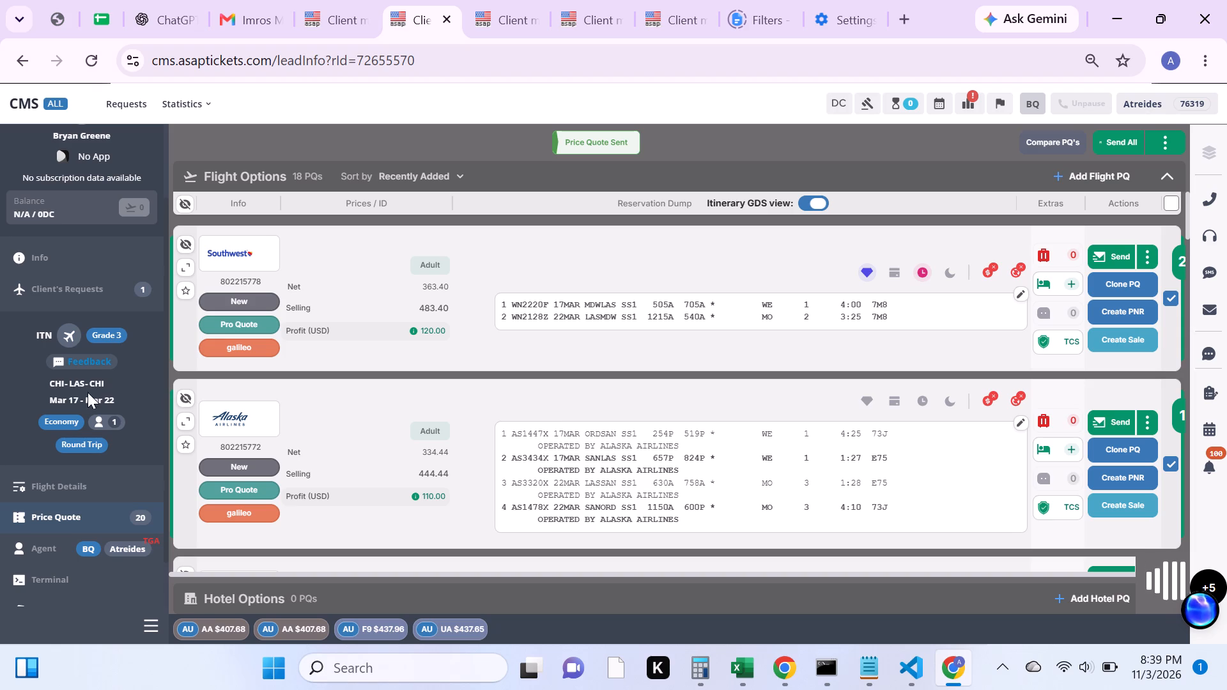
Open the feedback form for the CHI-LAS-CHI request.
left_click(96, 362)
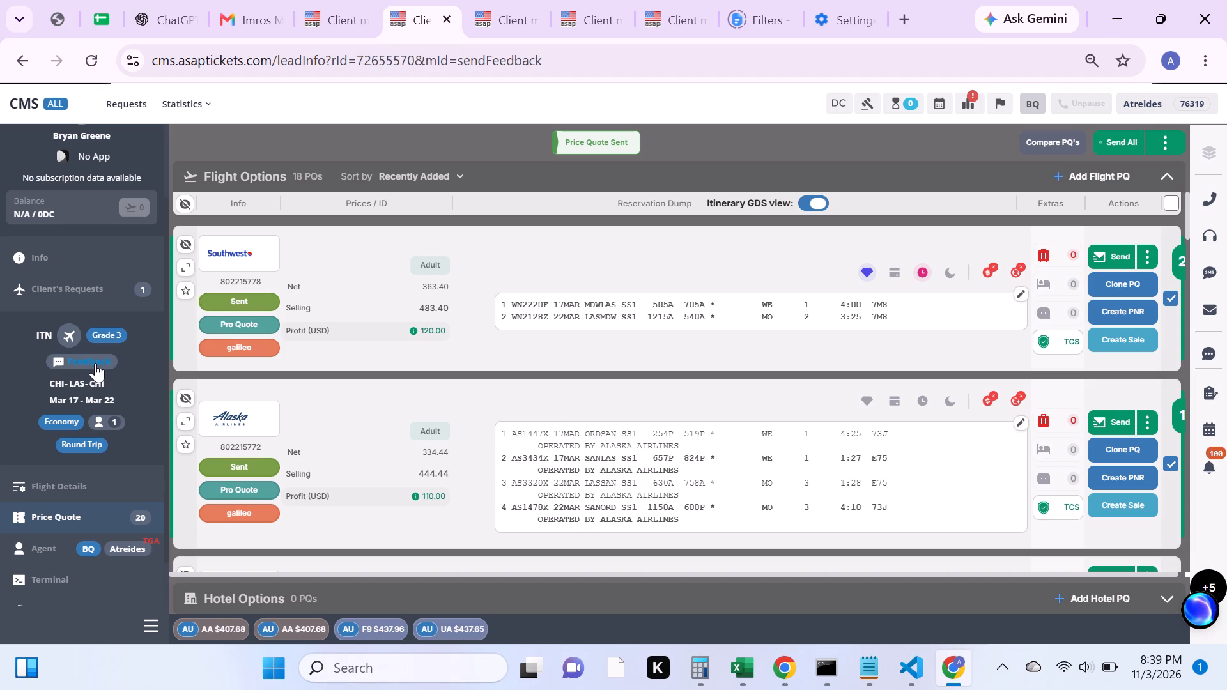
left_click(637, 309)
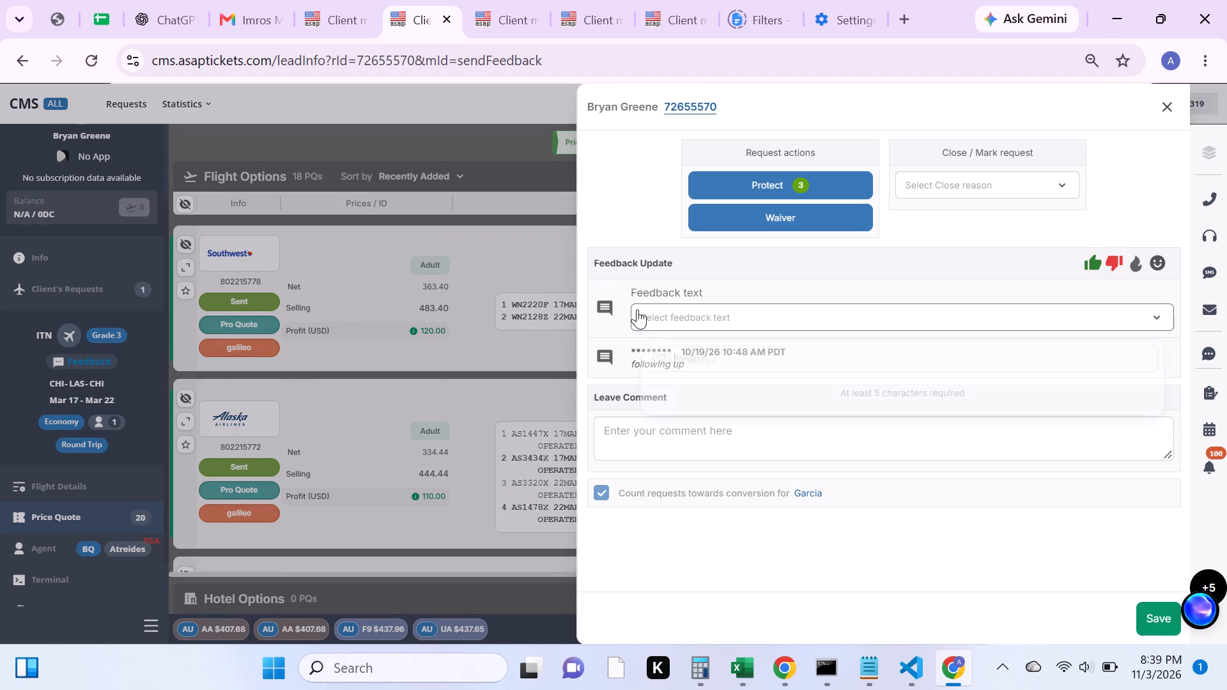
type("left")
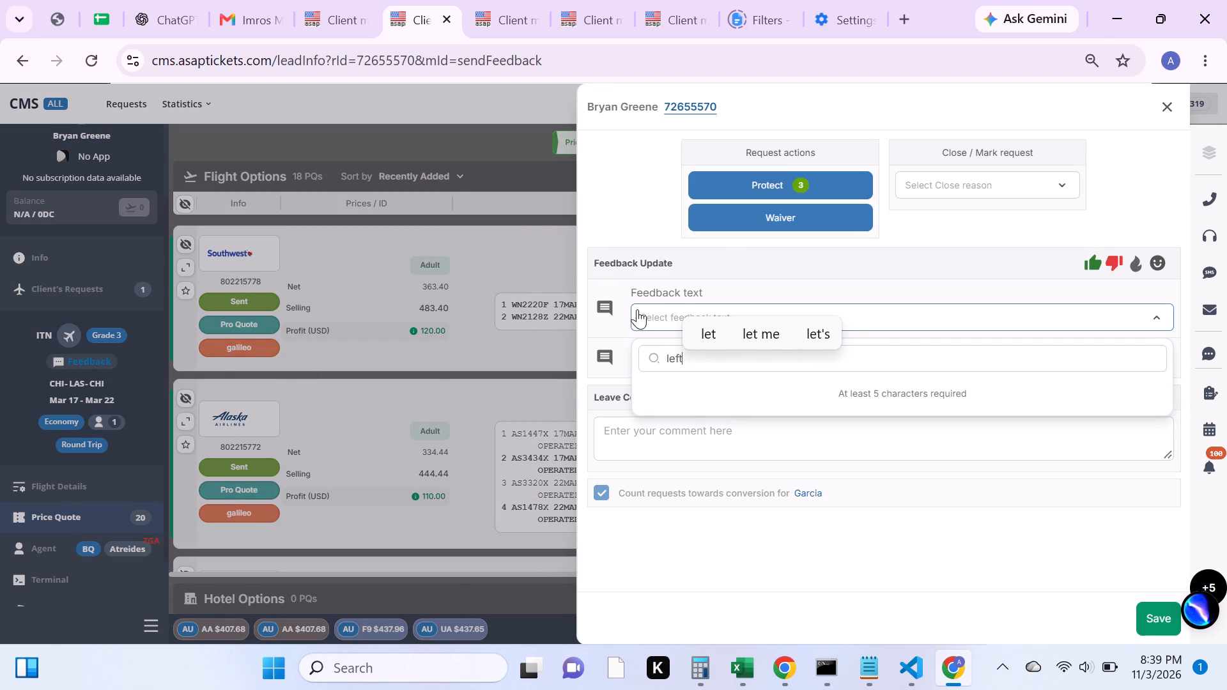
key("space")
left_click(718, 390)
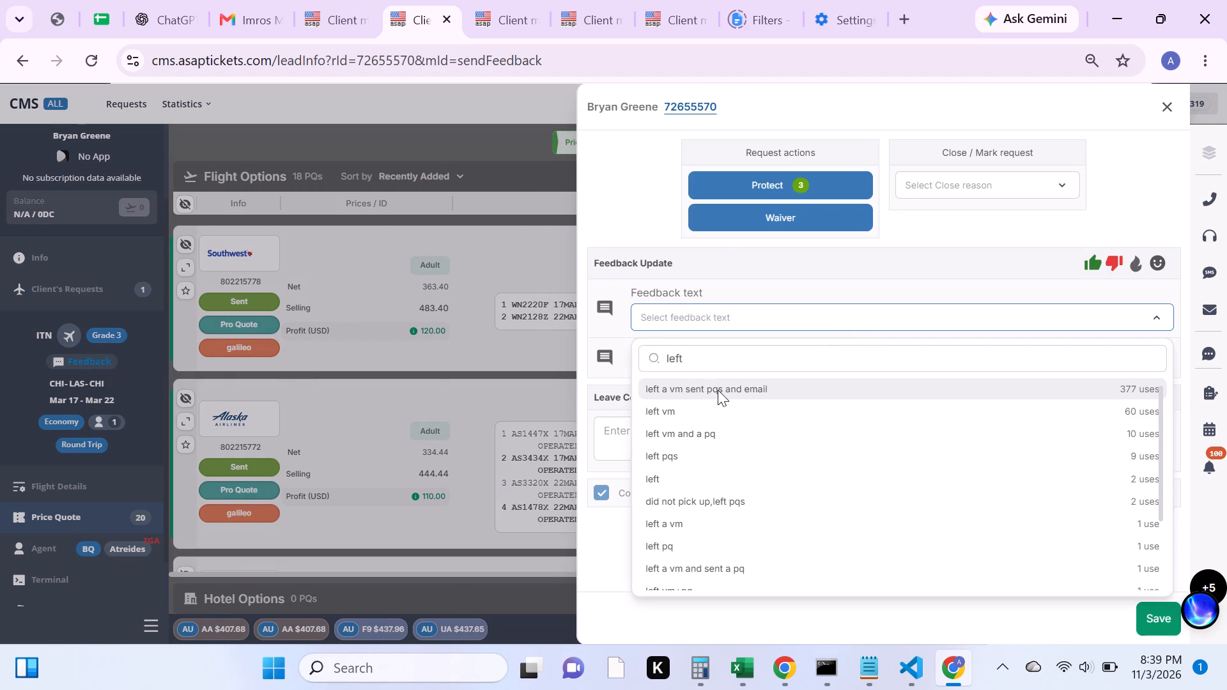
left_click(1162, 619)
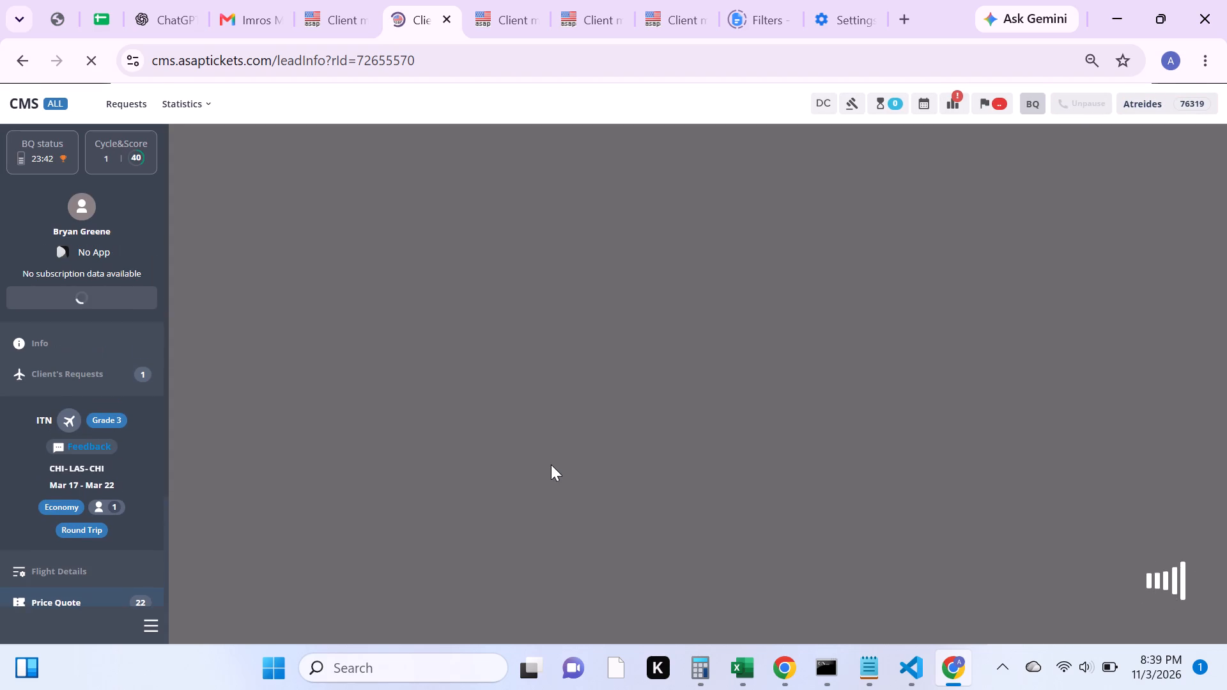
left_click(443, 22)
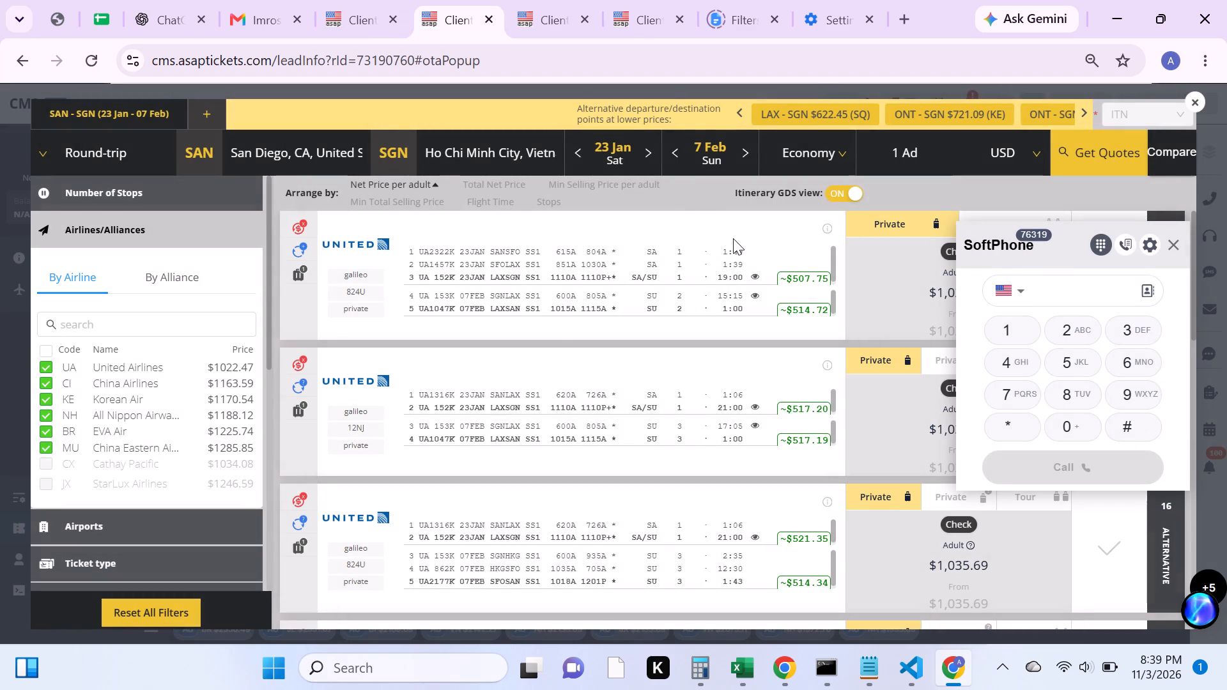
For SAN - SGN, turn off the itinerary GDS view and select the United $1,022.47 option with a selling price of 1567.00.
left_click(1180, 234)
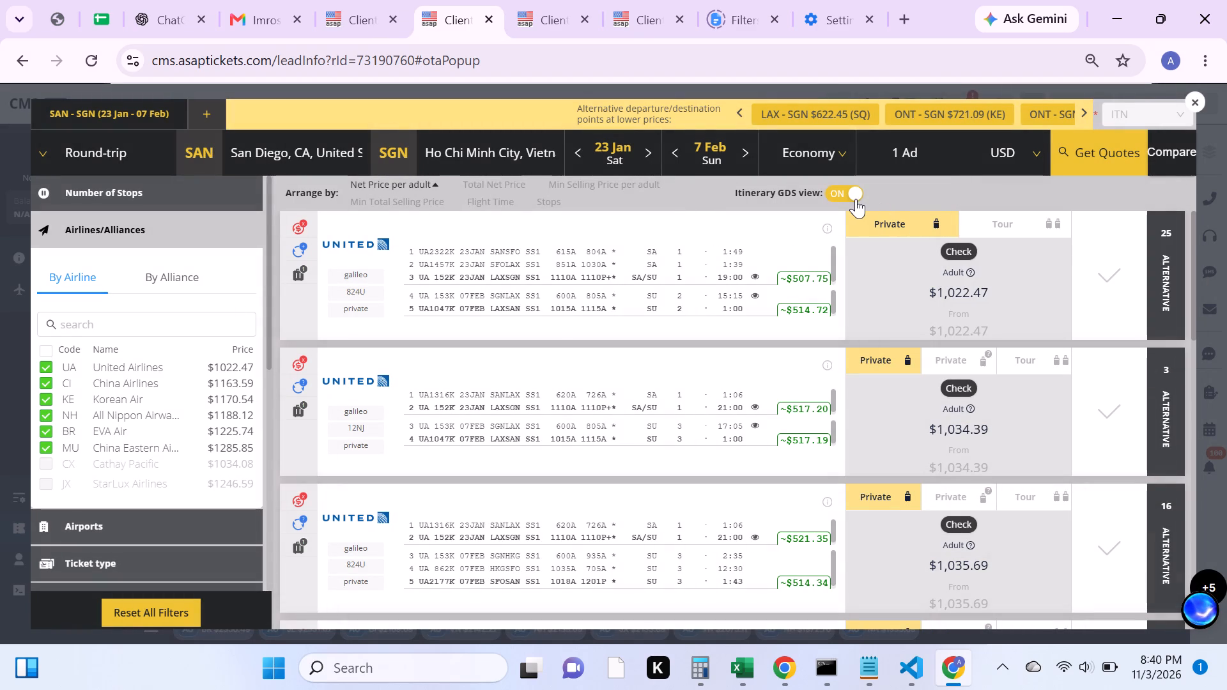
left_click(856, 199)
left_click(1107, 282)
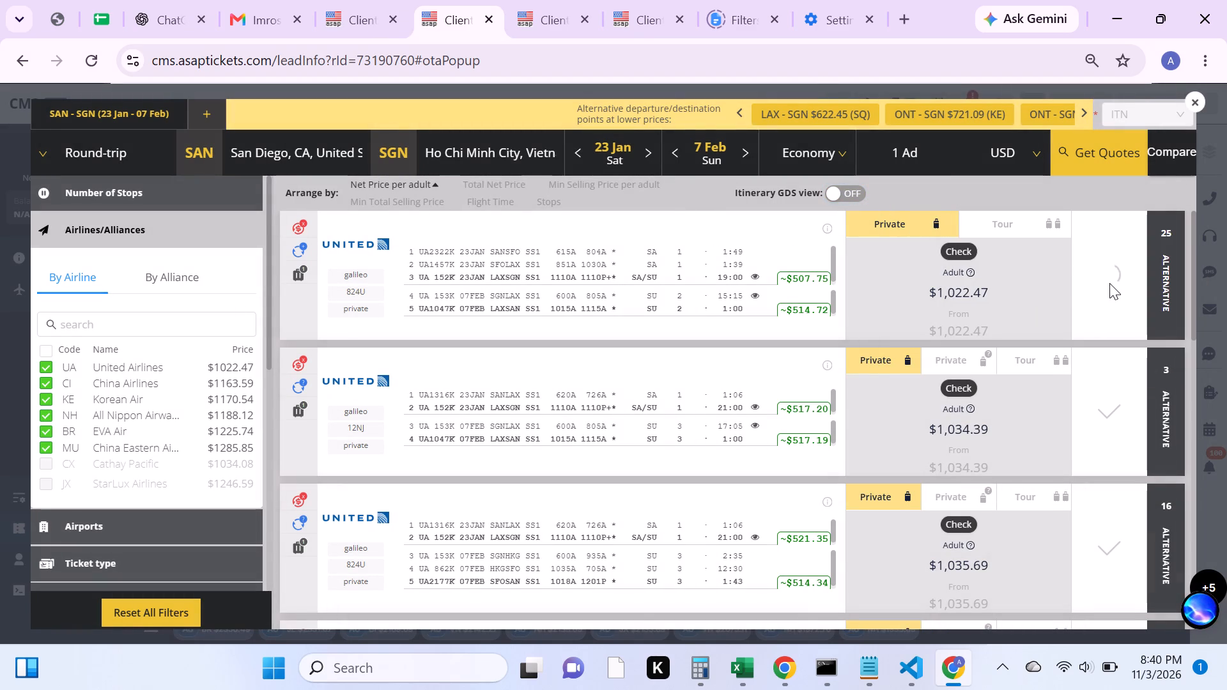
left_click(961, 299)
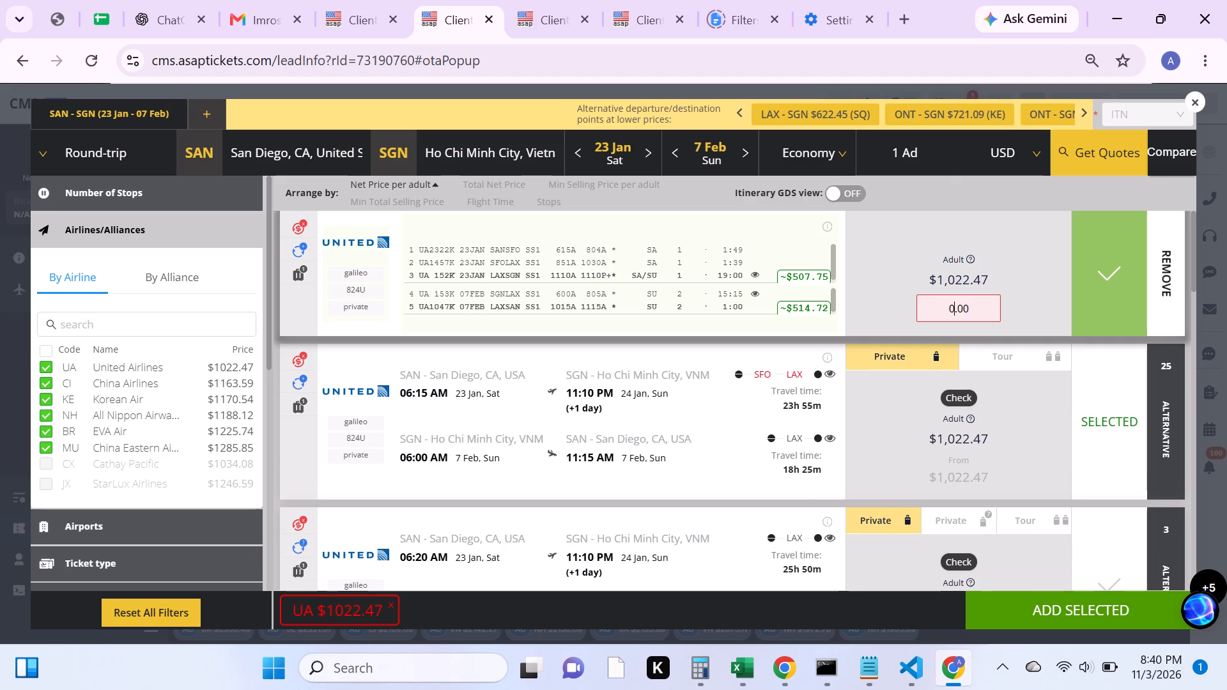
key("1")
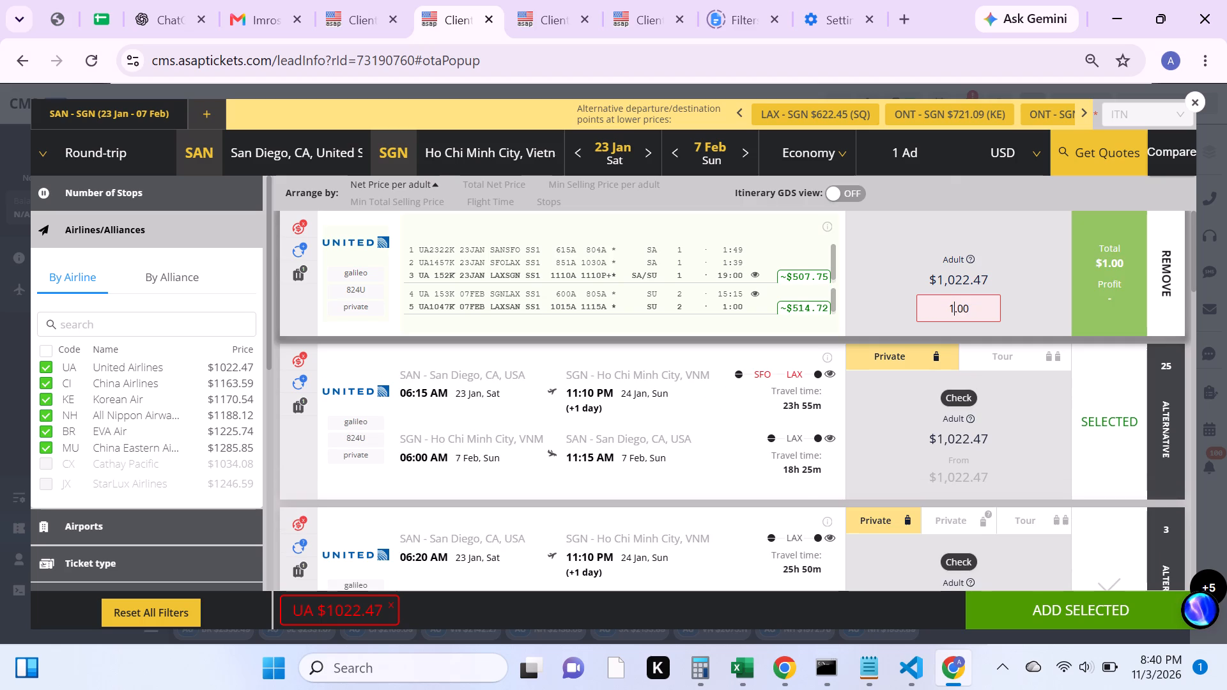
type("567")
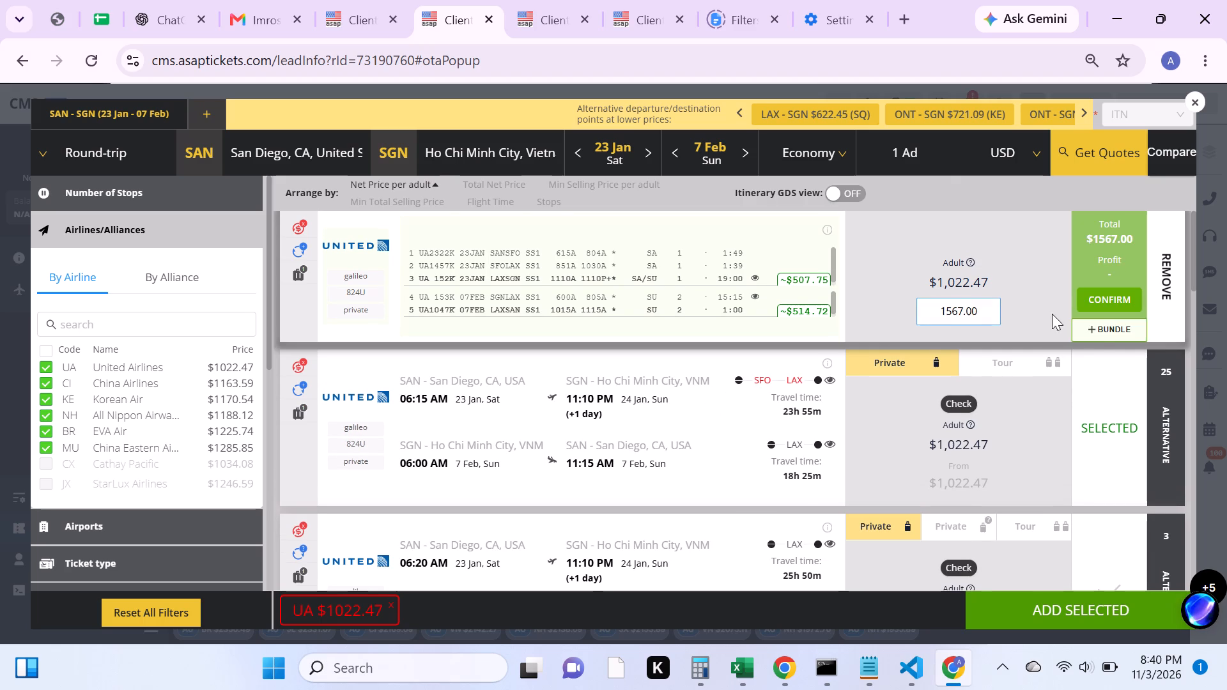
Add a TCS bundled deal priced at 1043.00 to the United $1,022.47 option and confirm it.
left_click(1095, 335)
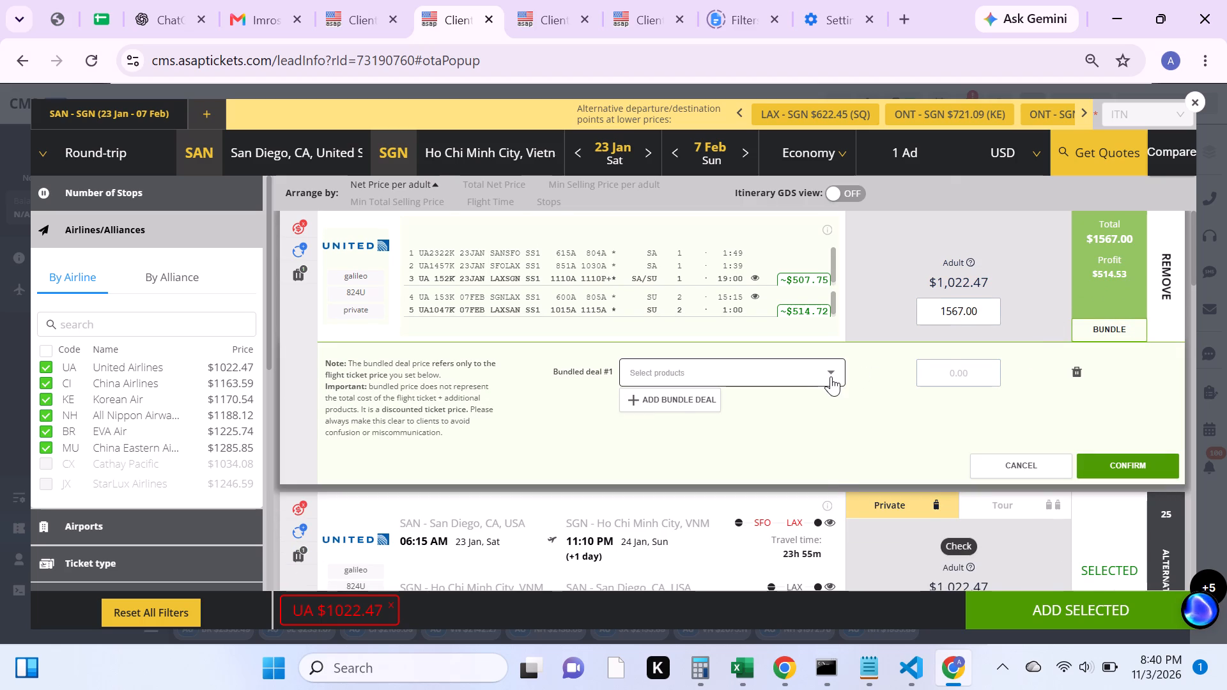
left_click(831, 376)
left_click(805, 405)
left_click(802, 482)
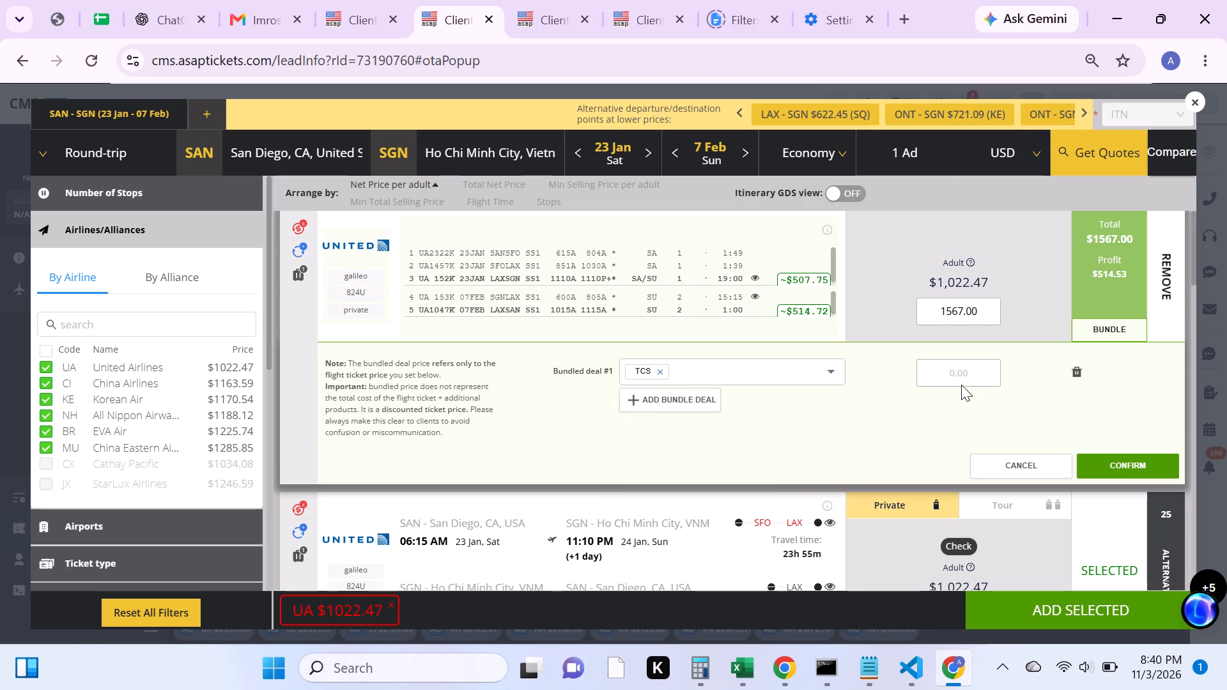
left_click(954, 376)
type("10")
type("43")
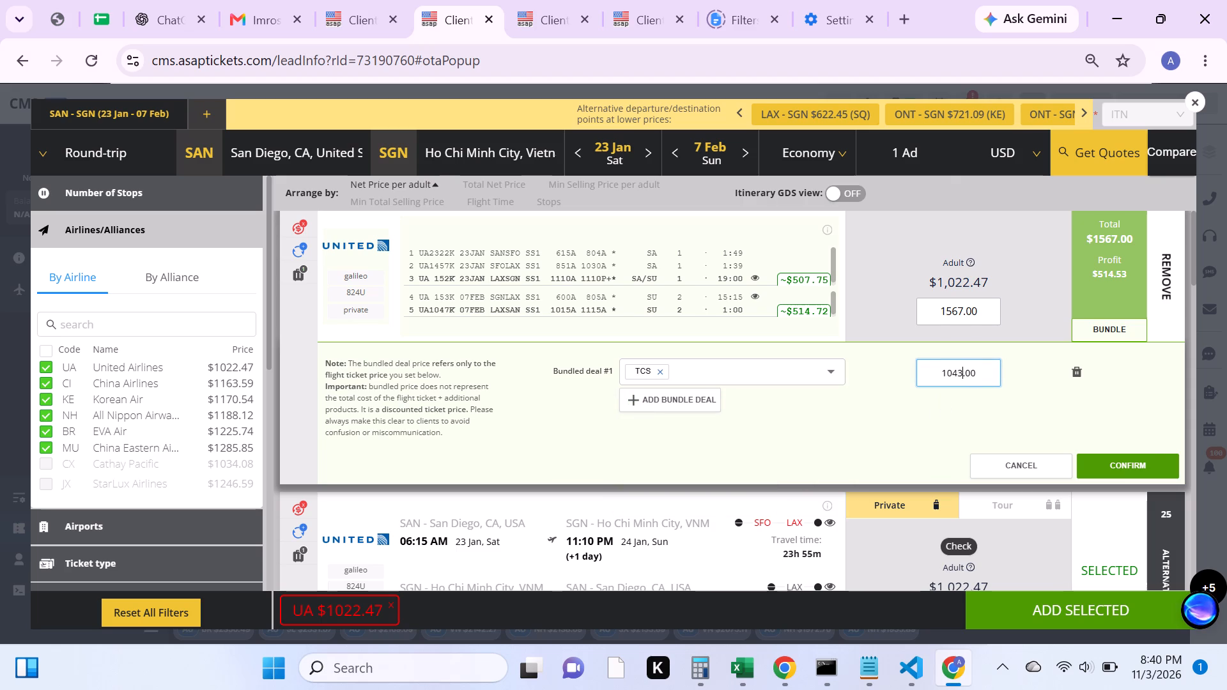
left_click(1136, 468)
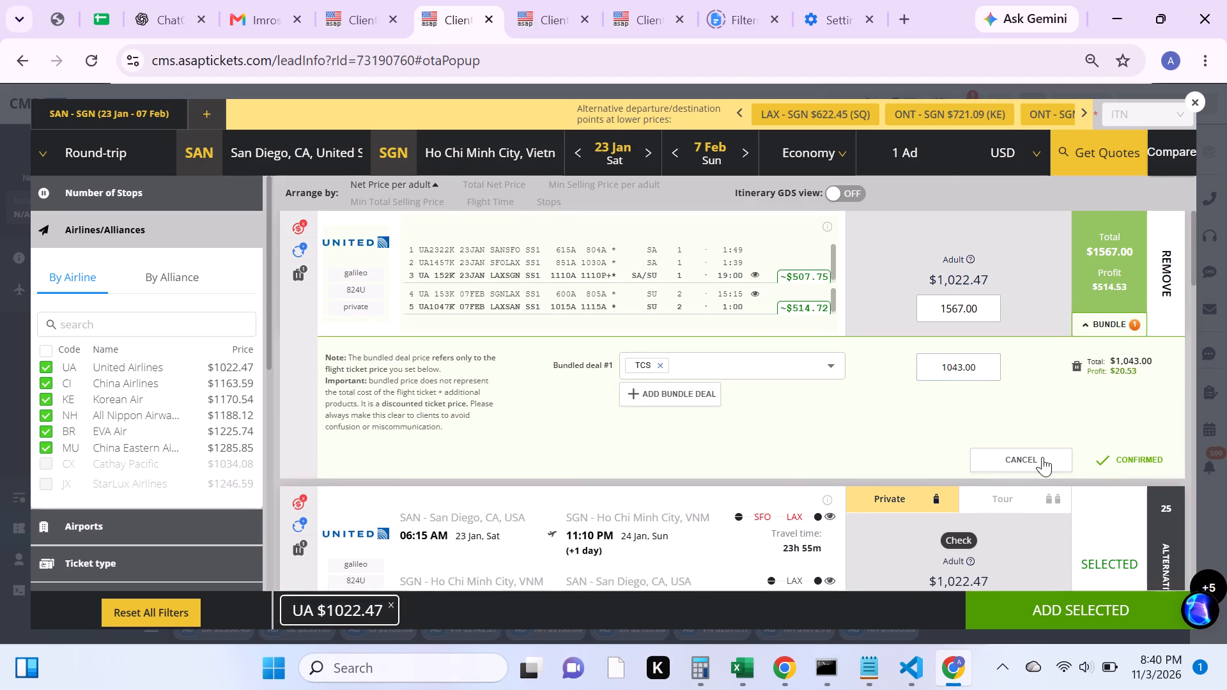
Select the United $1,034.39 option and set its selling price to 1245.00.
scroll(1040, 457, "down", 5)
scroll(1013, 462, "up", 1)
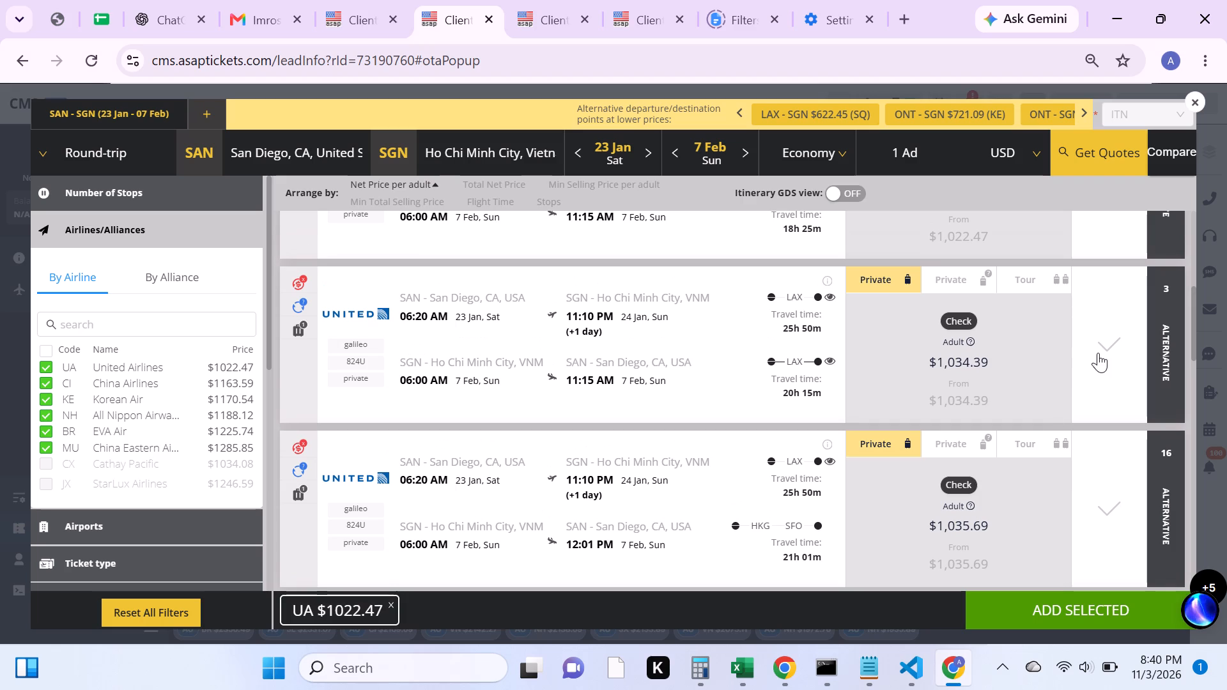
left_click(1103, 349)
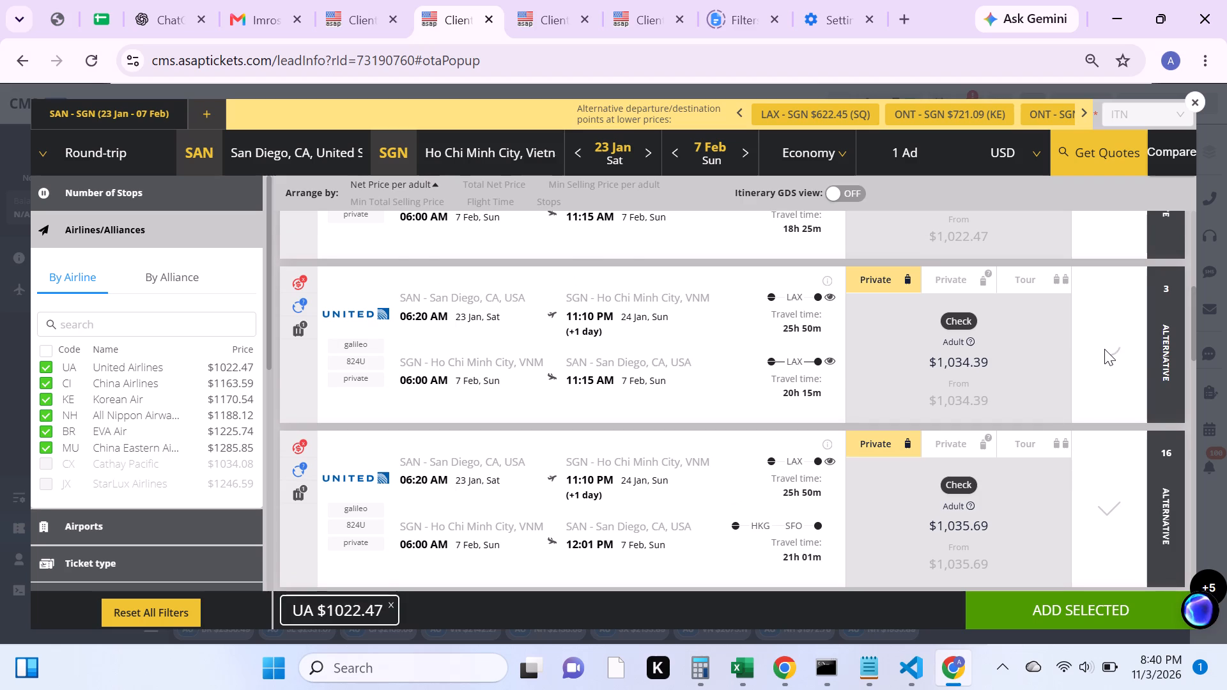
left_click(965, 327)
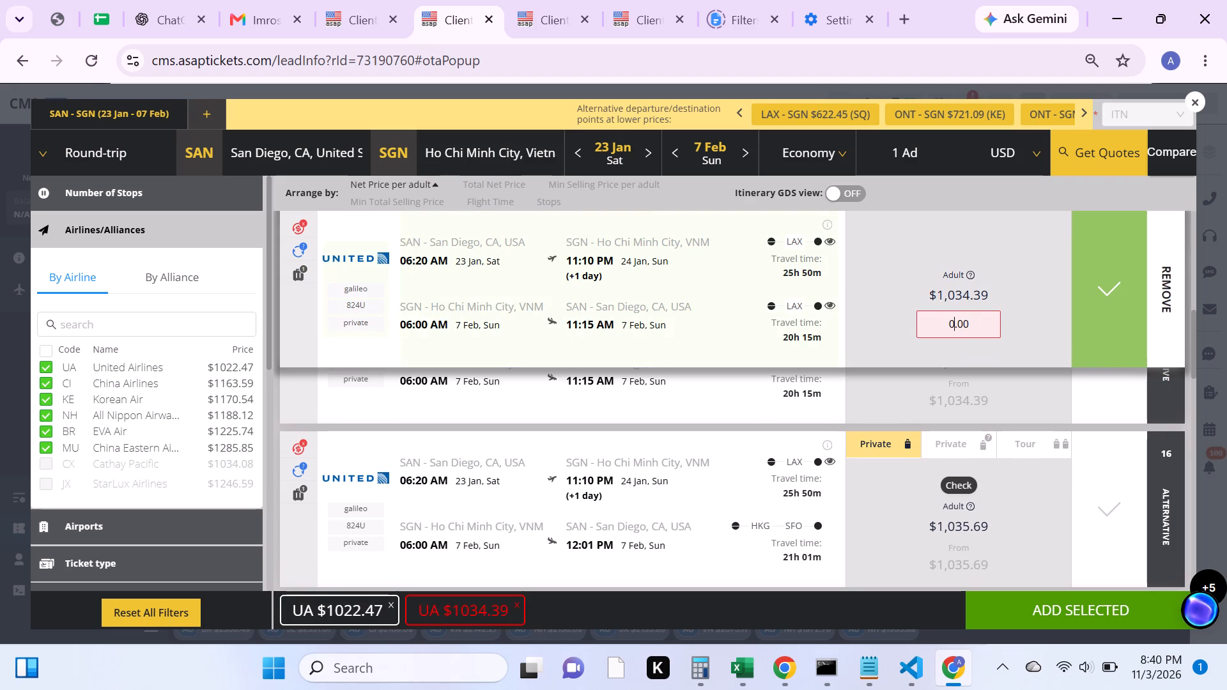
type("1245")
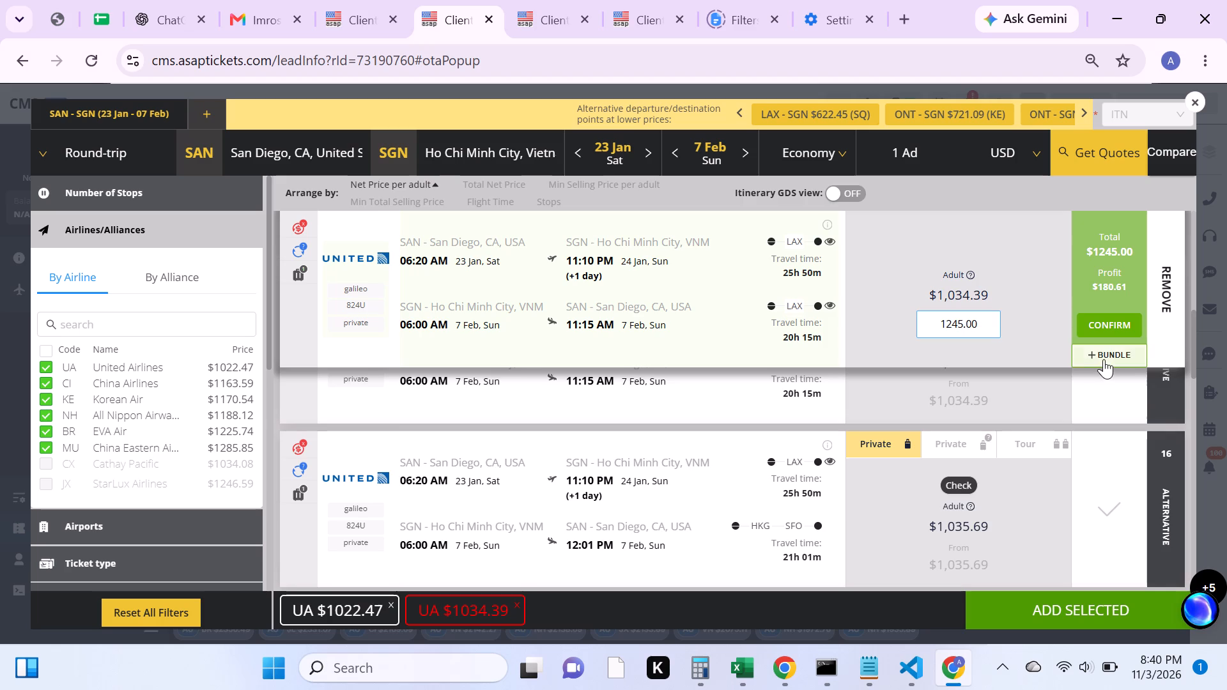
Add a TCS bundled deal priced at 1045.00 to the United $1,034.39 option and confirm it.
left_click(1102, 358)
left_click(835, 397)
left_click(794, 438)
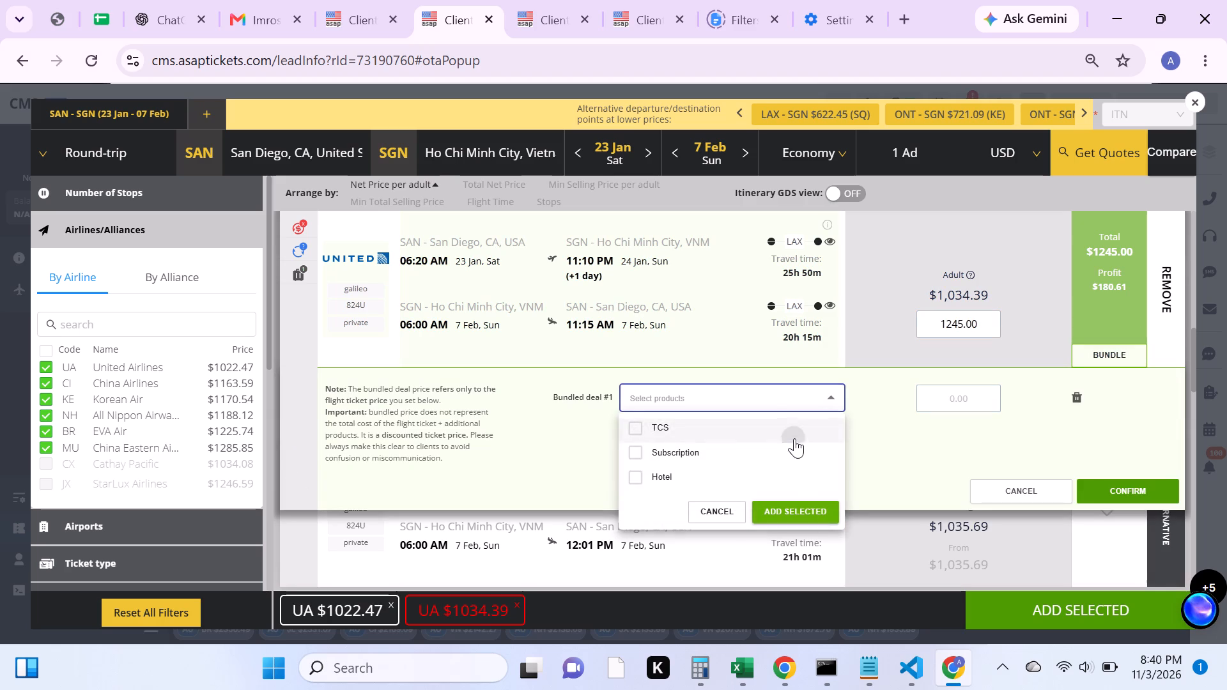
left_click(797, 517)
left_click(949, 395)
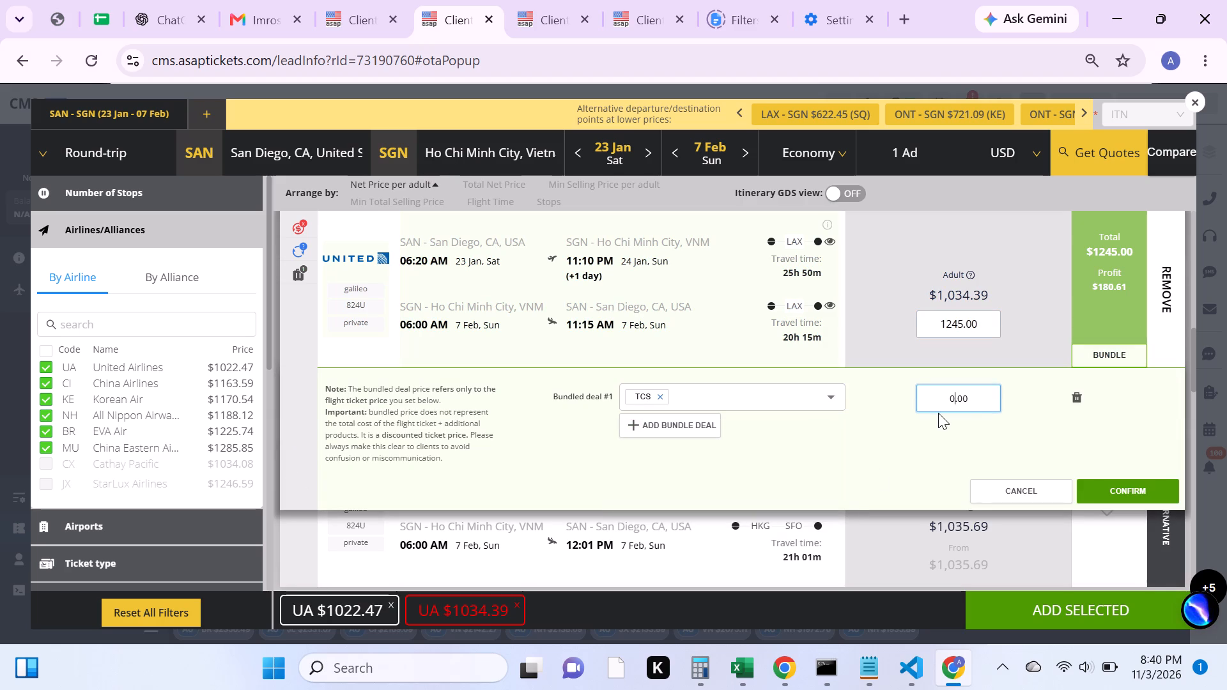
type("10")
type("45")
left_click(1137, 491)
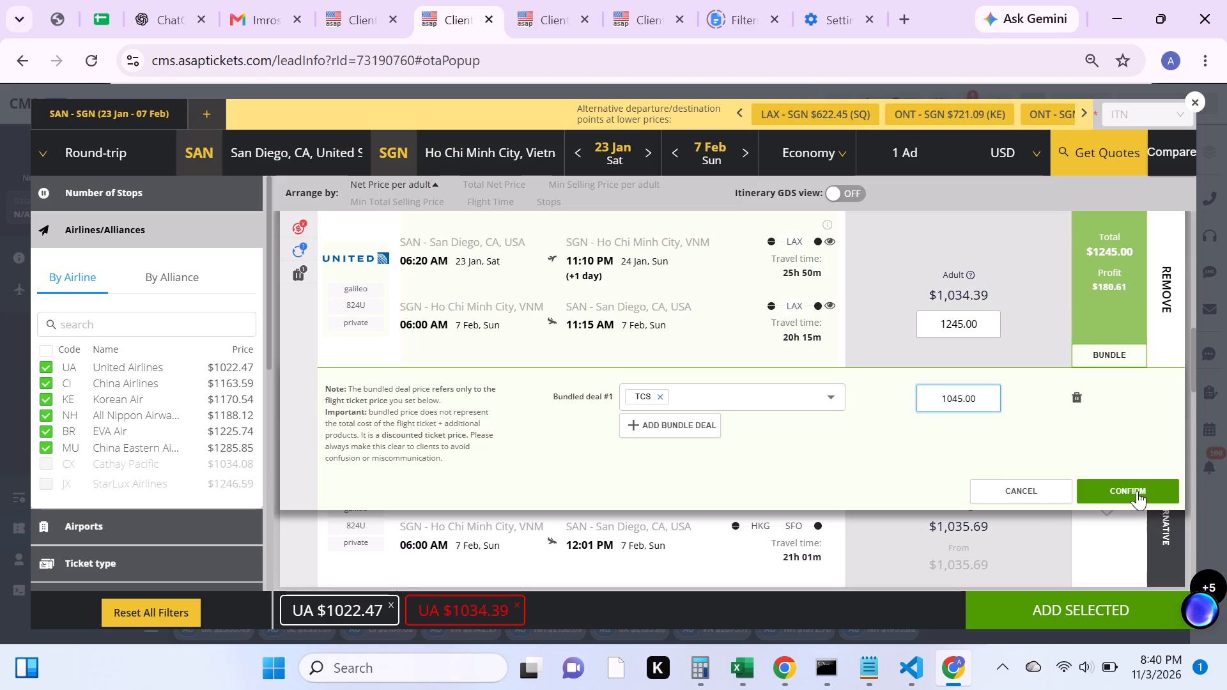
Add both chosen United options to the price quotes, picking the $1,043.00 and $1,045.00 bundle deals.
left_click(1065, 608)
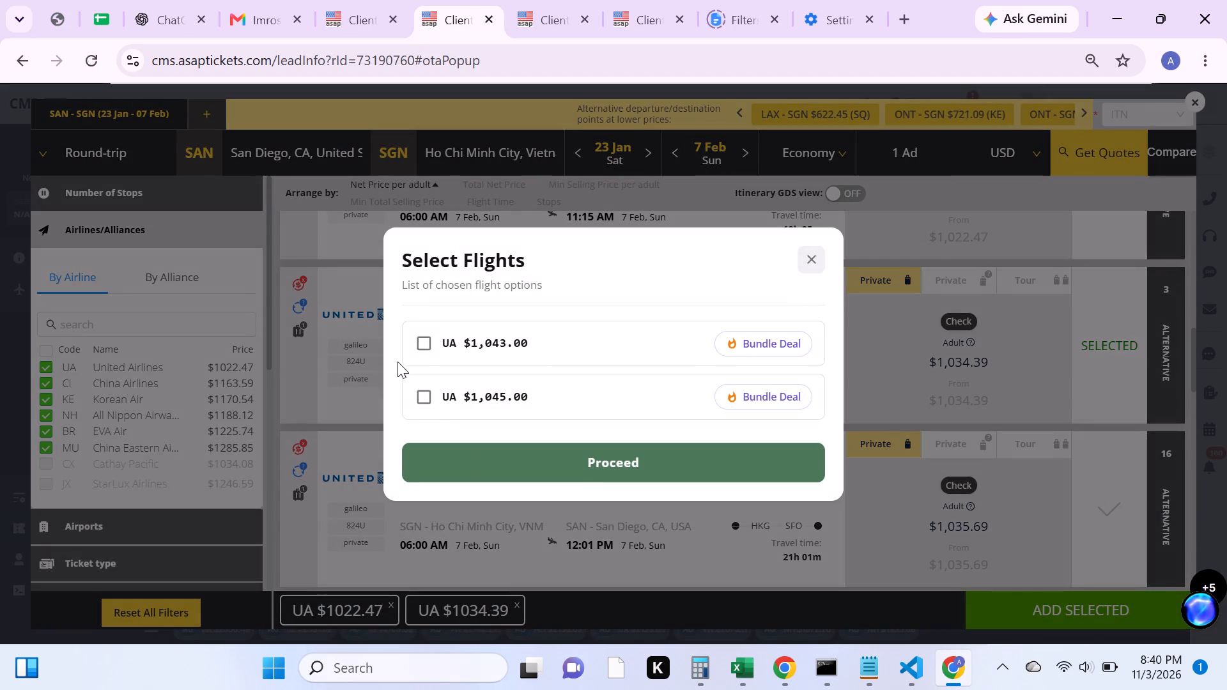
left_click(421, 342)
left_click(428, 402)
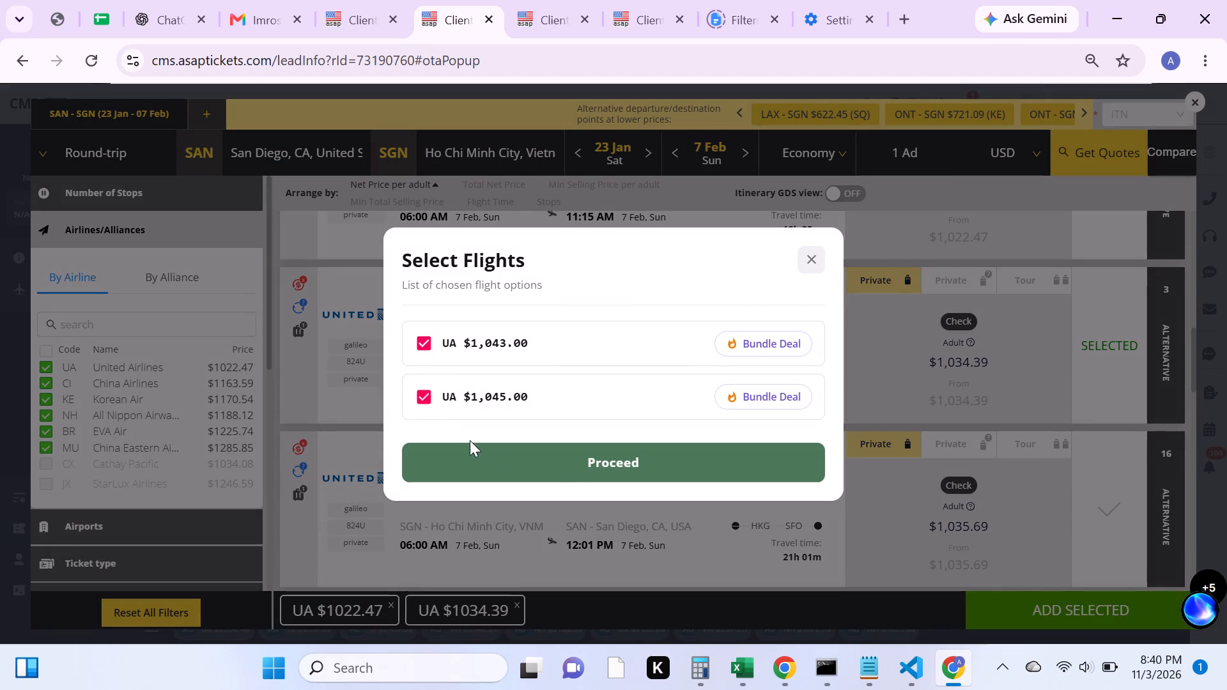
left_click(581, 461)
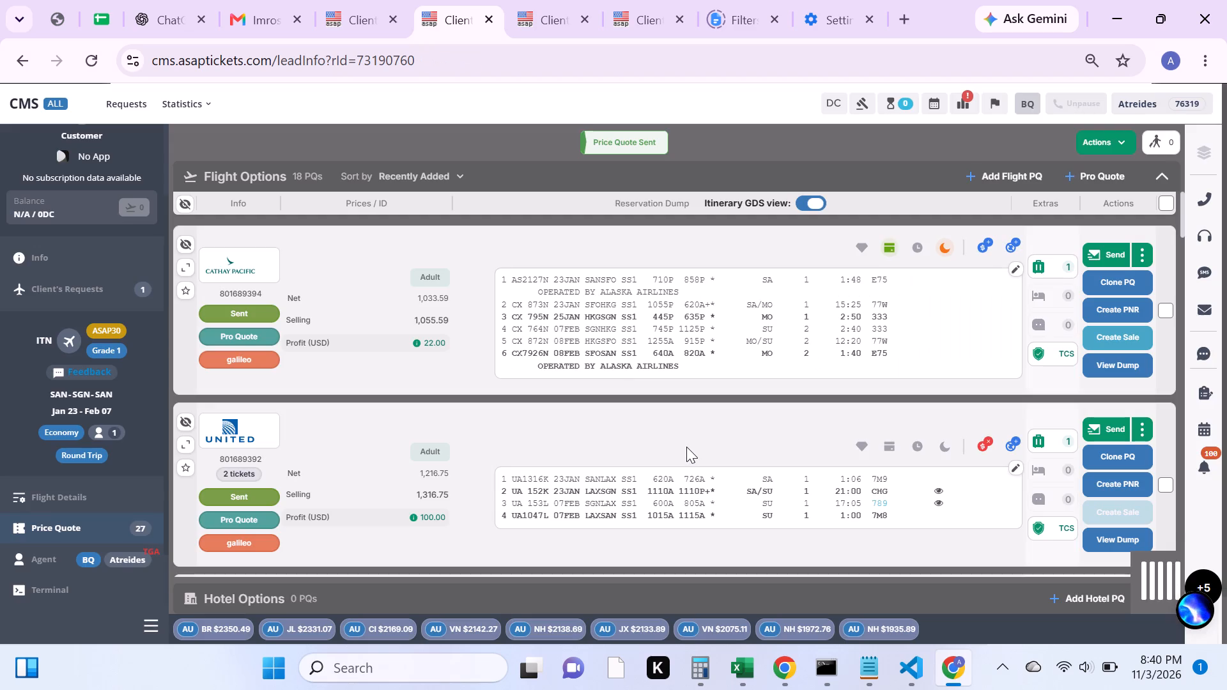
Turn off the quote list's itinerary GDS view and send the two new bundled United quotes, 1,043.00 and 1,045.00, by SMS.
left_click(815, 203)
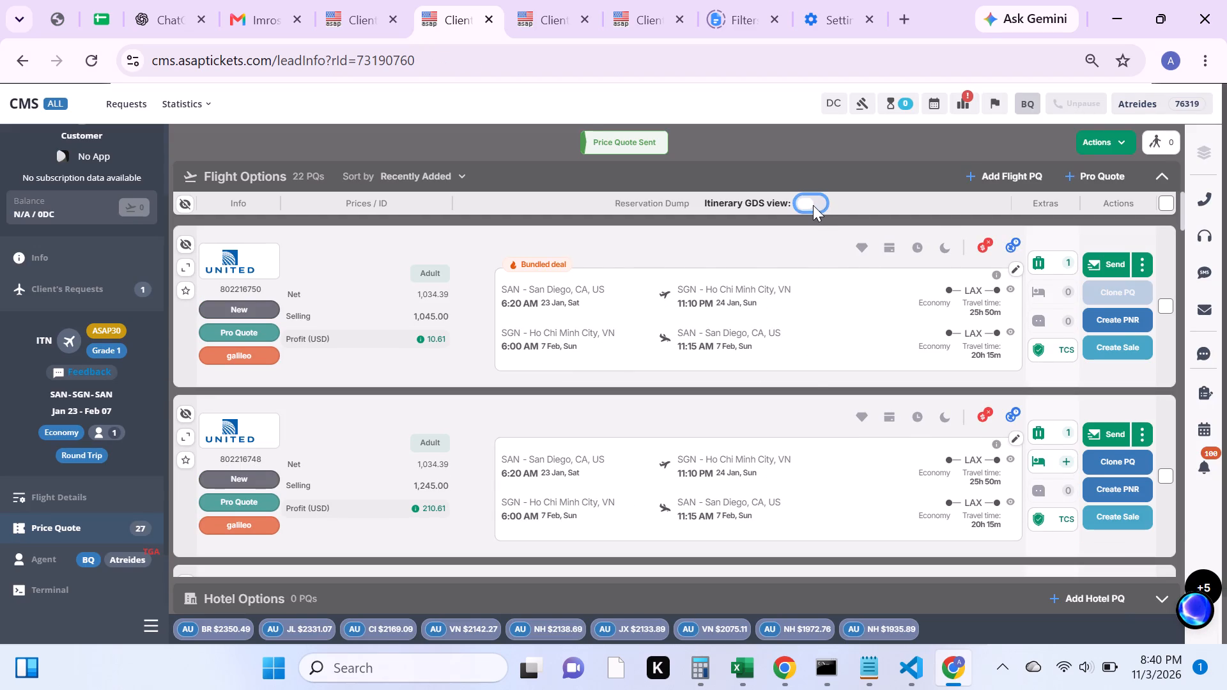
scroll(912, 410, "down", 2)
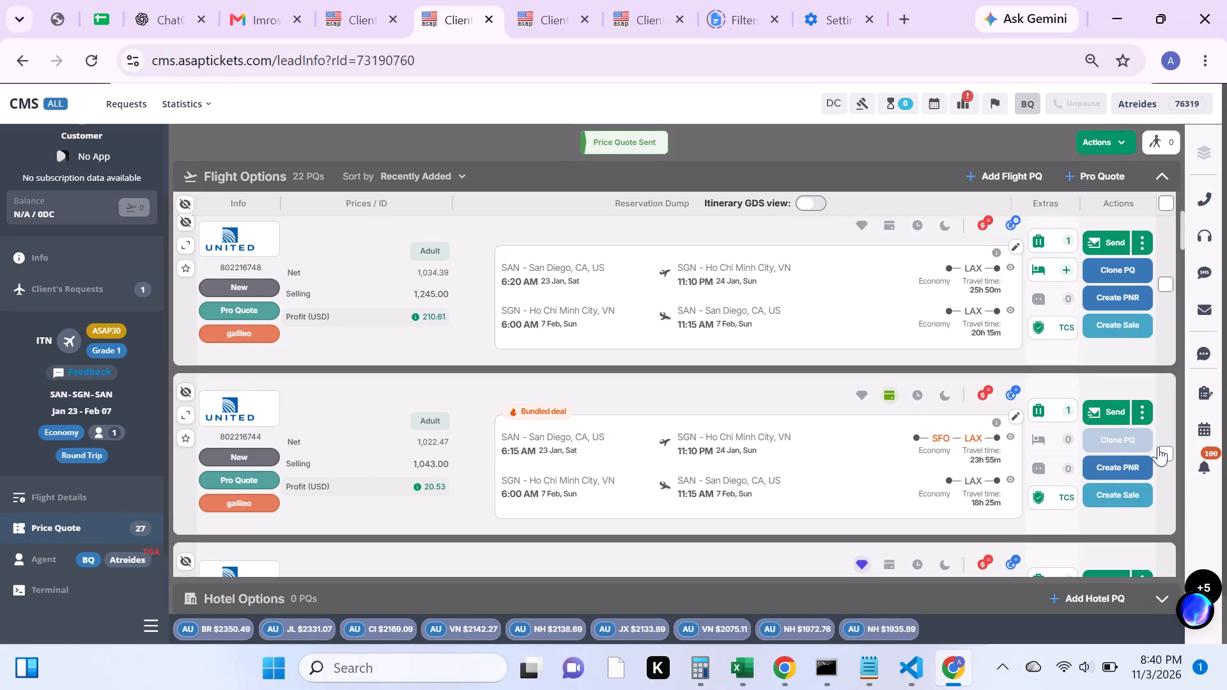
left_click(1162, 448)
left_click(1166, 456)
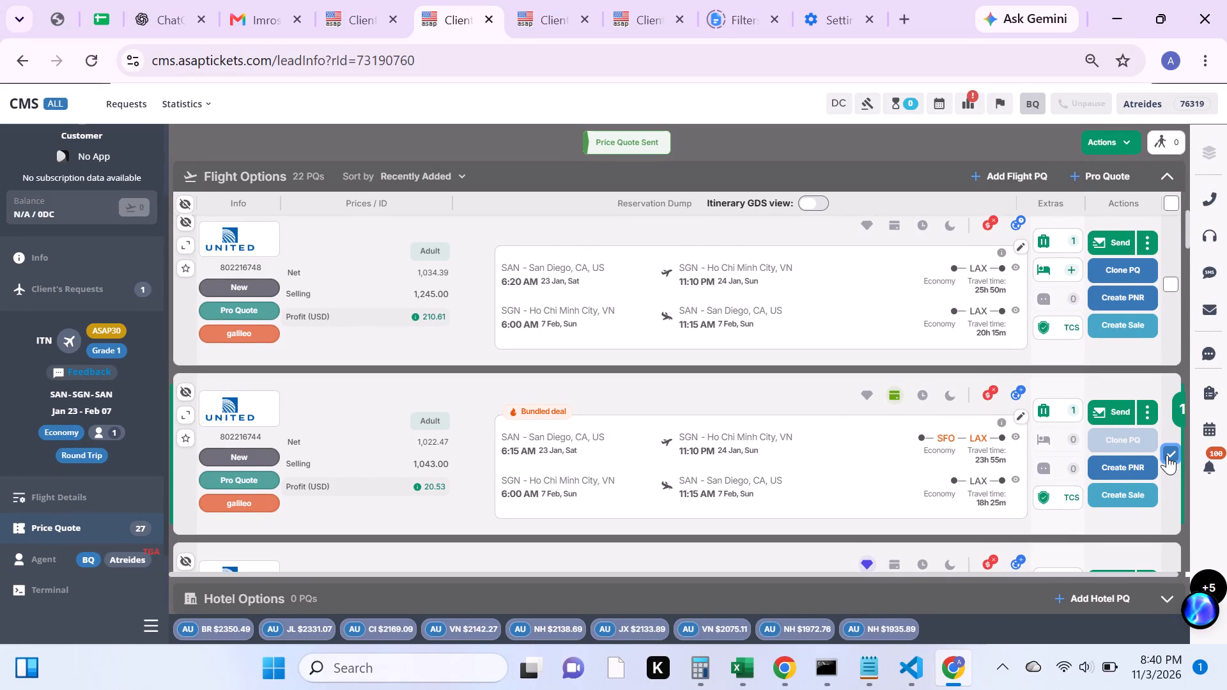
scroll(1168, 455, "up", 3)
left_click(1173, 304)
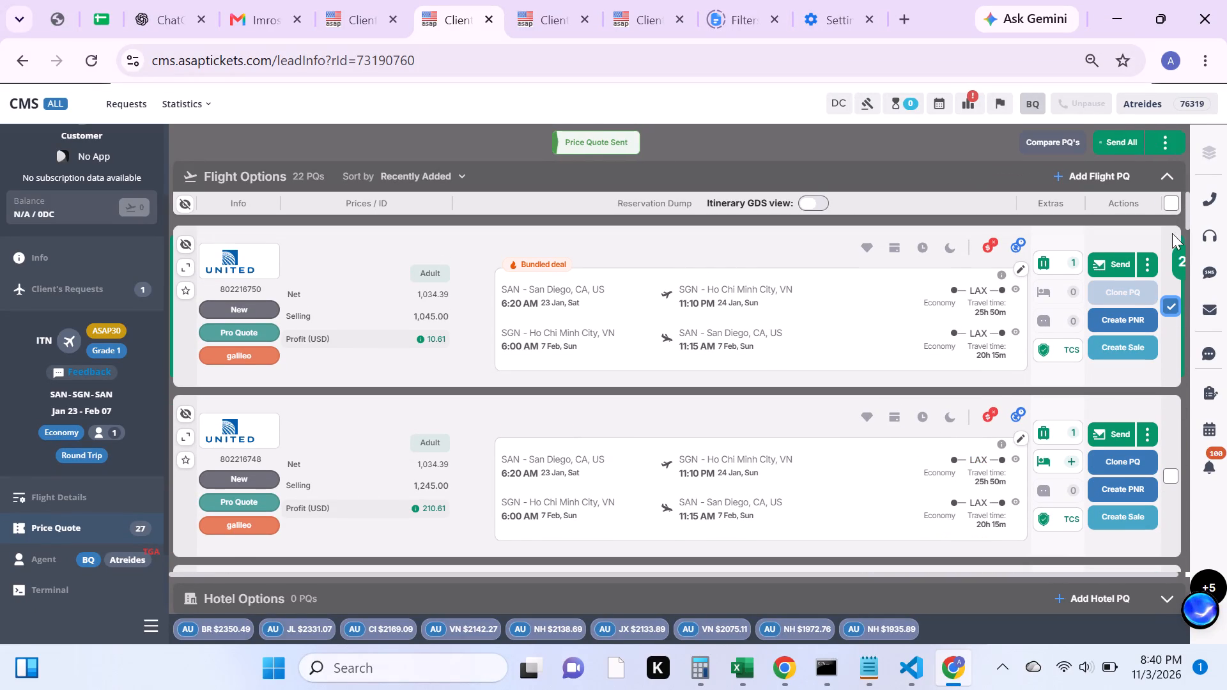
left_click(1168, 146)
left_click(1123, 176)
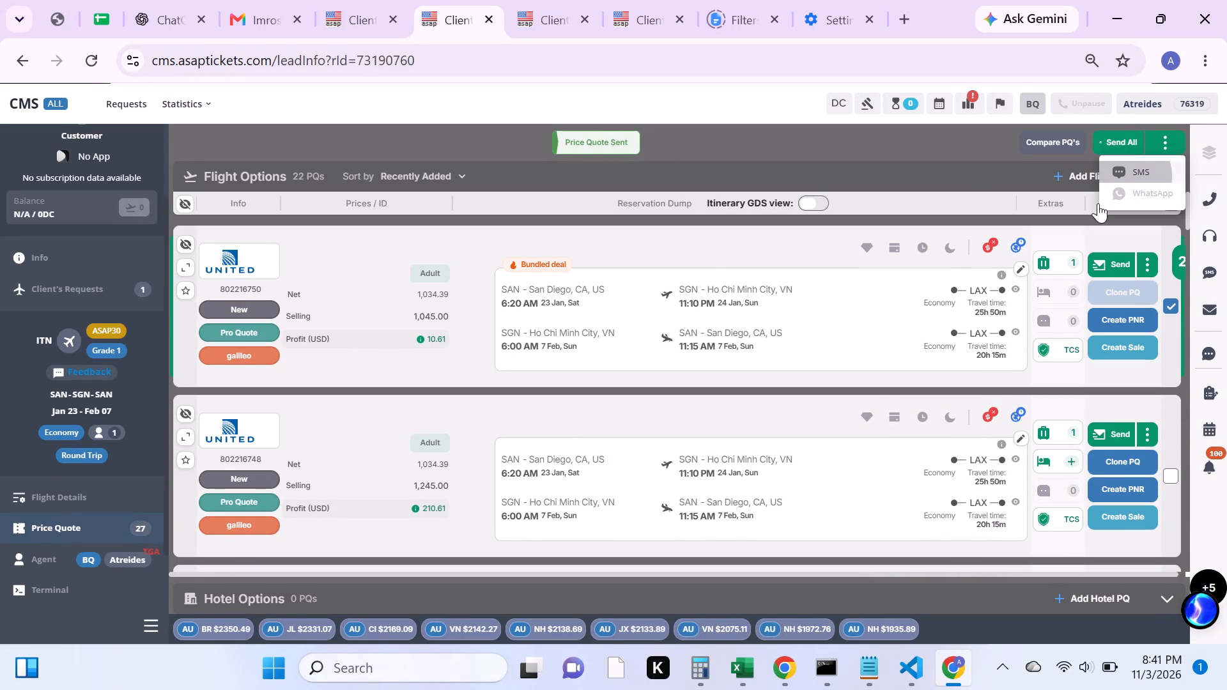
left_click(741, 418)
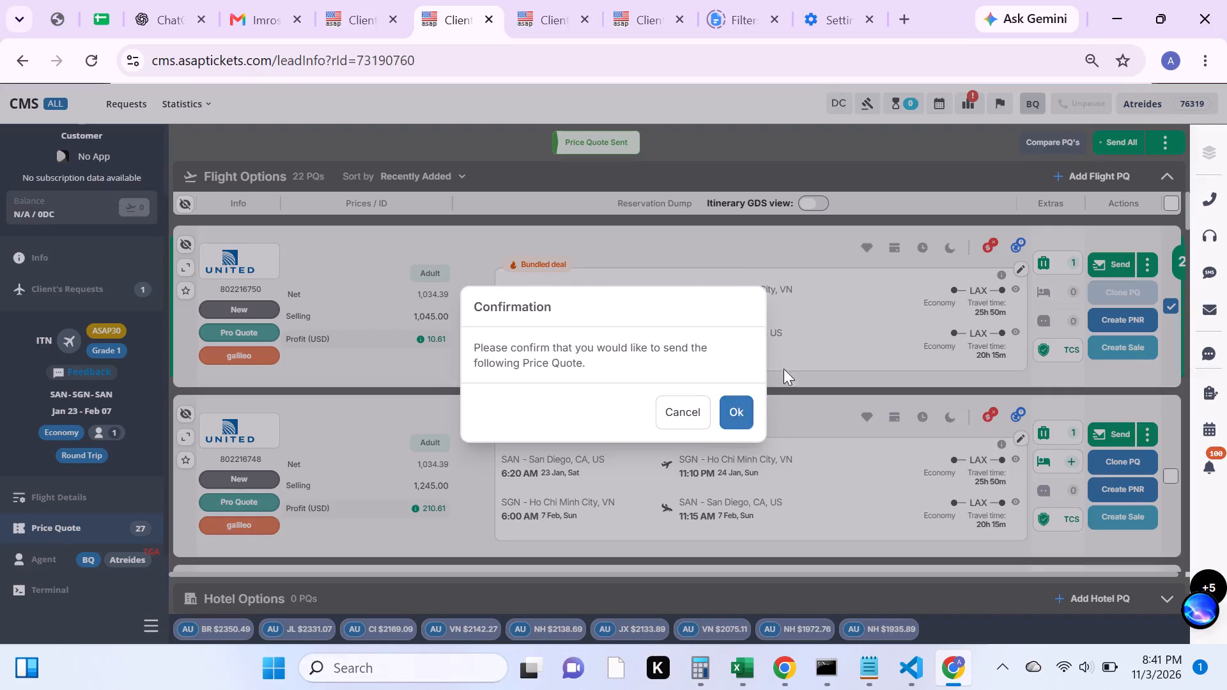
Email the two selected bundled United quotes to the client.
left_click(1114, 146)
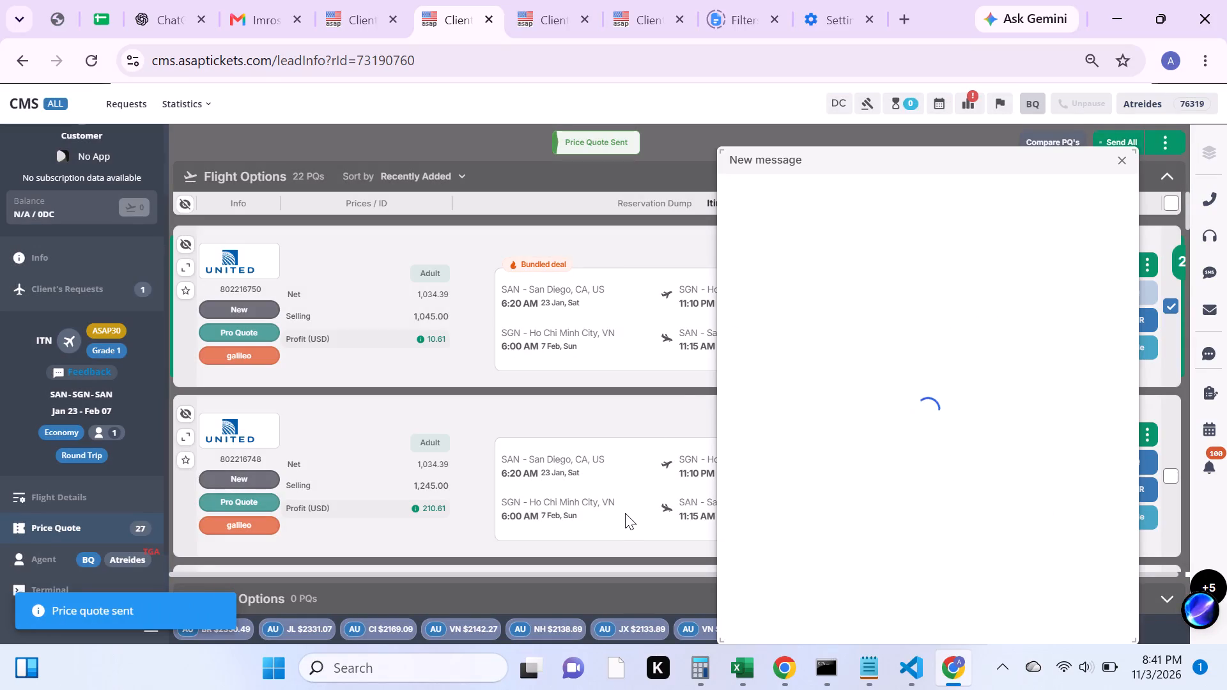
left_click(746, 613)
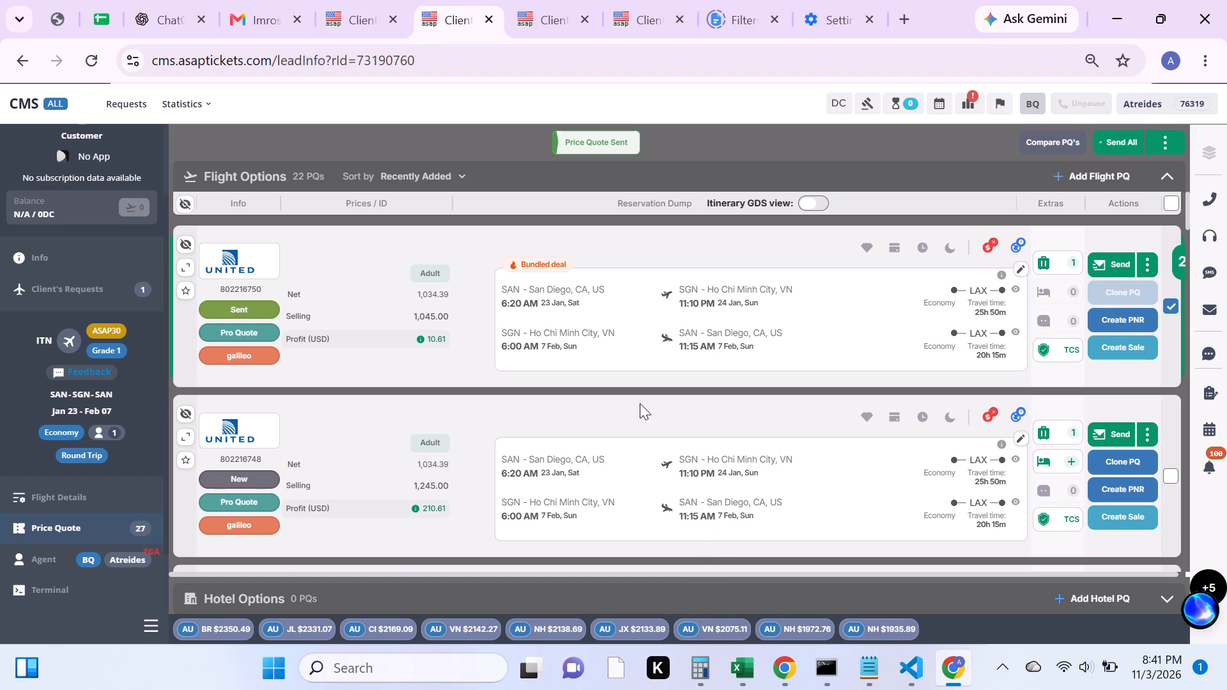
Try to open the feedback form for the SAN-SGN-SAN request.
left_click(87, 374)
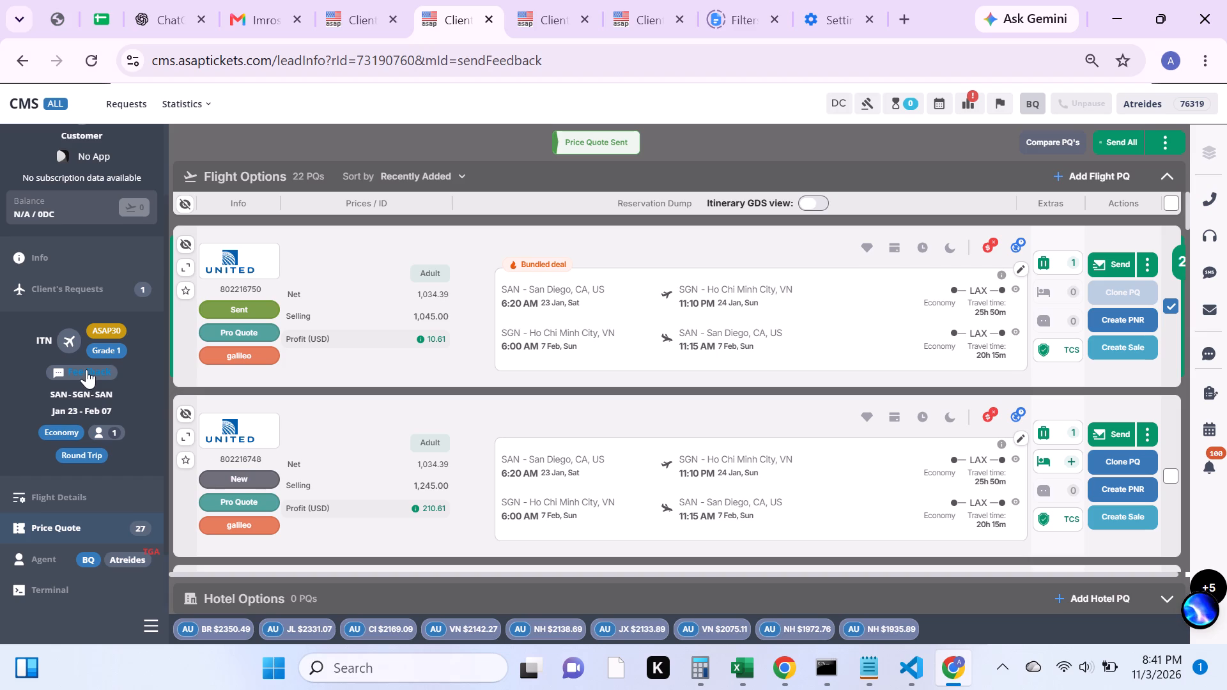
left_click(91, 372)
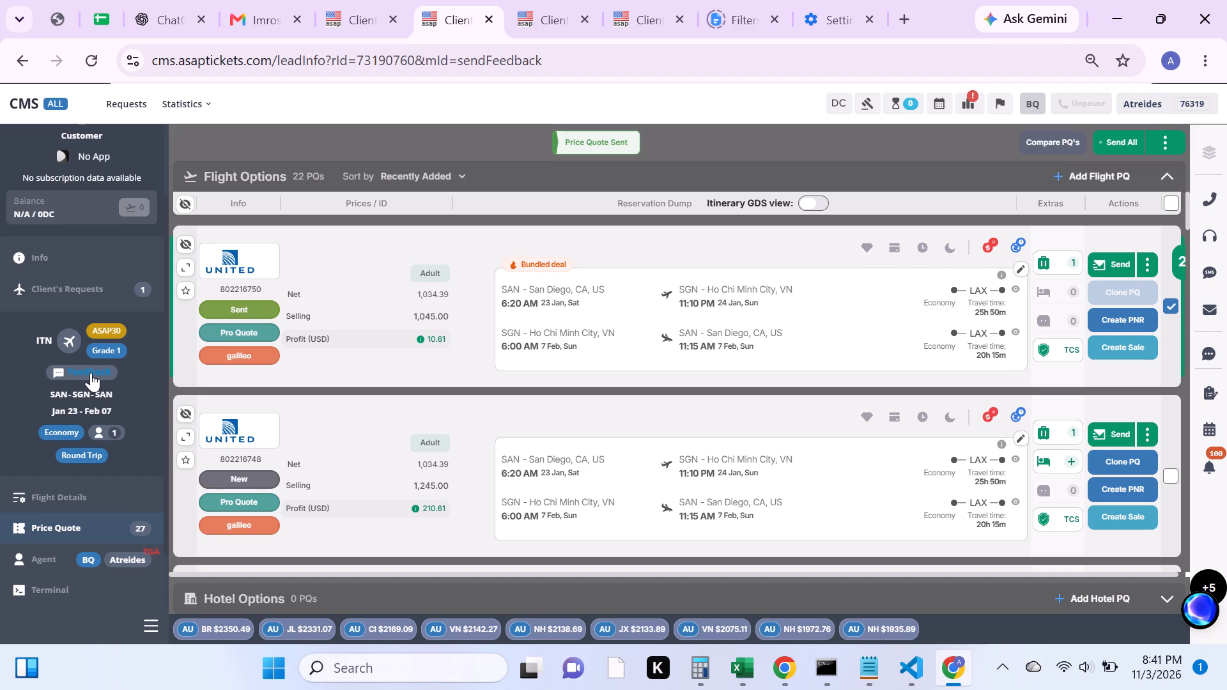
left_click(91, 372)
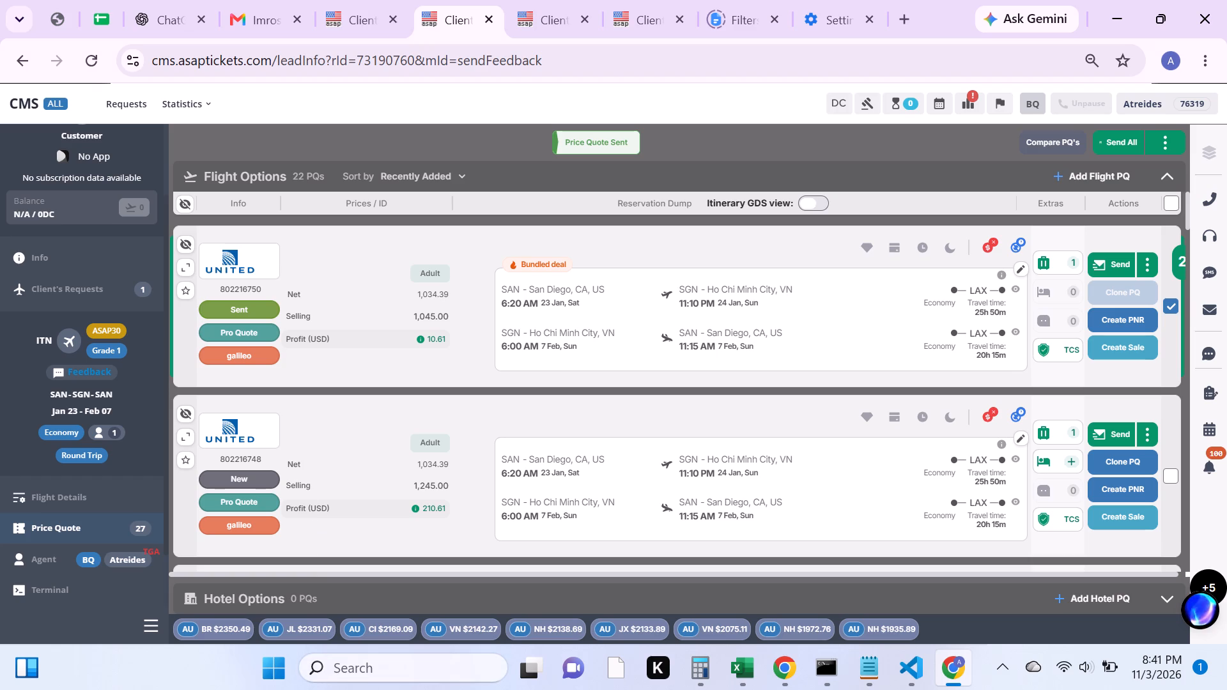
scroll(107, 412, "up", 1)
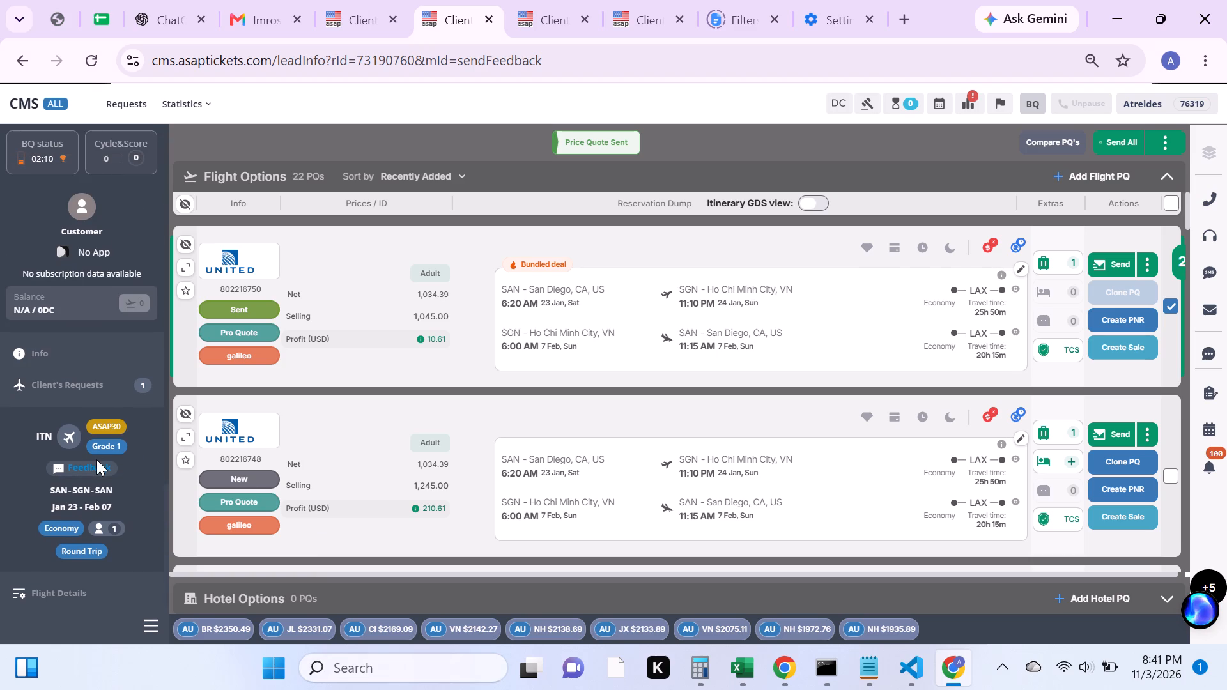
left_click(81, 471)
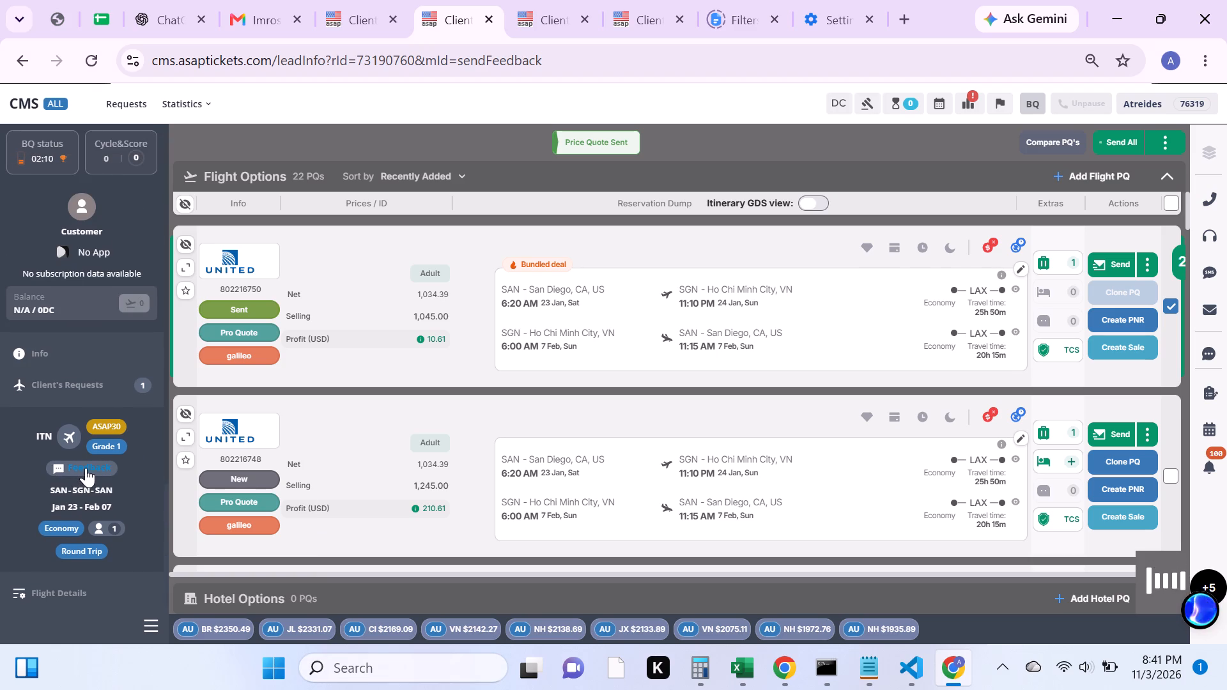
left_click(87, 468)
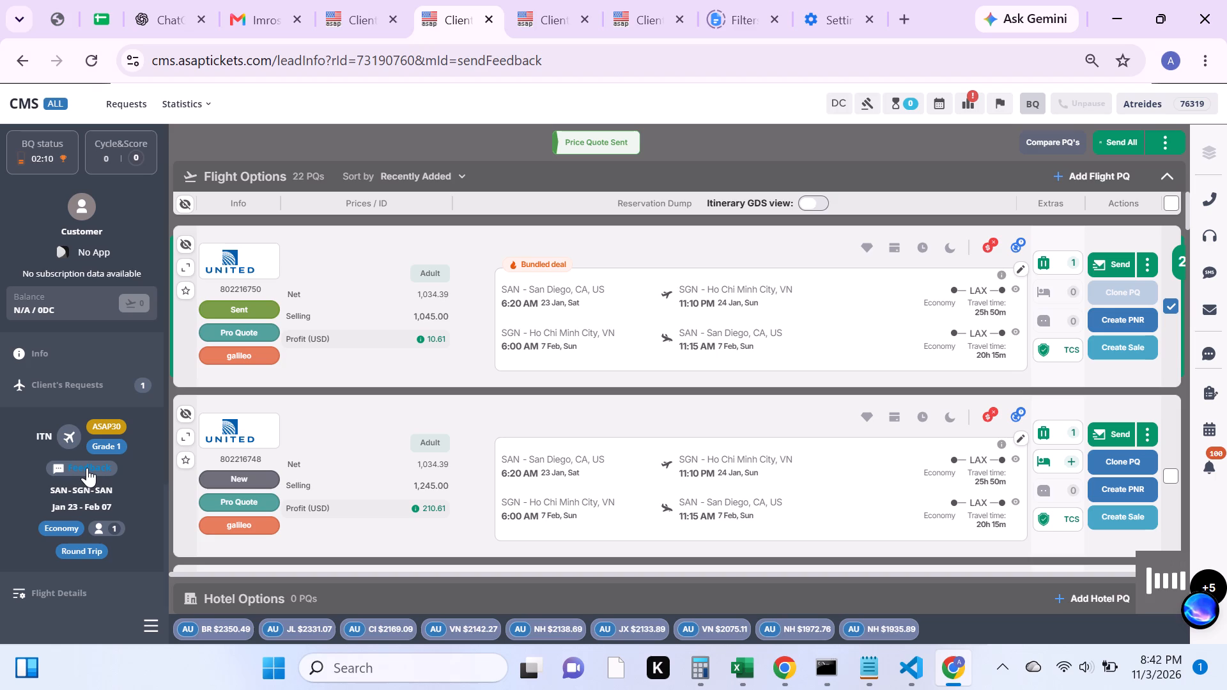
In the YYC-MNL request, close the SoftPhone, select the Korean Air option at C$1,247.73 and turn off the itinerary GDS view.
left_click(530, 2)
scroll(100, 265, "up", 1)
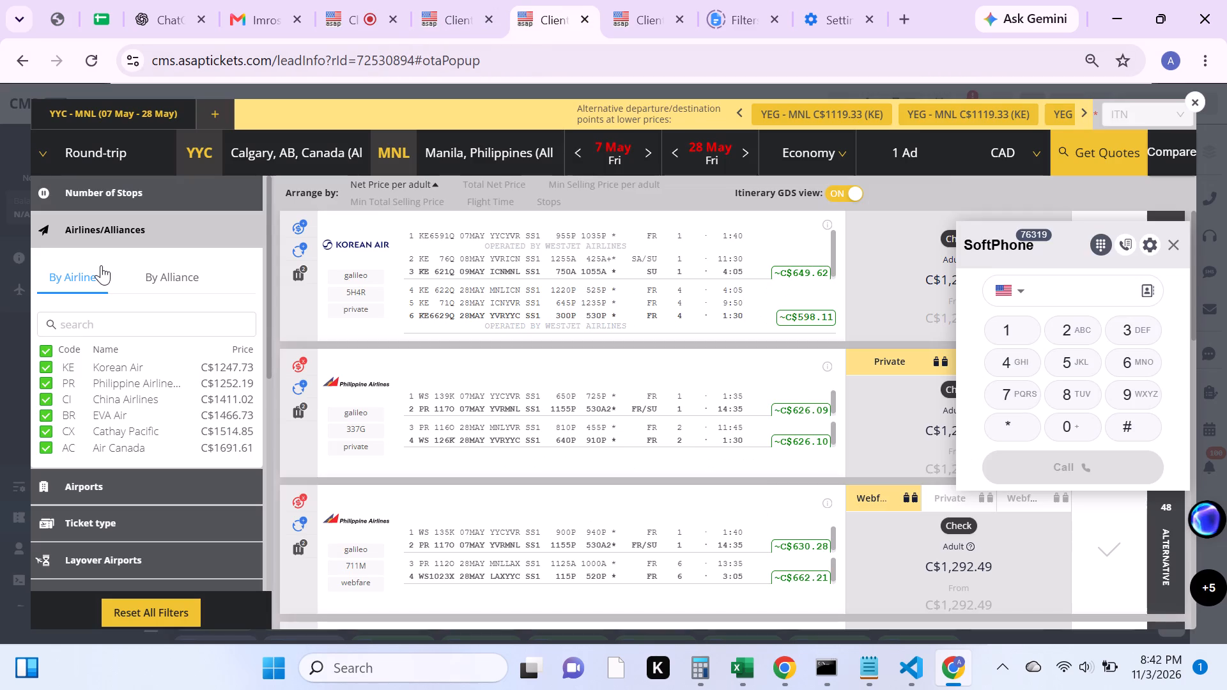
left_click(1181, 236)
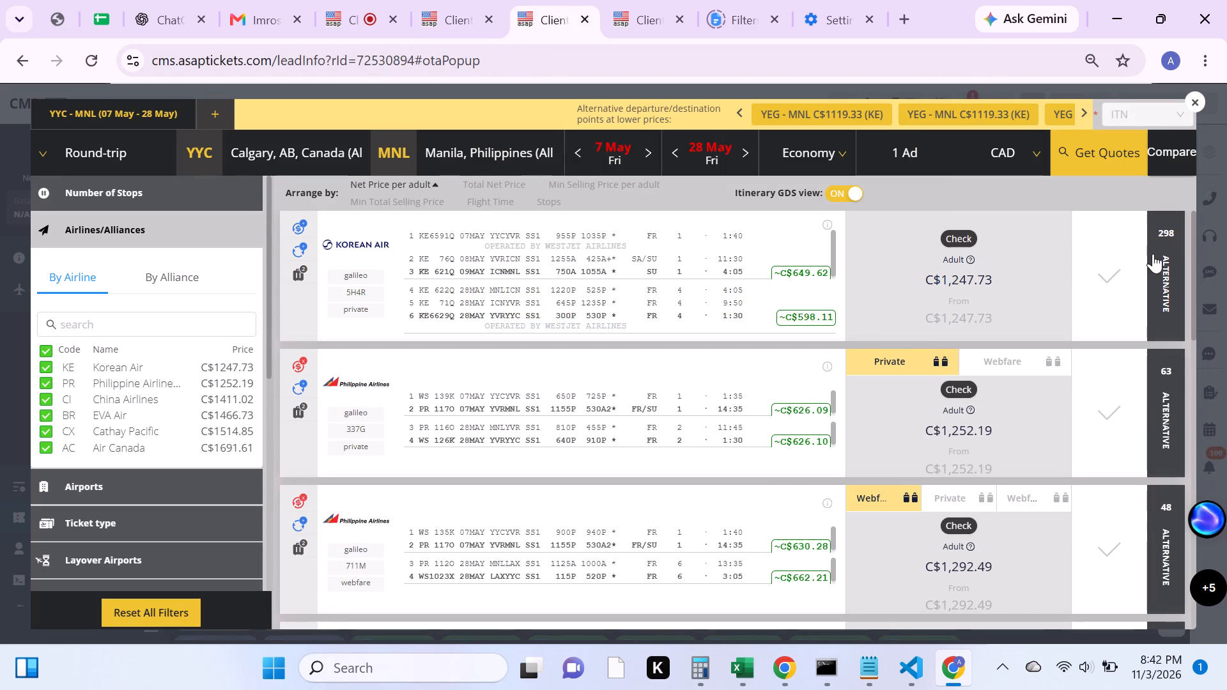
left_click(1107, 277)
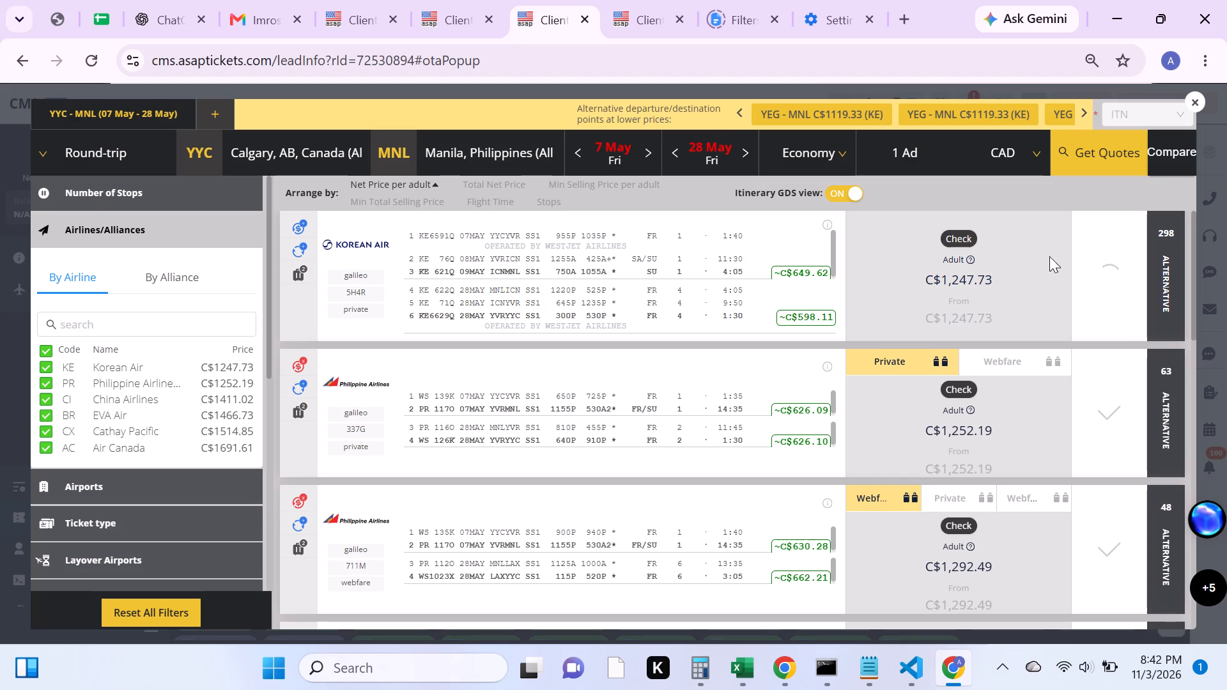
left_click(846, 188)
In the MIA-MAD request's flight search, select the Royal Air Maroc option at $810.01.
left_click(643, 2)
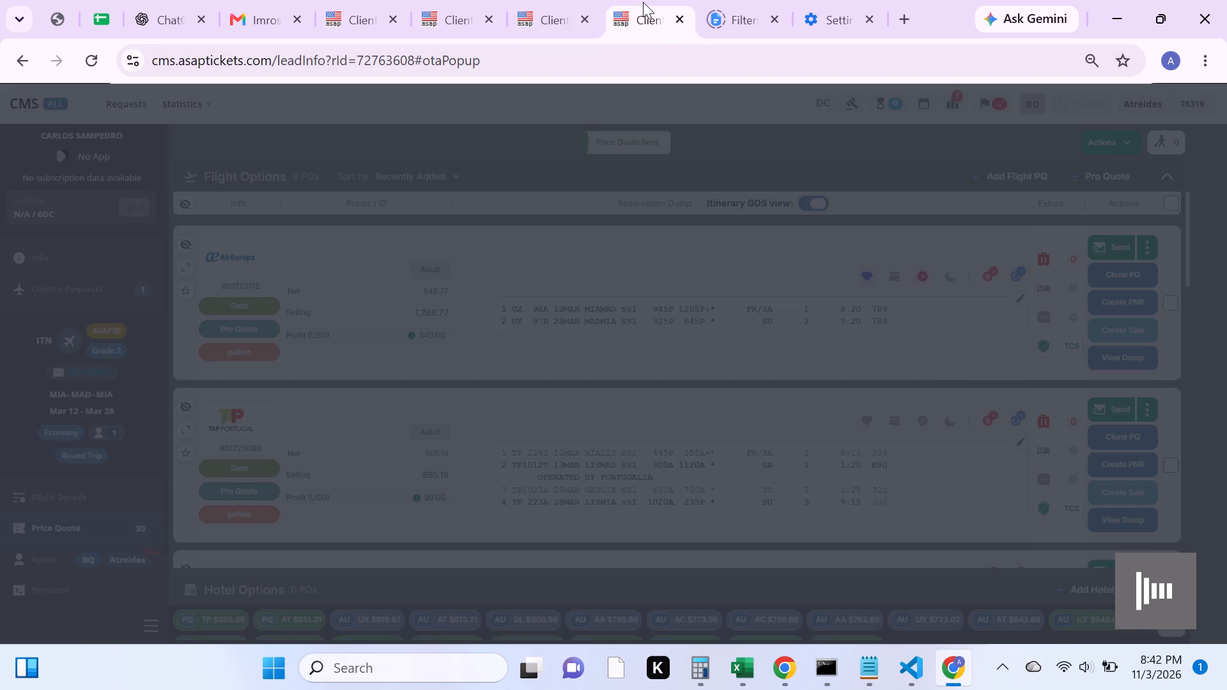
left_click(1104, 273)
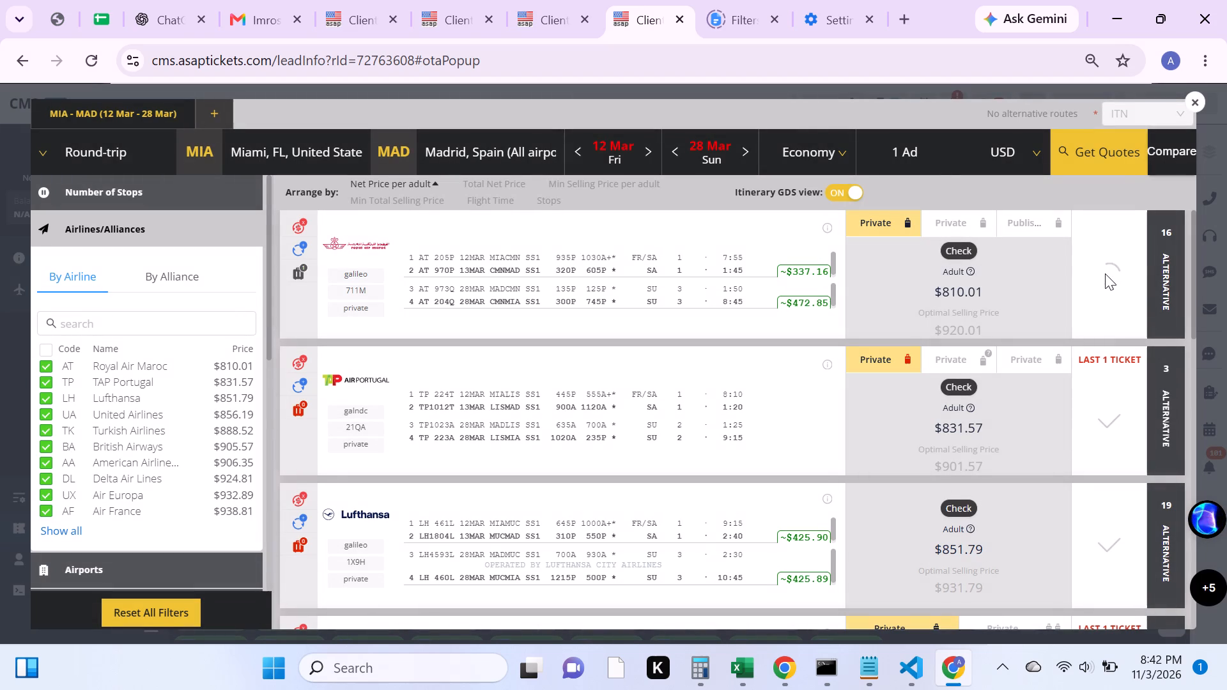
Save the feedback "left a vm sent pqs and email" for the SAN-SGN-SAN request.
left_click(443, 25)
left_click(668, 316)
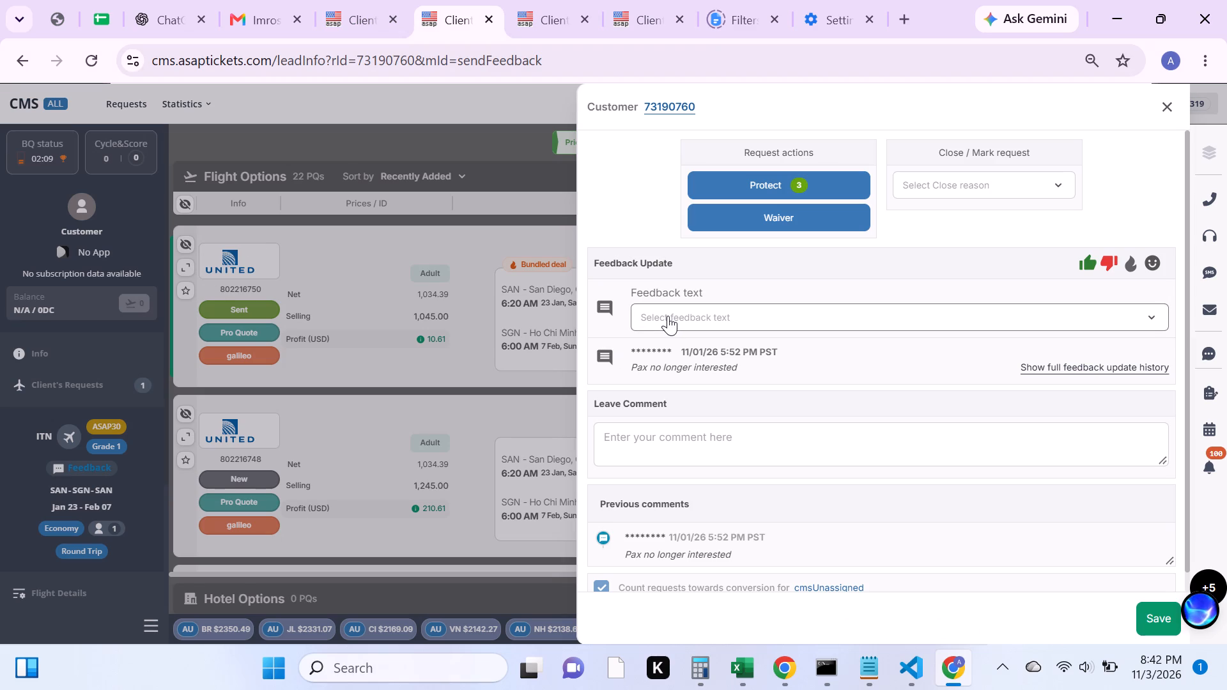
type("left")
key("space")
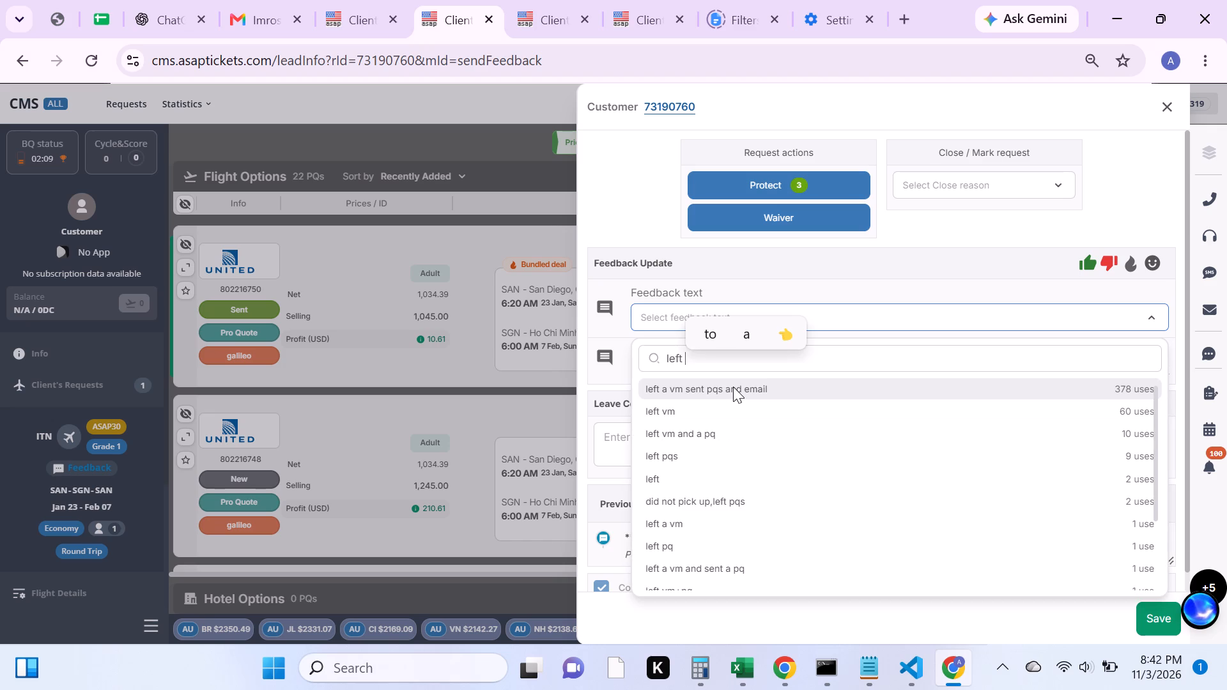
left_click(735, 387)
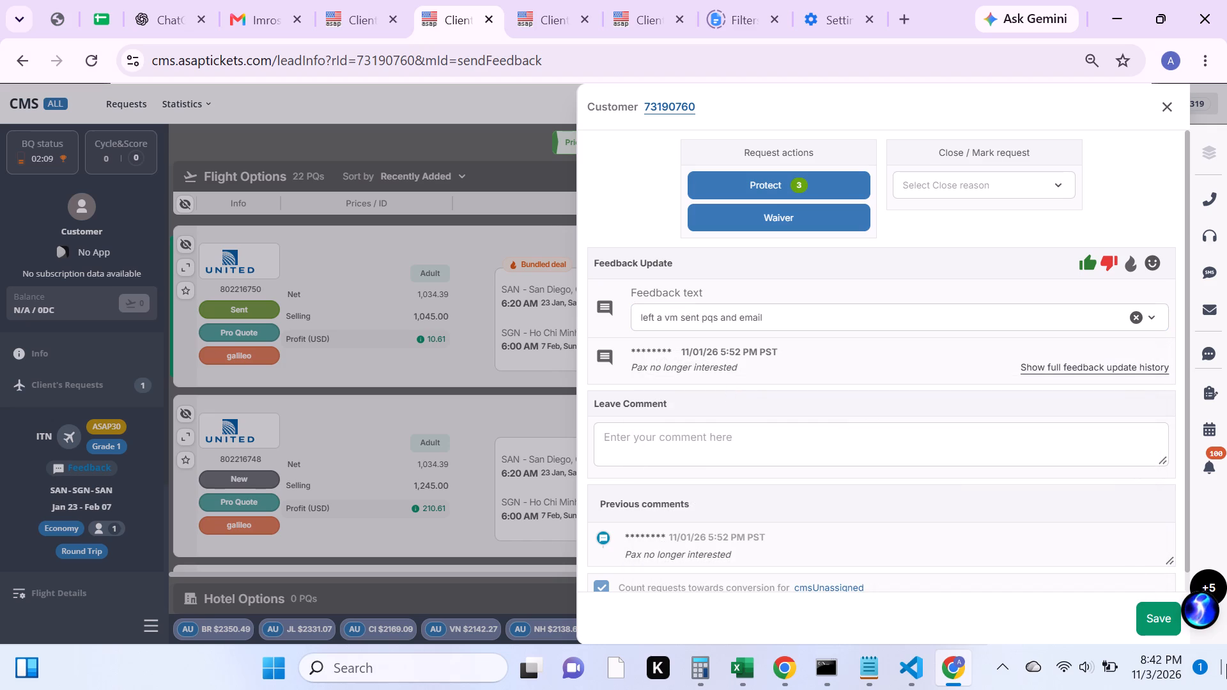
left_click(1161, 613)
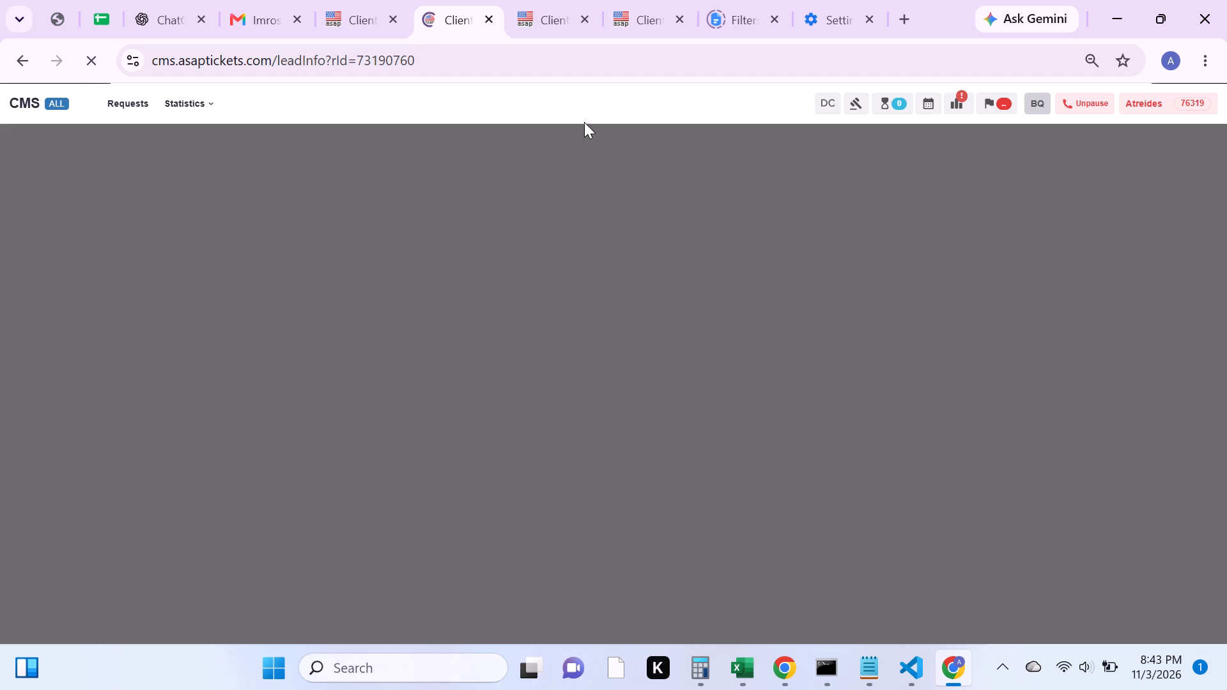
Set the selling price of the YYC-MNL request's selected Korean Air option to 1670.
left_click(547, 23)
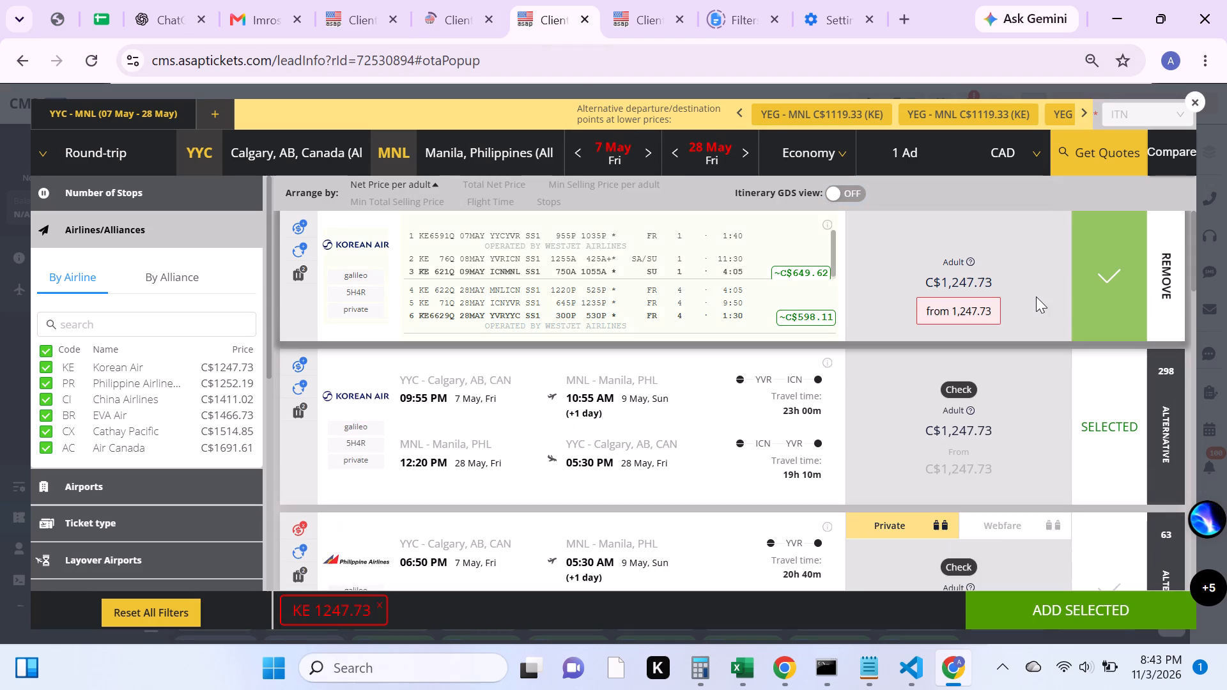
left_click(961, 318)
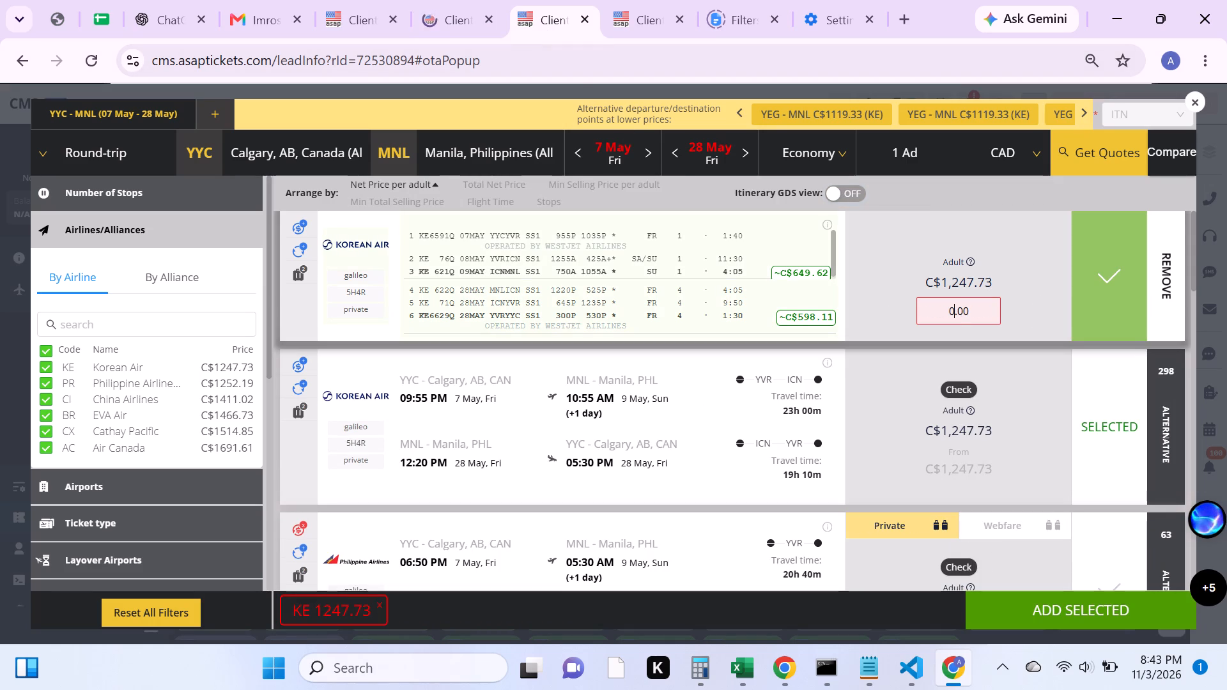
type("167")
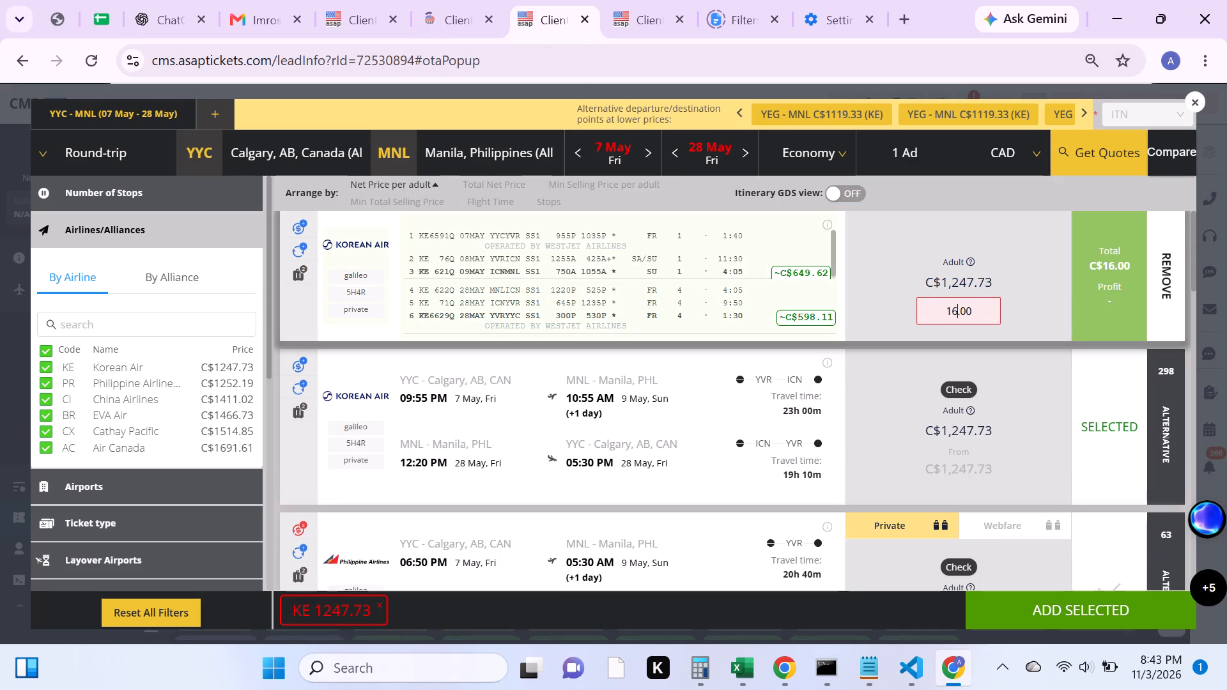
key("0")
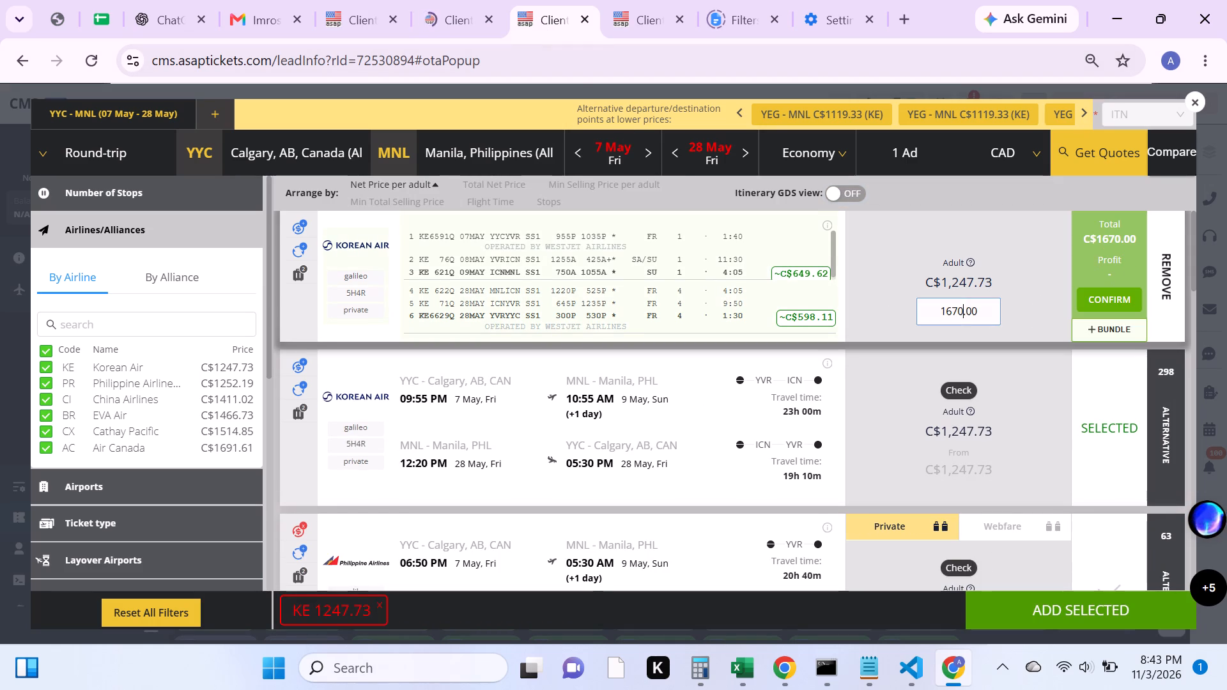
Add a bundled deal with TCS at 1254 to the selected Korean Air option and confirm it.
left_click(1097, 333)
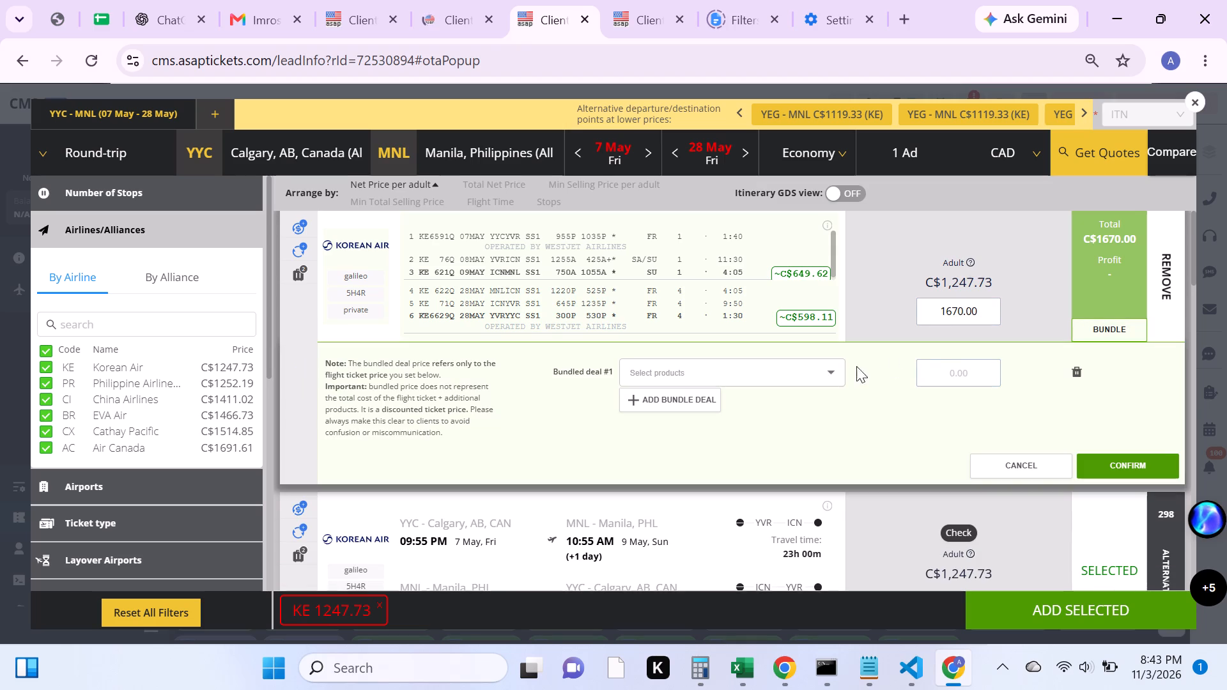
left_click(824, 373)
left_click(805, 400)
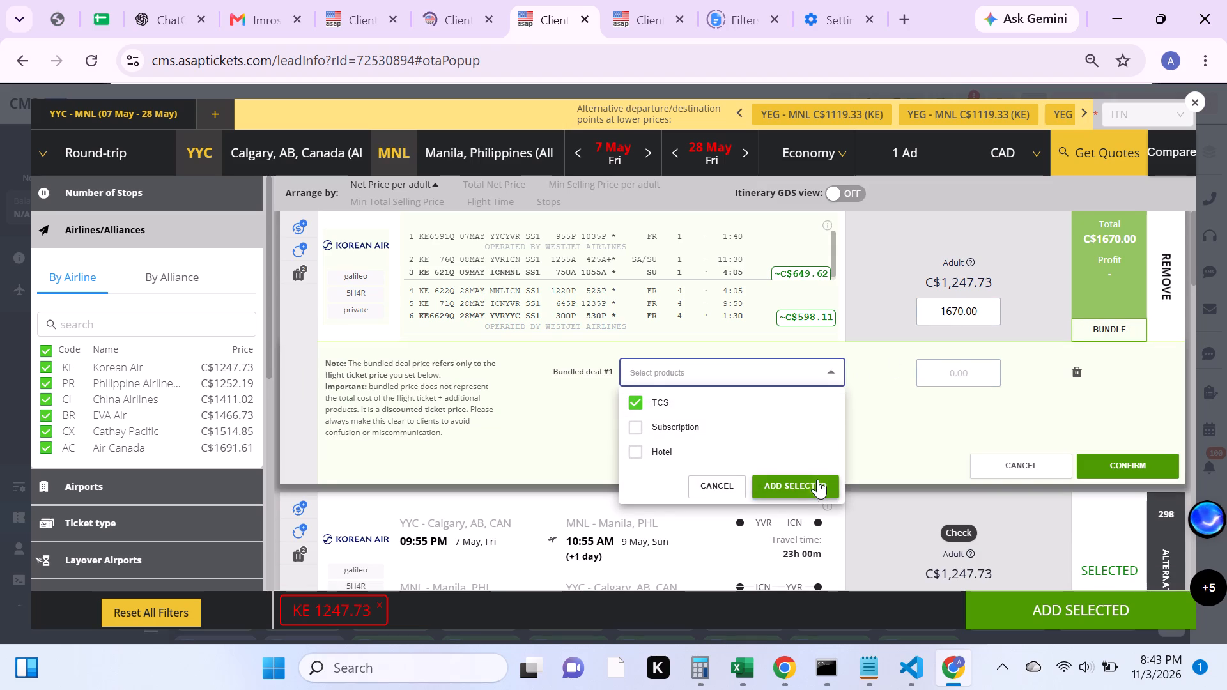
left_click(812, 482)
left_click(919, 373)
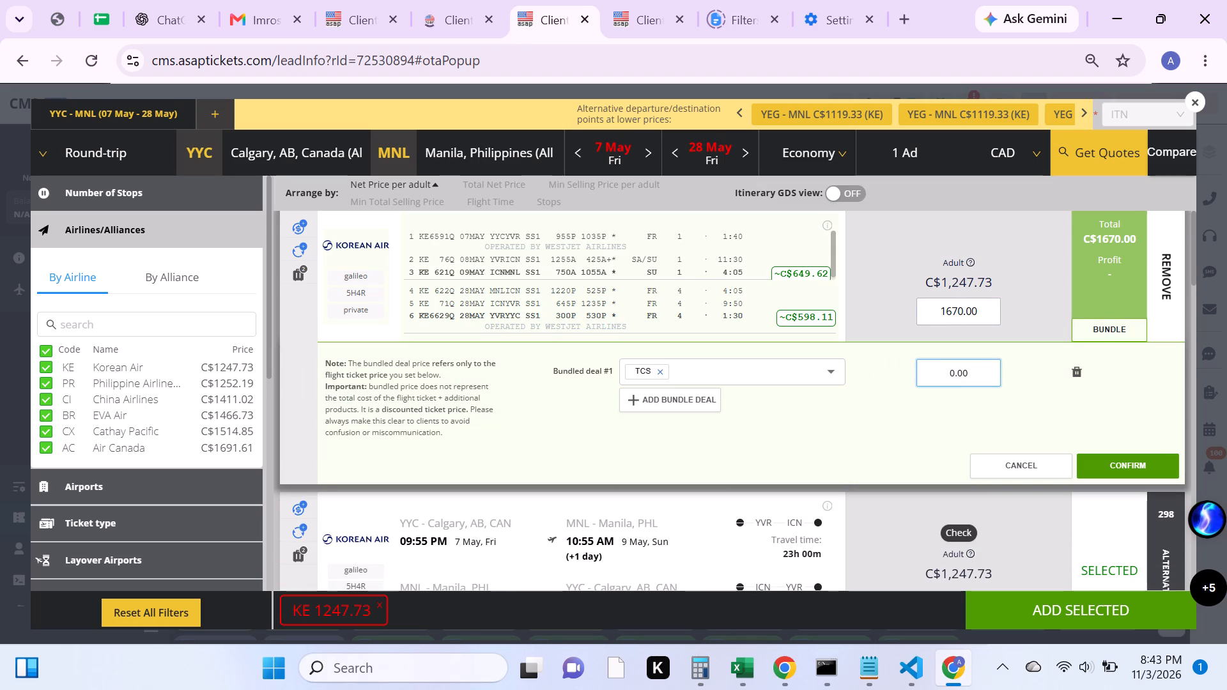
type("12")
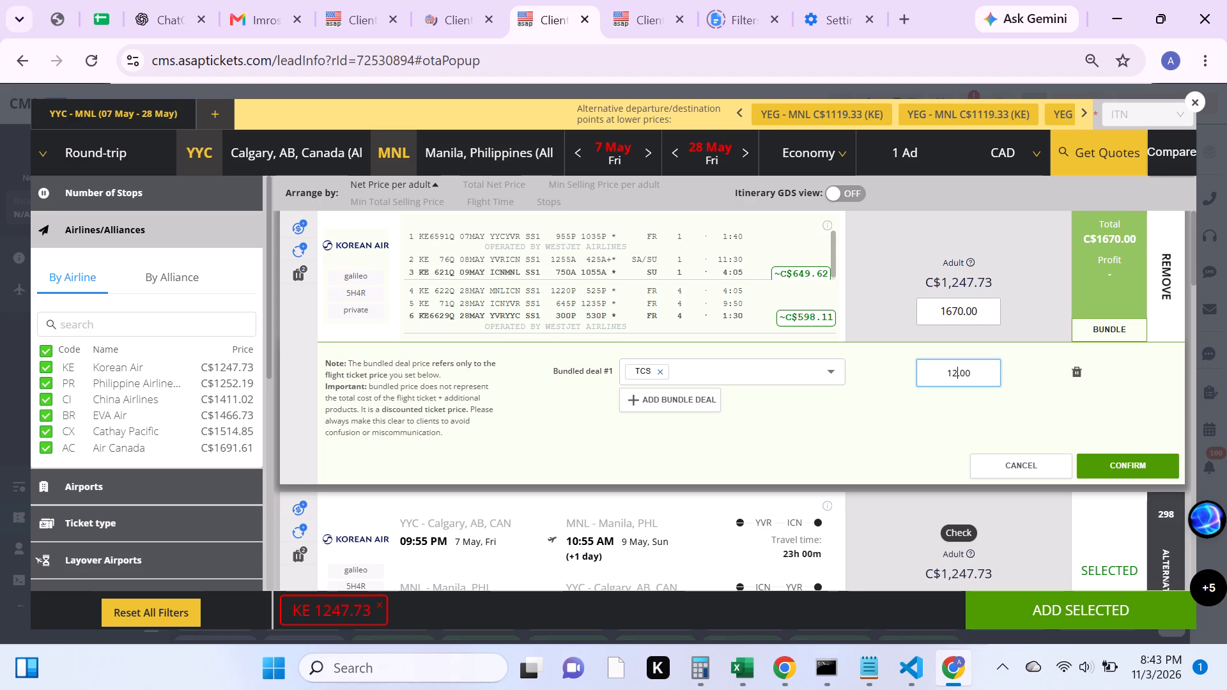
type("54")
left_click(1134, 468)
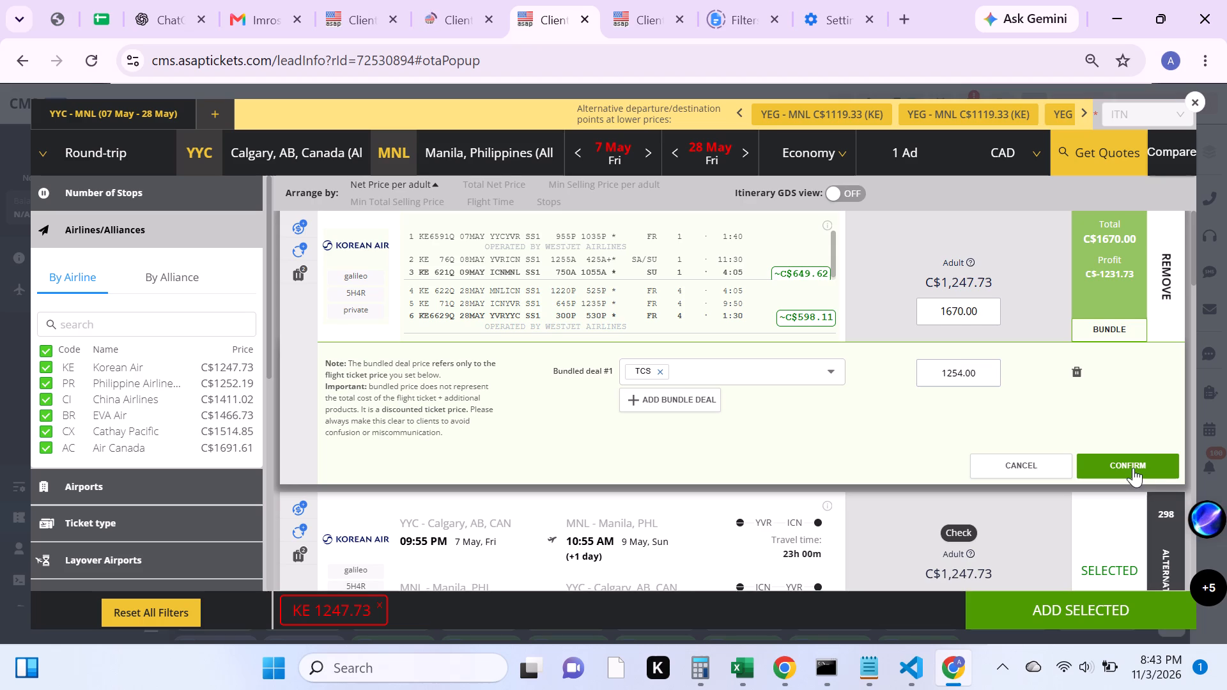
Add the selected Korean Air option to the price quotes, picking the C$1,254.00 bundle deal.
left_click(1092, 613)
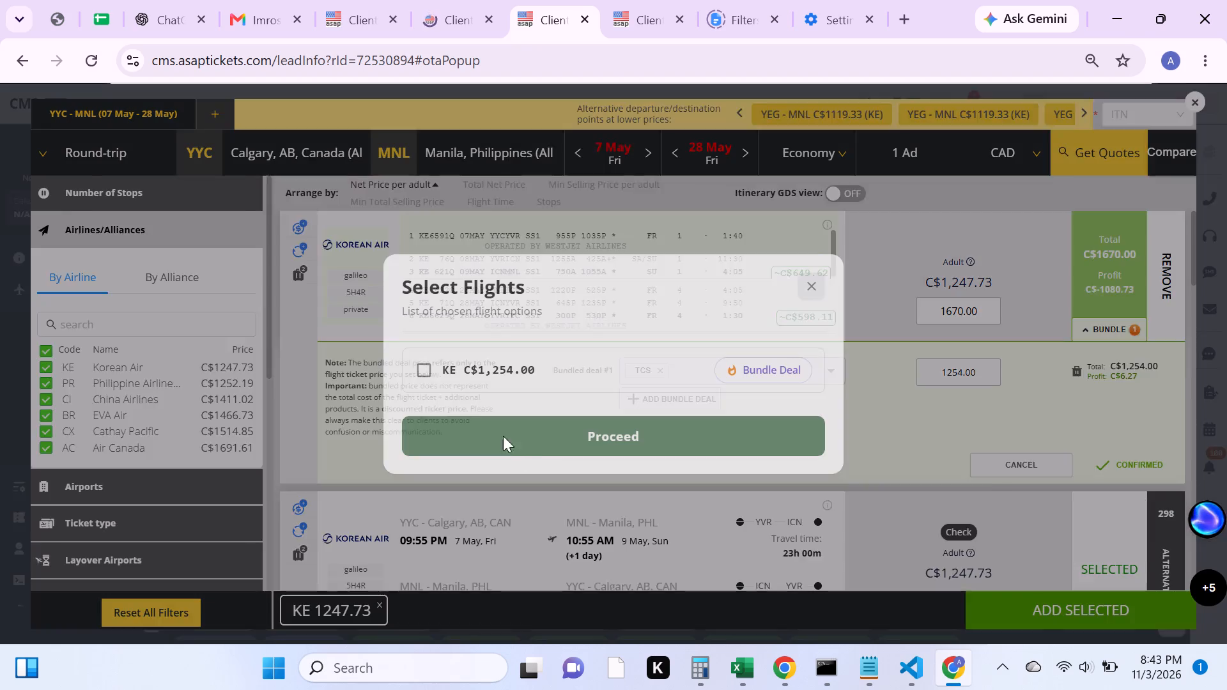
left_click(424, 372)
left_click(538, 441)
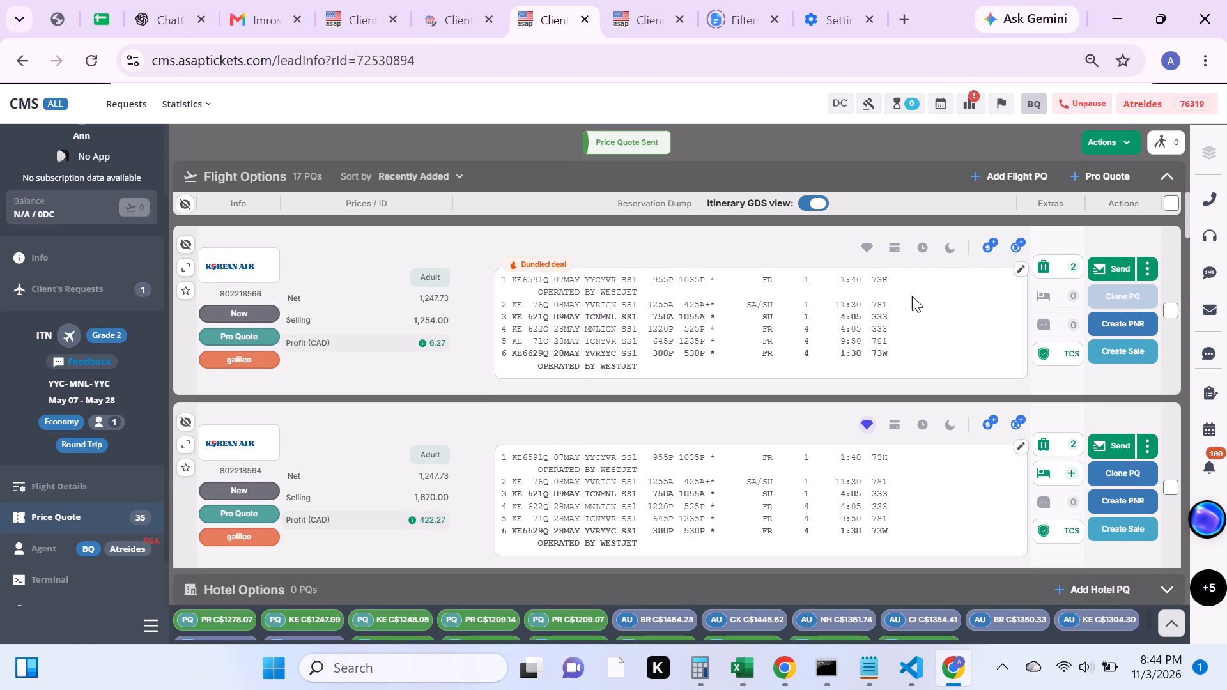
Send the new bundled Korean Air quote, 1,254.00, to the client by SMS.
left_click(1149, 270)
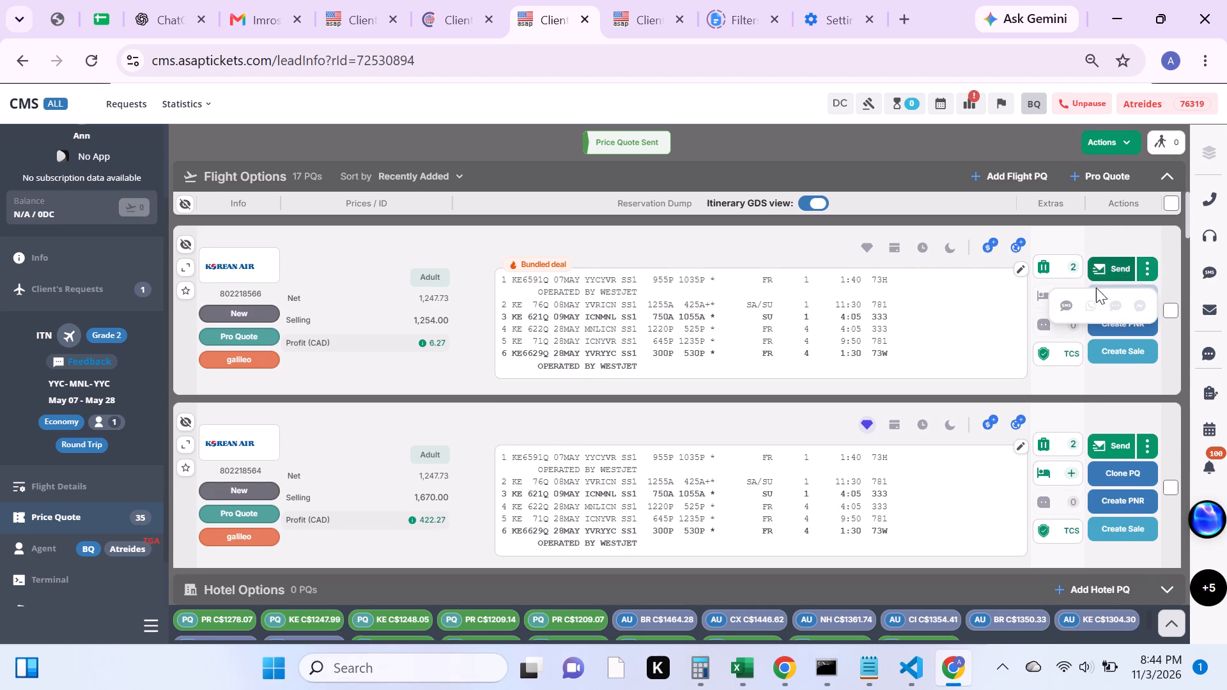
left_click(1070, 309)
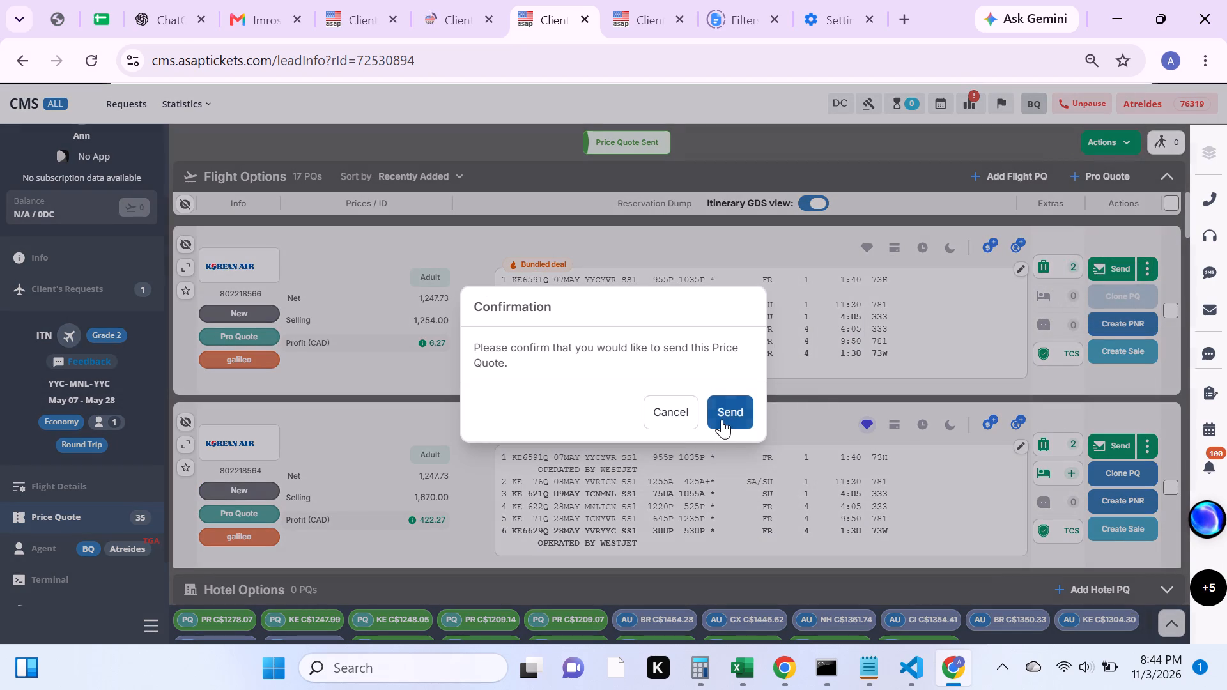
left_click(725, 418)
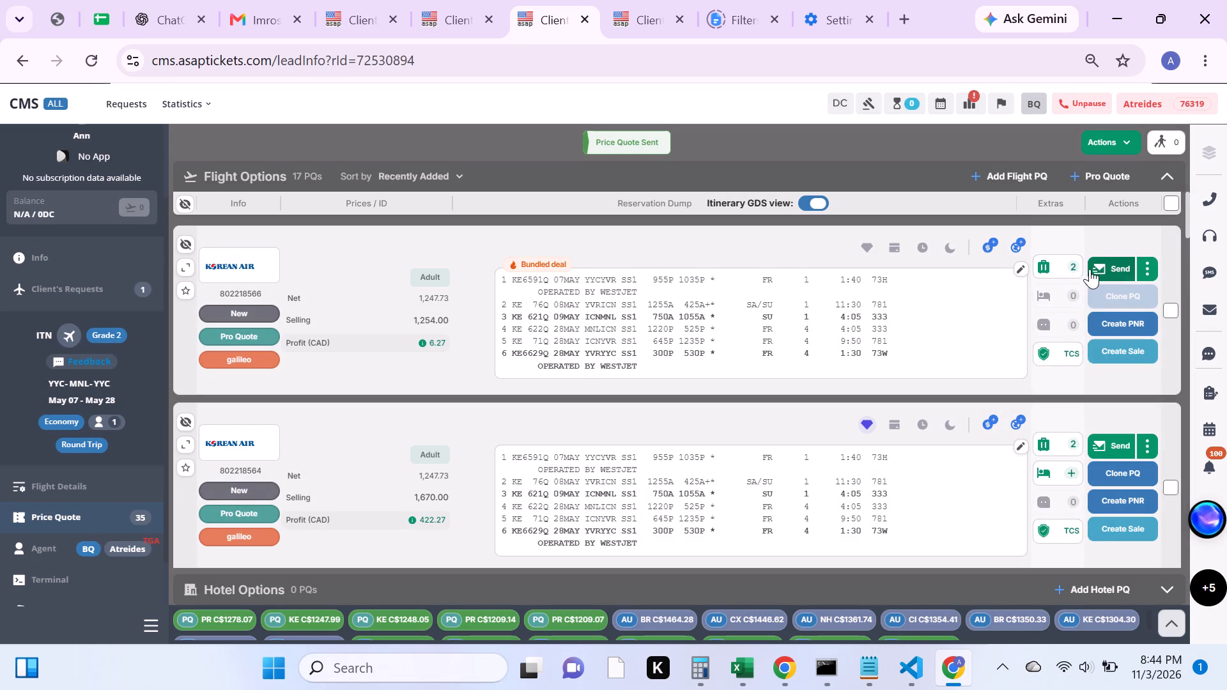
Start another send of the bundled Korean Air price quote, selling at 1,254.00, to the client.
left_click(1115, 271)
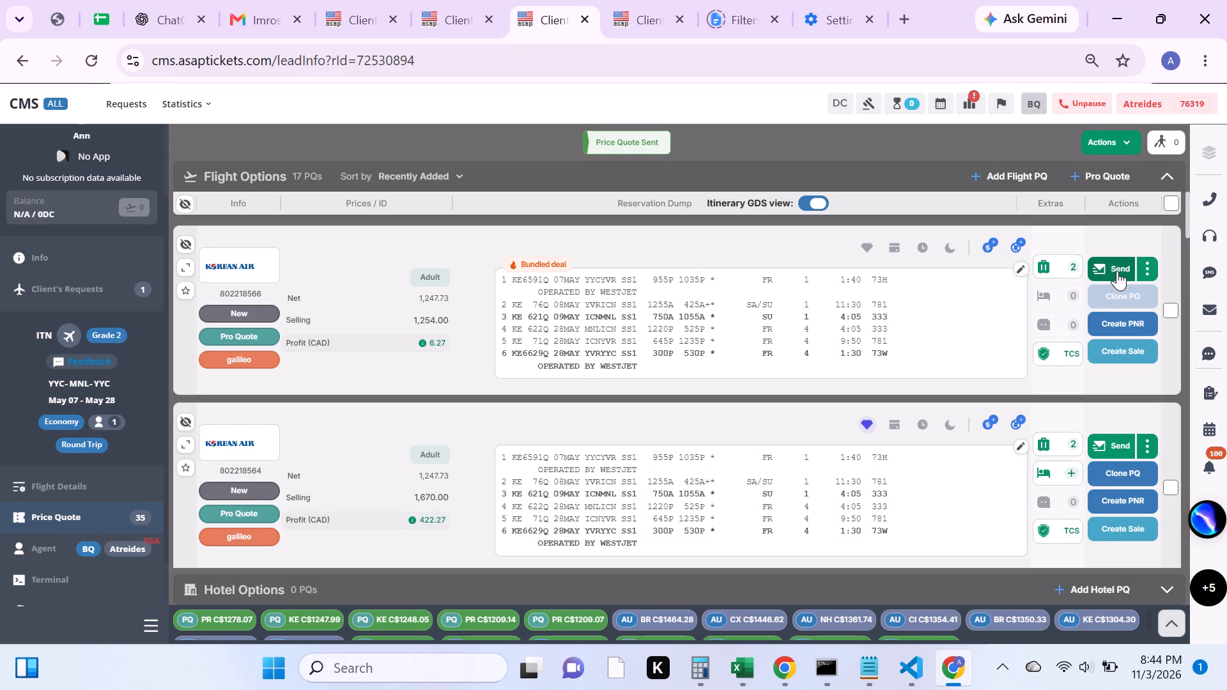
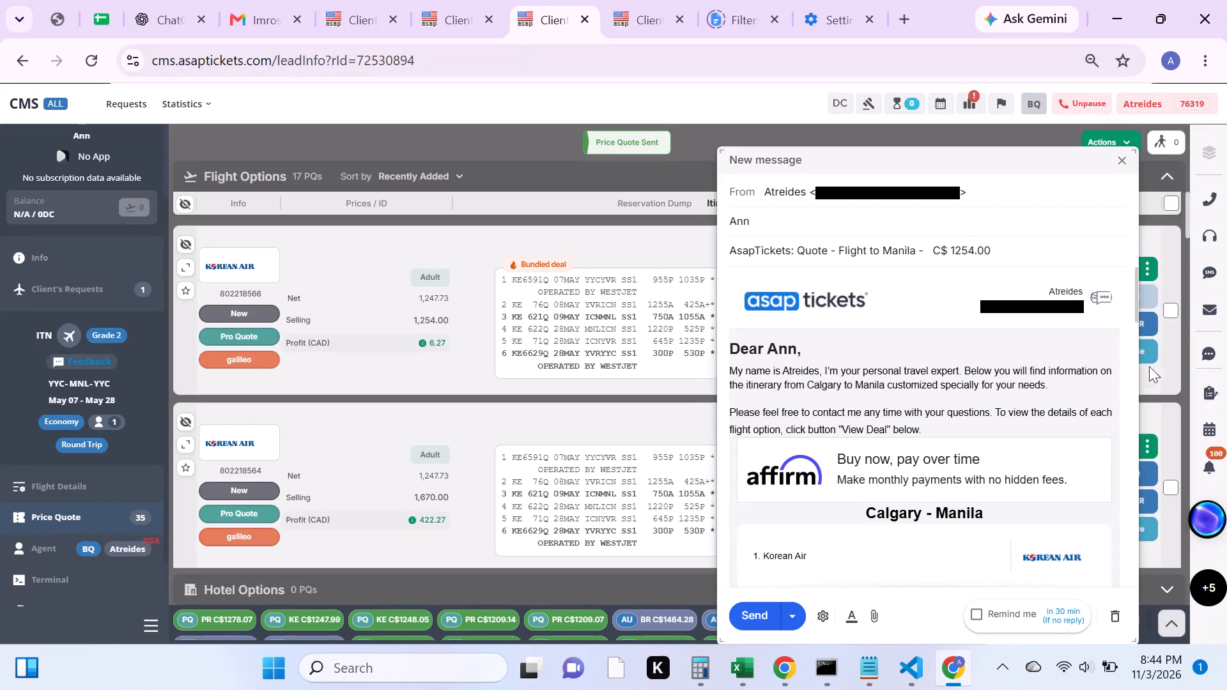
Email the client the Calgary to Manila Korean Air quote priced at C$ 1254.00.
left_click(750, 609)
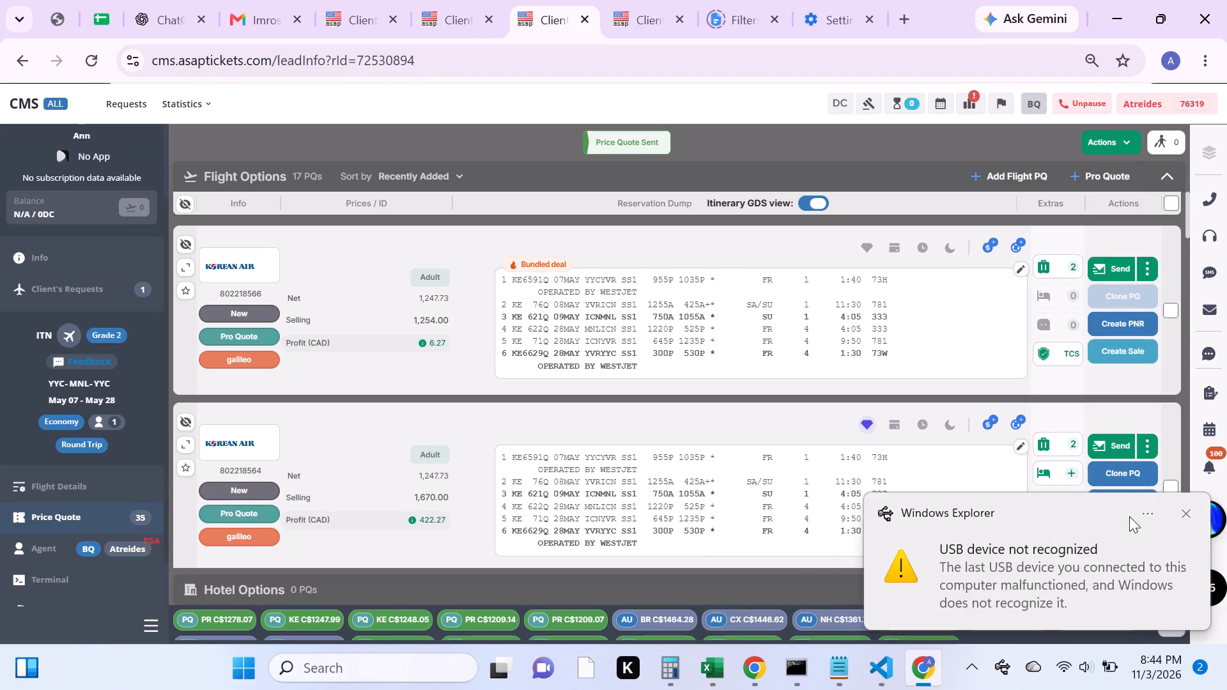
Dismiss the Windows notification about the unrecognized USB device.
left_click(1186, 507)
scroll(593, 469, "up", 1)
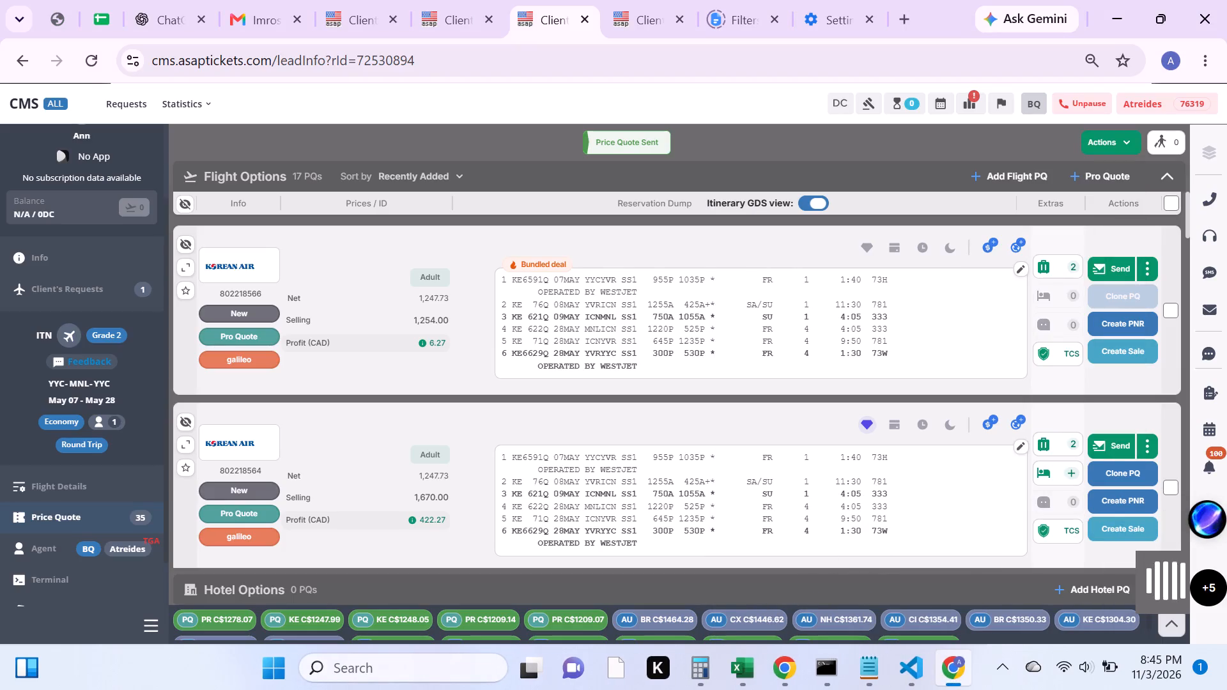
Log the feedback "left a vm sent pqs and email" on the YYC-MNL request and save it.
scroll(147, 470, "up", 2)
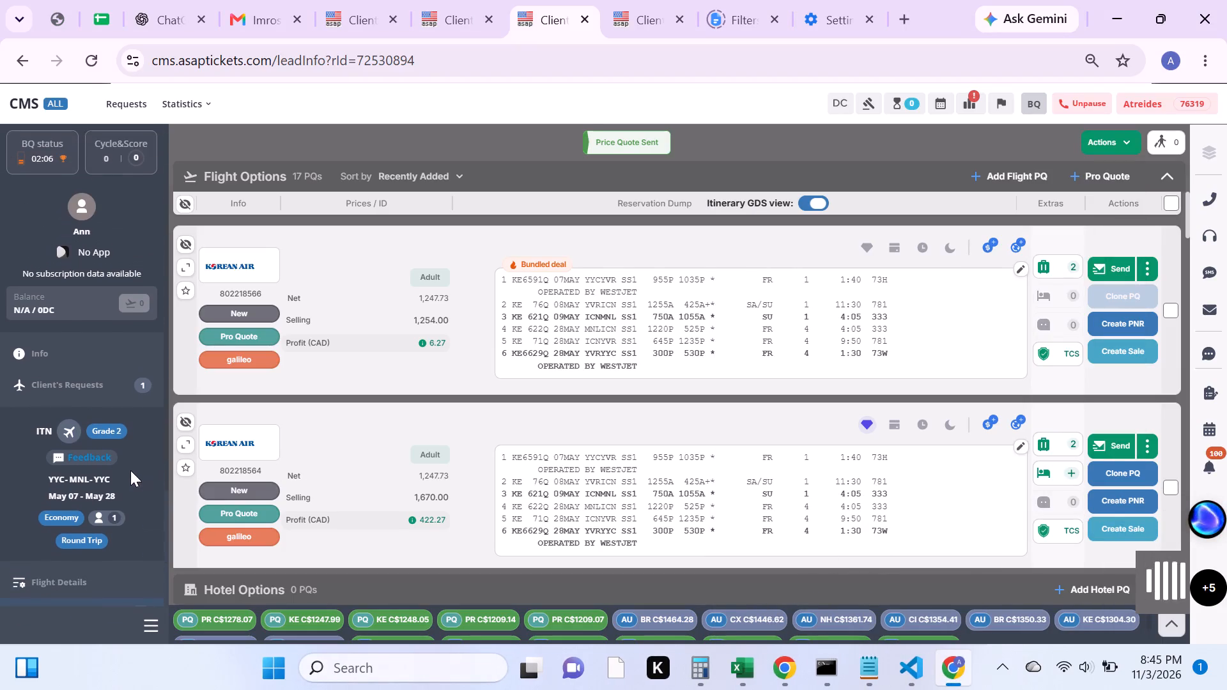
left_click(98, 459)
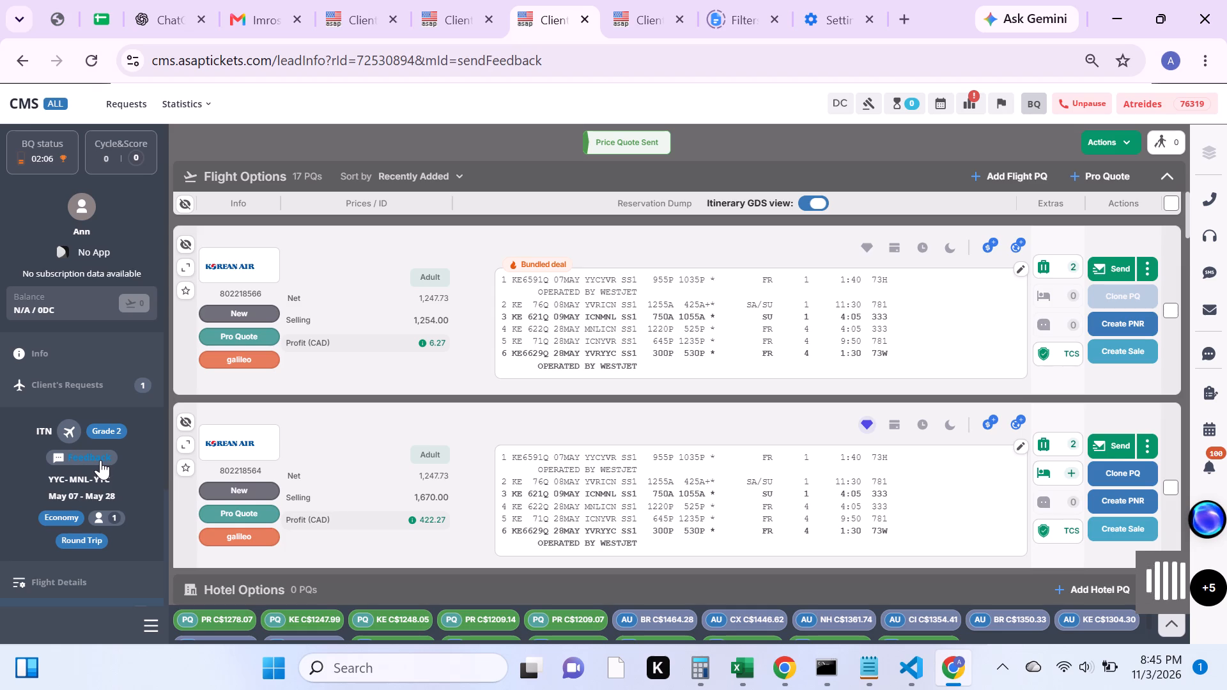
scroll(591, 410, "down", 3)
scroll(593, 413, "up", 1)
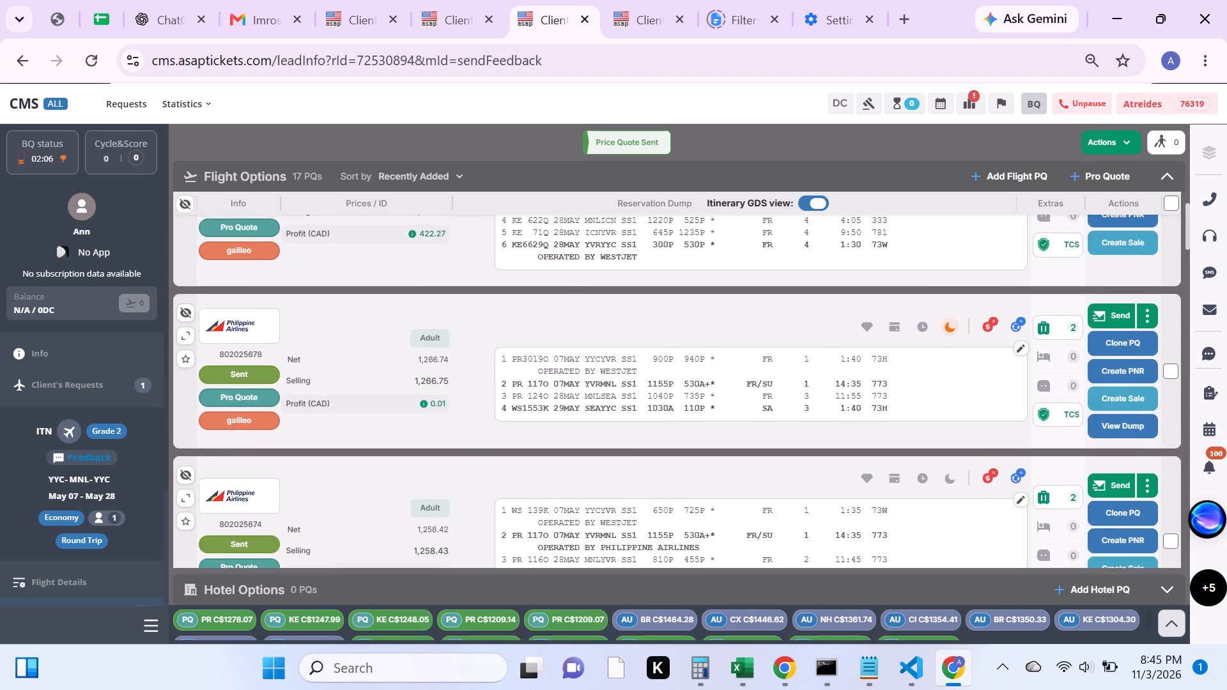
scroll(593, 413, "up", 3)
scroll(651, 385, "up", 1)
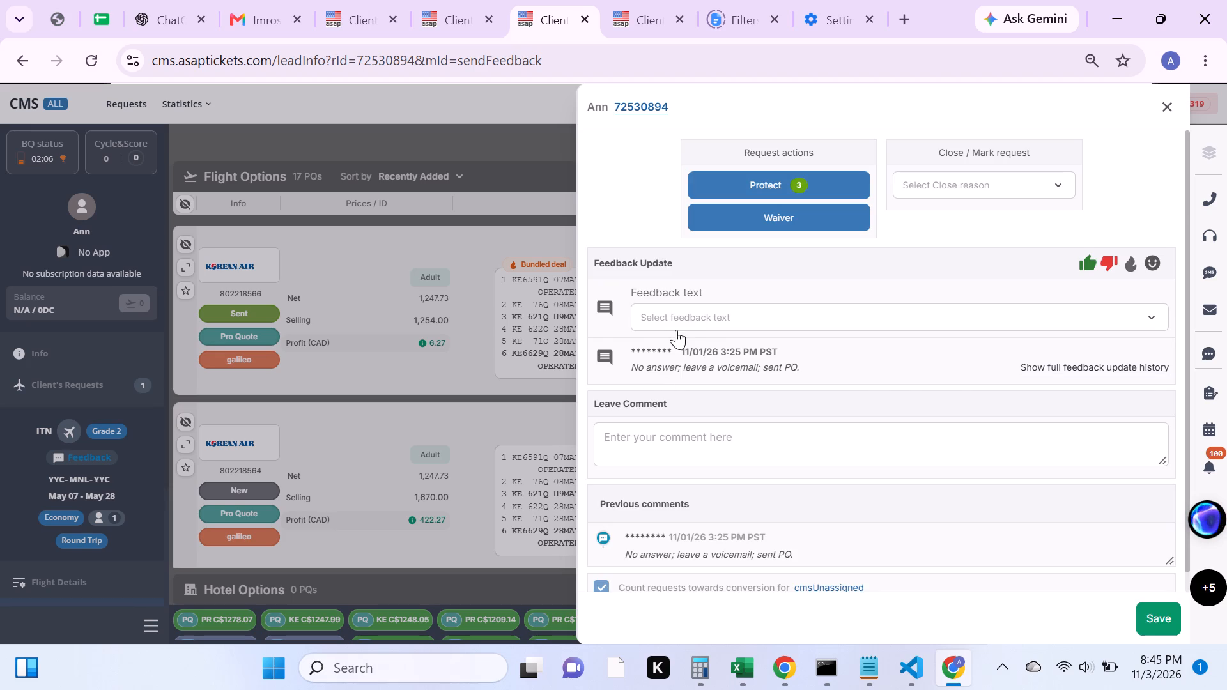
left_click(675, 321)
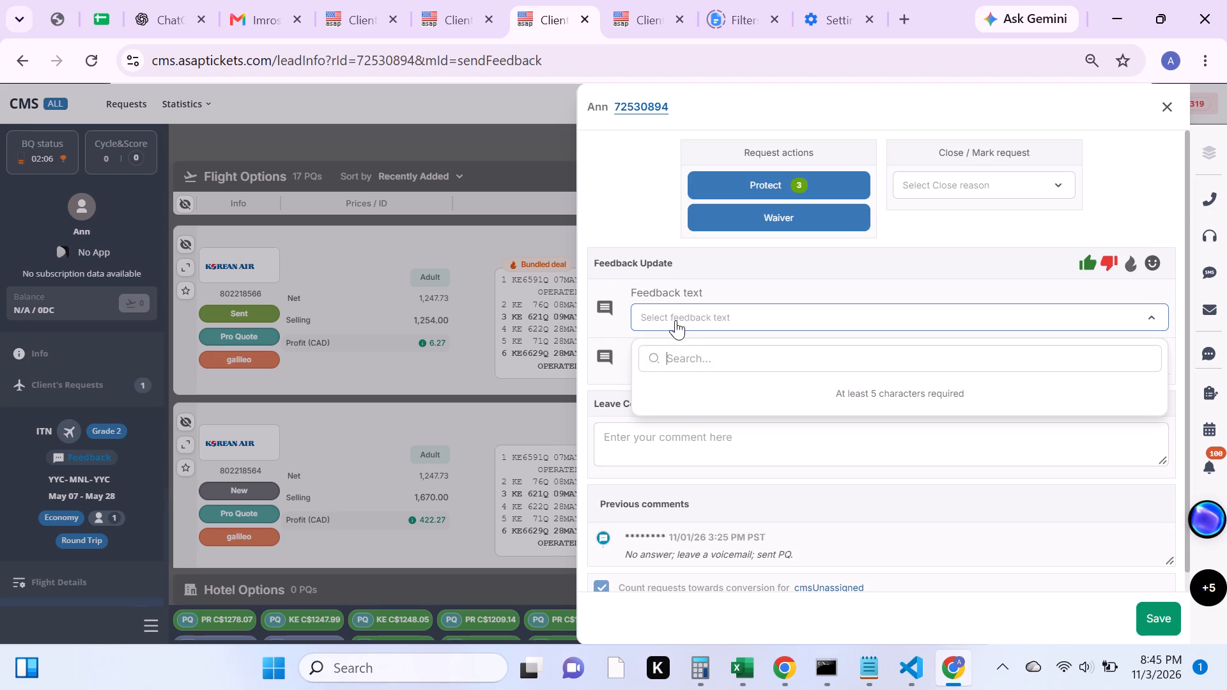
type("left")
key("space")
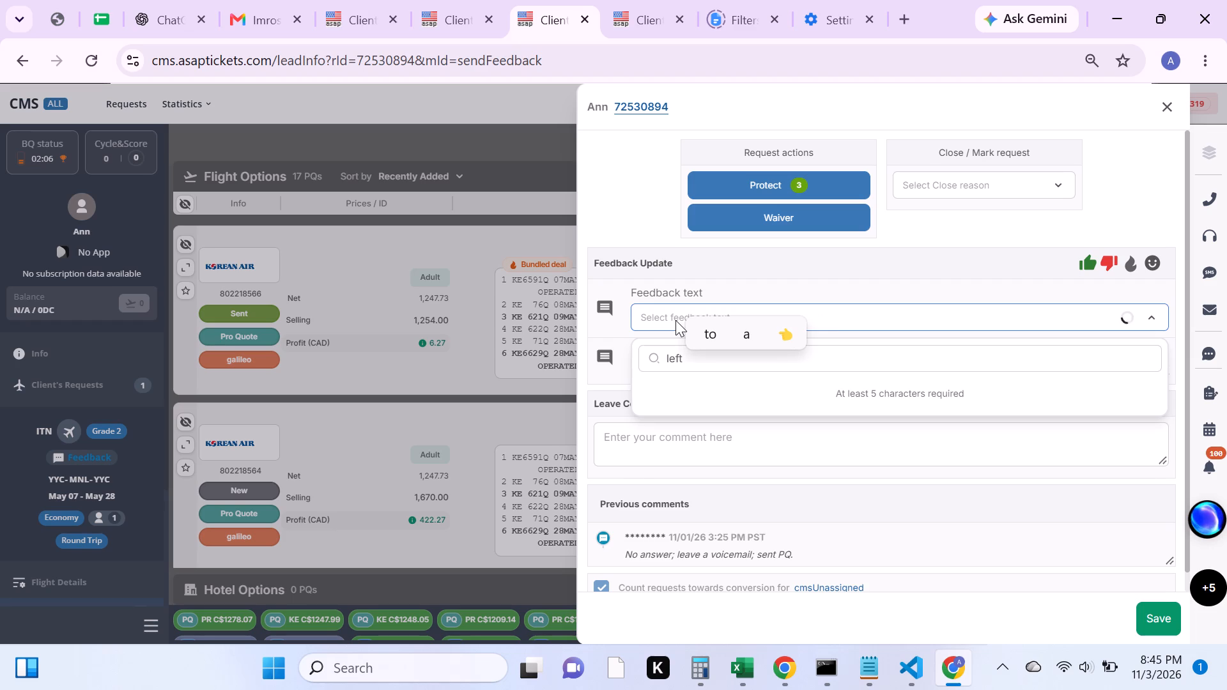
left_click(700, 394)
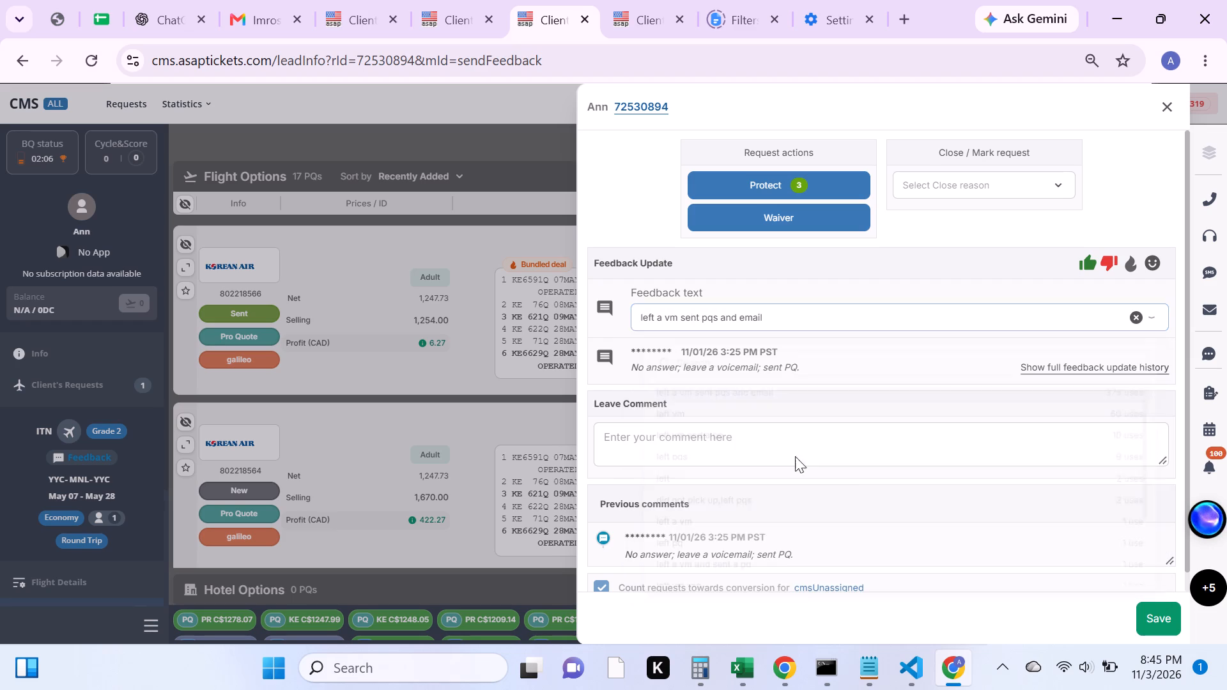
left_click(1152, 615)
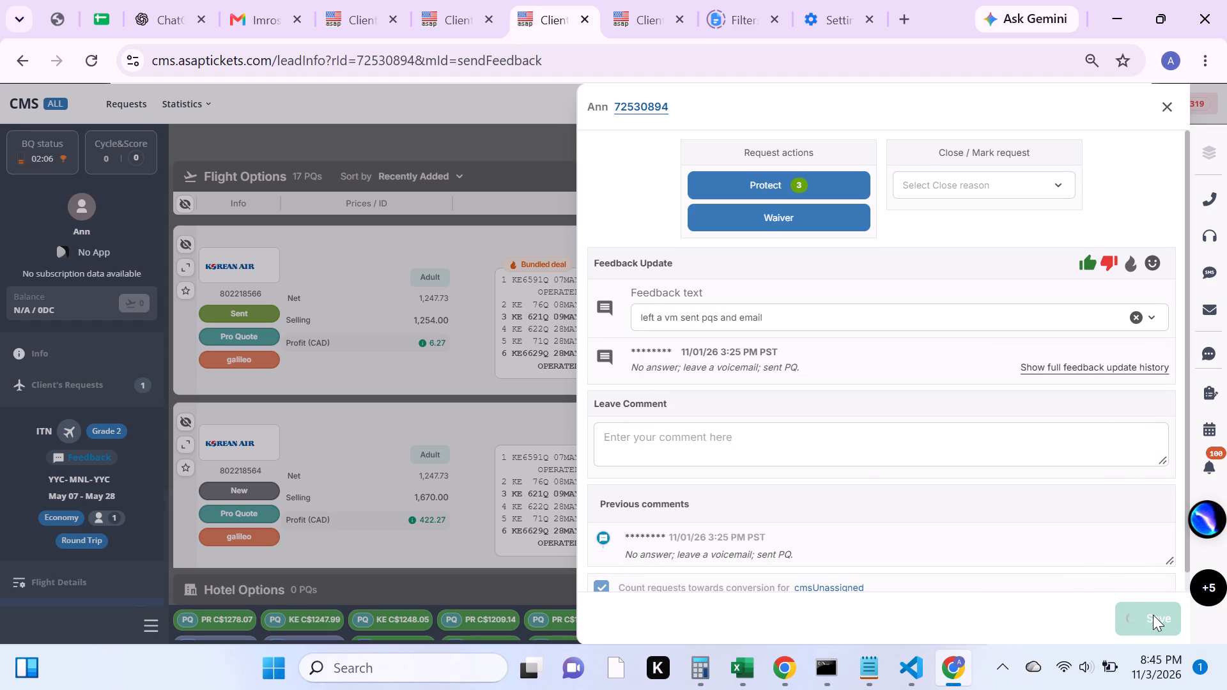
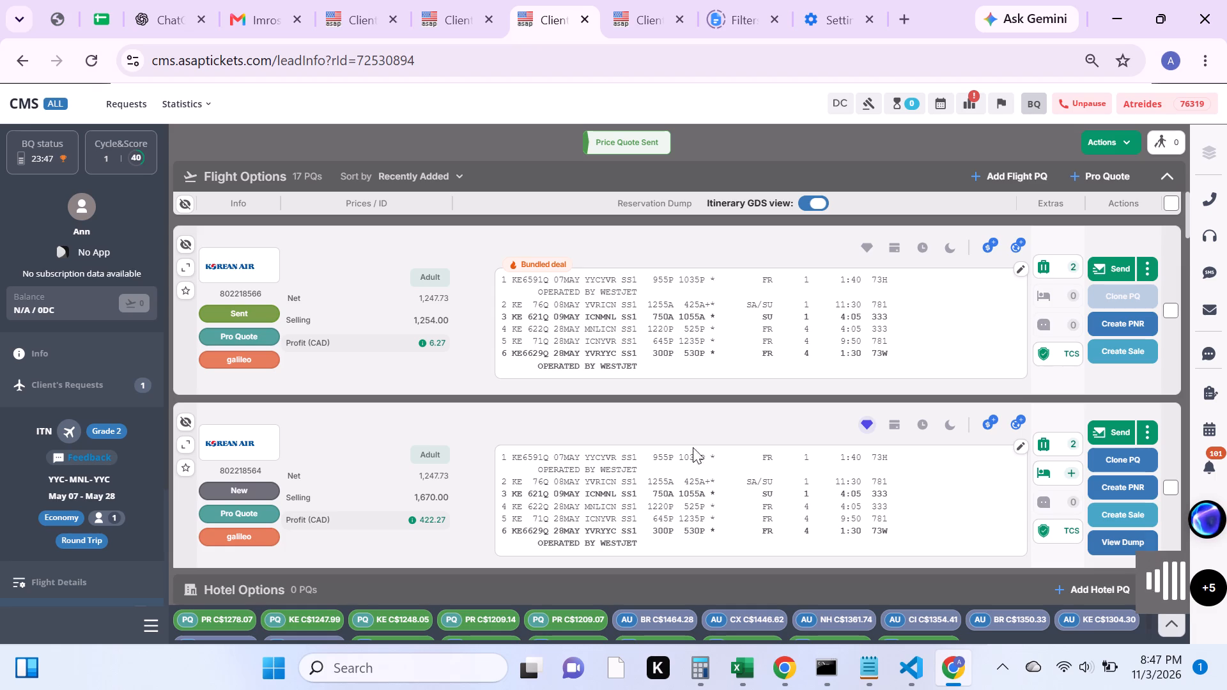
Close the finished YYC-MNL request.
left_click(581, 20)
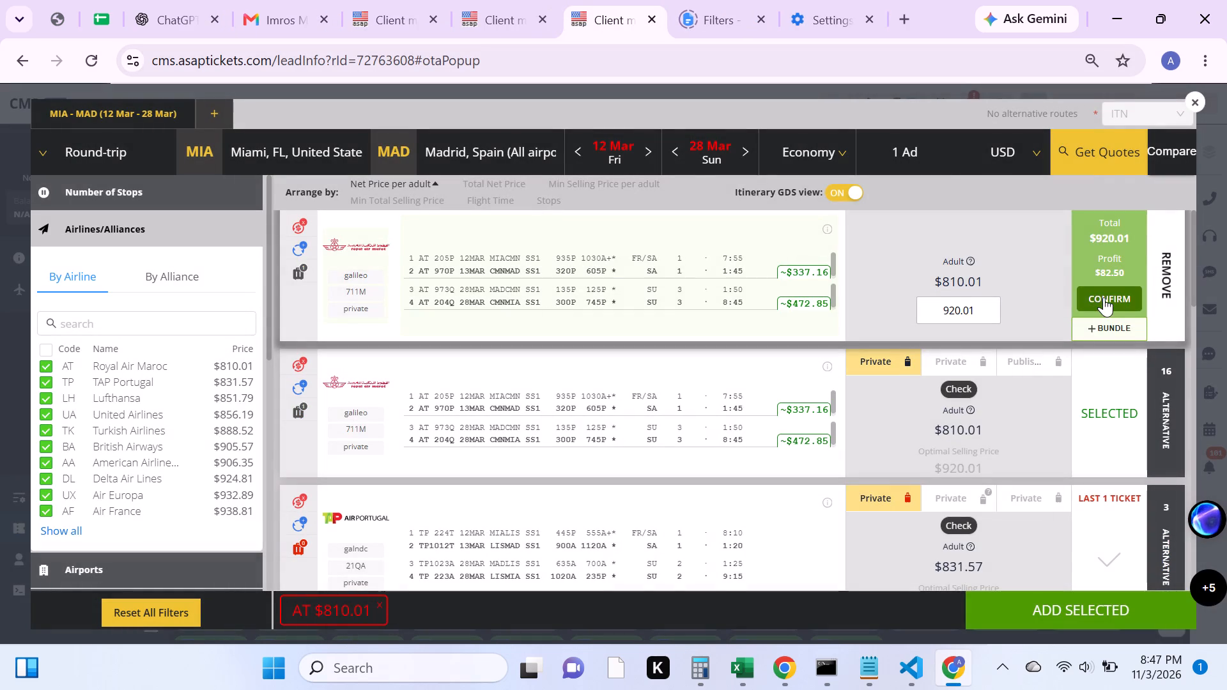
Confirm the Royal Air Maroc MIA-MAD fare at a selling price of $920.01 and add it to the request as a price quote.
left_click(1104, 297)
left_click(1063, 616)
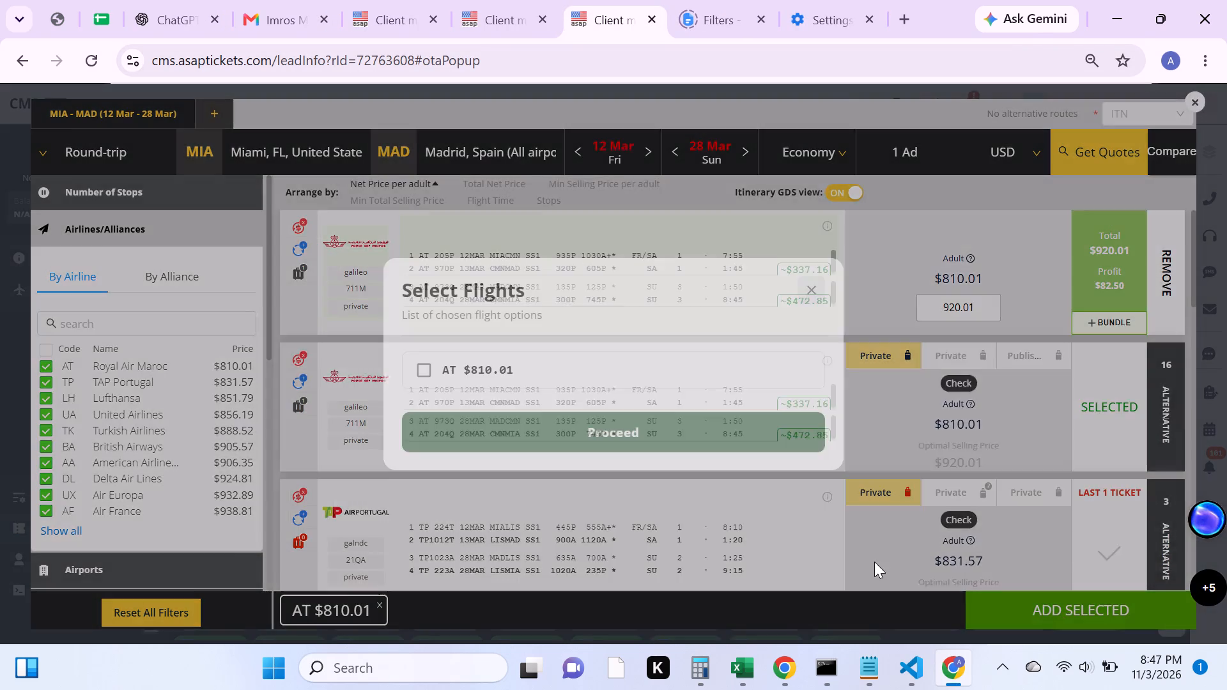
left_click(425, 369)
left_click(553, 427)
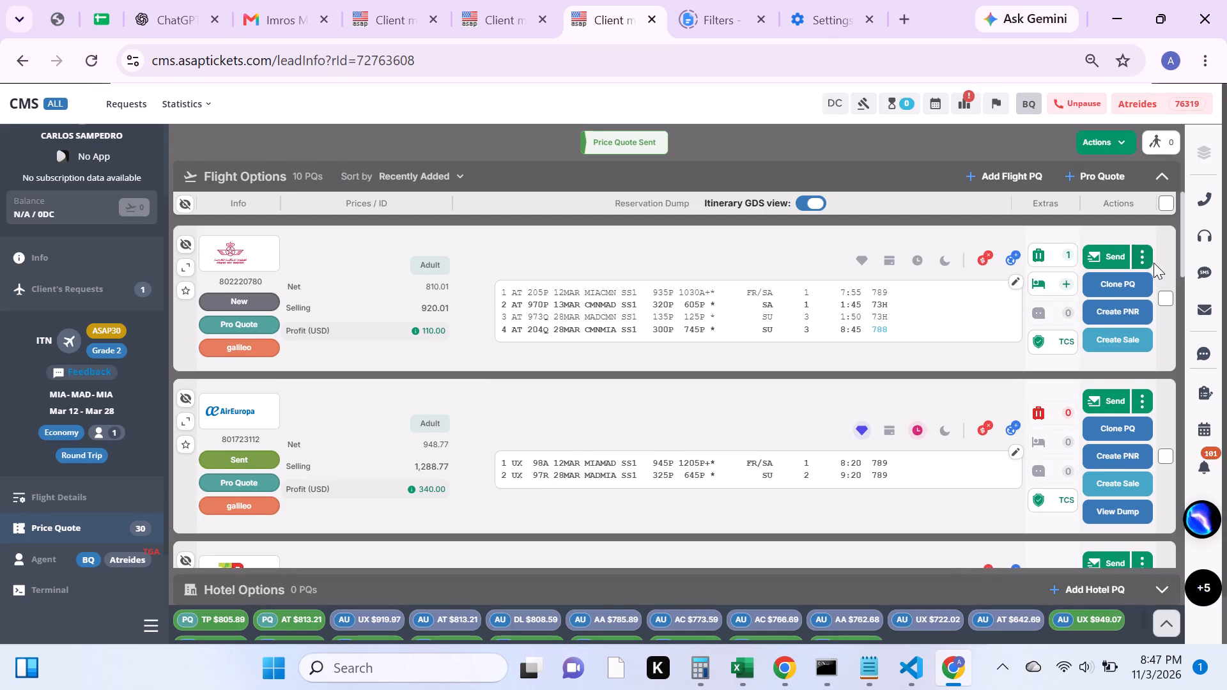
Send the new Royal Air Maroc price quote to the MIA-MAD client by SMS.
left_click(1143, 256)
left_click(1062, 300)
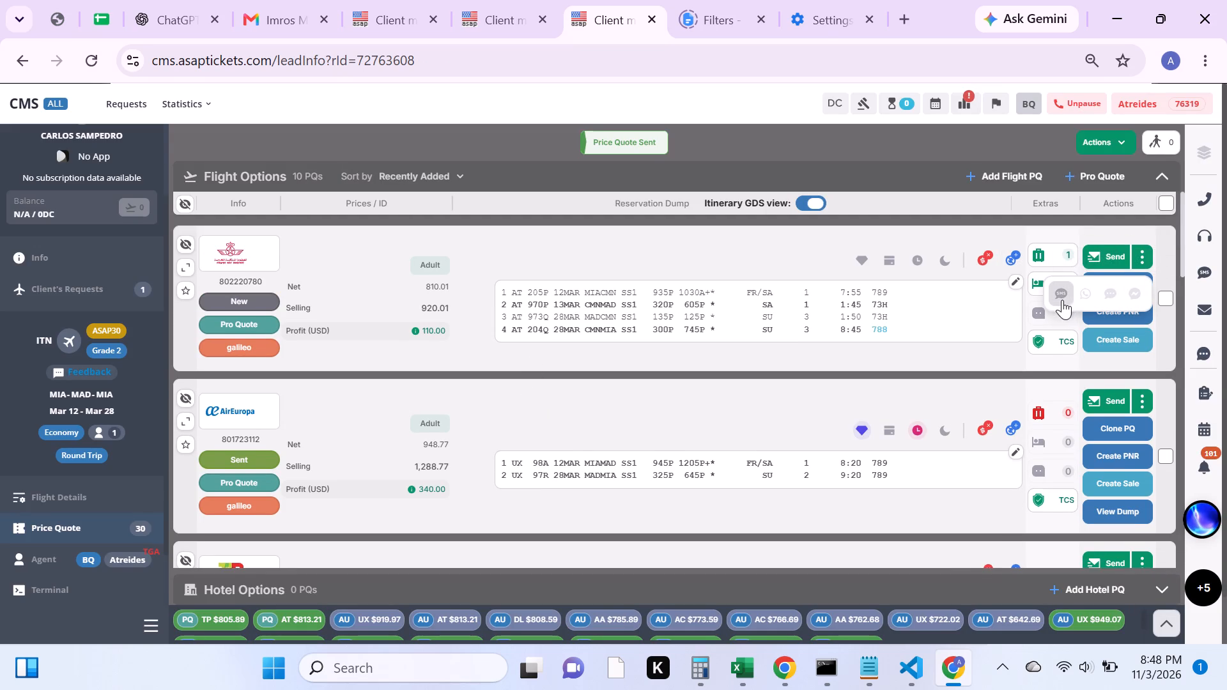
left_click(710, 420)
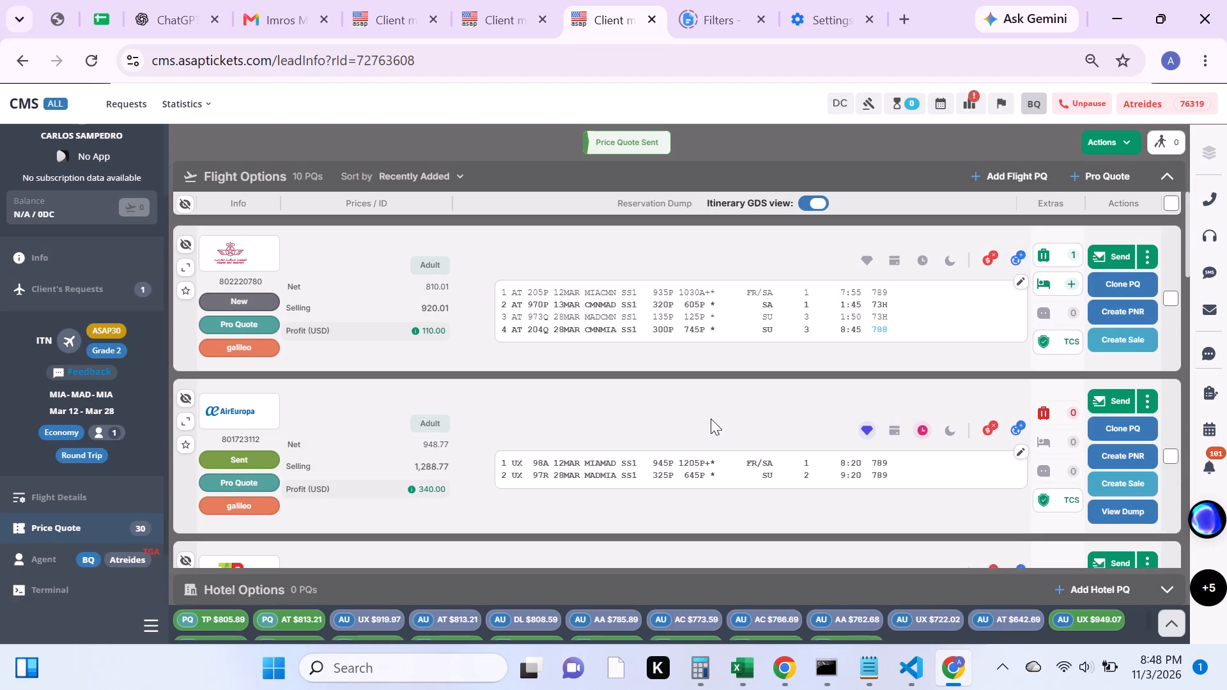
Close the MIA-MAD and SAN-SGN request tabs and reload the CMS requests list.
scroll(222, 284, "up", 2)
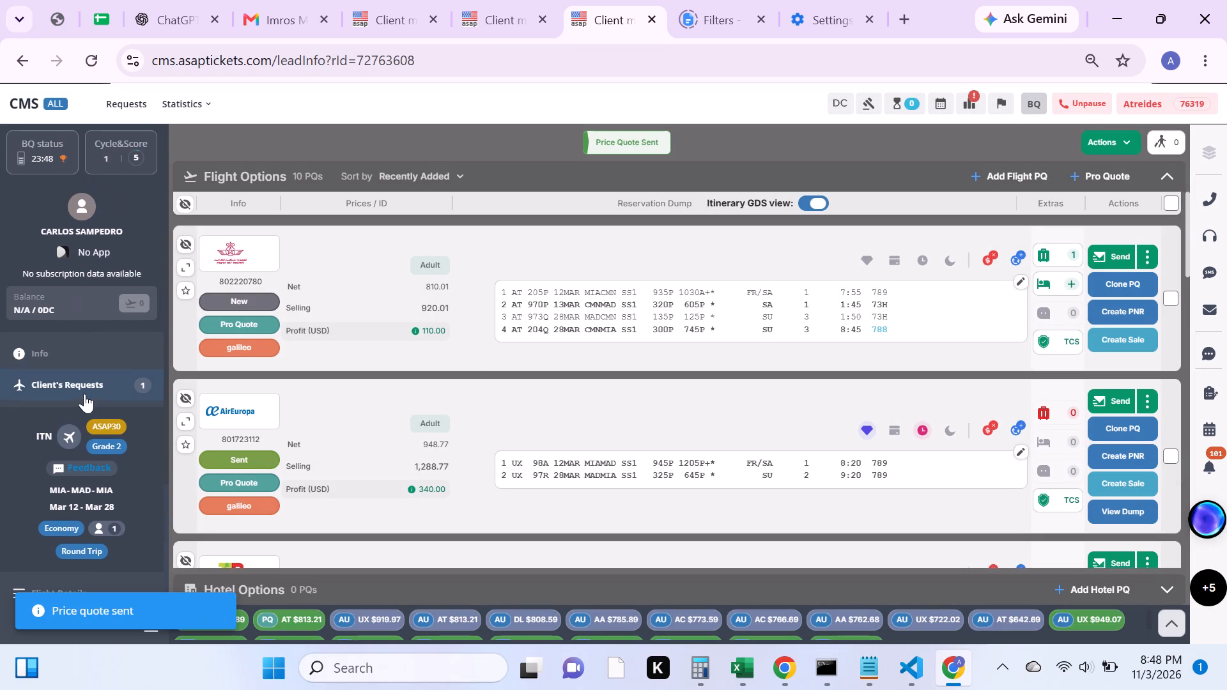
left_click(647, 19)
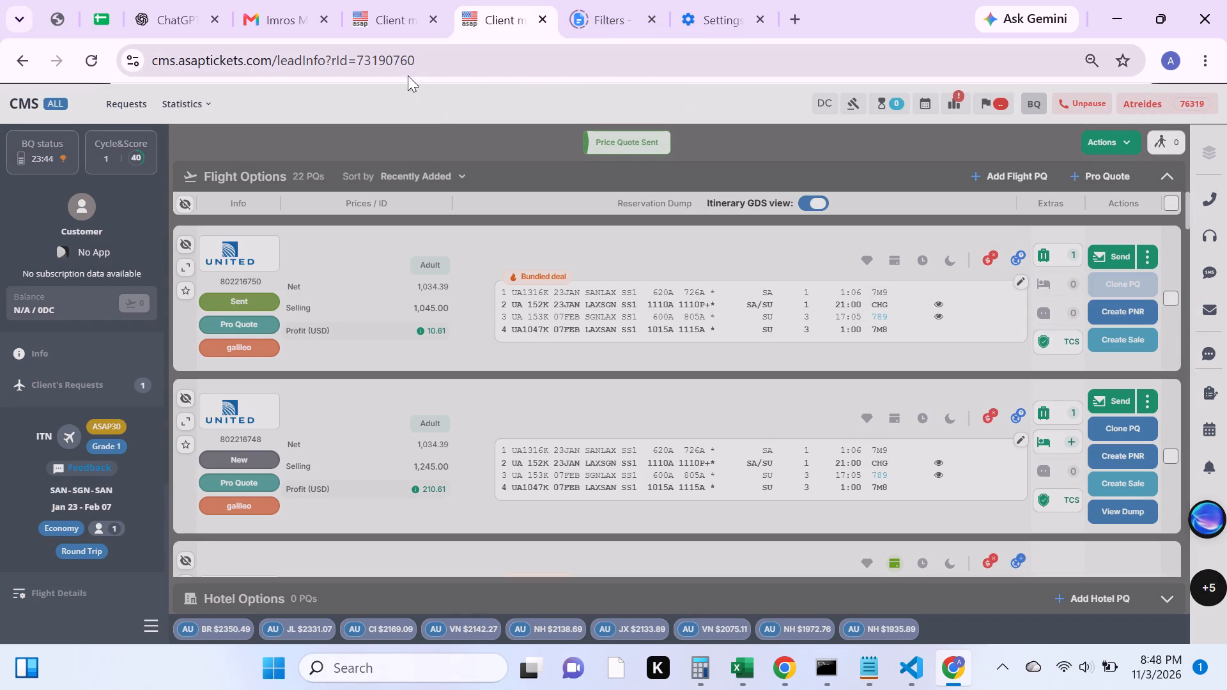
left_click(541, 25)
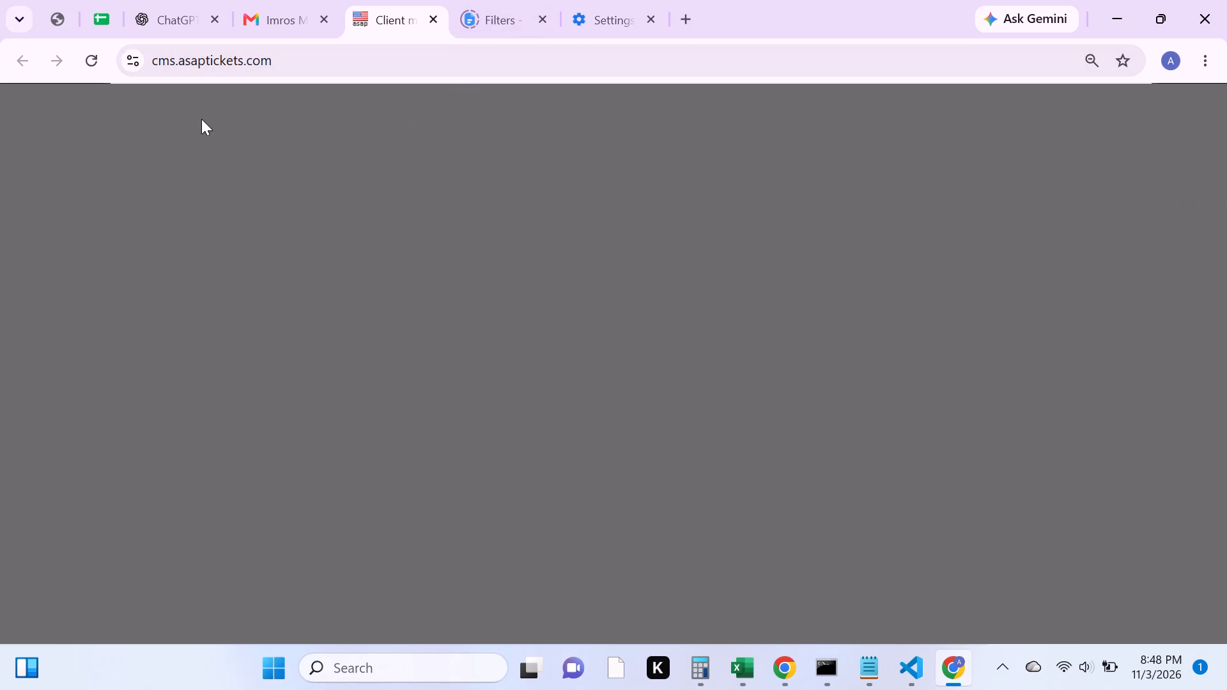
left_click(78, 47)
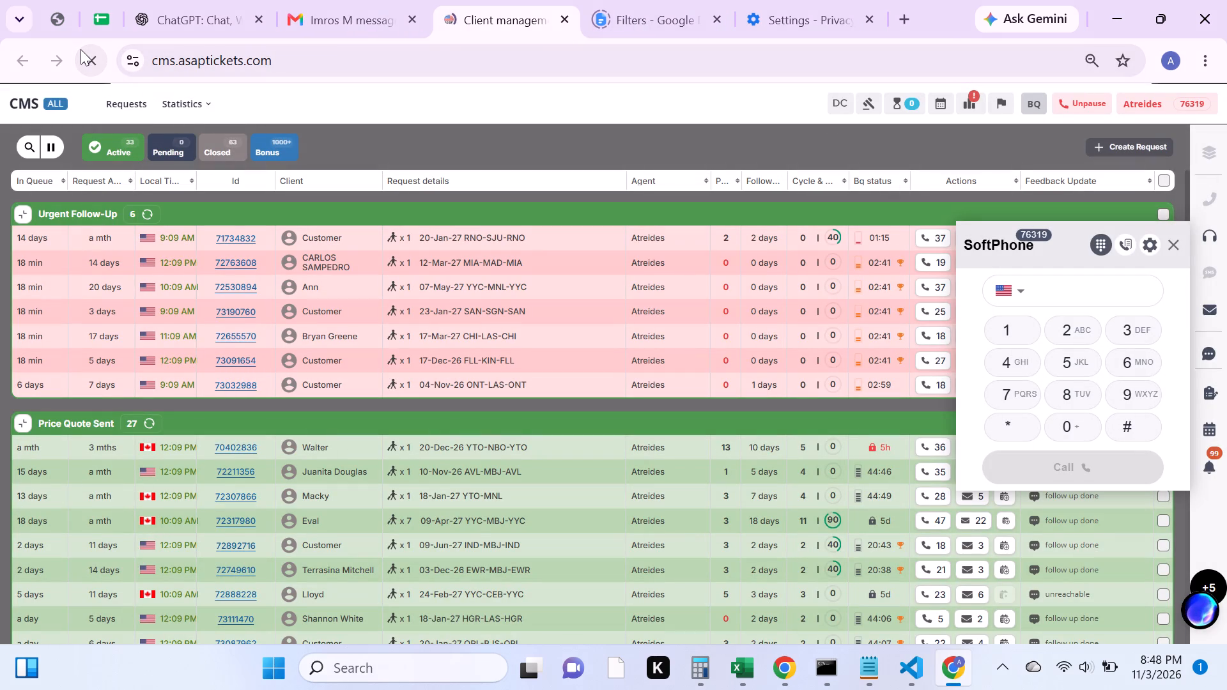
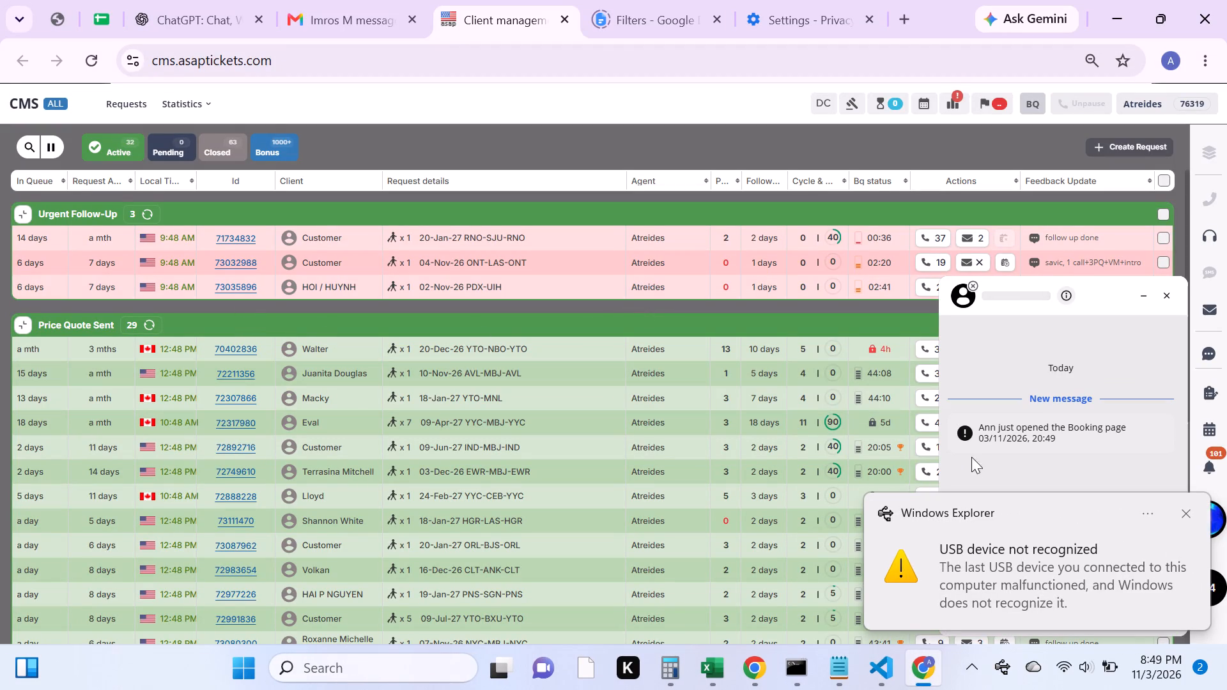
Dismiss the USB device notification and minimize the client chat window covering the requests list.
left_click(1187, 520)
left_click(1141, 295)
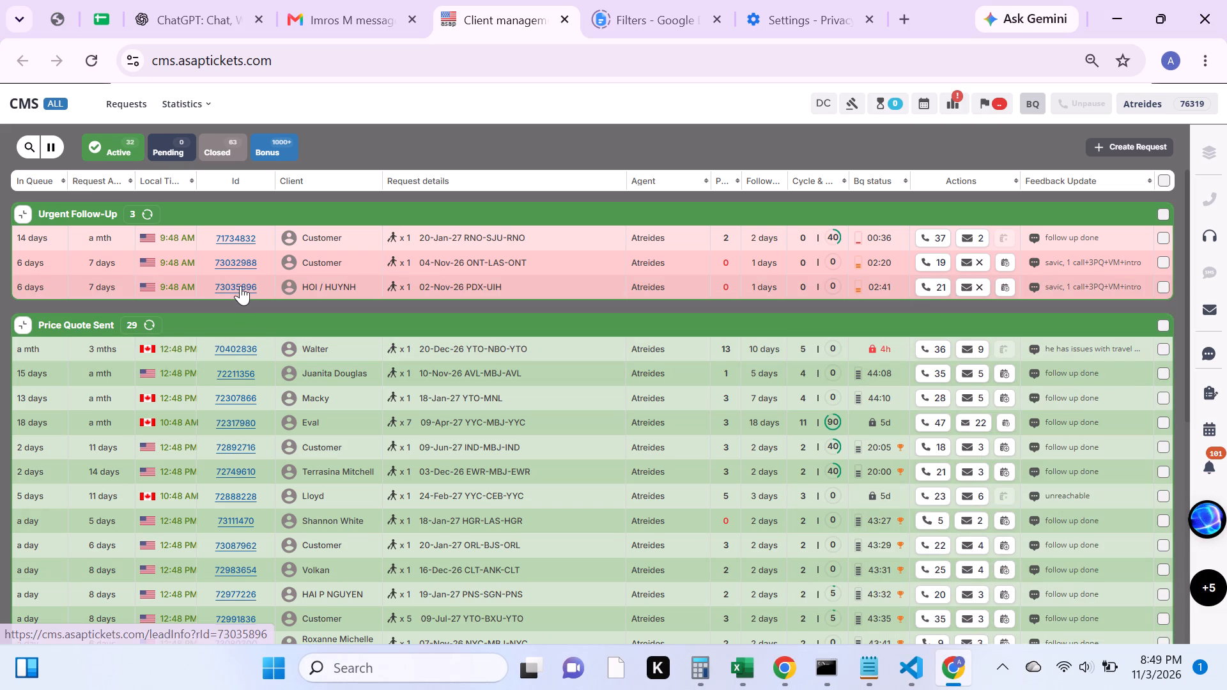
Open the three Urgent Follow-Up requests, PDX-UIH, ONT-LAS-ONT and RNO-SJU-RNO, in separate browser tabs.
left_click(240, 286, "ctrl")
left_click(233, 257, "ctrl")
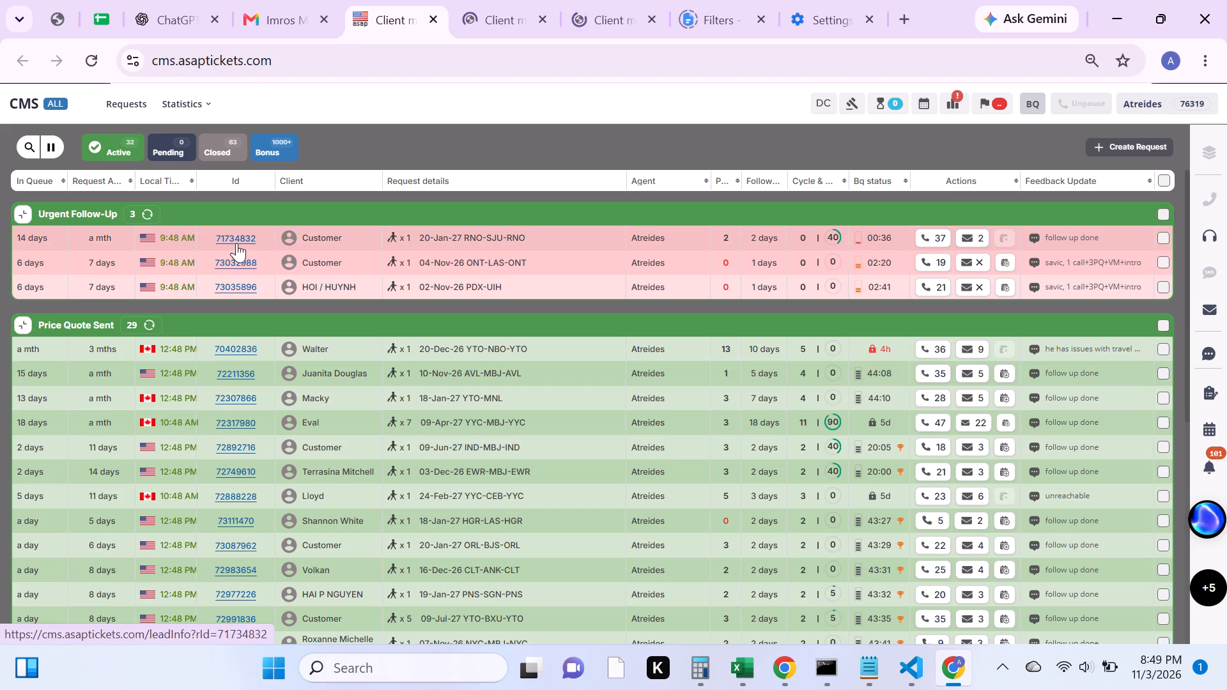
left_click(238, 240, "ctrl")
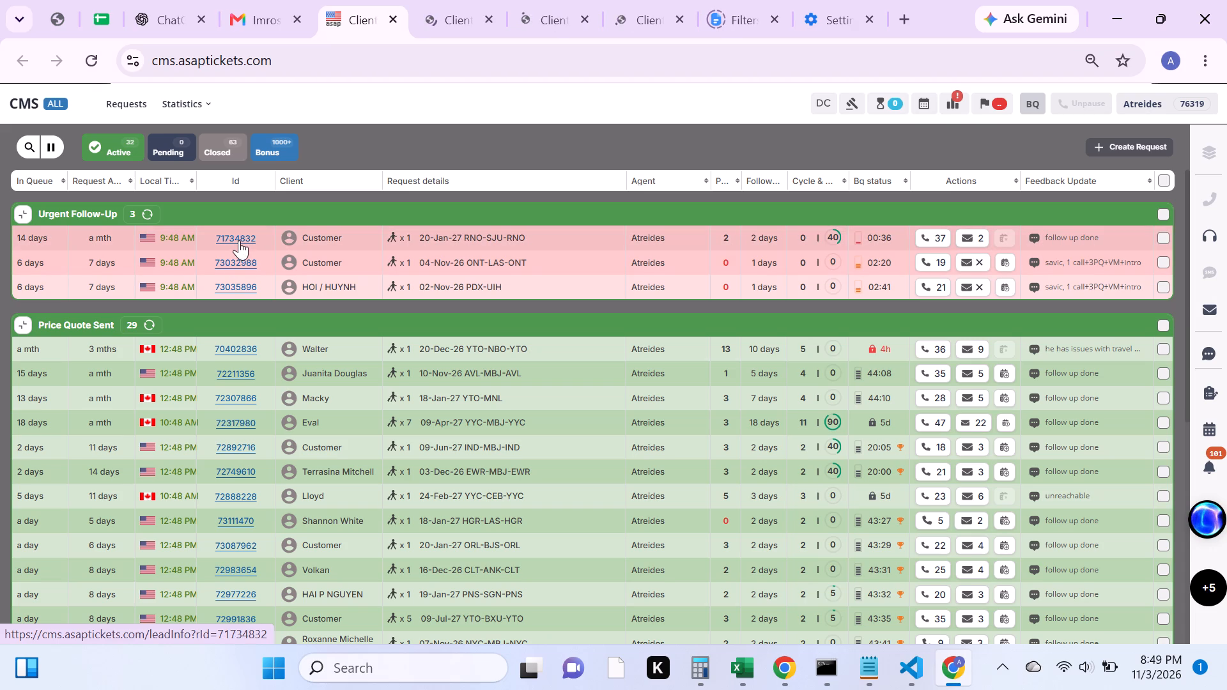
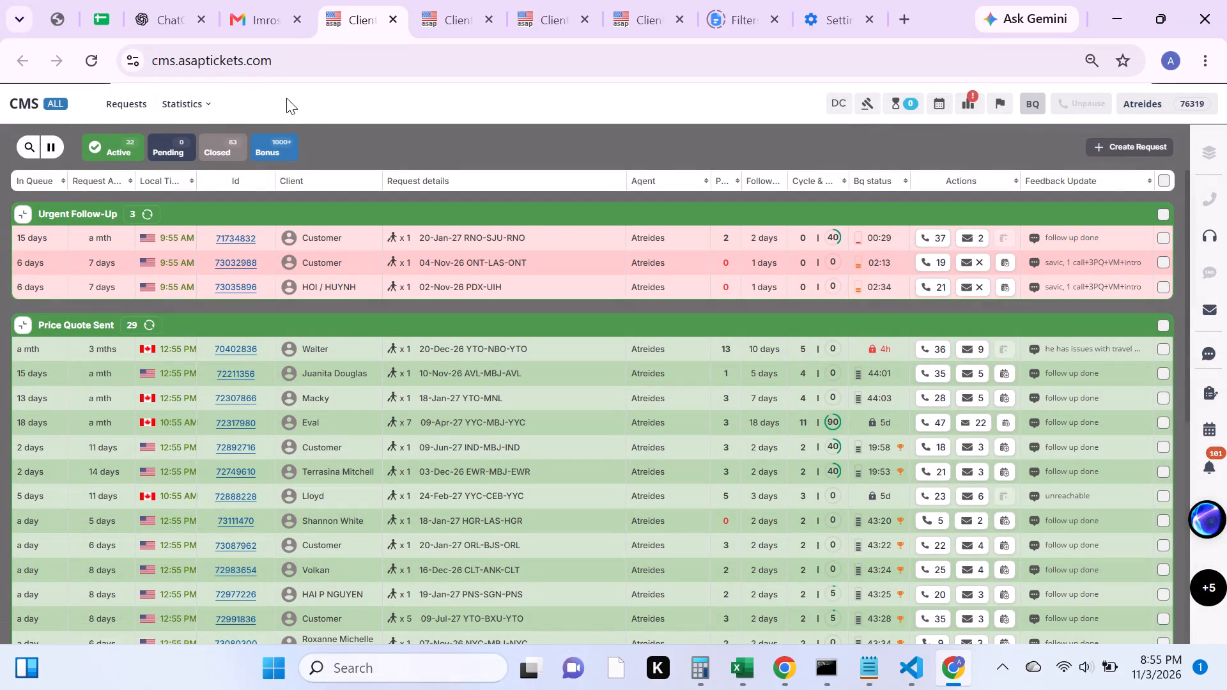
Review the flight details and the request owner's reassignment log of the PDX-UIH request.
left_click(456, 32)
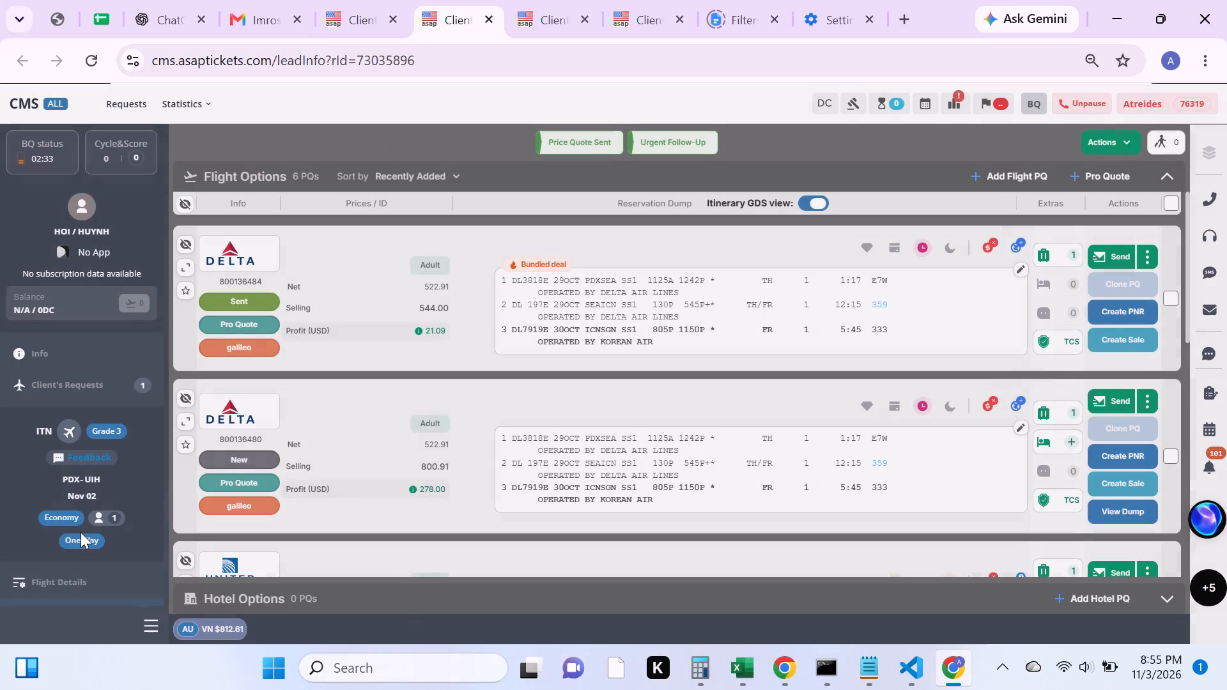
left_click(104, 572)
scroll(95, 521, "down", 3)
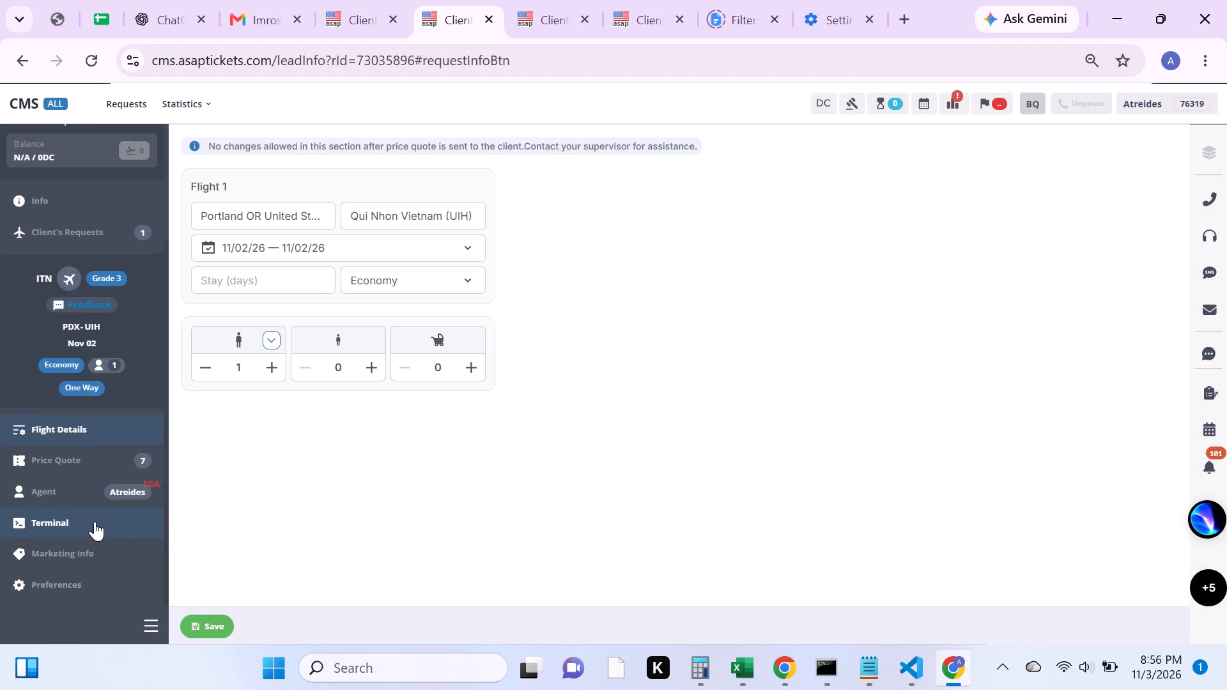
scroll(94, 502, "down", 1)
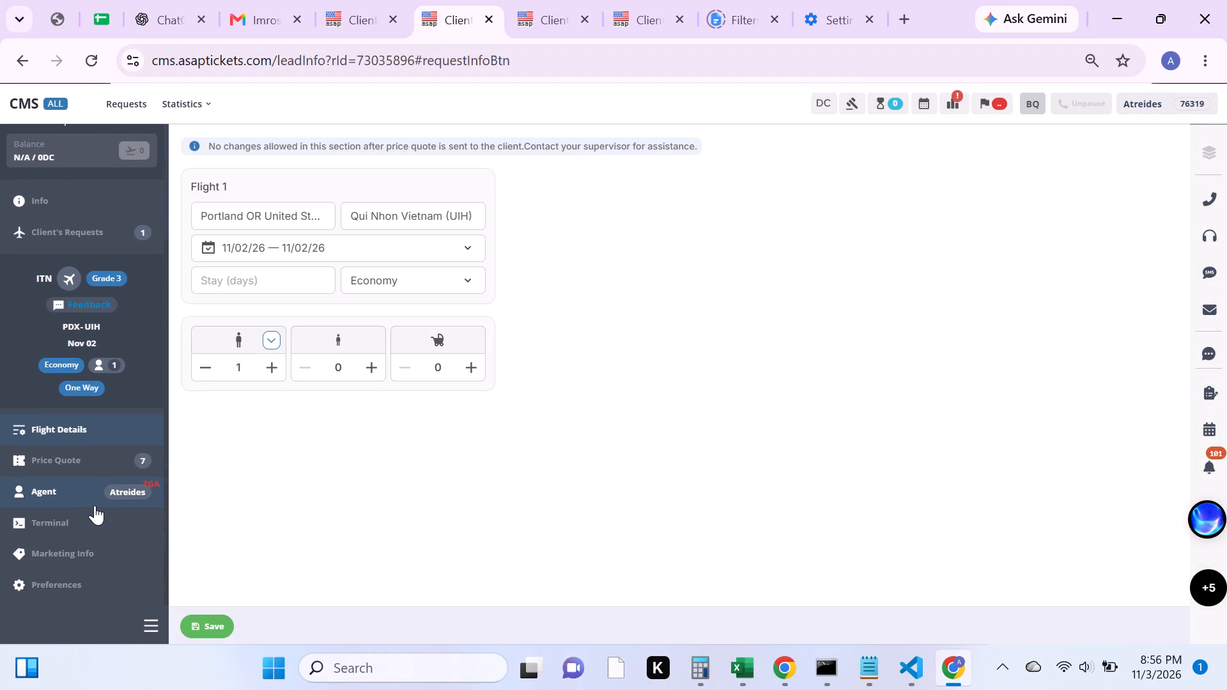
left_click(95, 497)
scroll(238, 543, "down", 5)
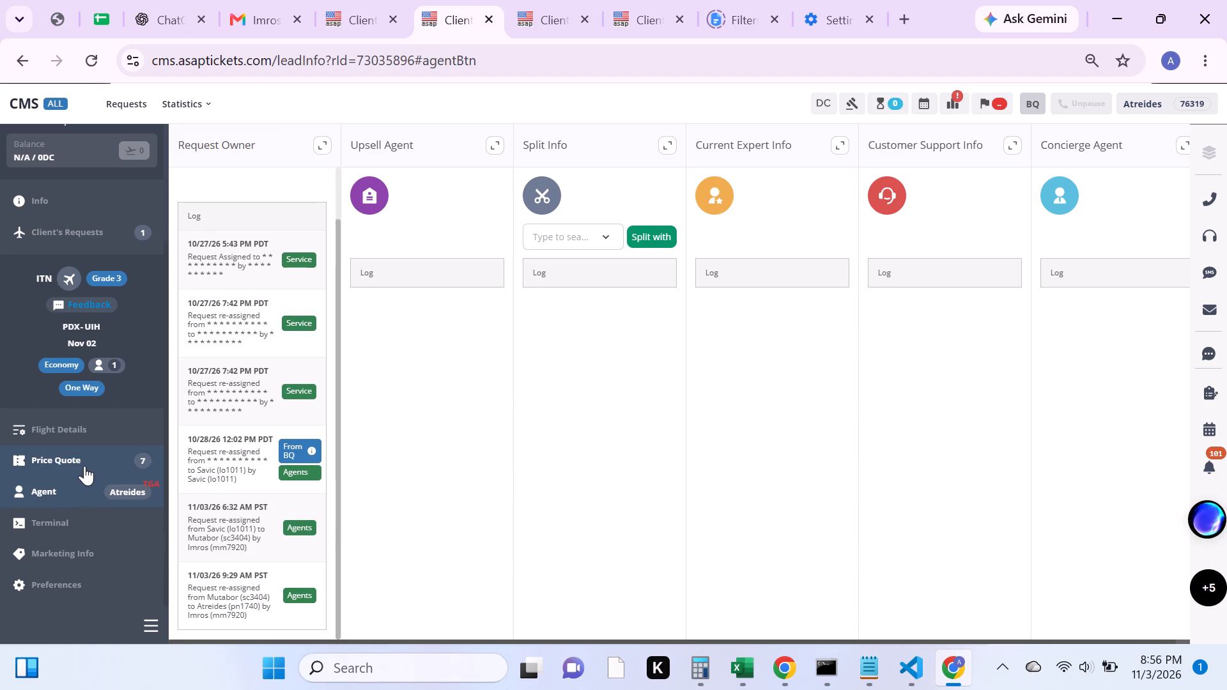
left_click(82, 436)
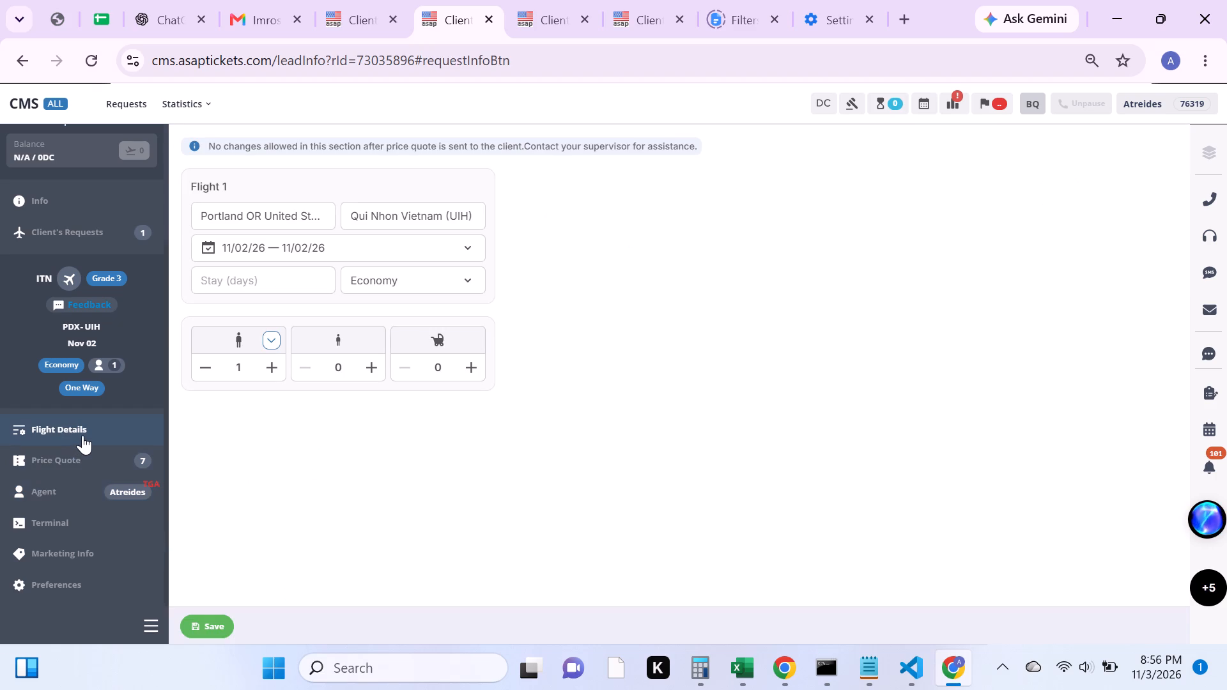
scroll(82, 436, "up", 3)
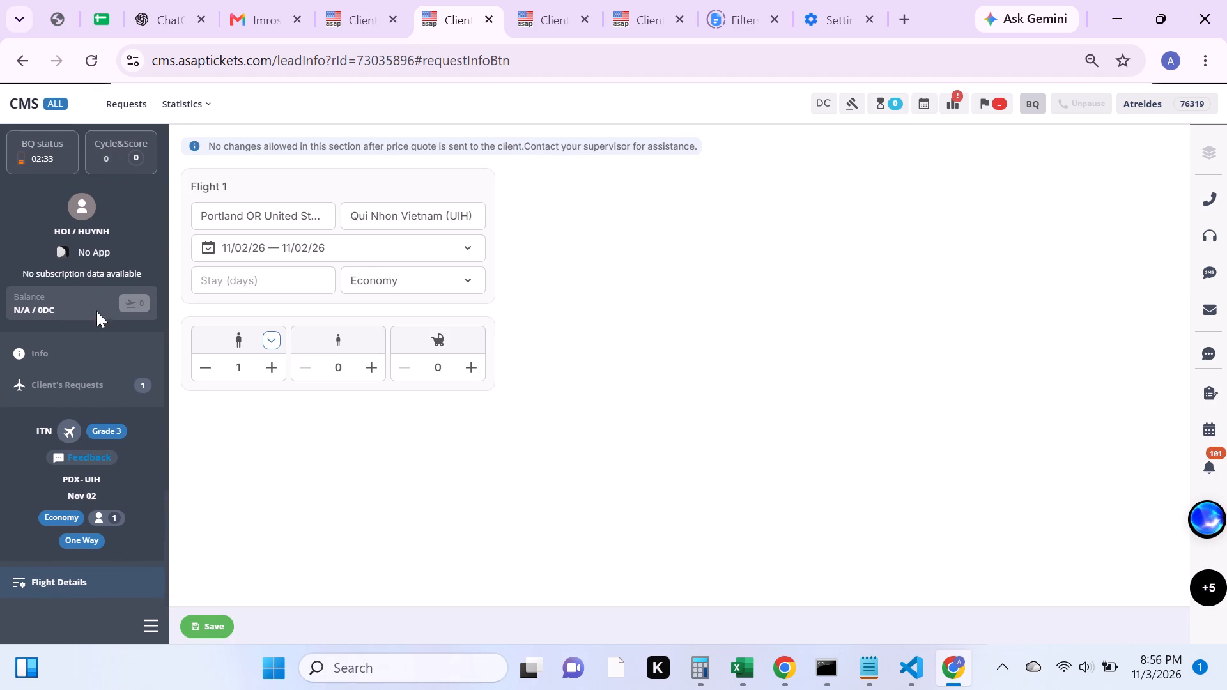
Call the PDX-UIH client from the call history, accept the softphone connection and close the call history.
left_click(118, 383)
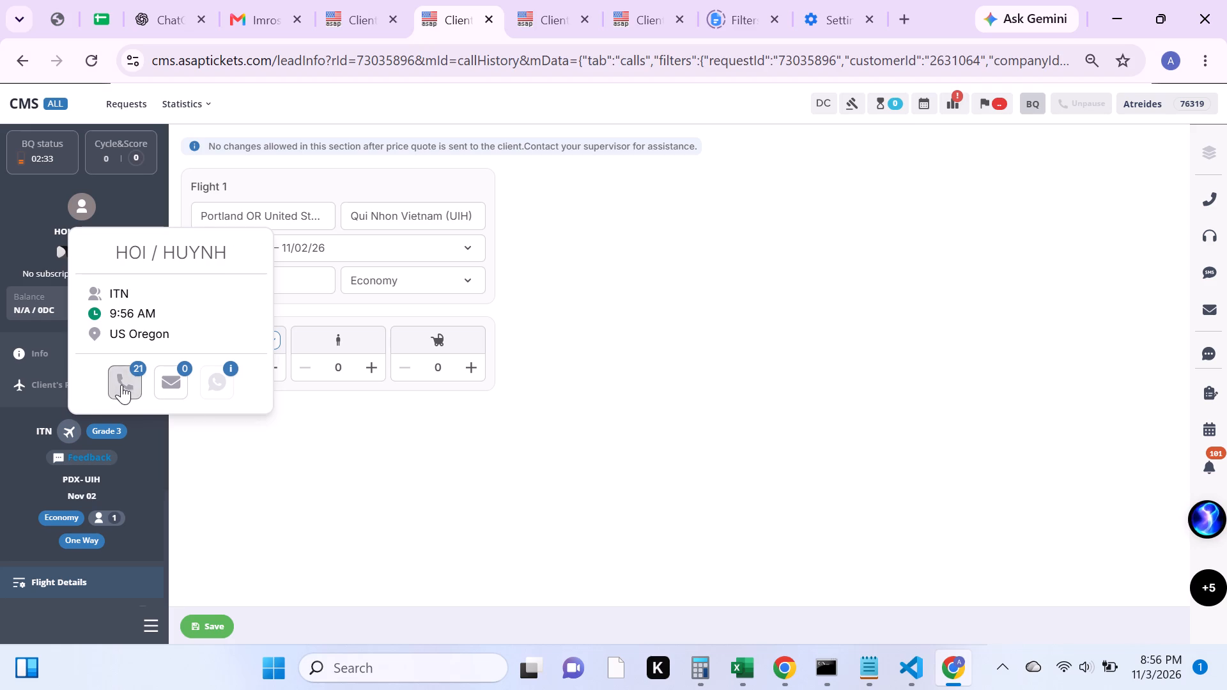
left_click(675, 188)
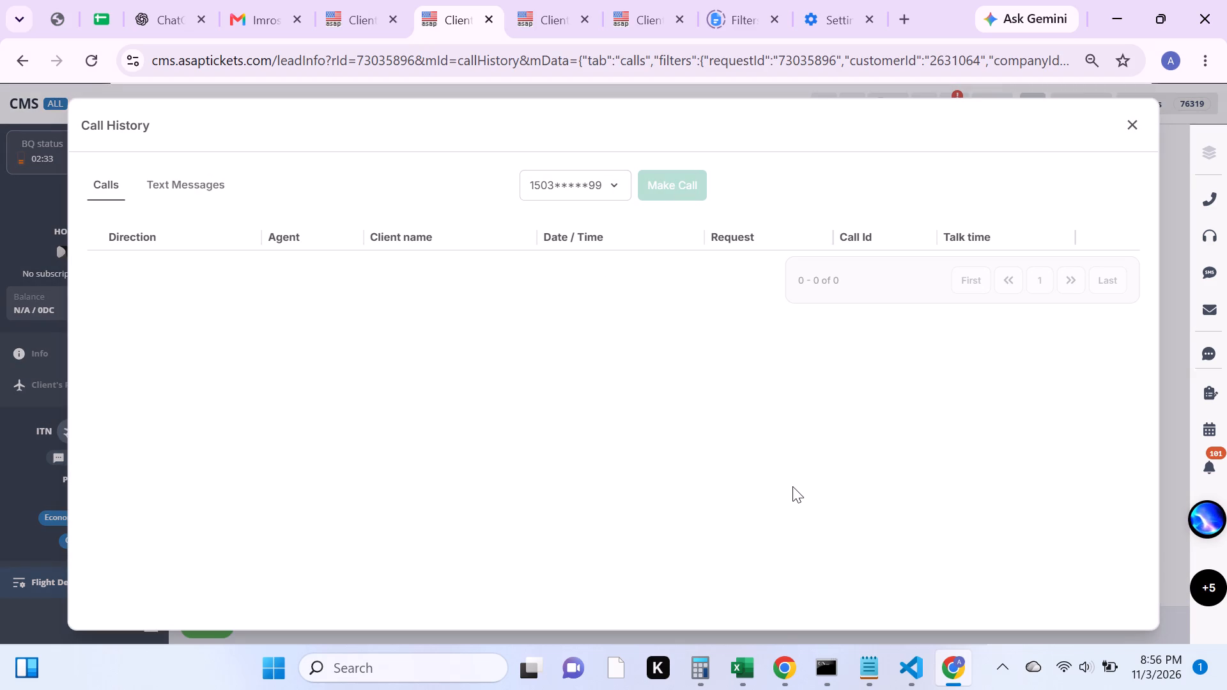
left_click(998, 328)
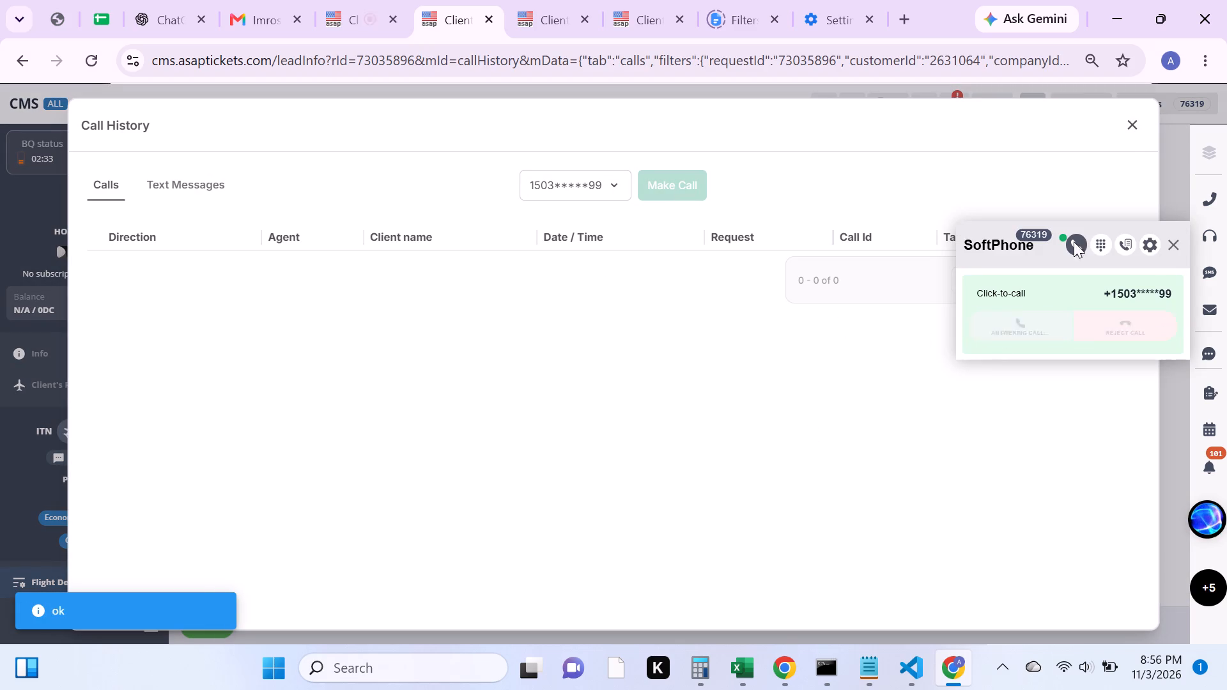
left_click(1125, 128)
Raise the system sound volume slightly for the ongoing call.
left_click(1079, 670)
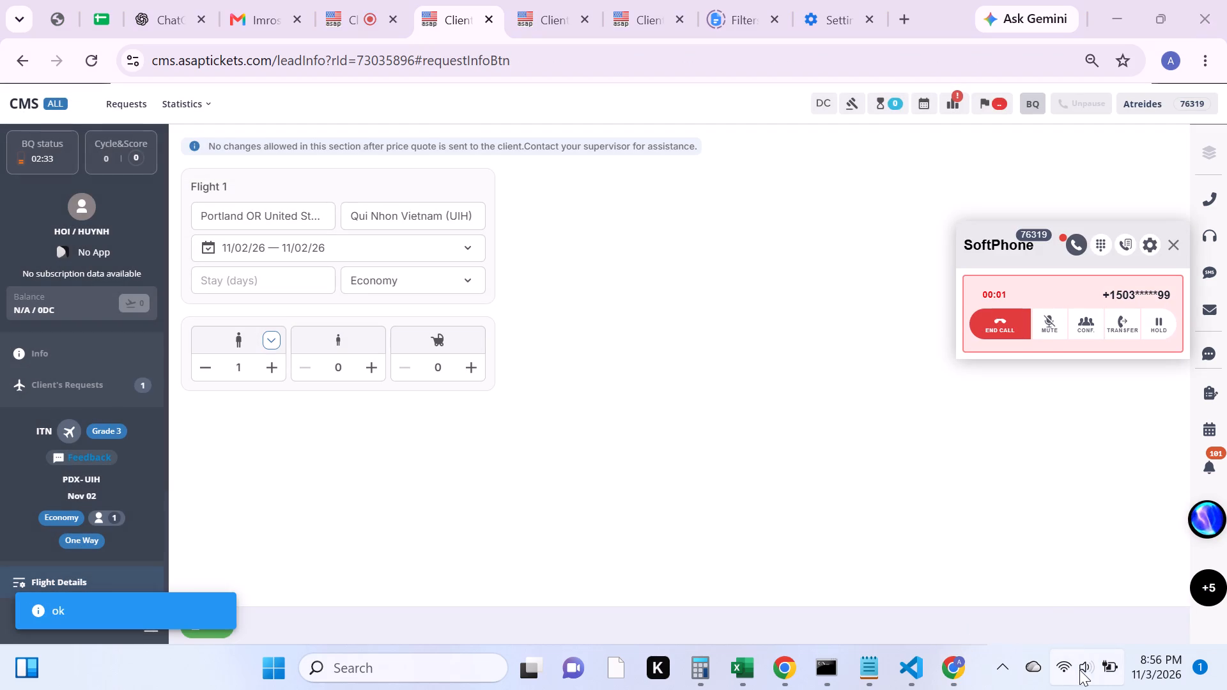
left_click(1024, 558)
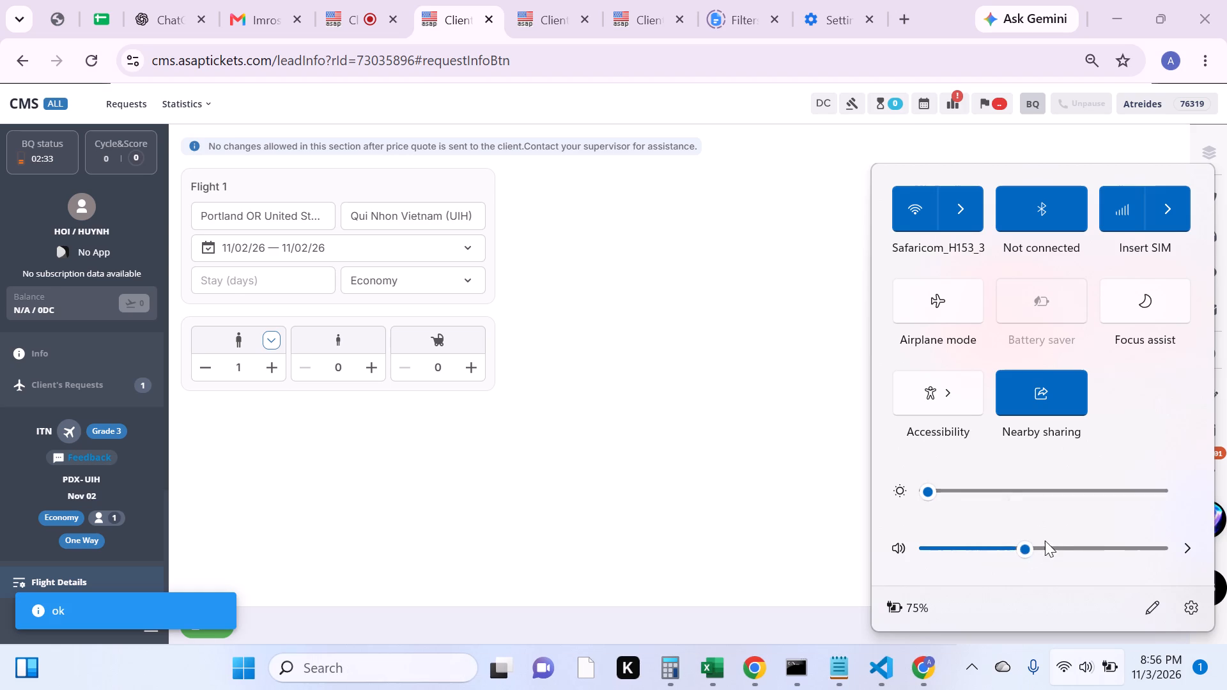
left_click(1045, 540)
left_click(828, 464)
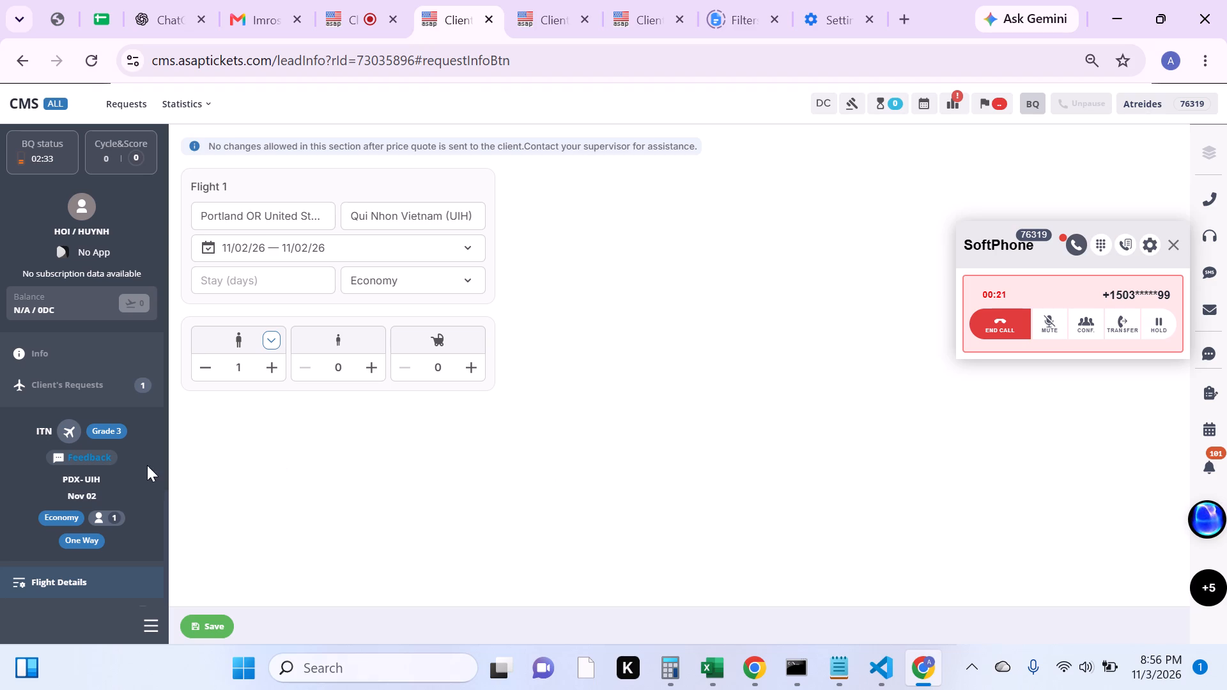
Glance at the requests list, return to the PDX-UIH request, end its client call and close its tab.
left_click(335, 20)
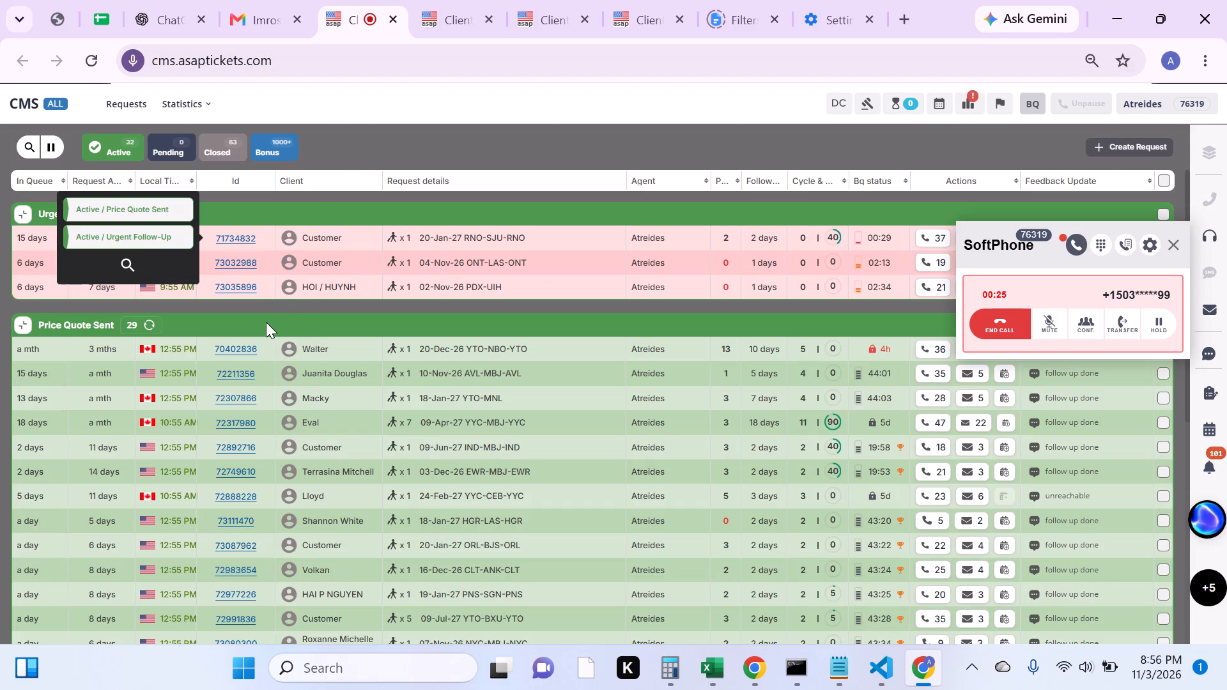
left_click(444, 0)
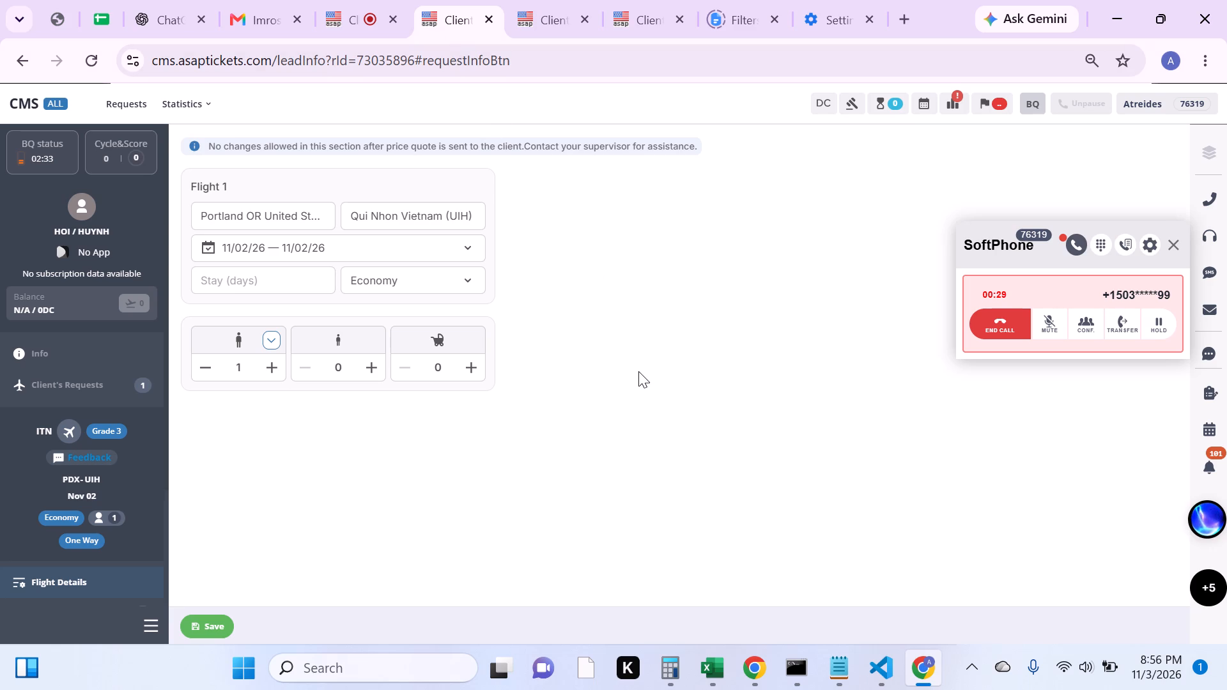
left_click(998, 332)
left_click(488, 12)
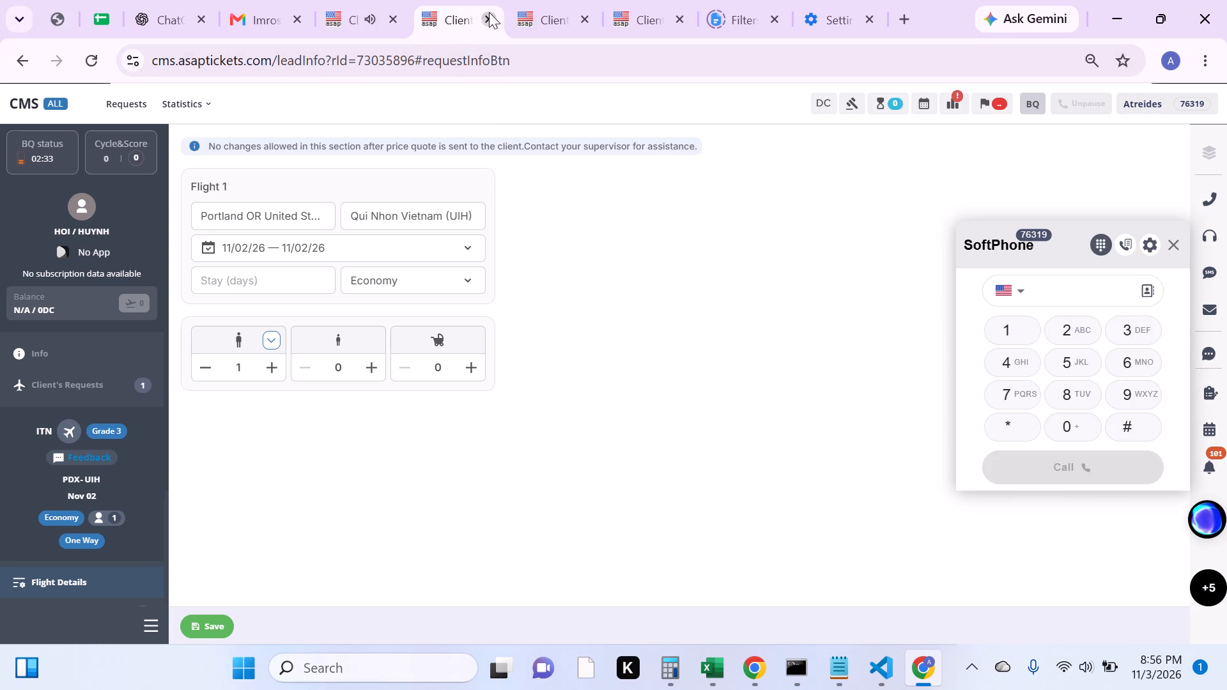
Review the flight details and the request owner's reassignment log of the ONT-LAS-ONT request.
scroll(98, 525, "down", 1)
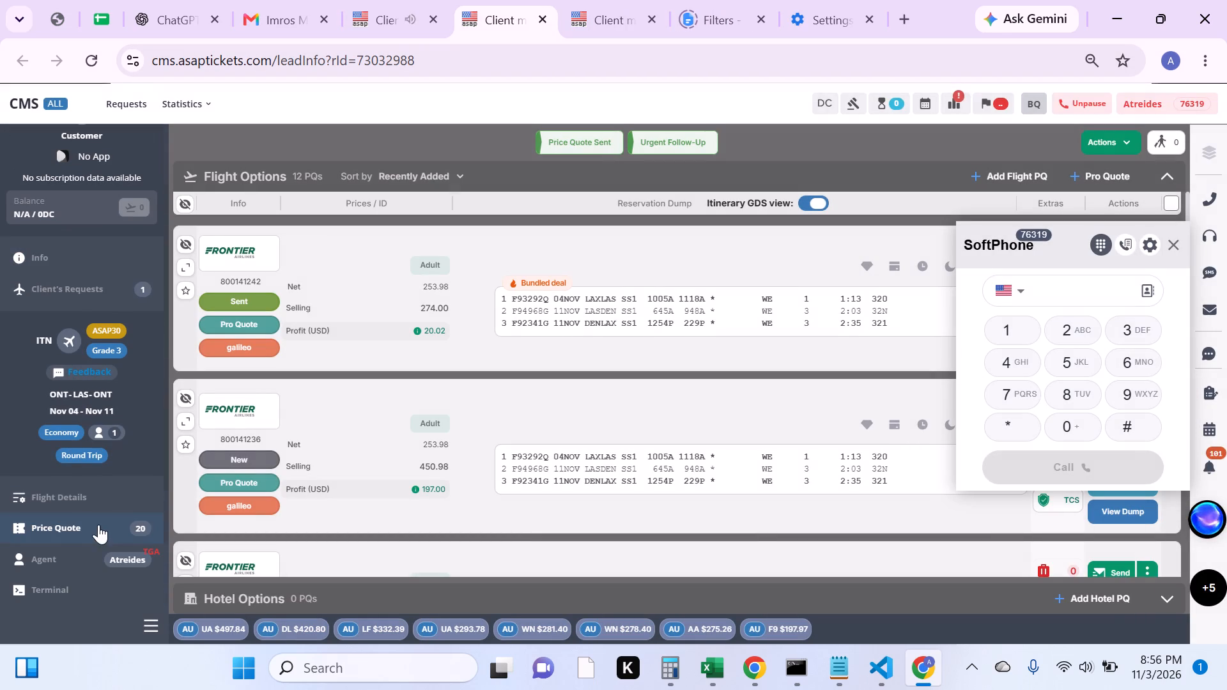
left_click(109, 498)
scroll(112, 495, "down", 2)
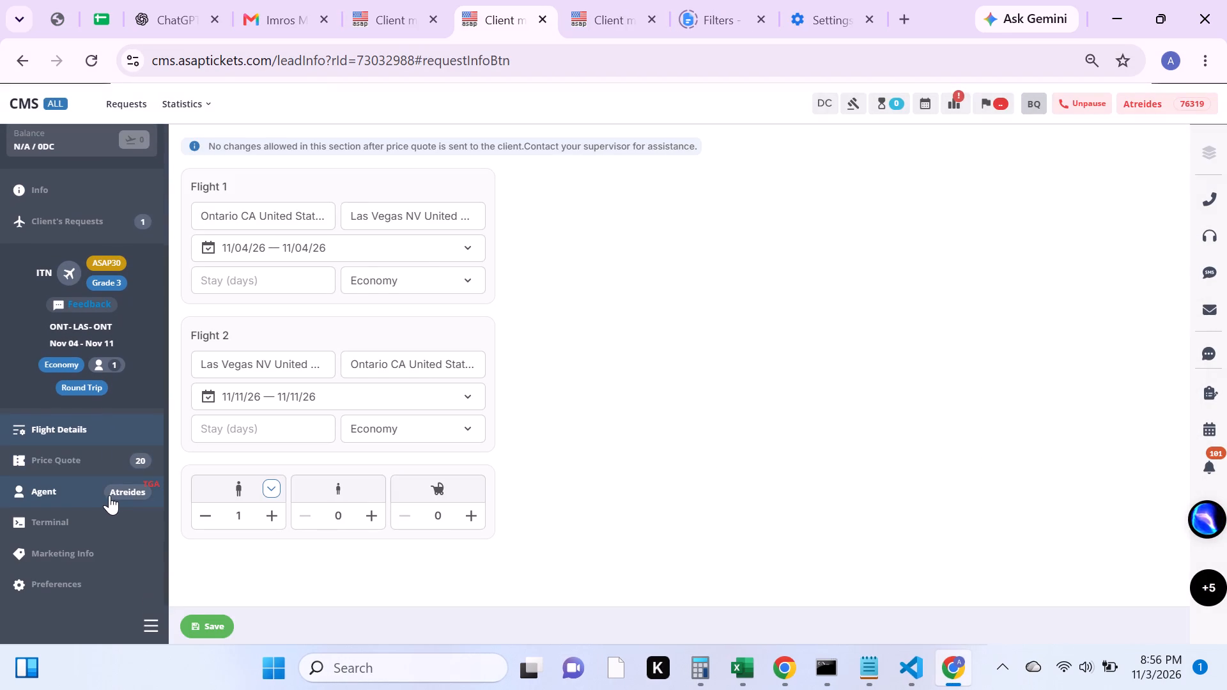
left_click(82, 494)
scroll(209, 493, "down", 6)
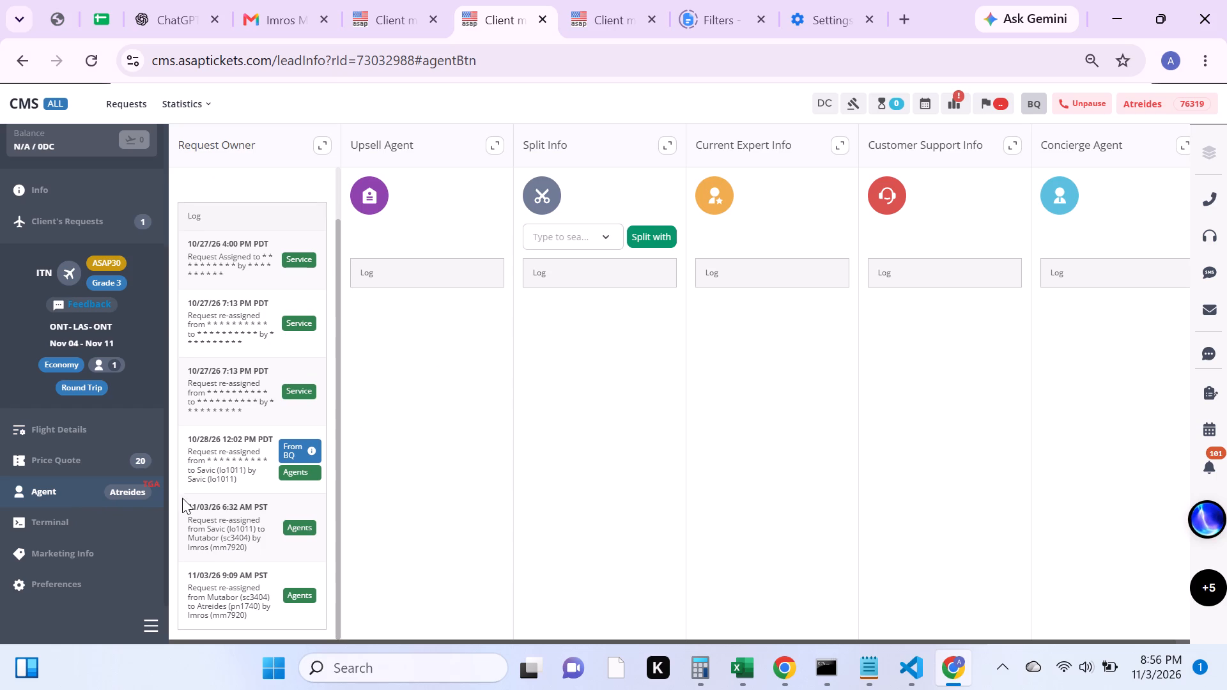
left_click(102, 432)
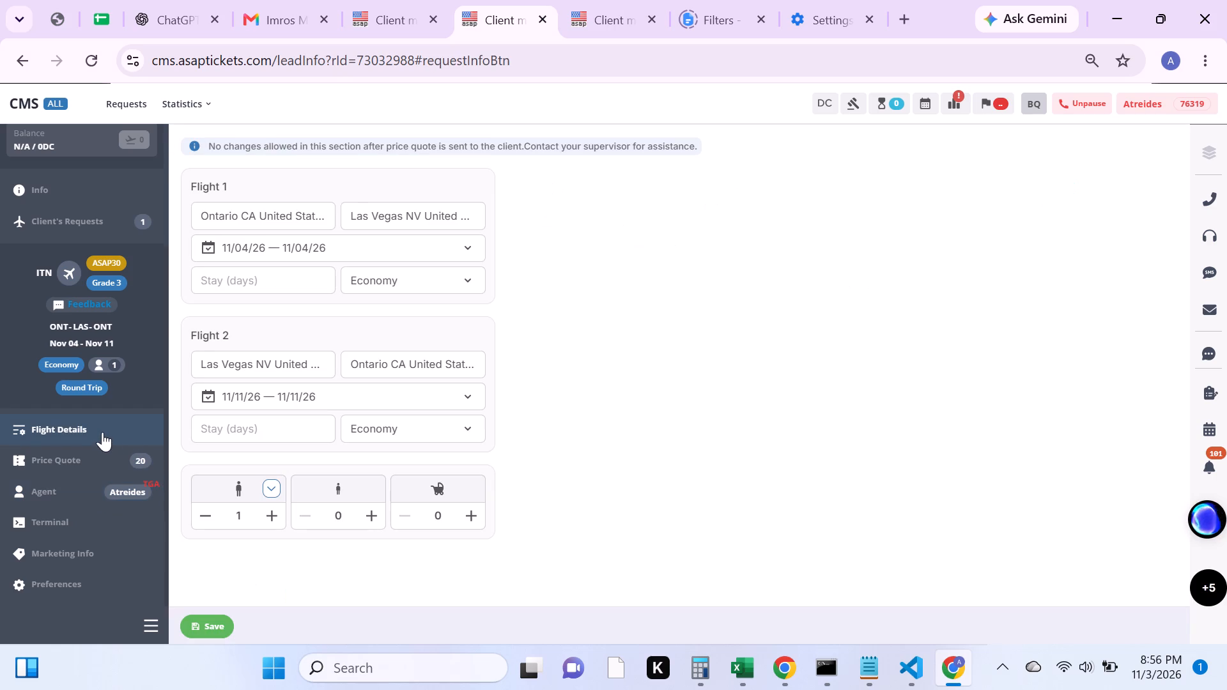
scroll(102, 433, "up", 2)
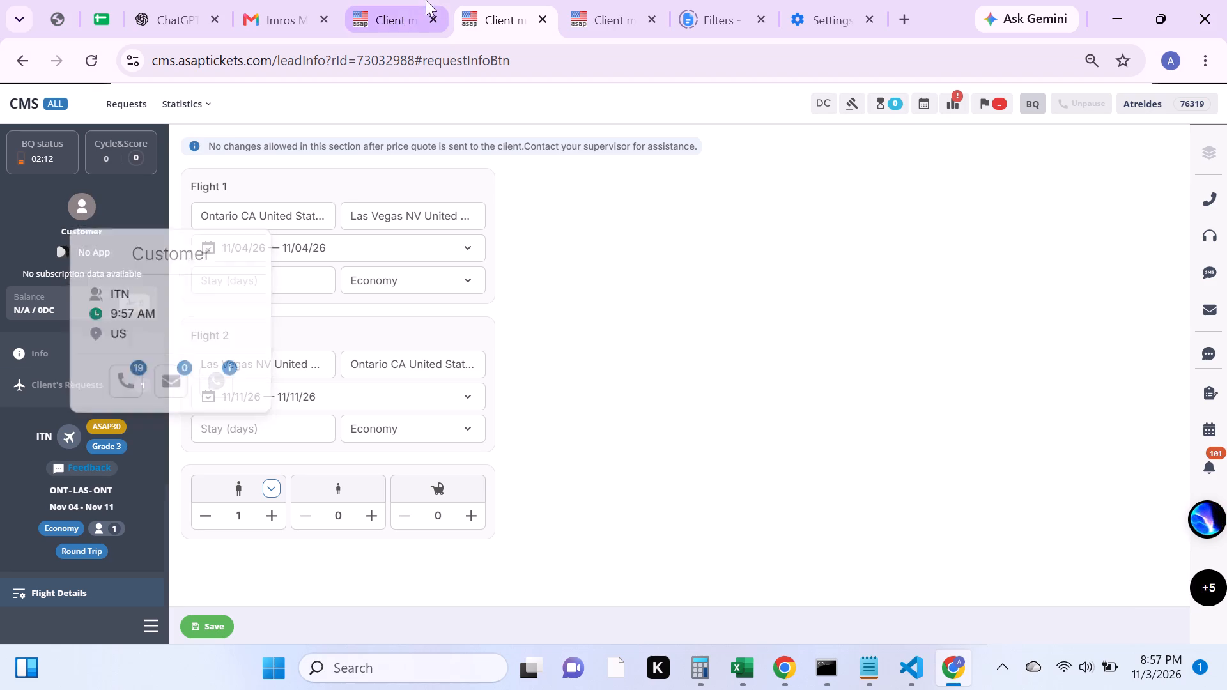
Dismiss the softphone on the requests list and call the ONT-LAS-ONT client from that request's call history.
left_click(365, 15)
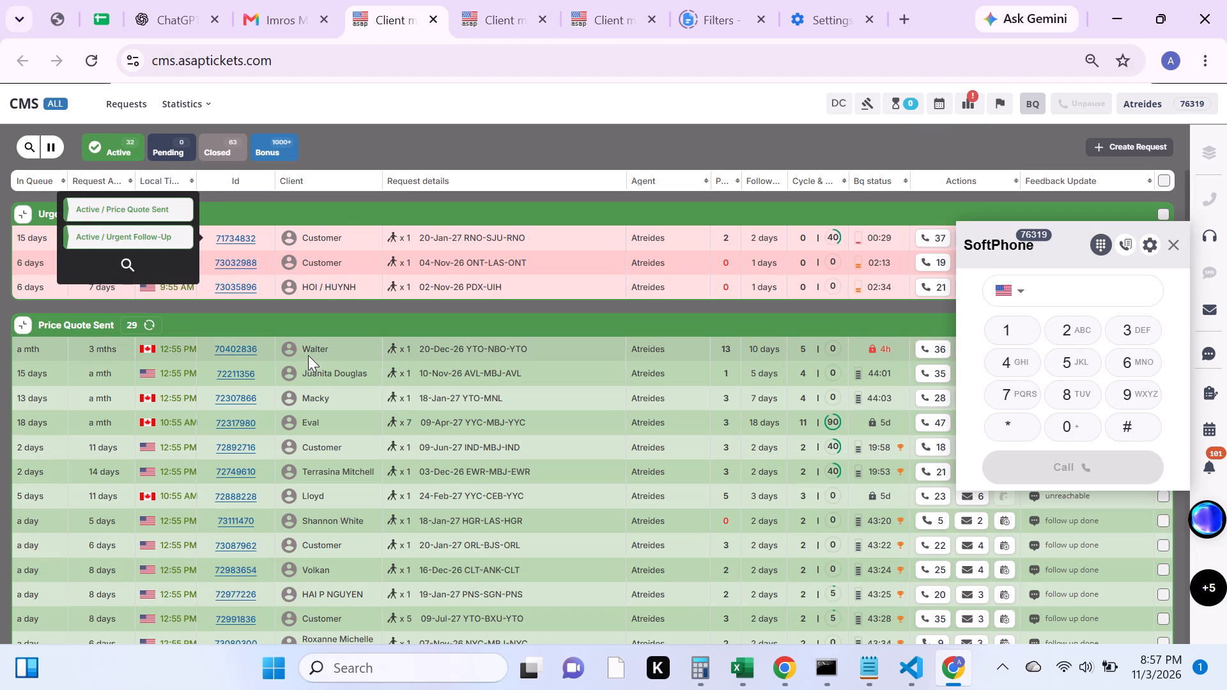
left_click(309, 355)
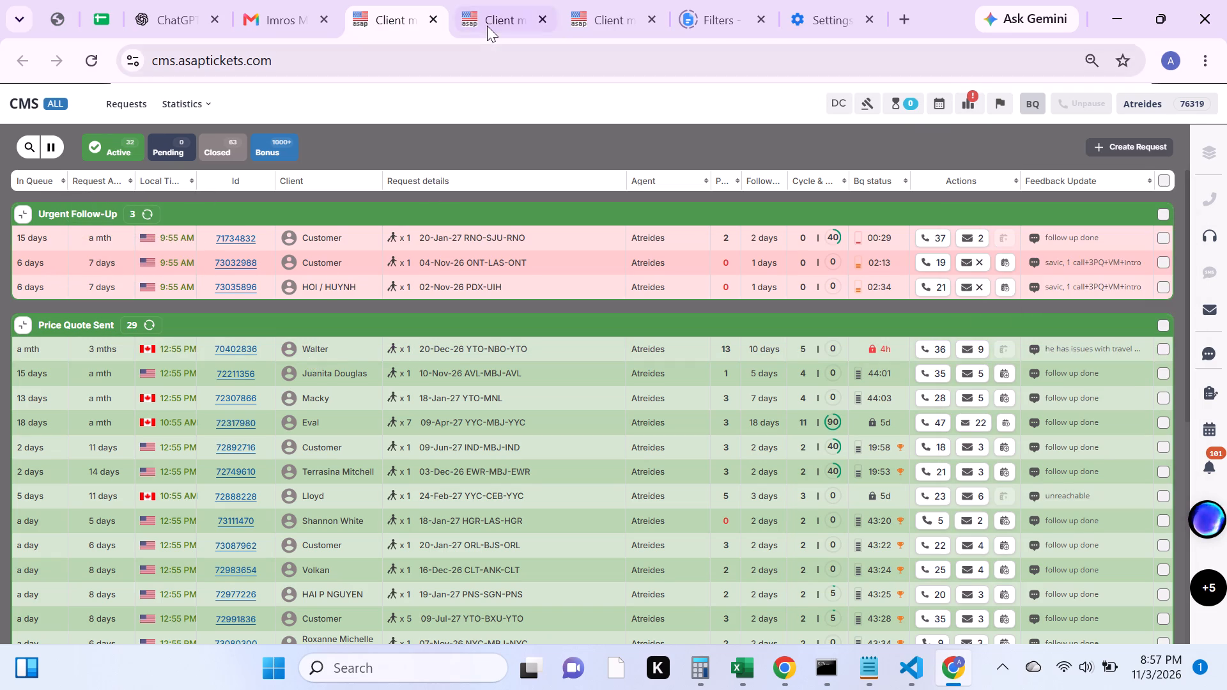
left_click(487, 23)
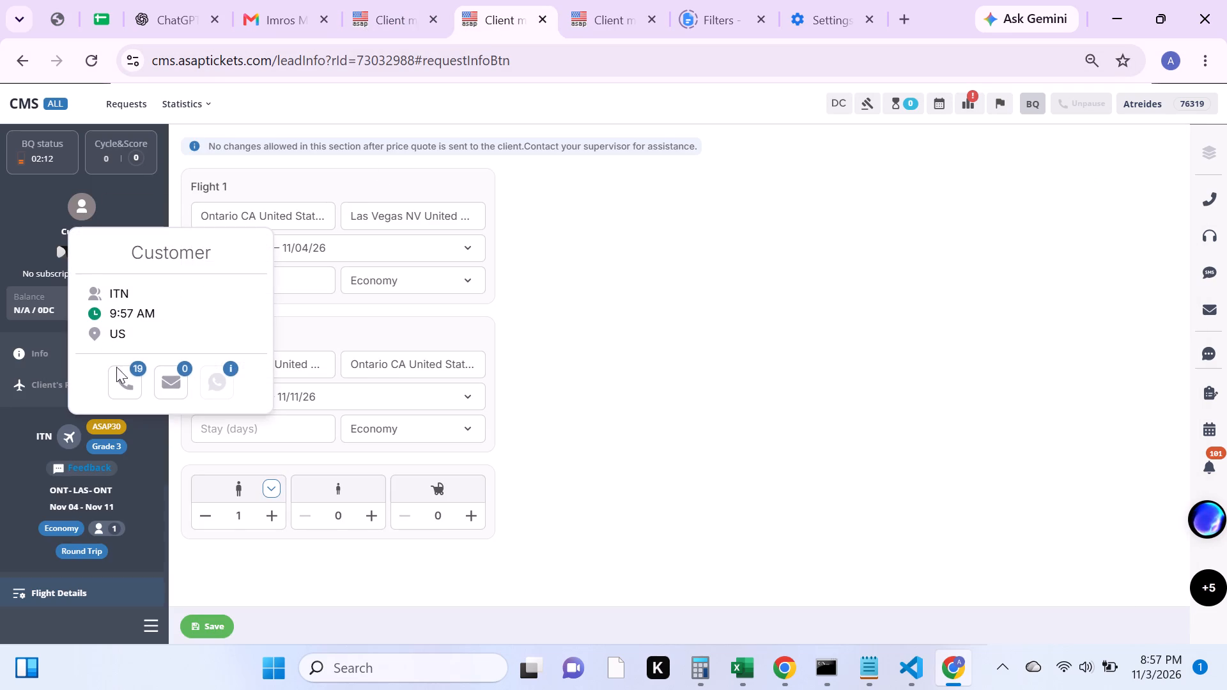
left_click(126, 381)
left_click(665, 187)
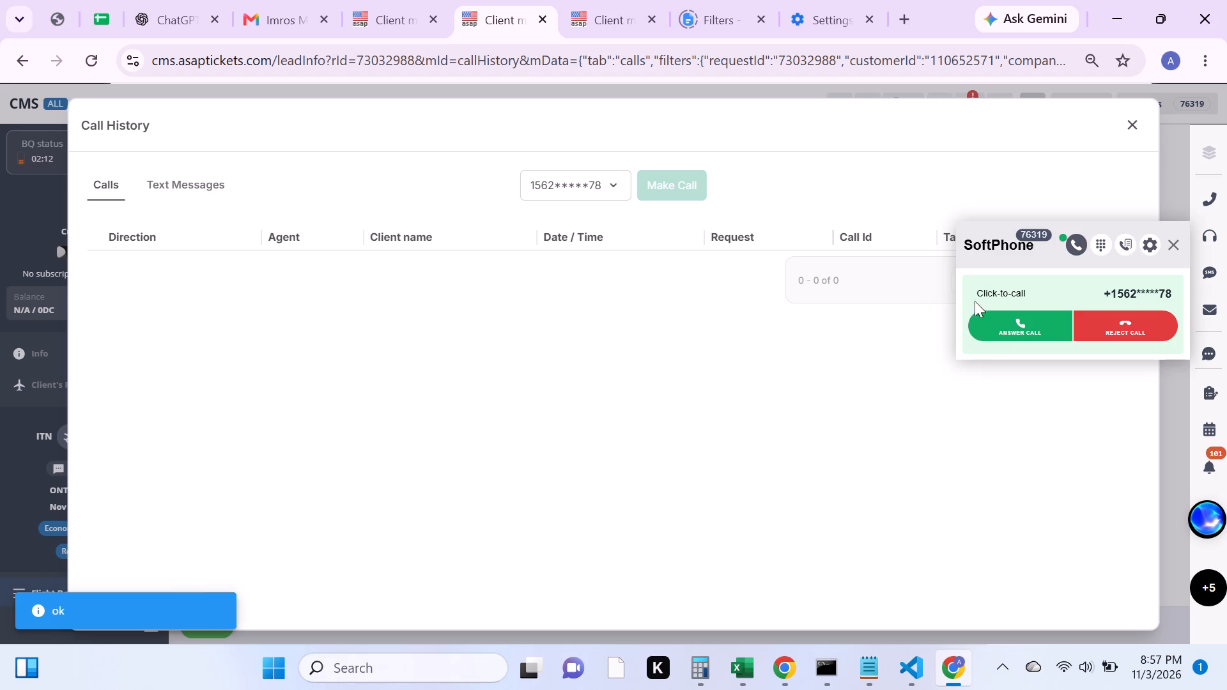
left_click(1013, 328)
left_click(1131, 119)
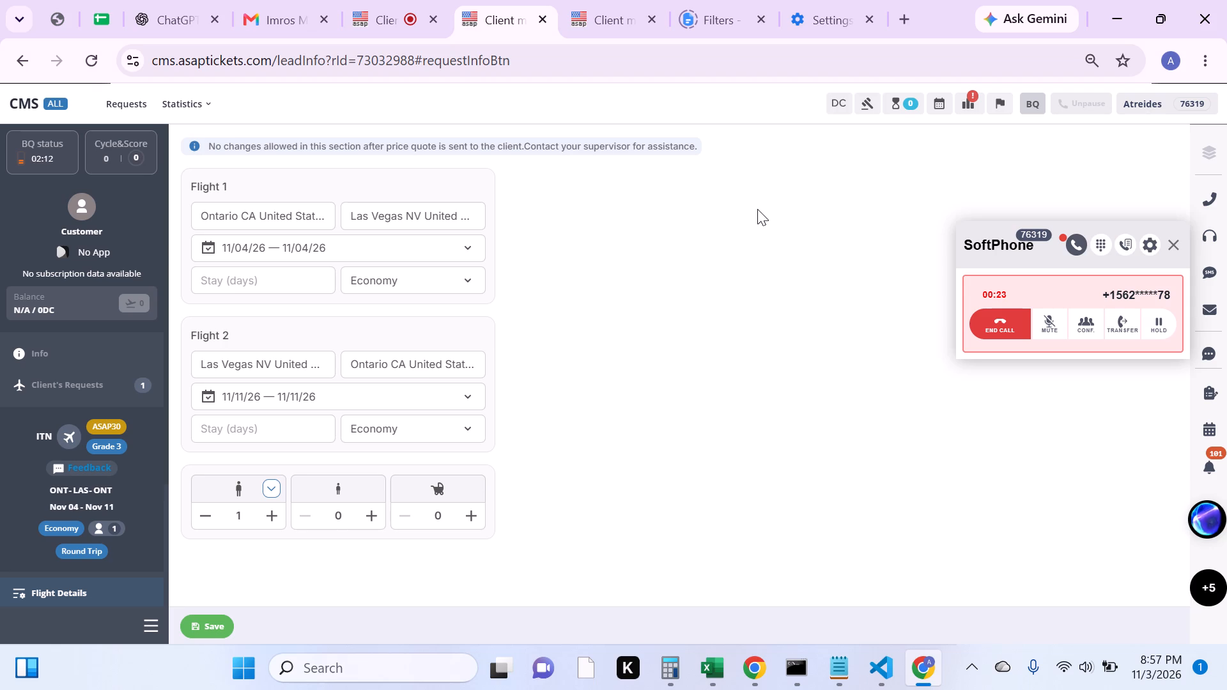
End the call with the ONT-LAS-ONT client and close that request's tab.
left_click(996, 332)
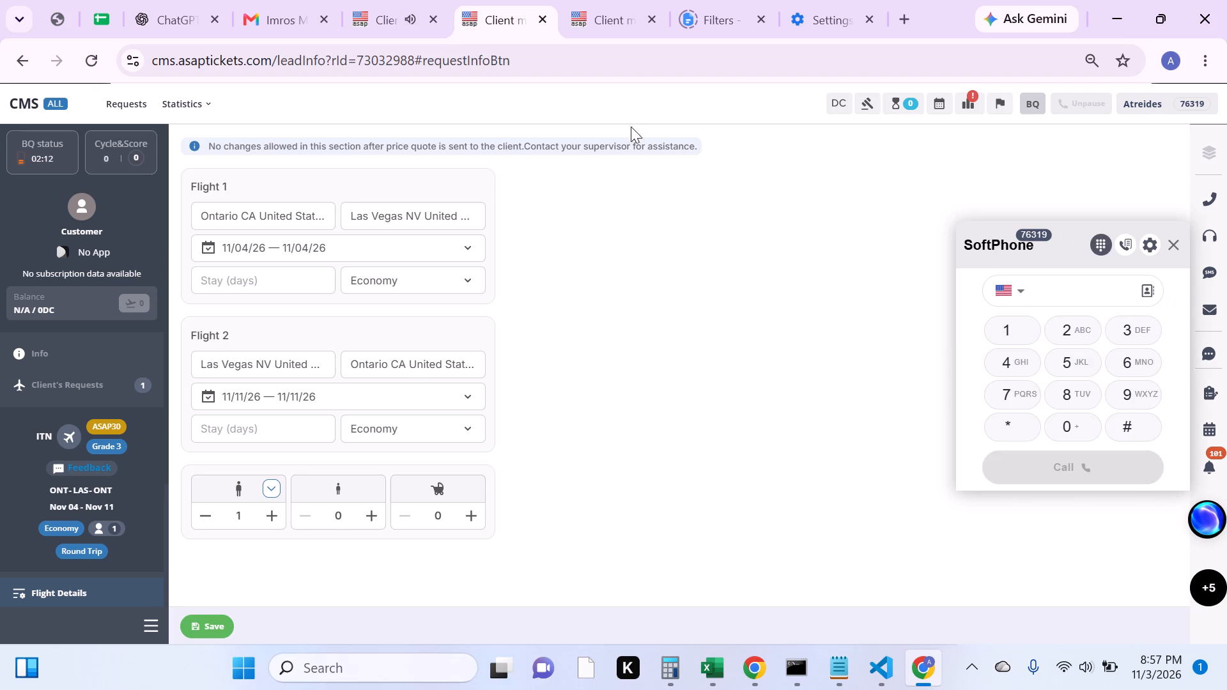
left_click(541, 31)
left_click(544, 22)
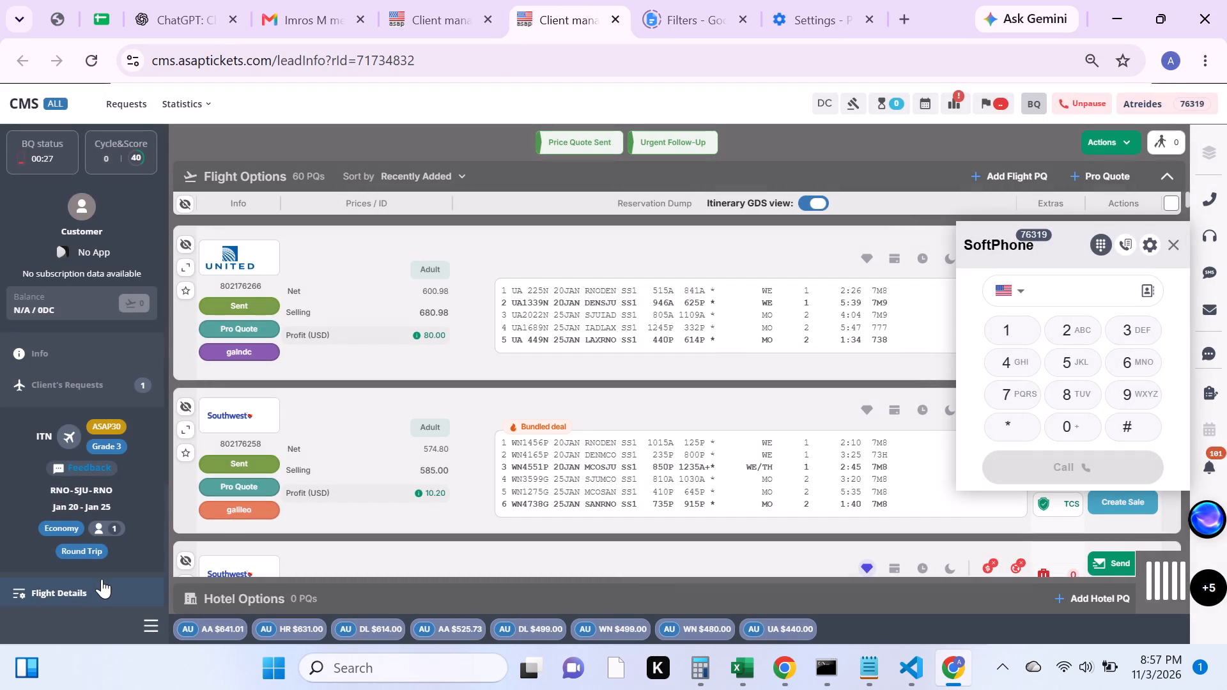
Review the flight details and the request owner's reassignment log of the RNO-SJU-RNO request.
scroll(102, 578, "down", 1)
left_click(99, 494)
scroll(99, 495, "down", 2)
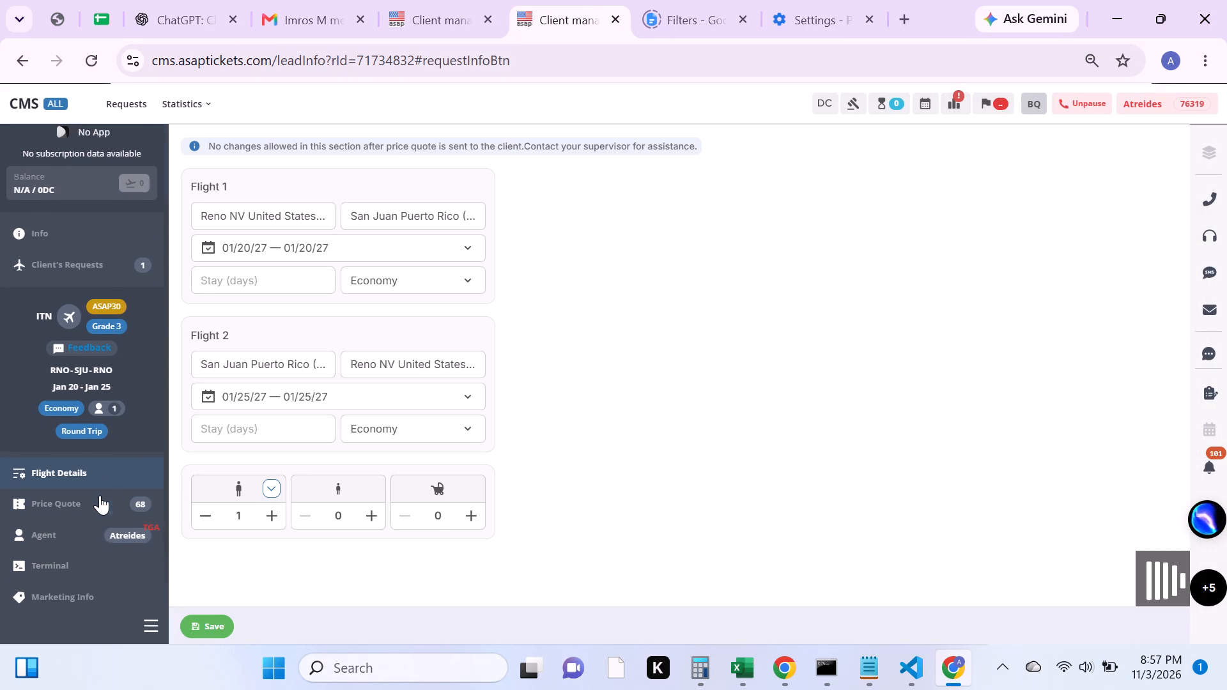
left_click(96, 487)
scroll(211, 479, "down", 7)
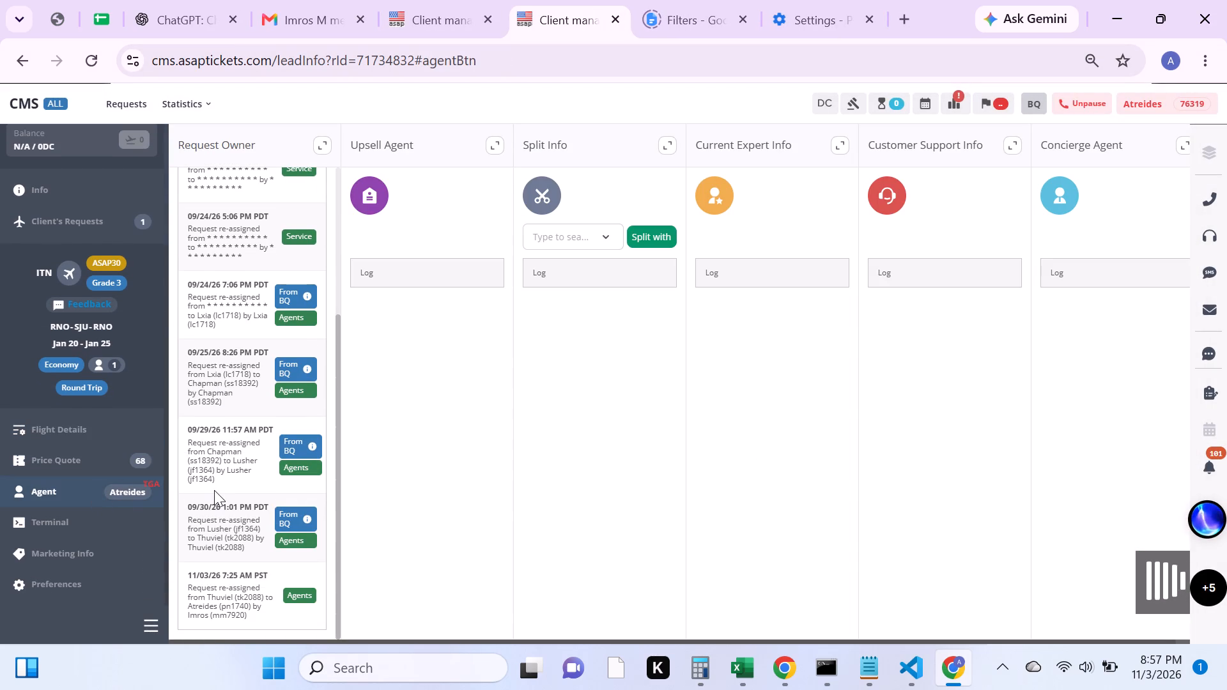
left_click(86, 441)
scroll(86, 441, "up", 4)
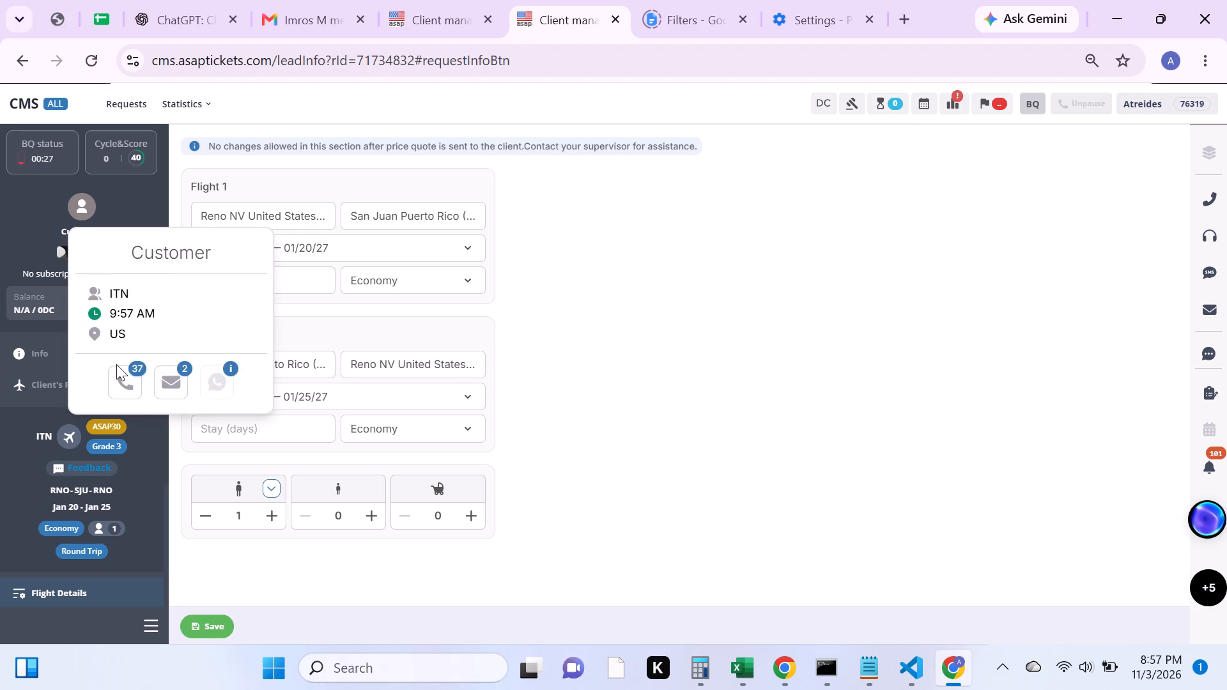
Call the RNO-SJU-RNO client from the call history, accept the softphone connection and close the call history.
left_click(121, 382)
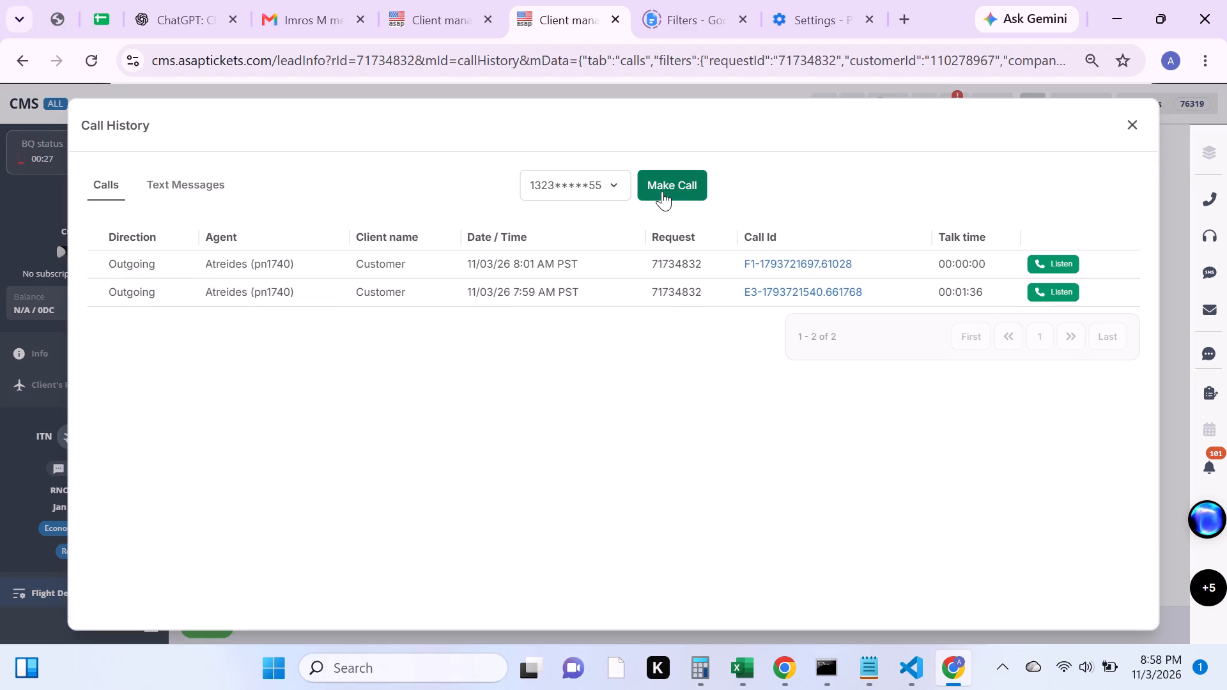
left_click(668, 191)
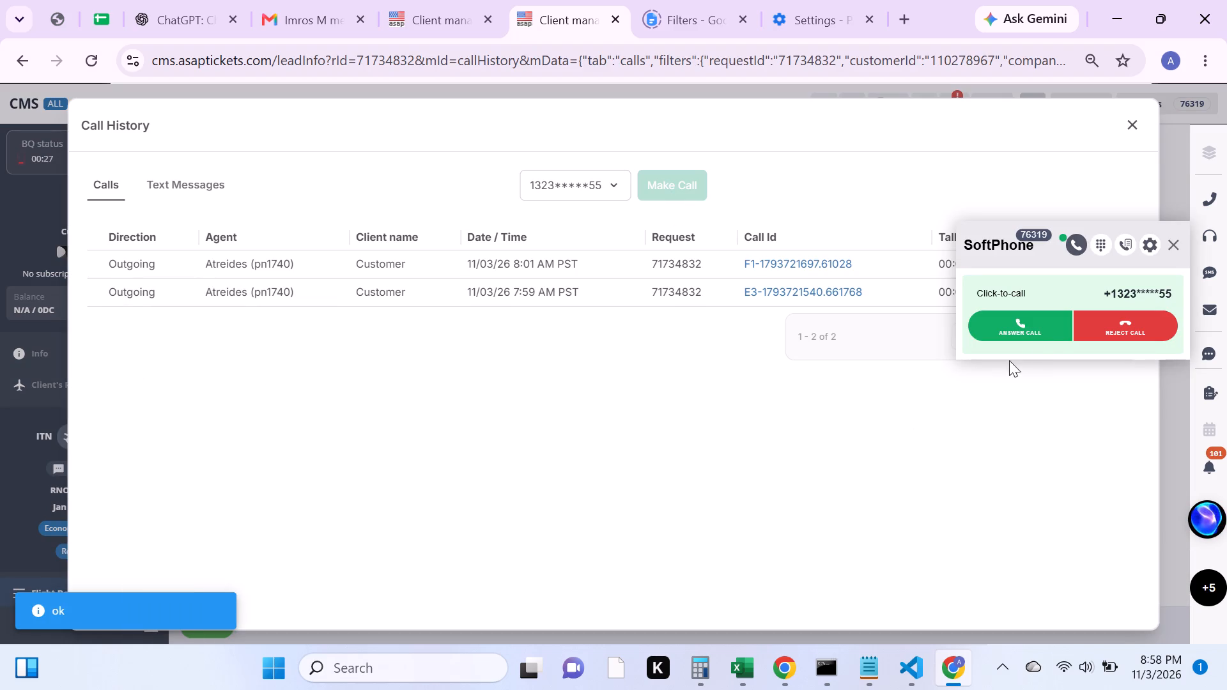
left_click(1036, 326)
left_click(1135, 119)
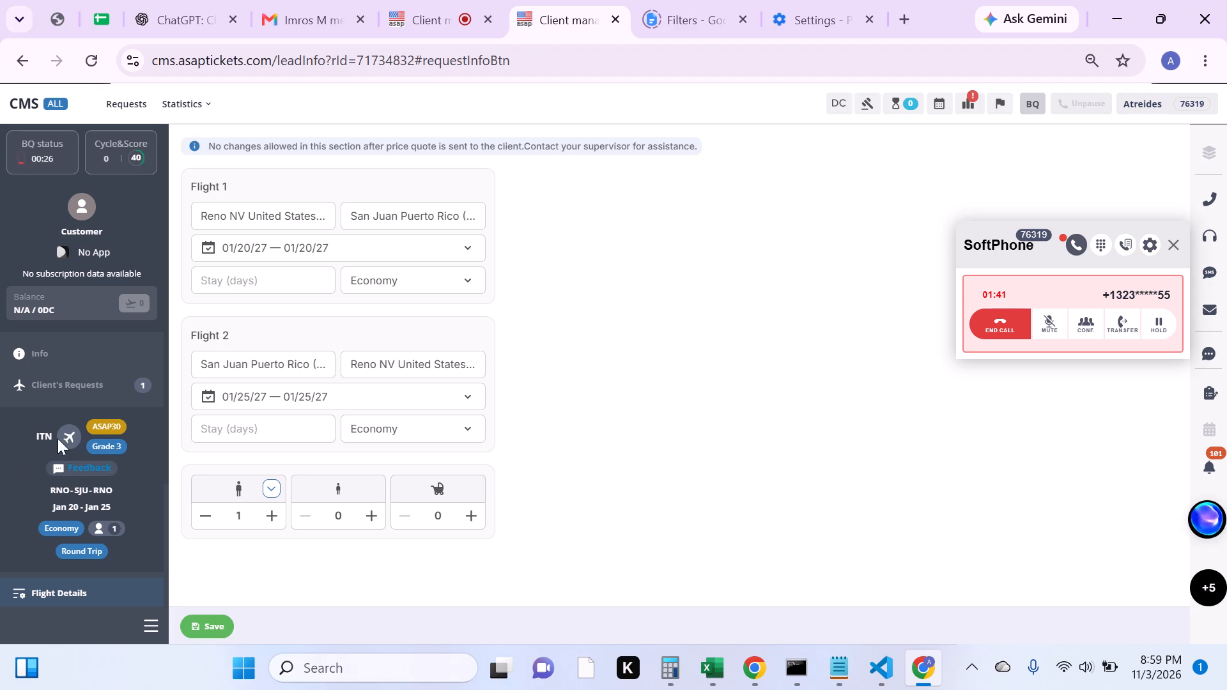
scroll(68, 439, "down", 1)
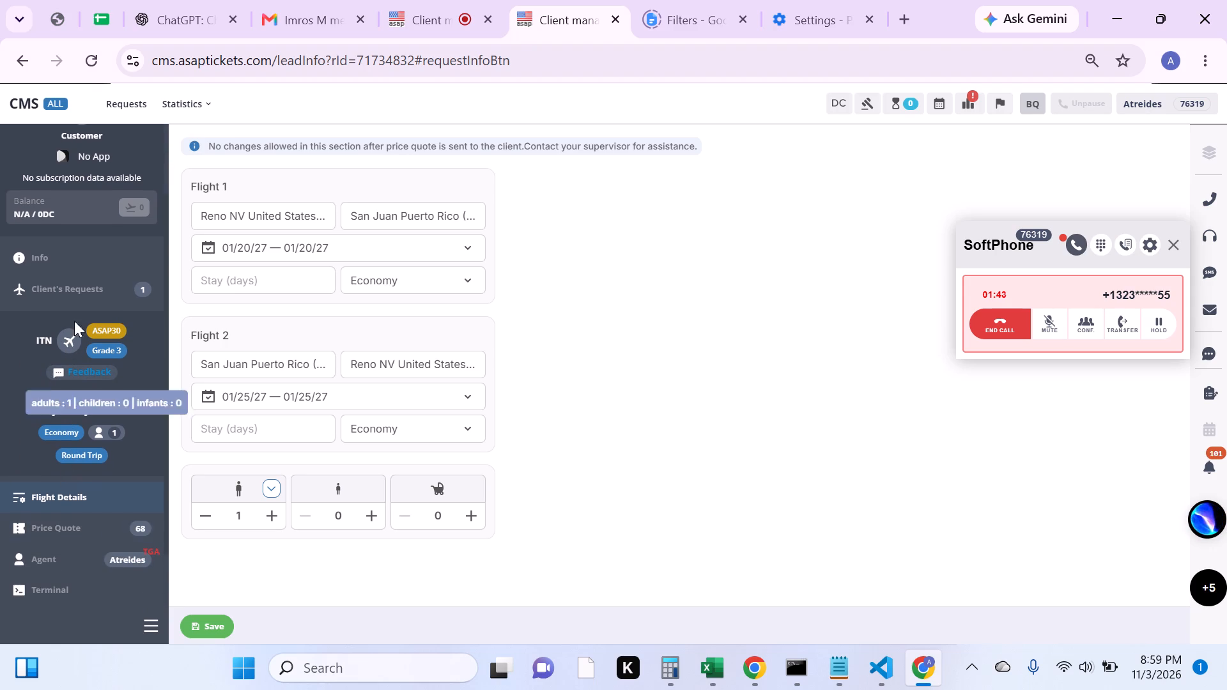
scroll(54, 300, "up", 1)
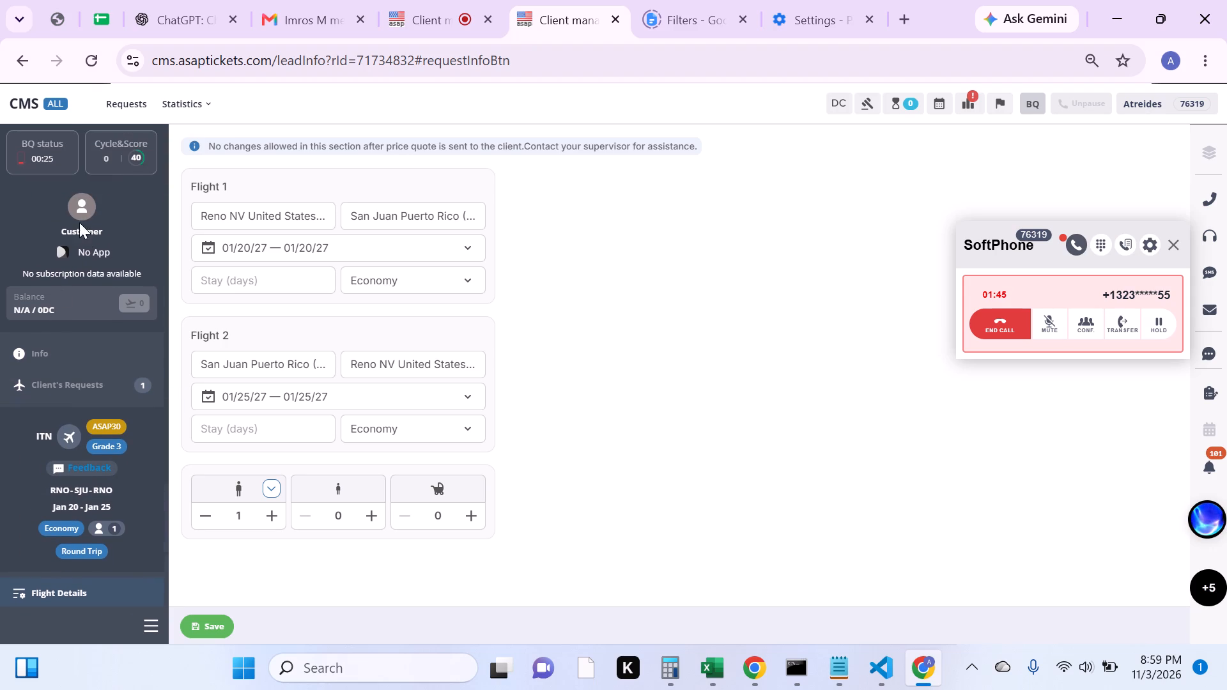
Mute the ongoing call, send the RNO-SJU-RNO client the "We have new contracts" template email, and close the mail window.
left_click(164, 381)
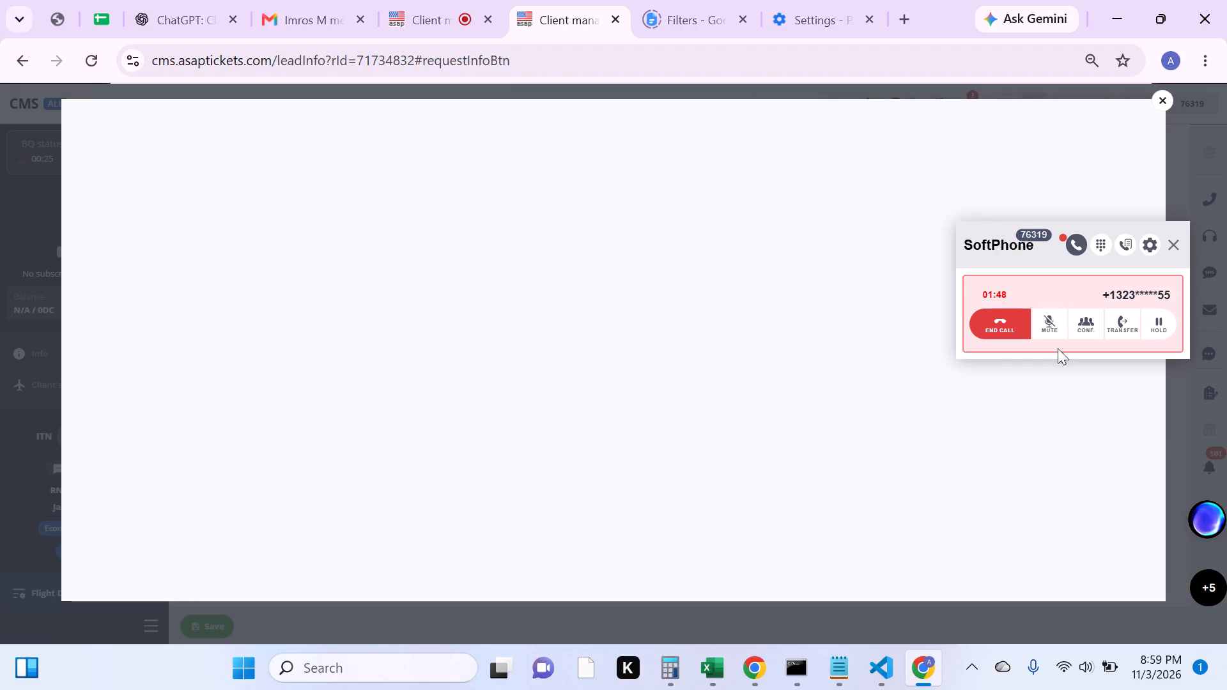
left_click(1045, 329)
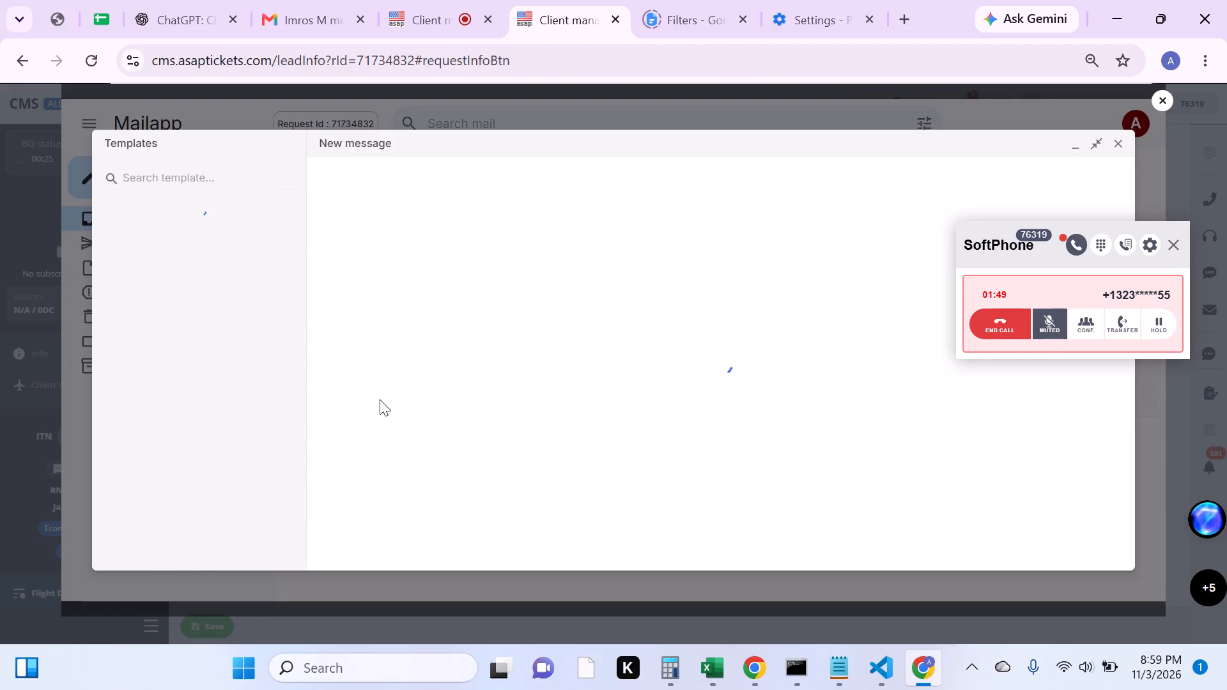
left_click(223, 375)
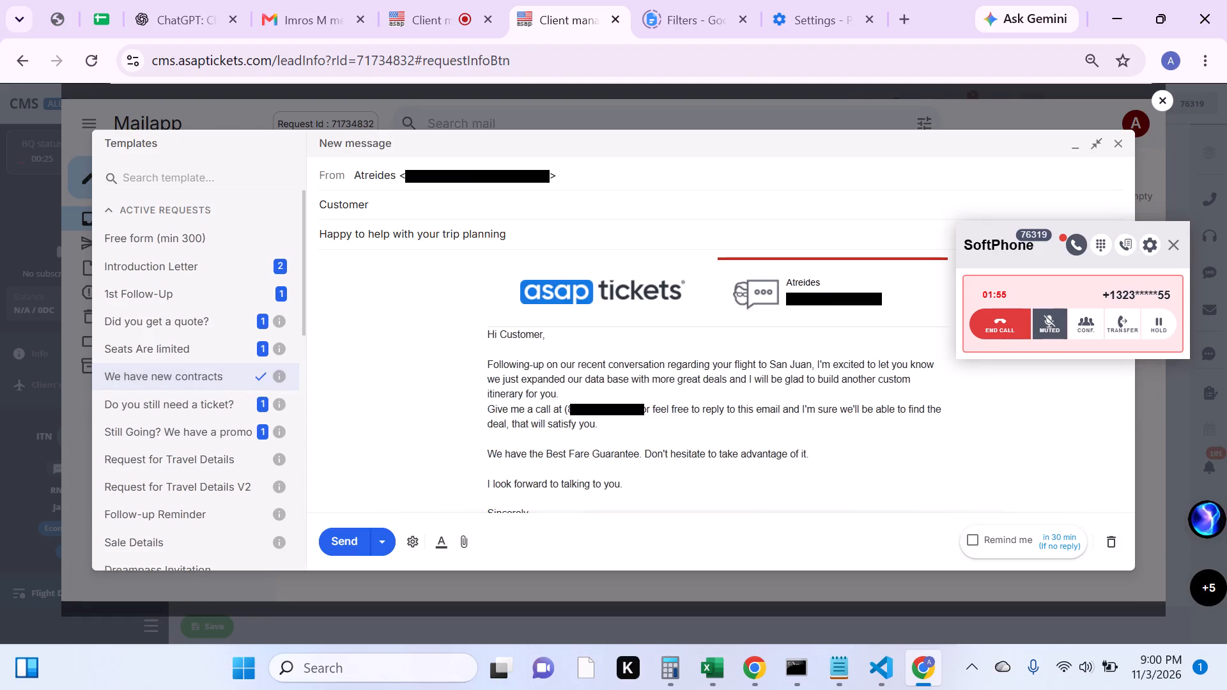
left_click(344, 539)
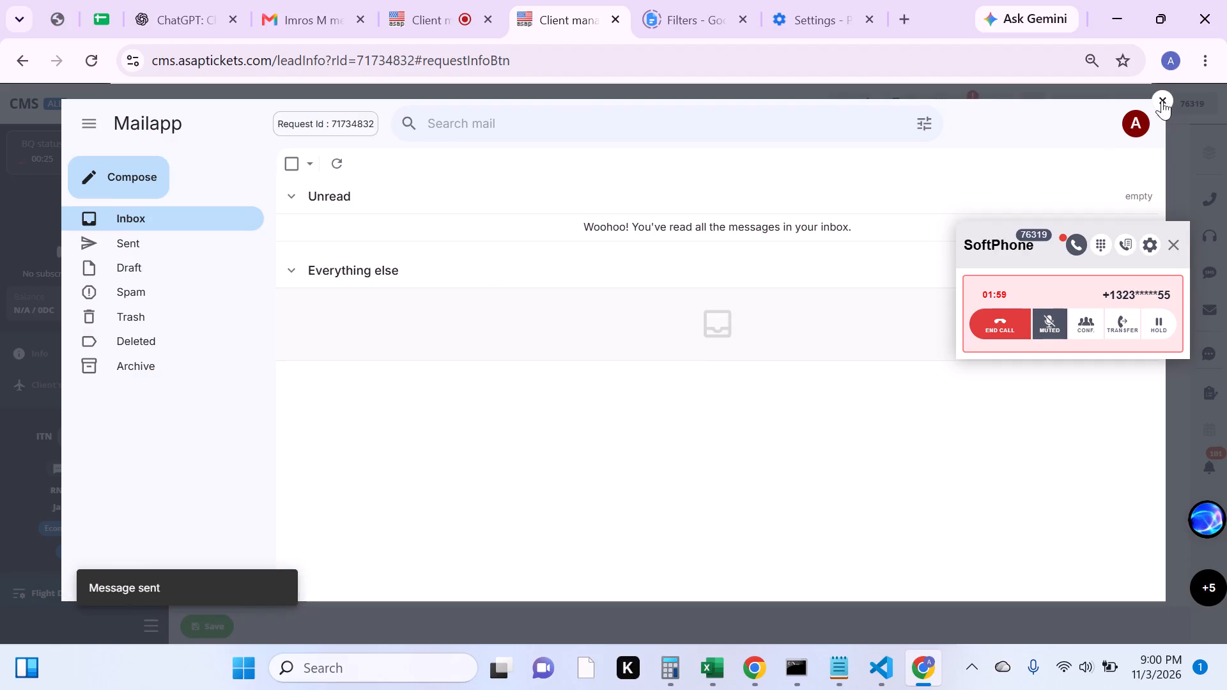
left_click(1161, 99)
Start a Pro Quote flight search from the RNO-SJU-RNO request's price quotes.
scroll(73, 527, "down", 1)
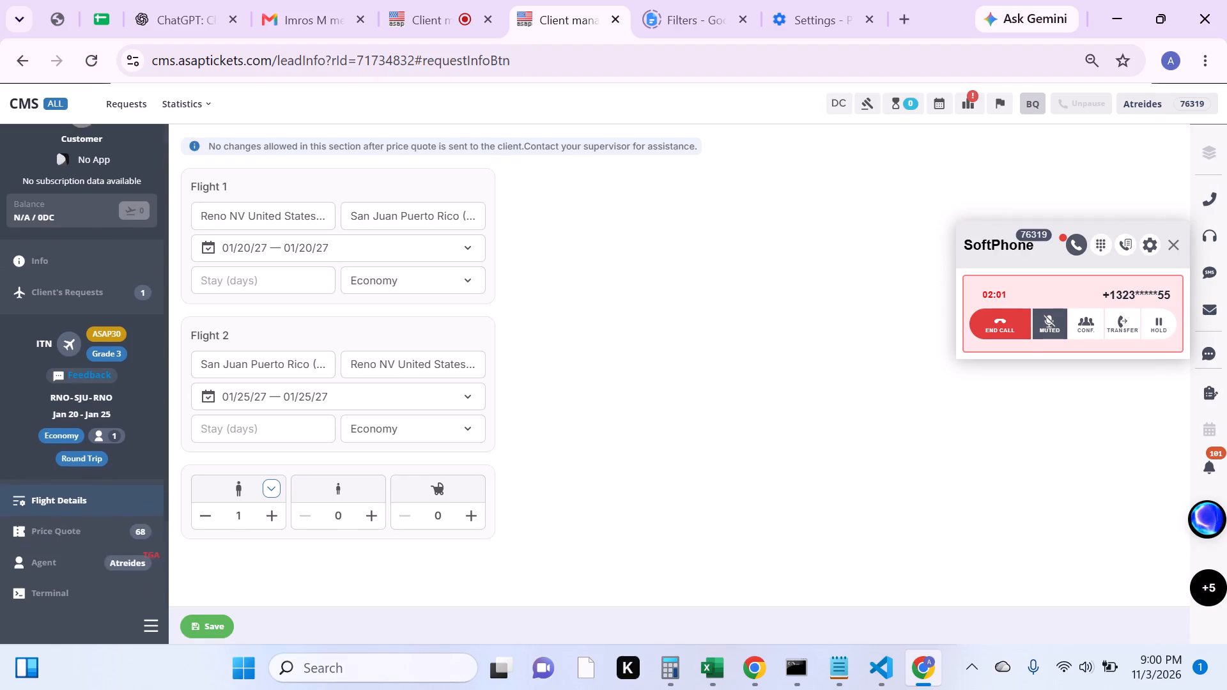
left_click(73, 532)
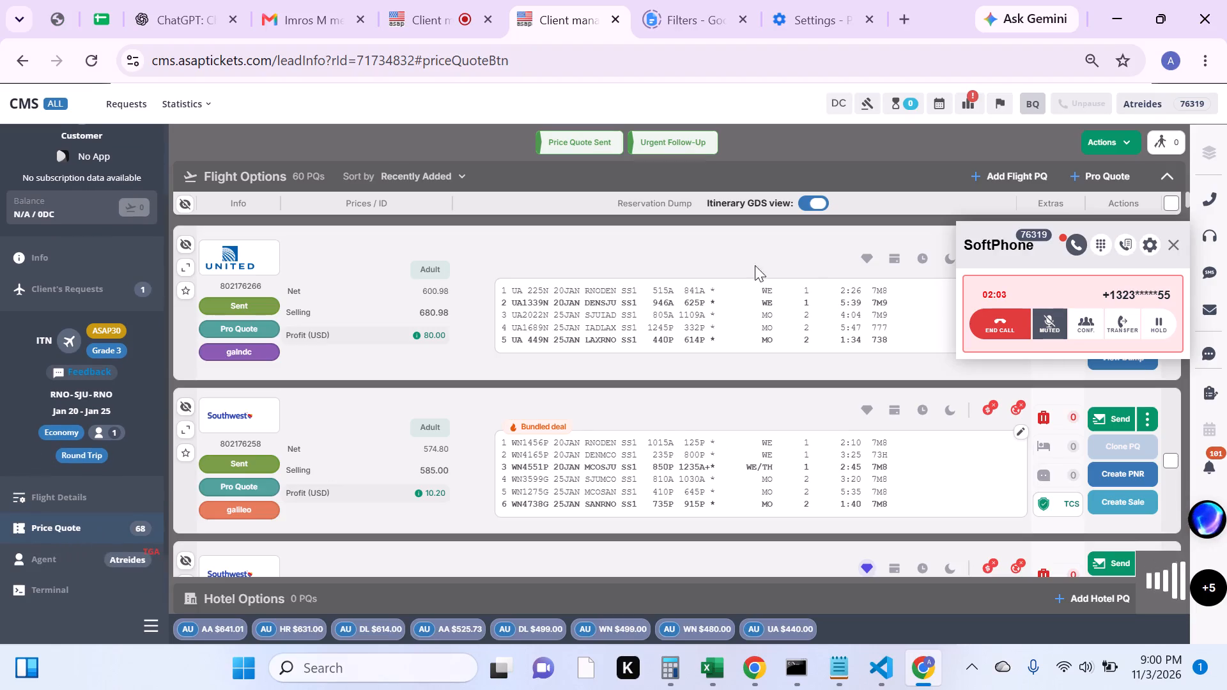
left_click(1106, 170)
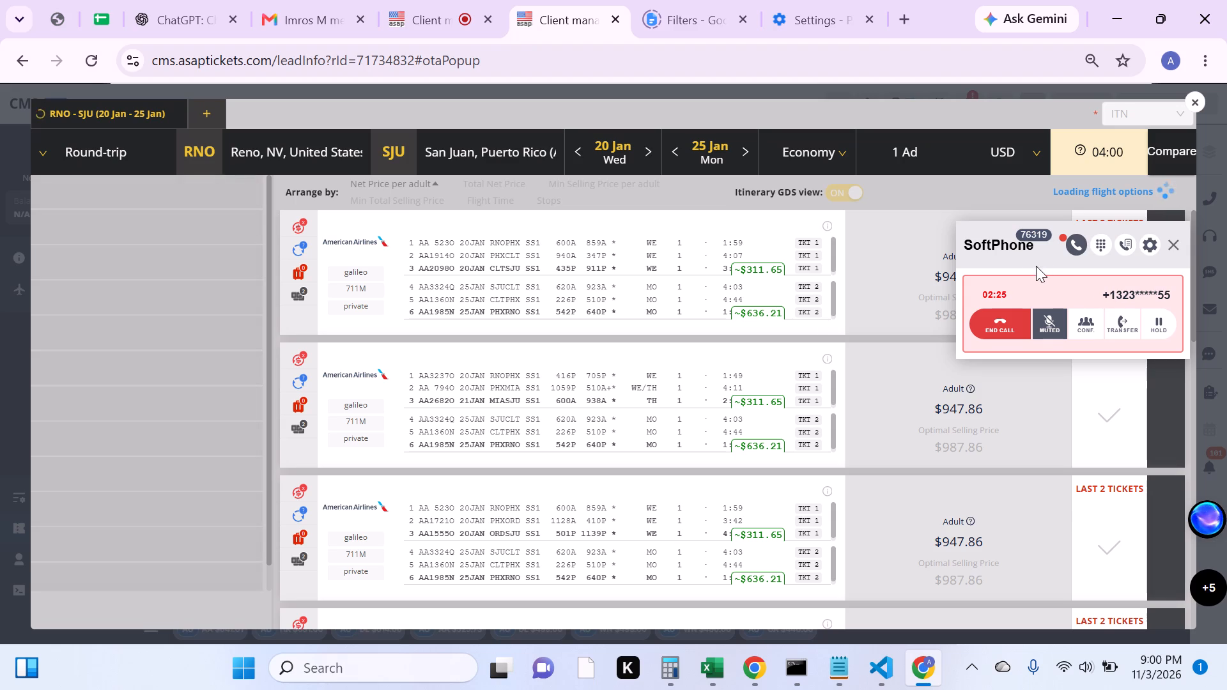
End the call with the RNO-SJU-RNO client and dismiss the softphone.
left_click_drag(1035, 265, 1007, 257)
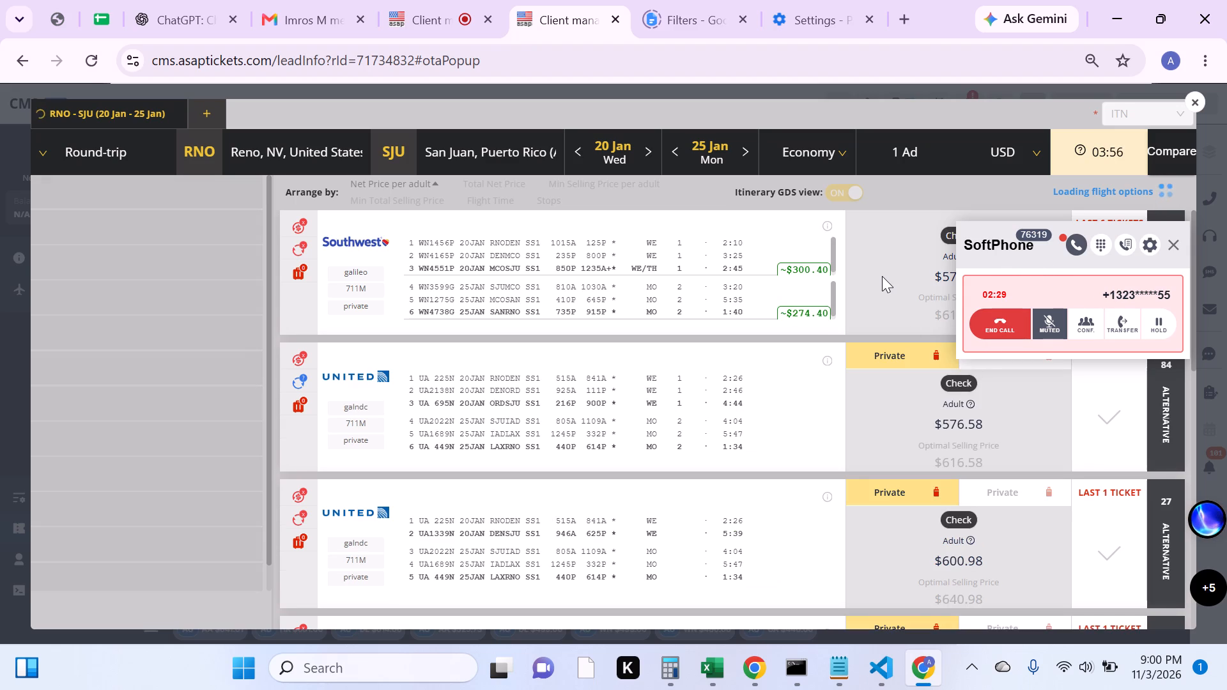
left_click(993, 321)
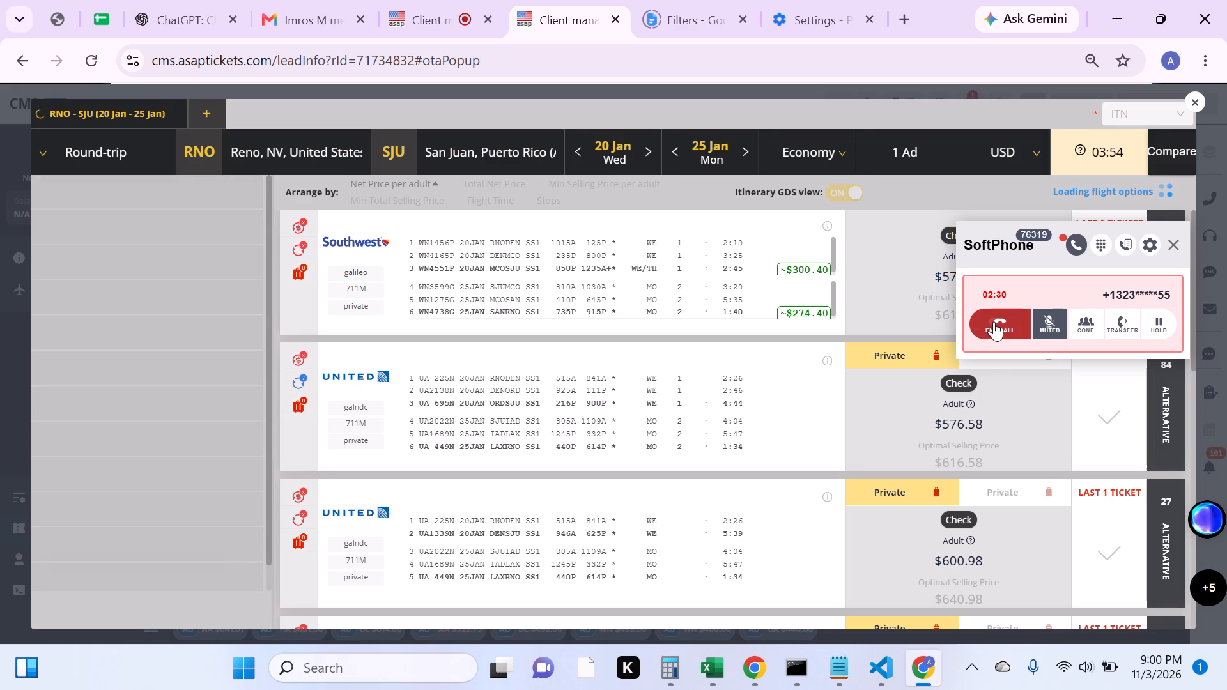
left_click(1171, 250)
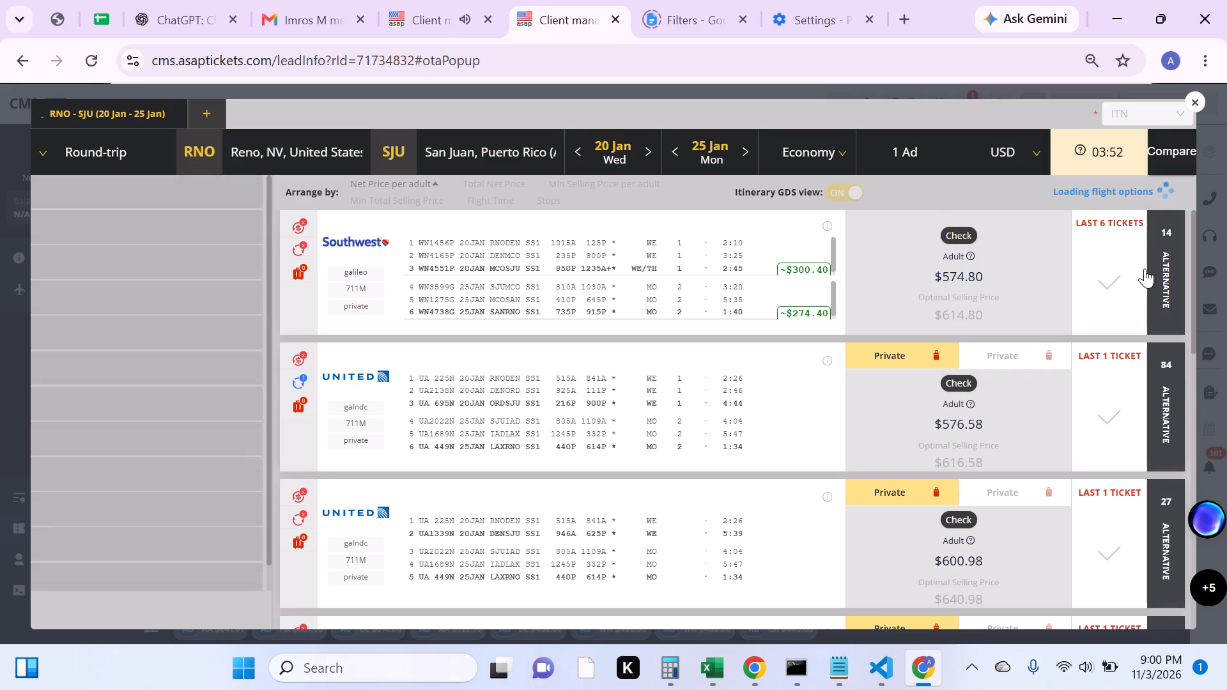
Select the Southwest RNO-SJU round-trip option priced at $574.80 for the quote.
left_click(1111, 287)
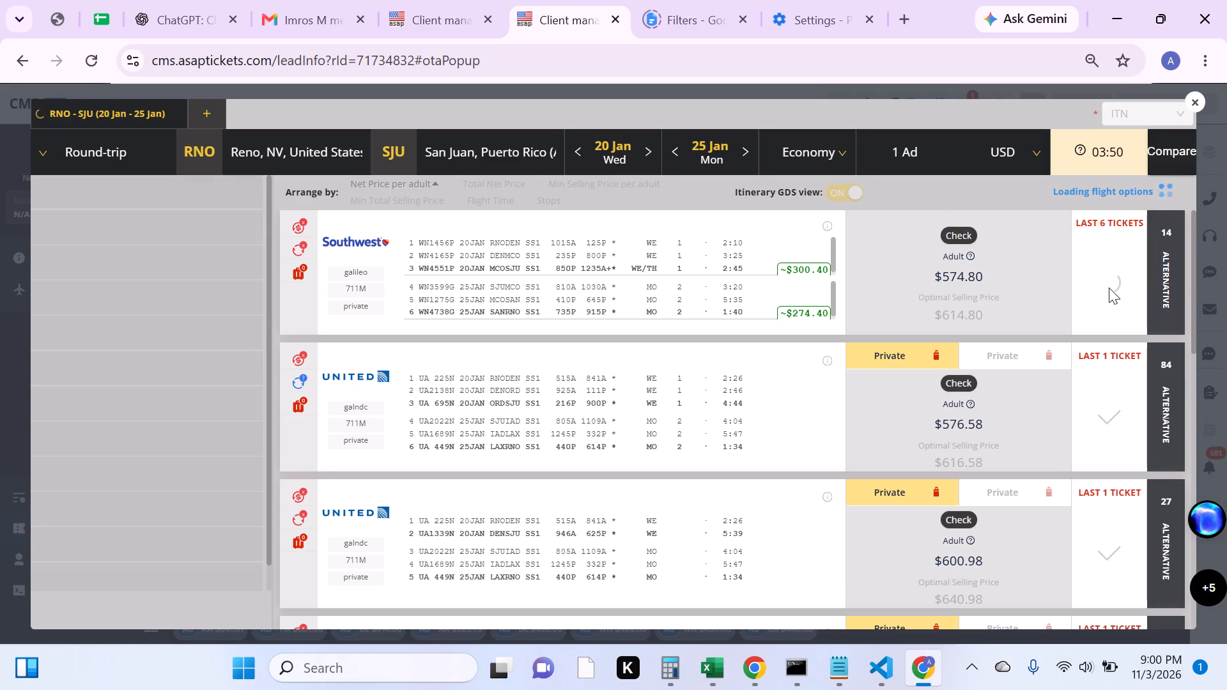
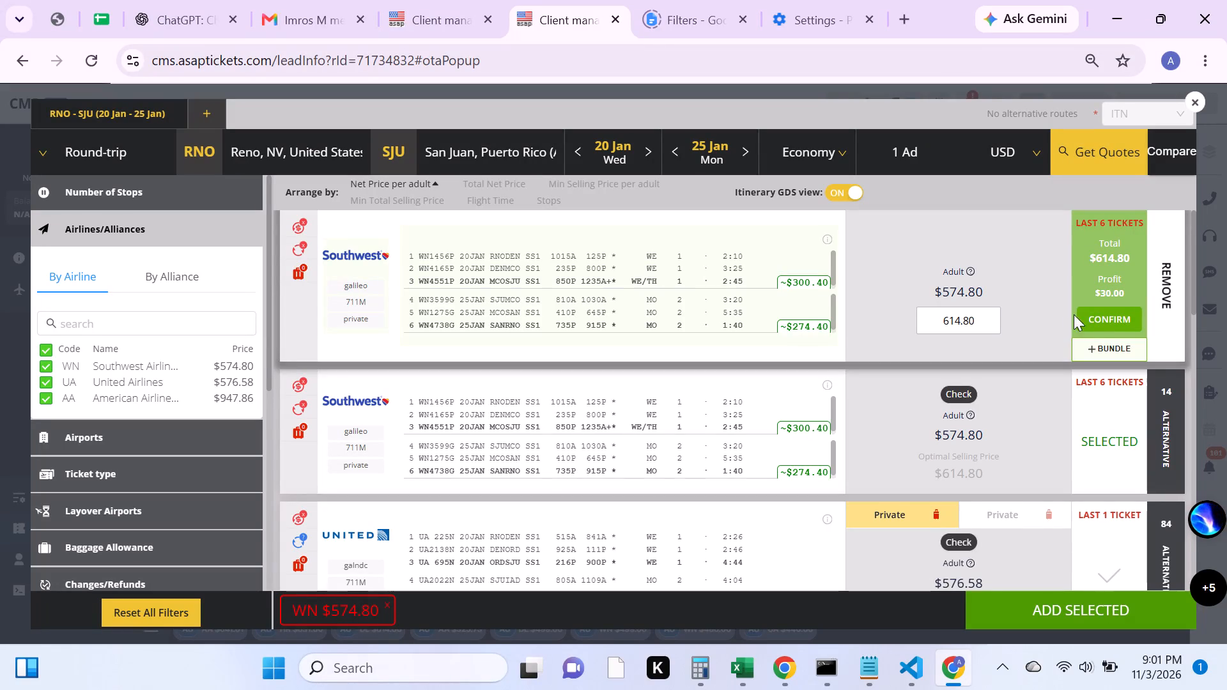
Confirm the selected Southwest RNO-SJU round-trip fare at a selling price of $614.80.
left_click(1097, 318)
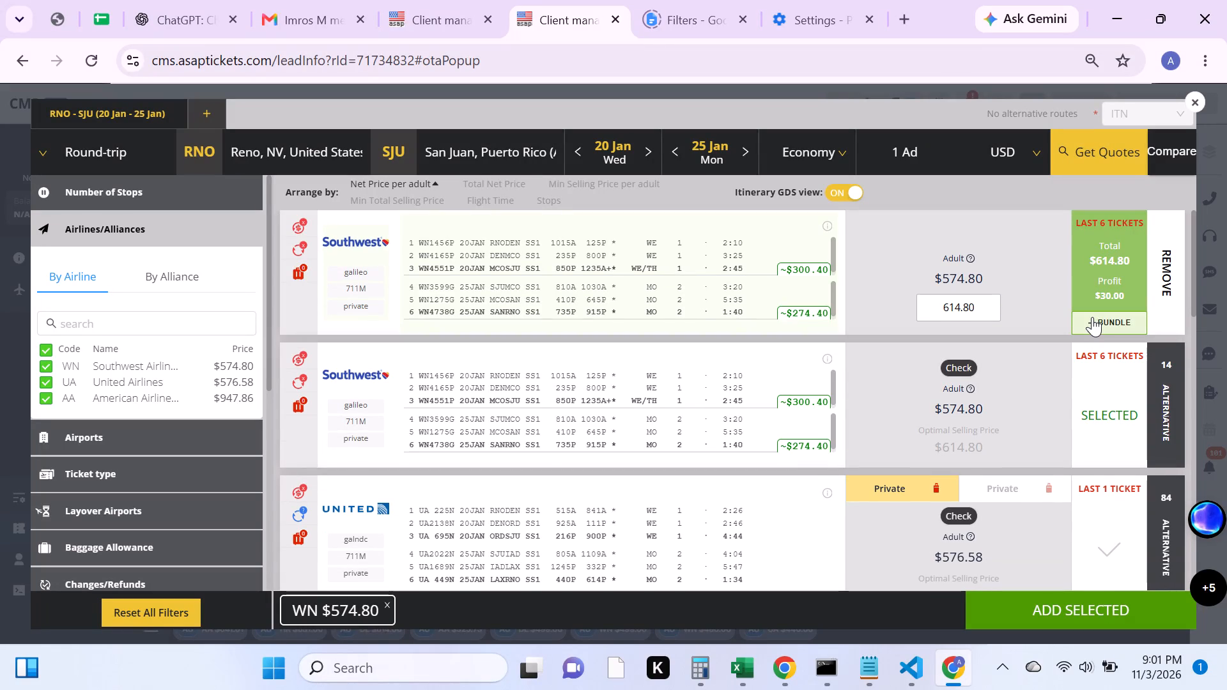
Select the first United RNO-SJU round-trip option, priced at $576.58, as an additional quote.
scroll(1076, 358, "down", 1)
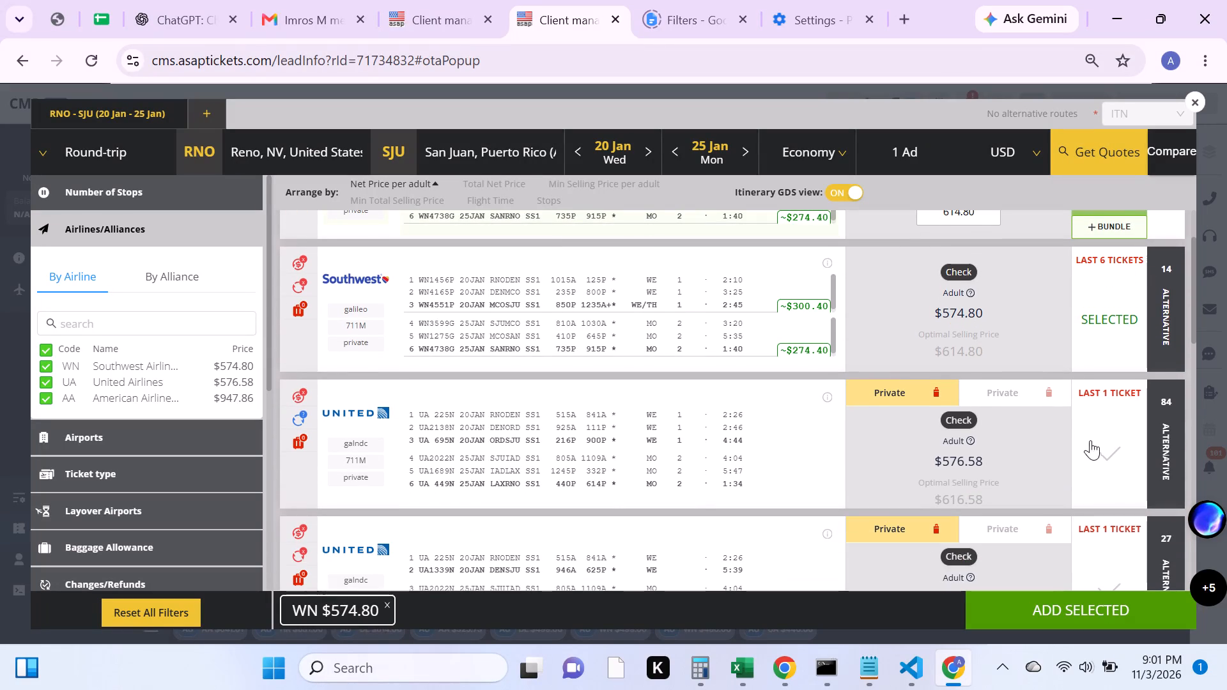
left_click(1109, 459)
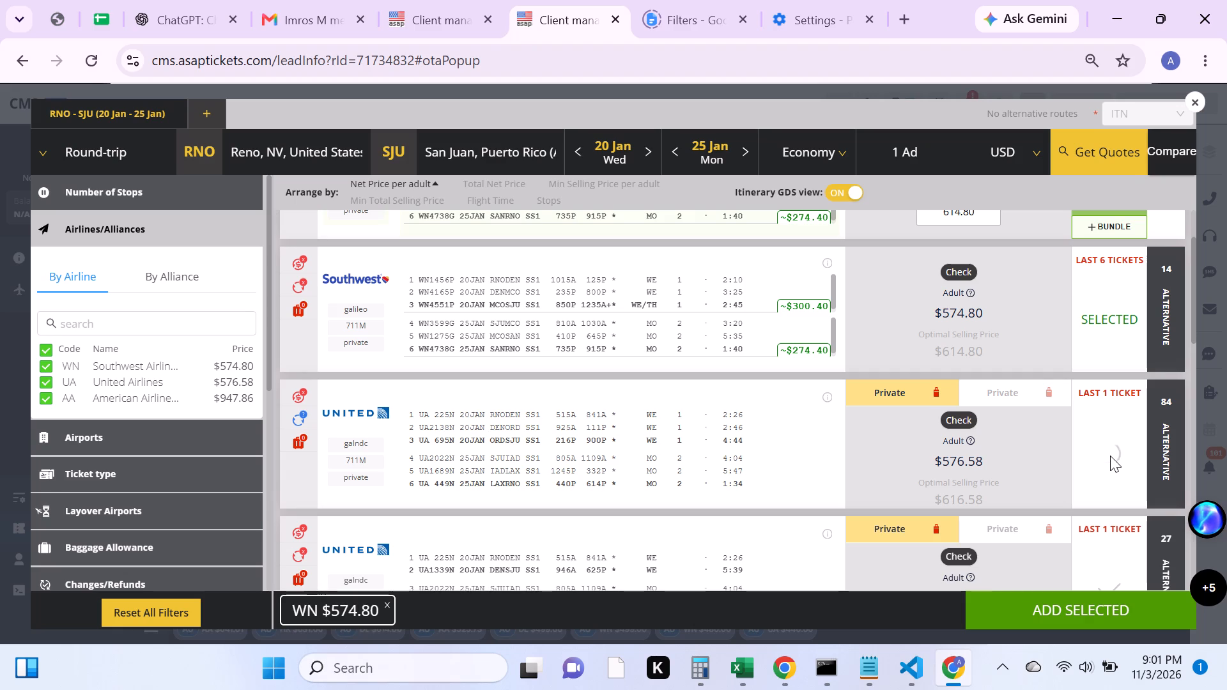
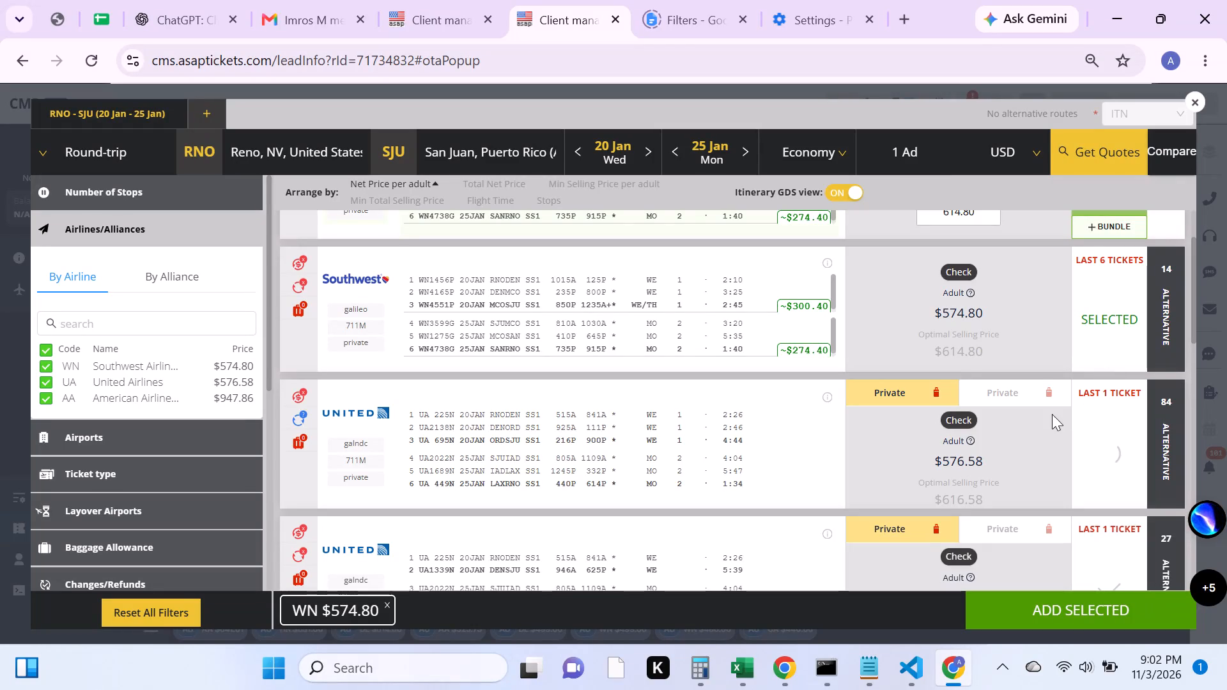
Add the selected Southwest RNO-SJU flight option, WN $574.80, to the client's price quotes.
left_click(1056, 606)
left_click(427, 370)
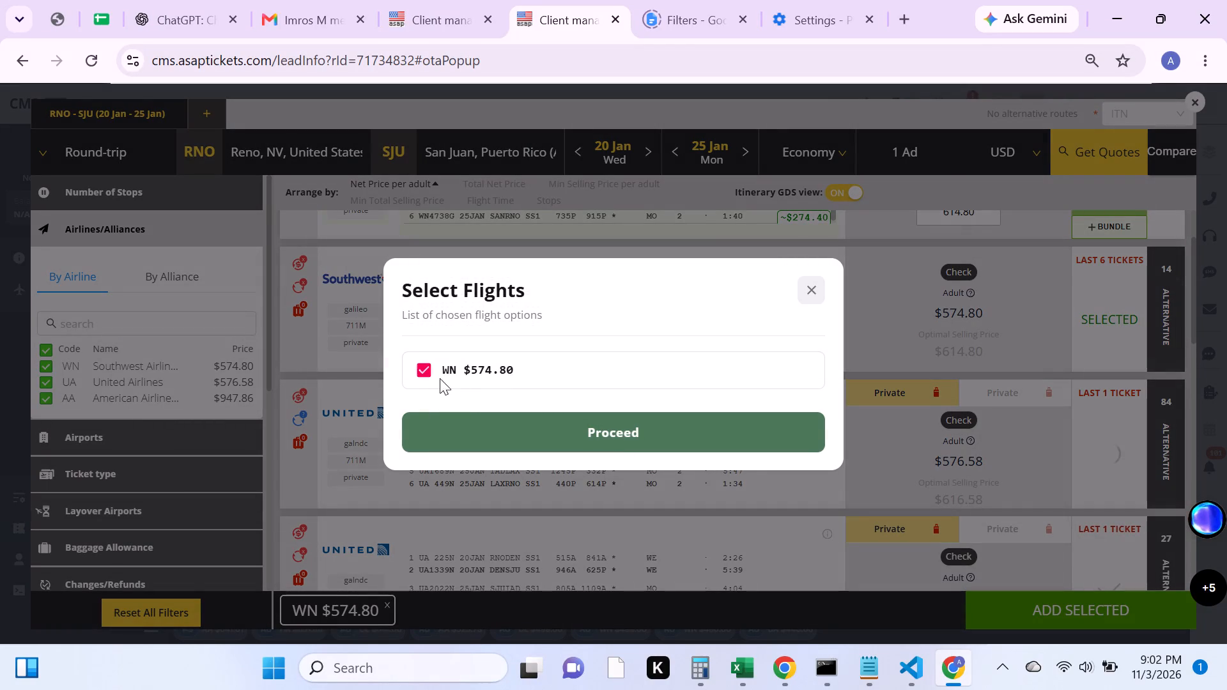
left_click(629, 427)
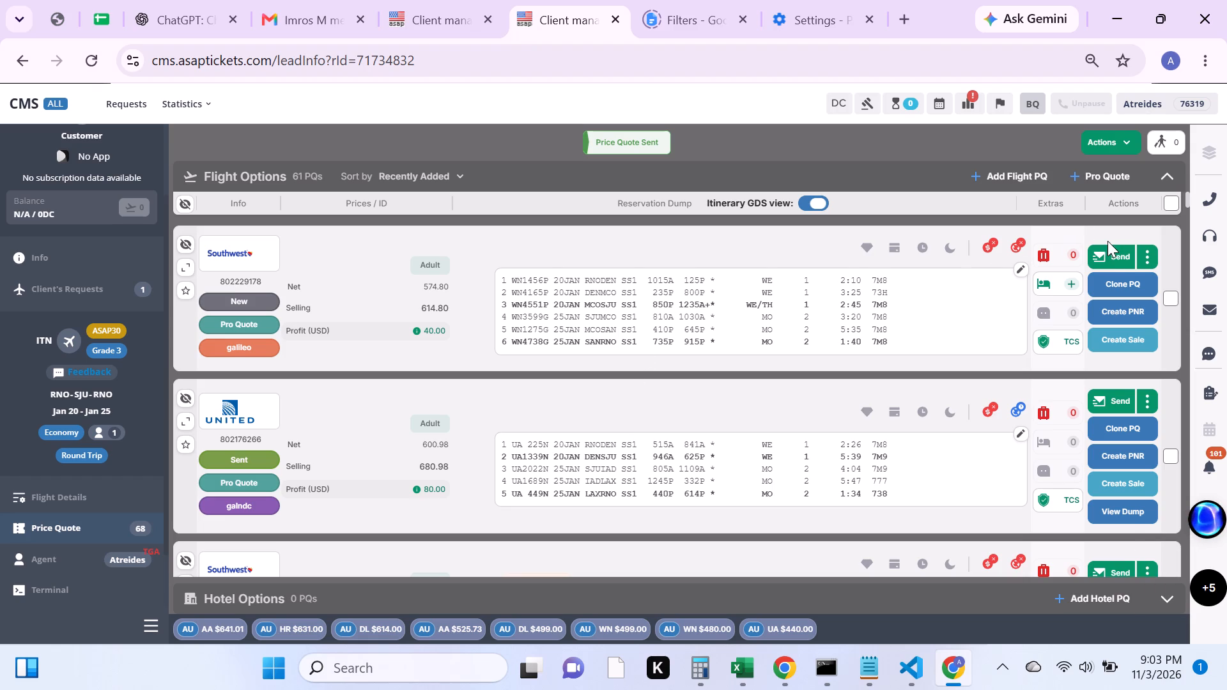
Send the new $614.80 Southwest price quote to the client as a text message and confirm the sending.
left_click(1146, 260)
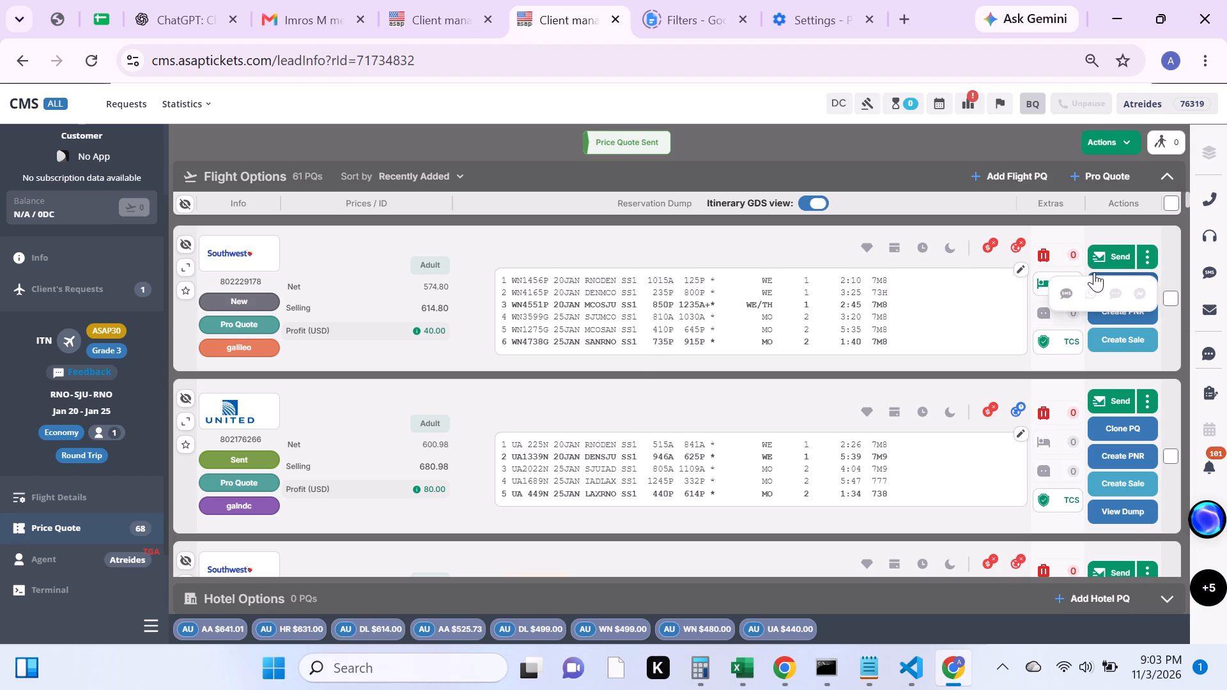
left_click(1070, 291)
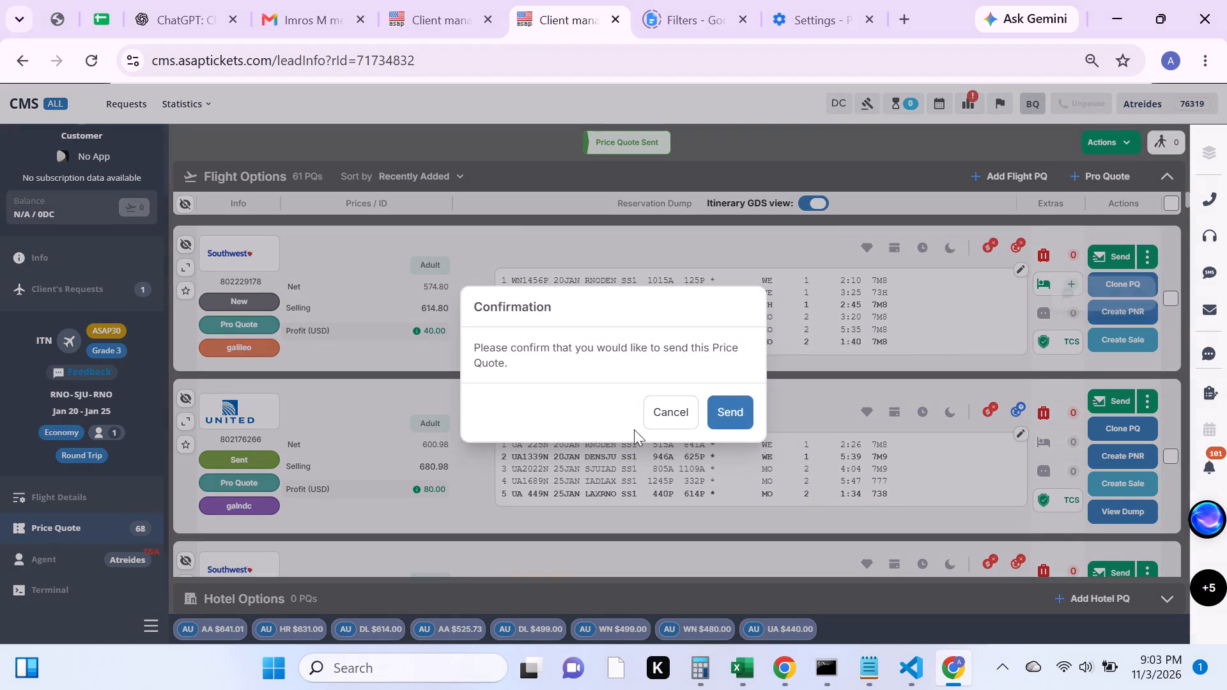
left_click(739, 399)
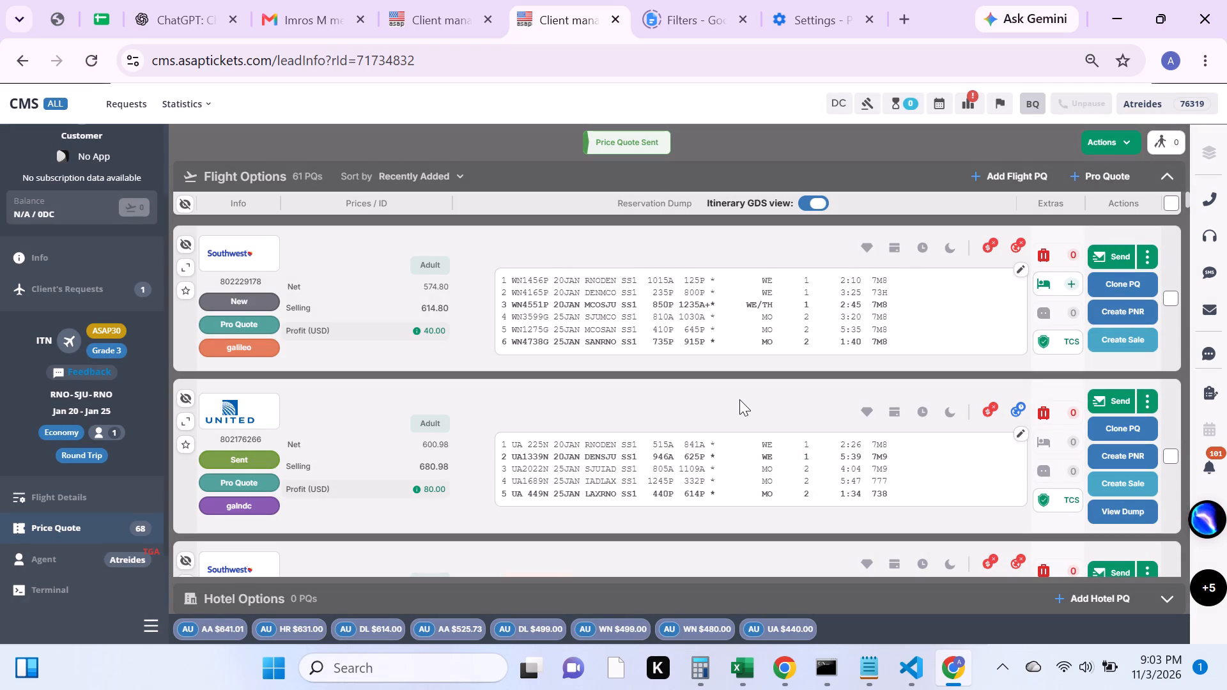
Email the new $614.80 Southwest San Juan price quote to the client using the prefilled message.
left_click_drag(1092, 250, 1097, 254)
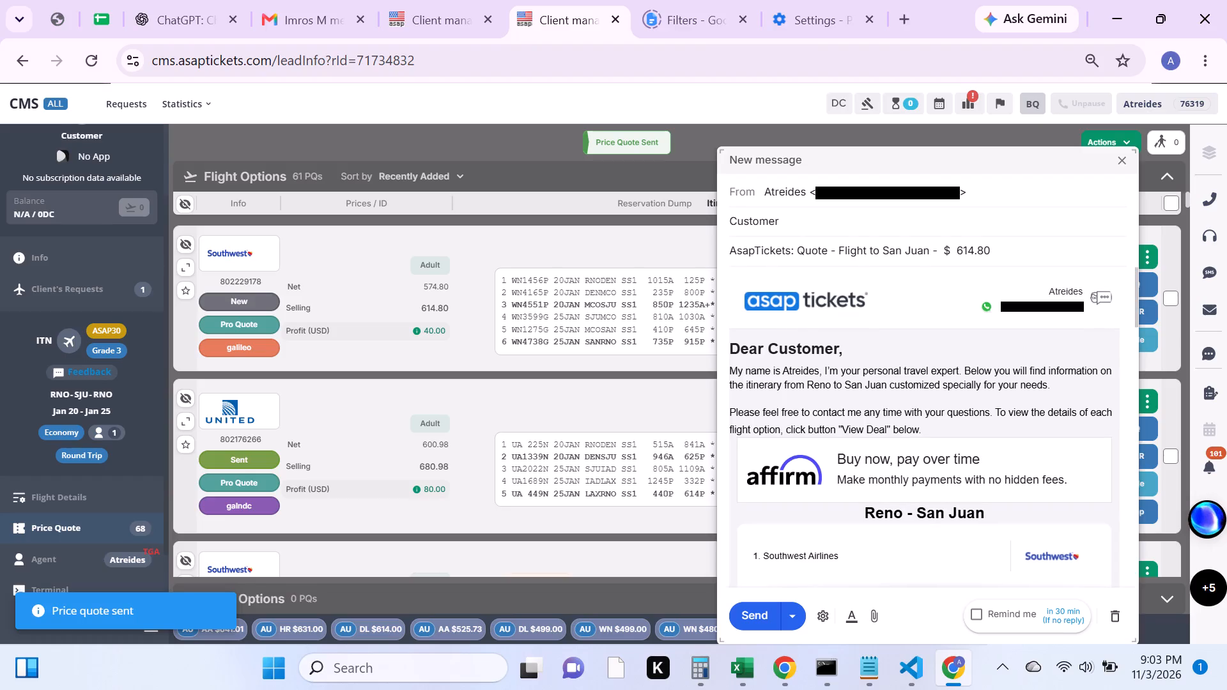
left_click(750, 610)
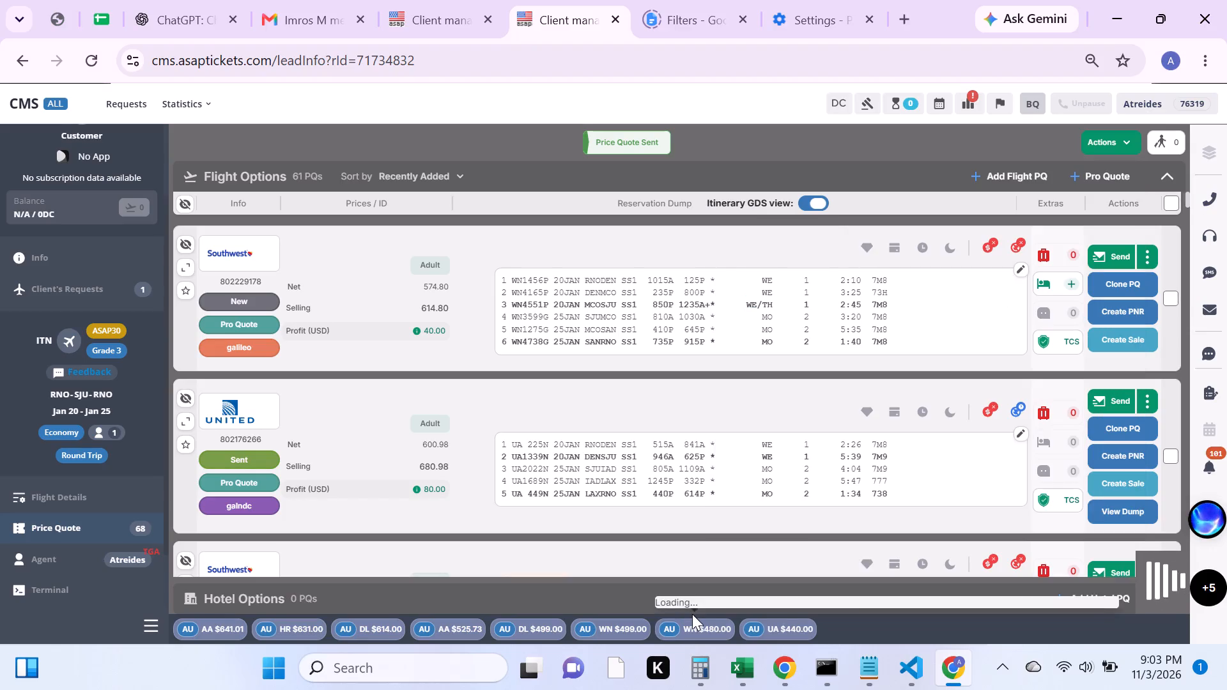
Save the feedback "left a vm sent pqs and email" for the RNO-SJU request.
scroll(89, 443, "up", 2)
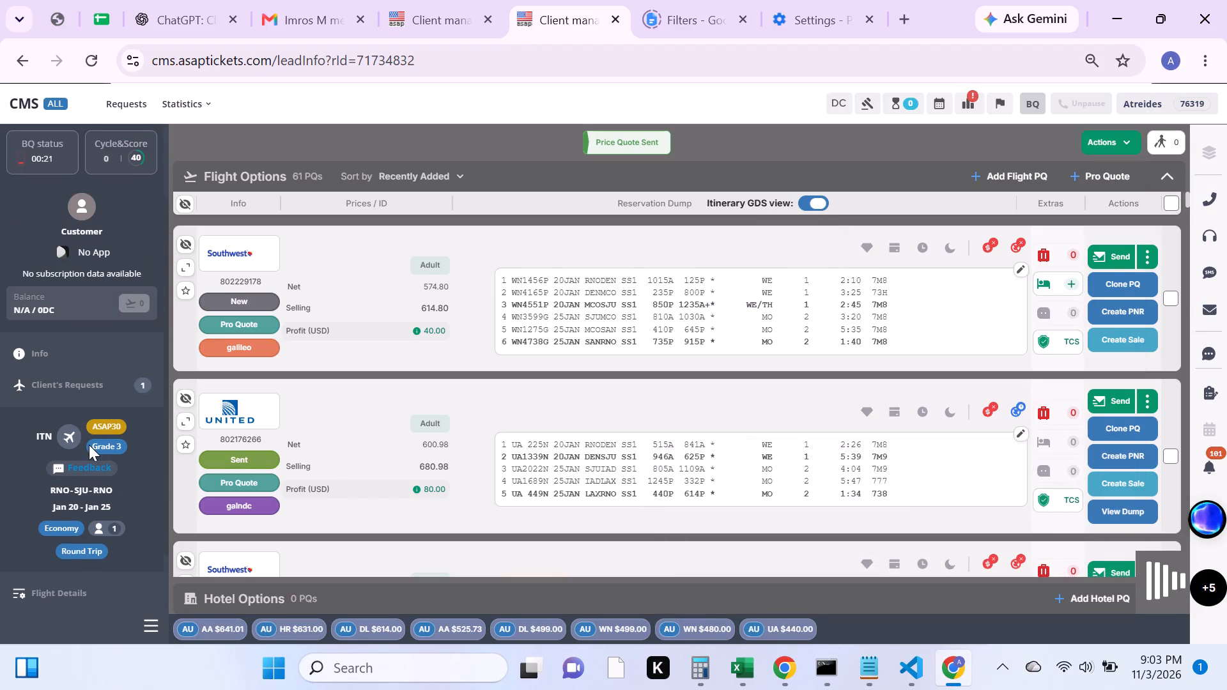
left_click(88, 467)
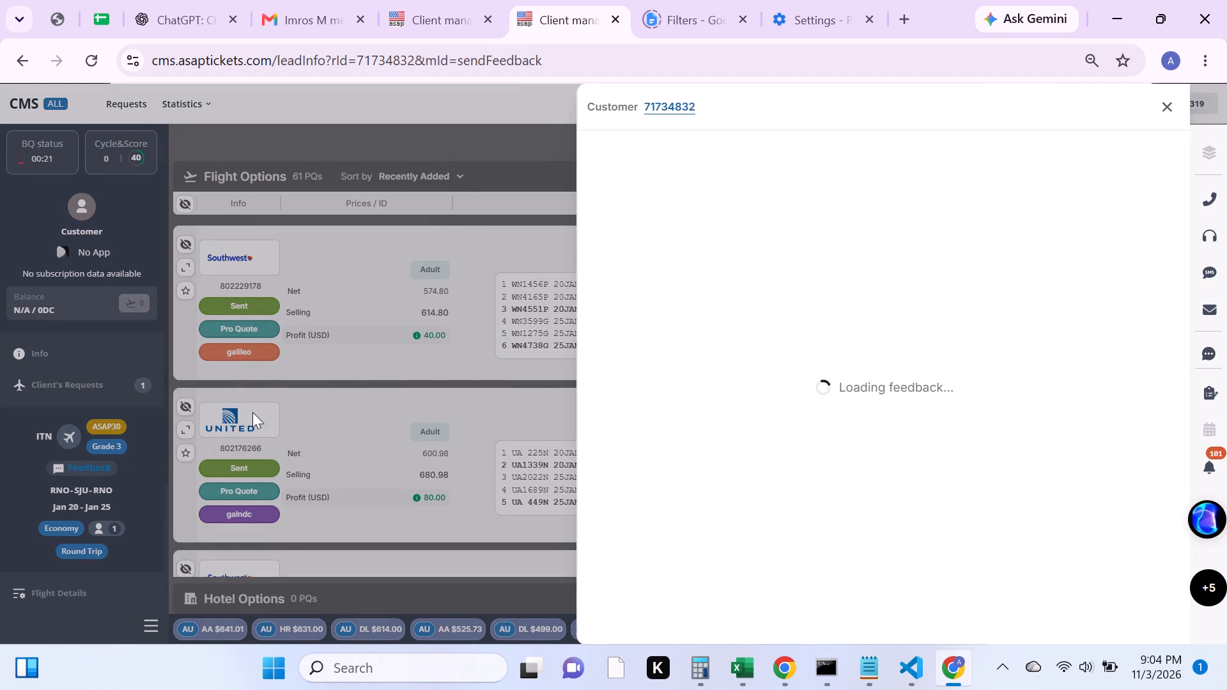
left_click(672, 307)
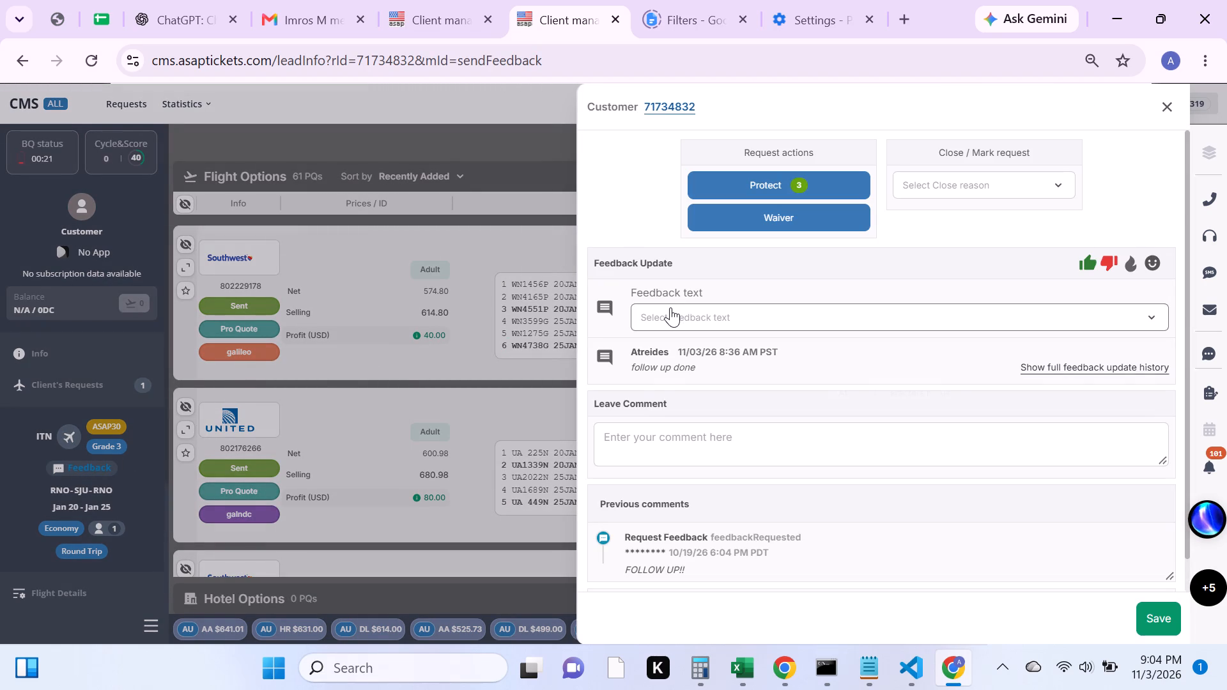
key("l")
key("e")
key("f")
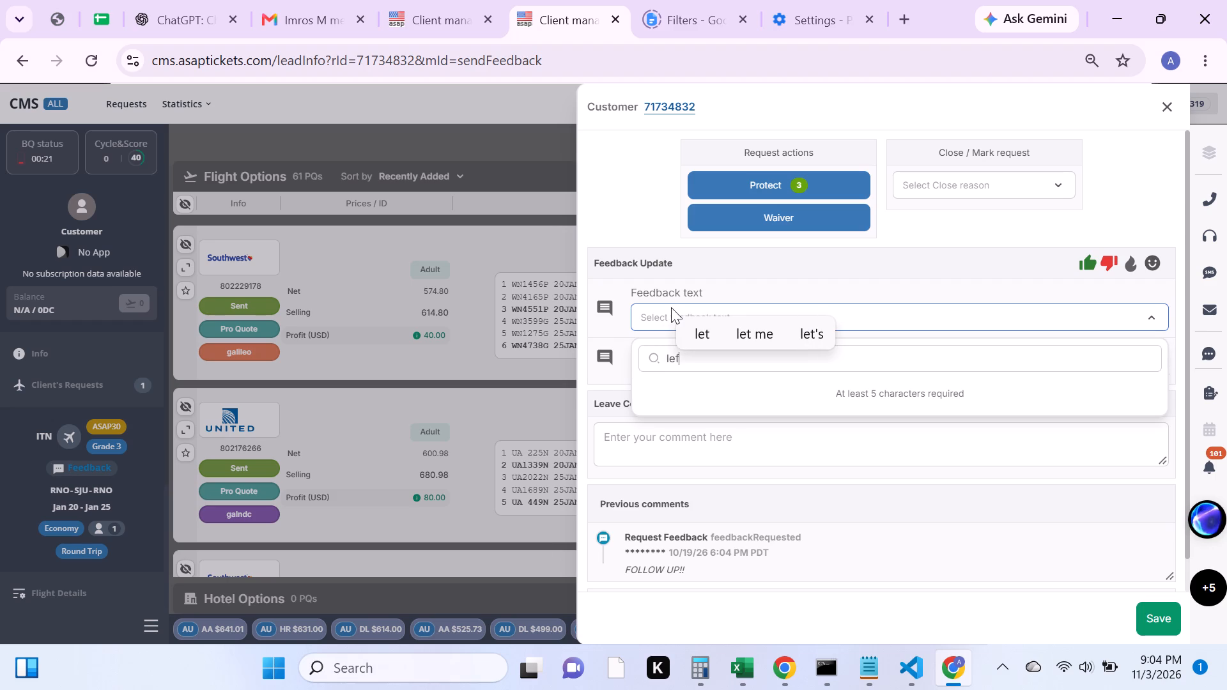
key("t")
key("space")
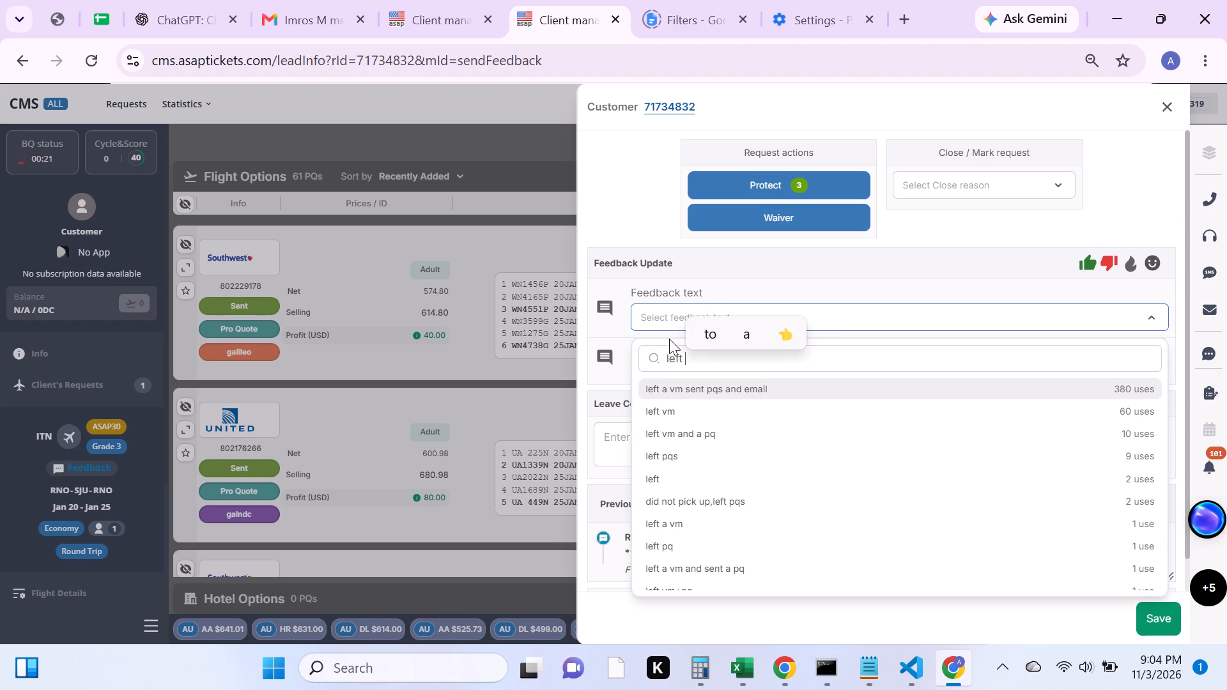
left_click(759, 391)
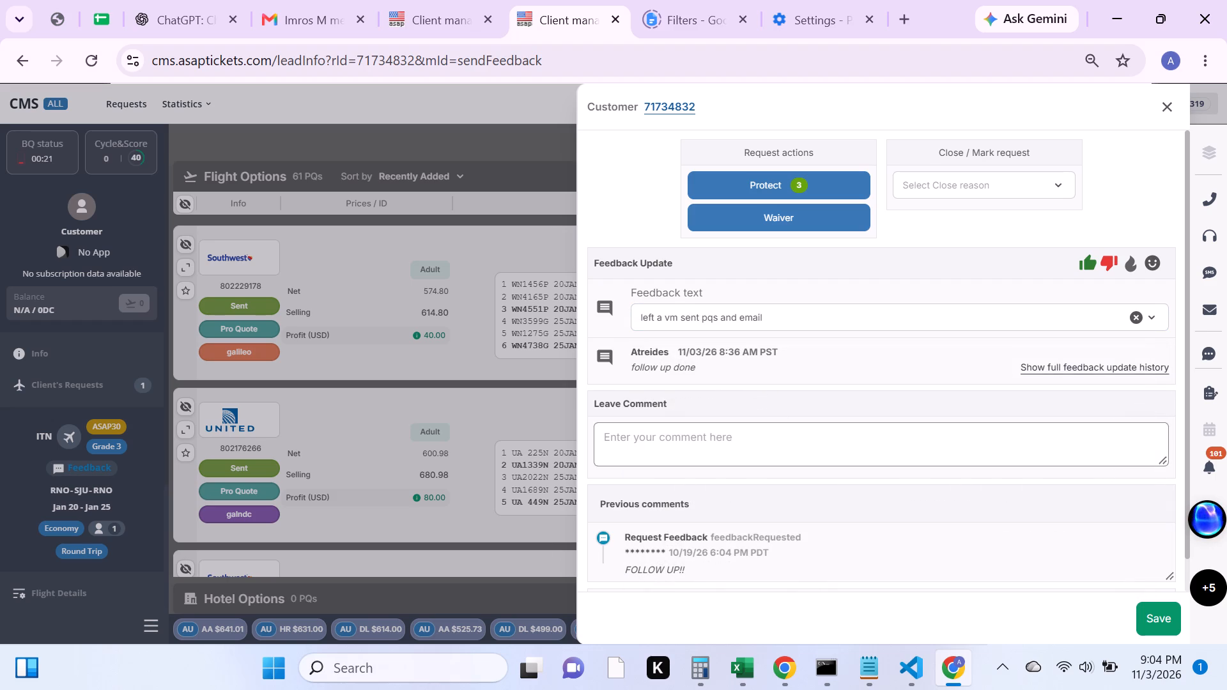
left_click(1154, 615)
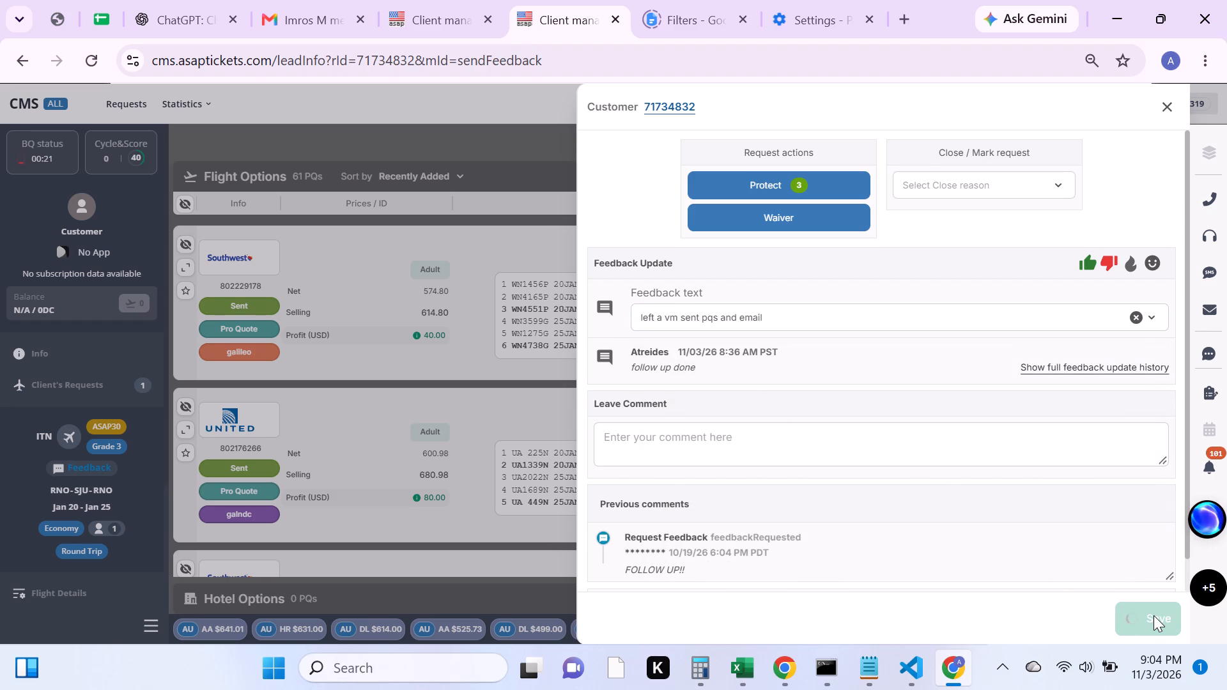
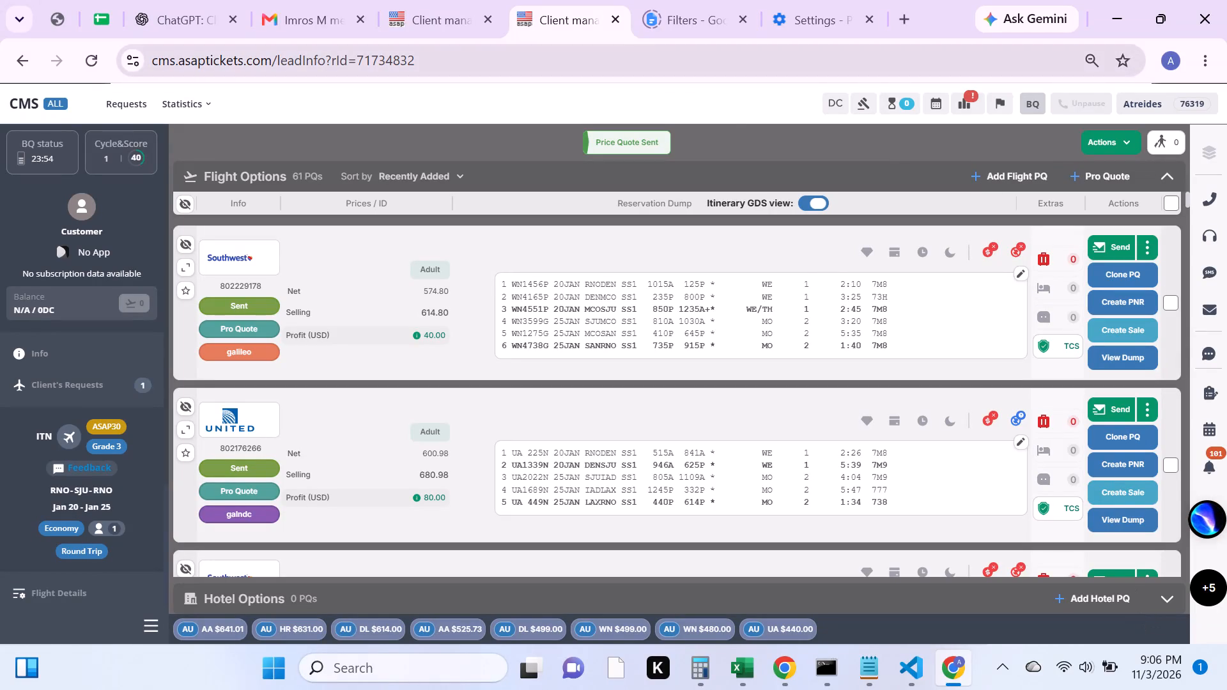
Close the finished RNO-SJU request and reload the list of active client requests.
left_click(615, 20)
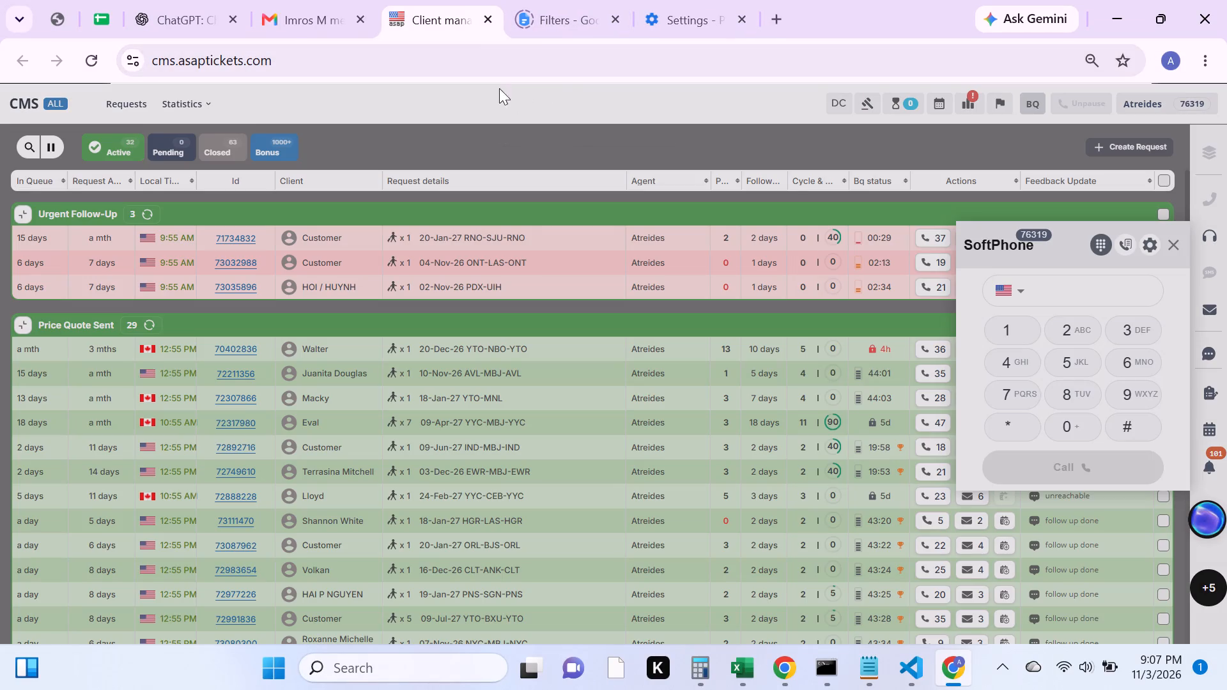
left_click(89, 59)
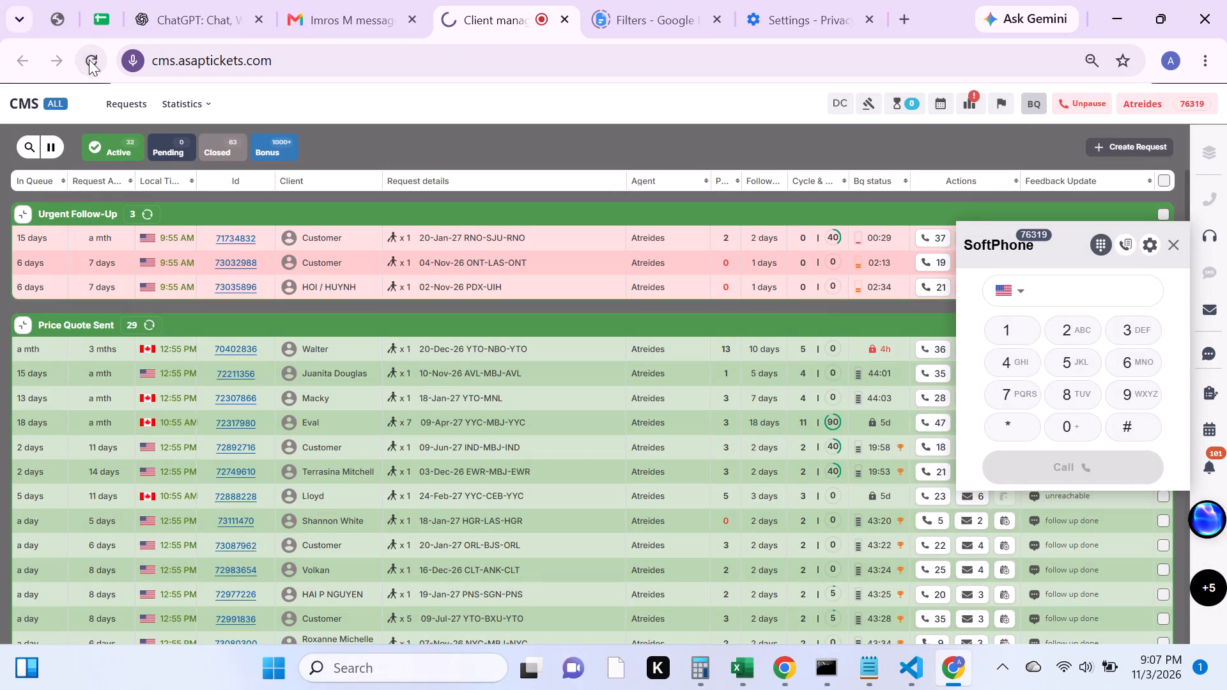
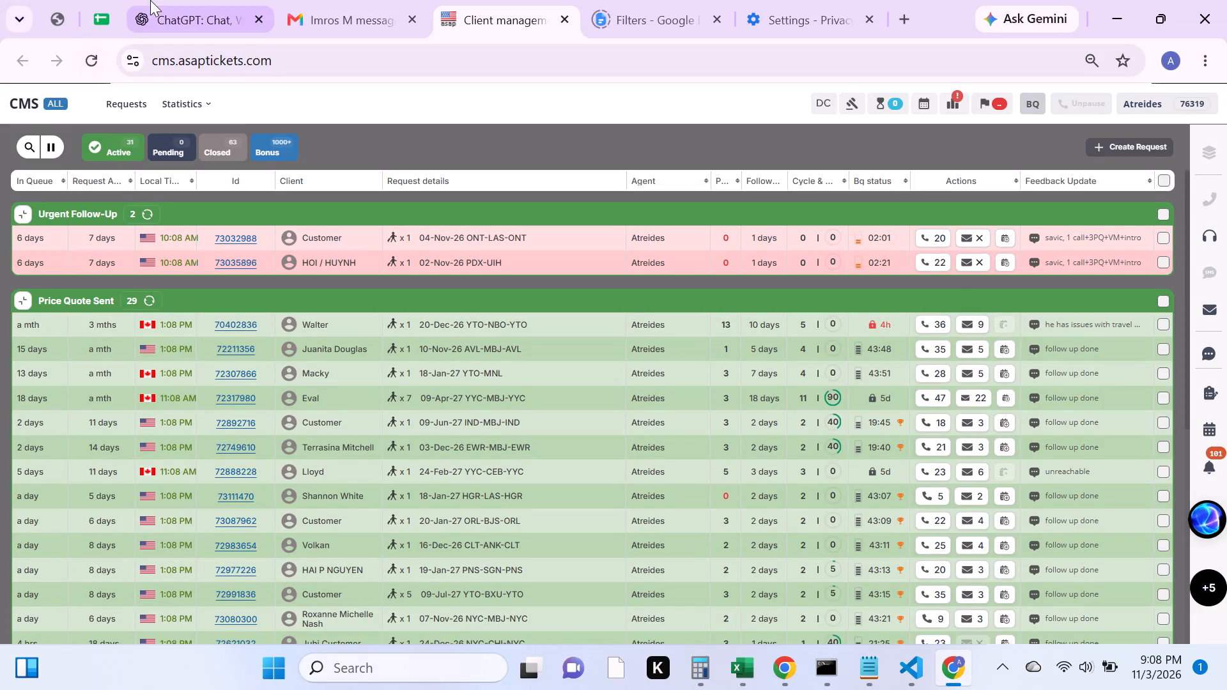
Reload the list of active client requests to refresh the follow-up queue.
left_click(89, 56)
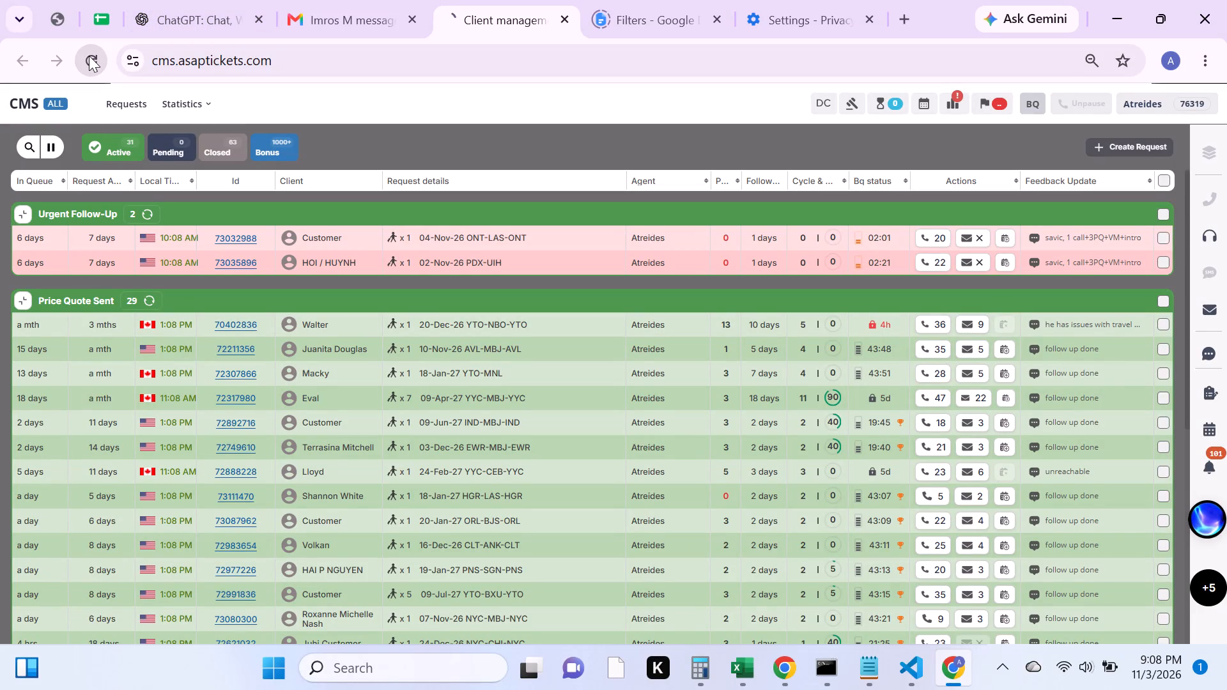
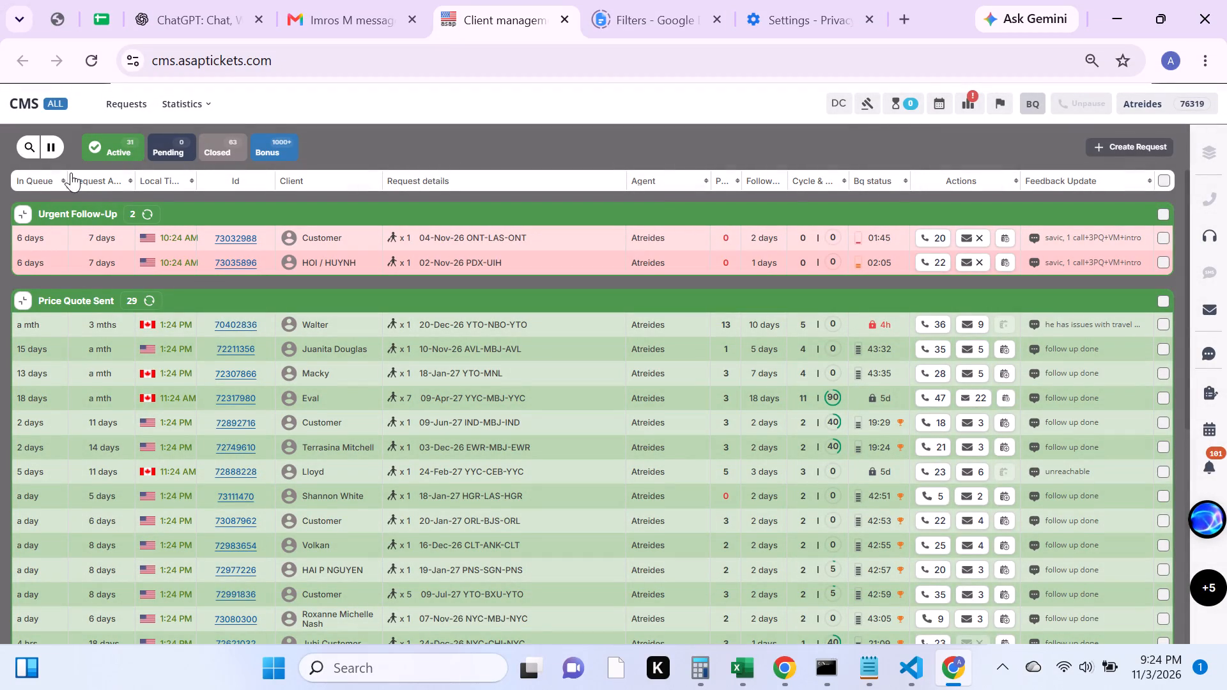
scroll(210, 251, "down", 1)
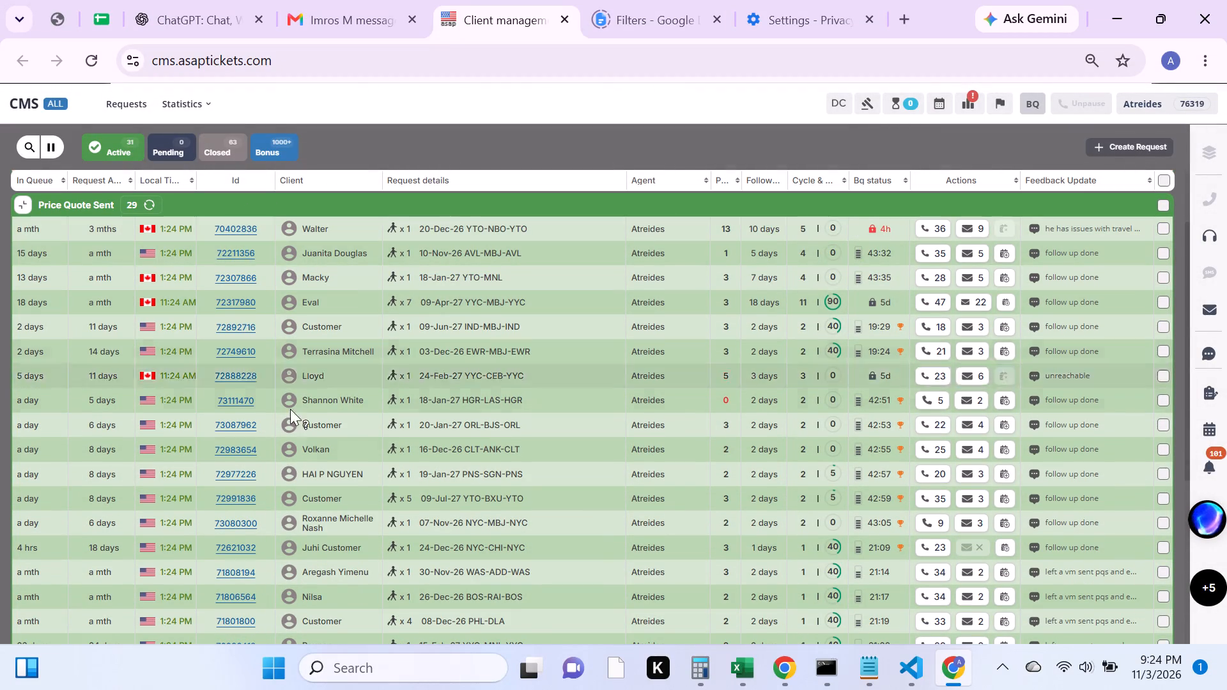
scroll(305, 471, "down", 3)
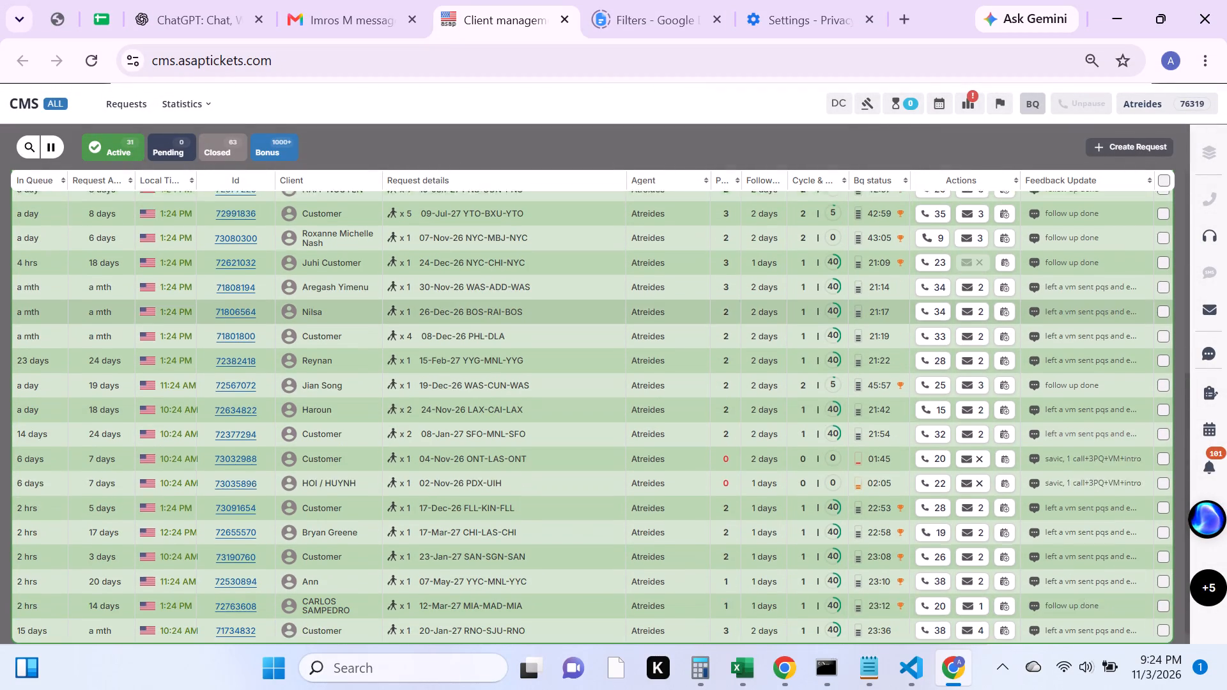
scroll(307, 483, "down", 1)
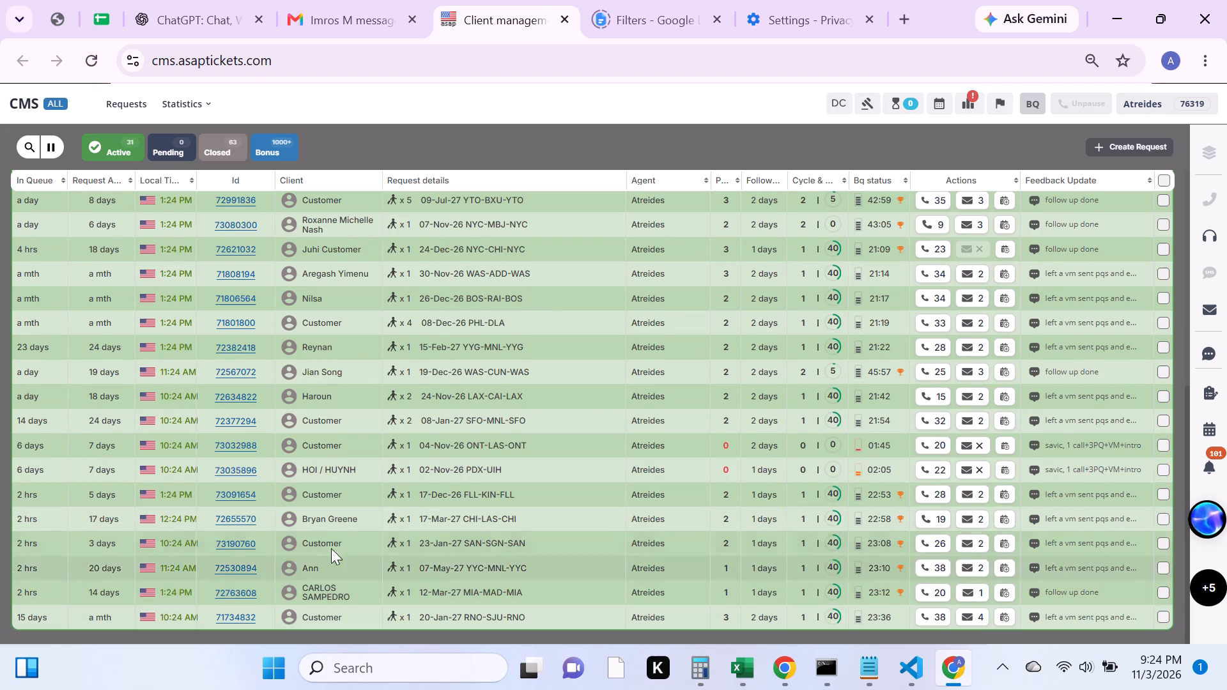
scroll(307, 390, "up", 2)
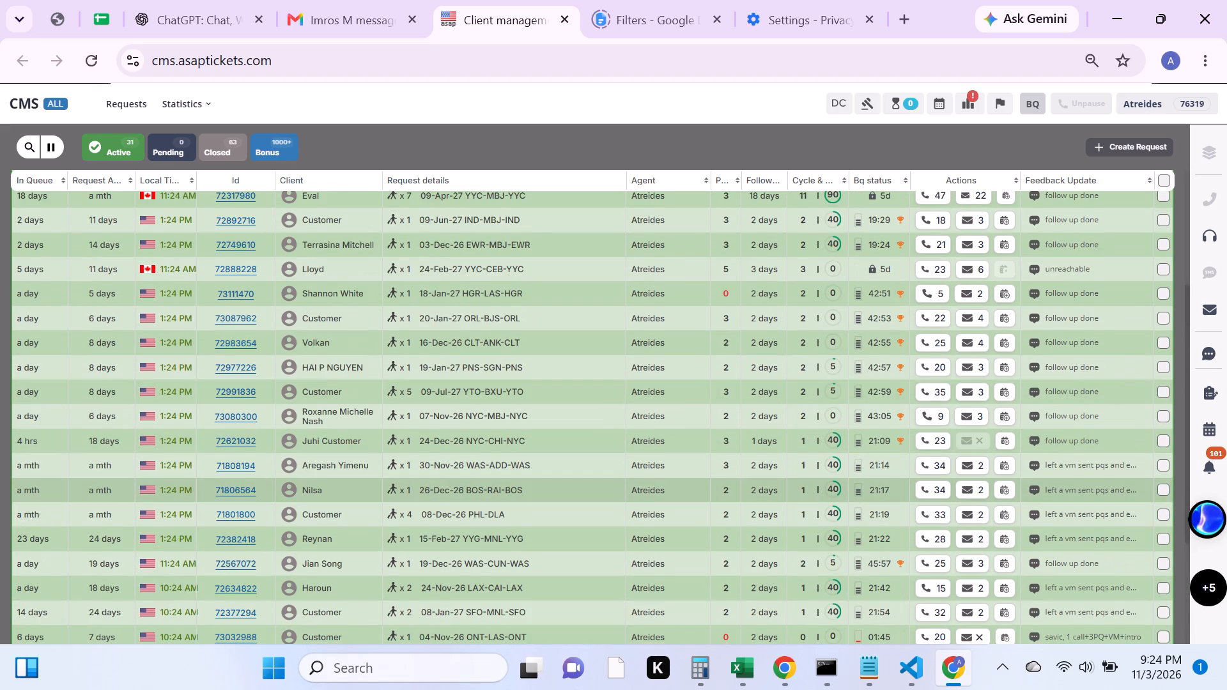
scroll(307, 390, "up", 1)
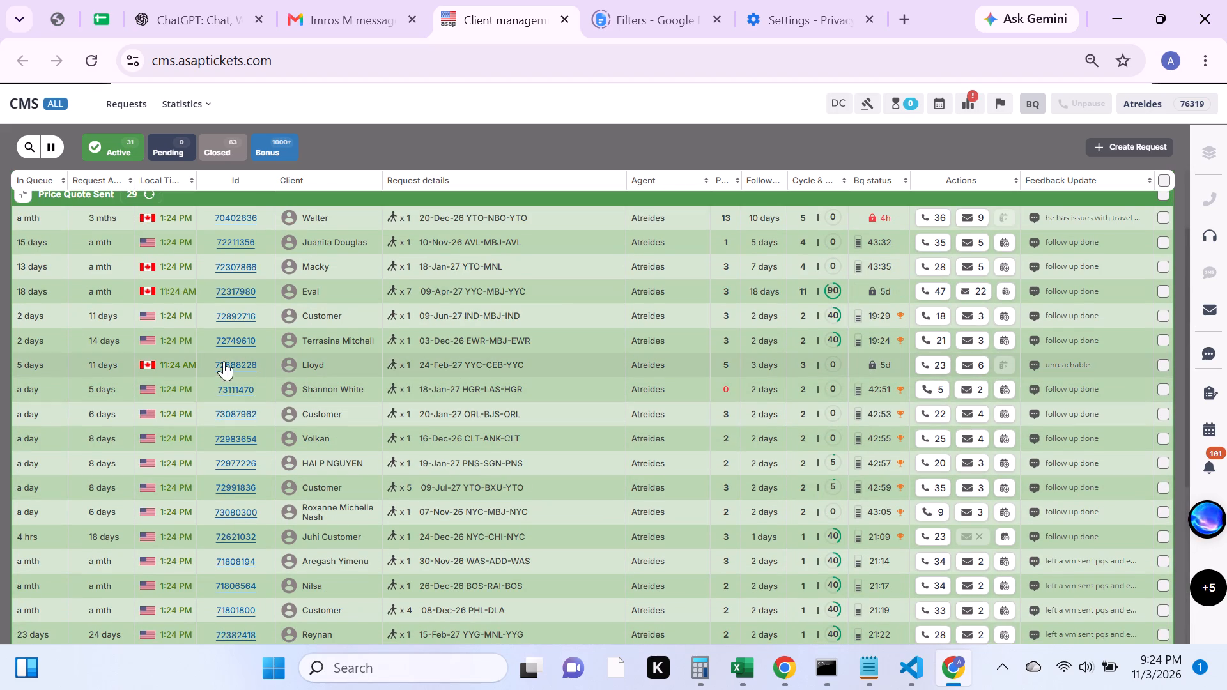
left_click(226, 365)
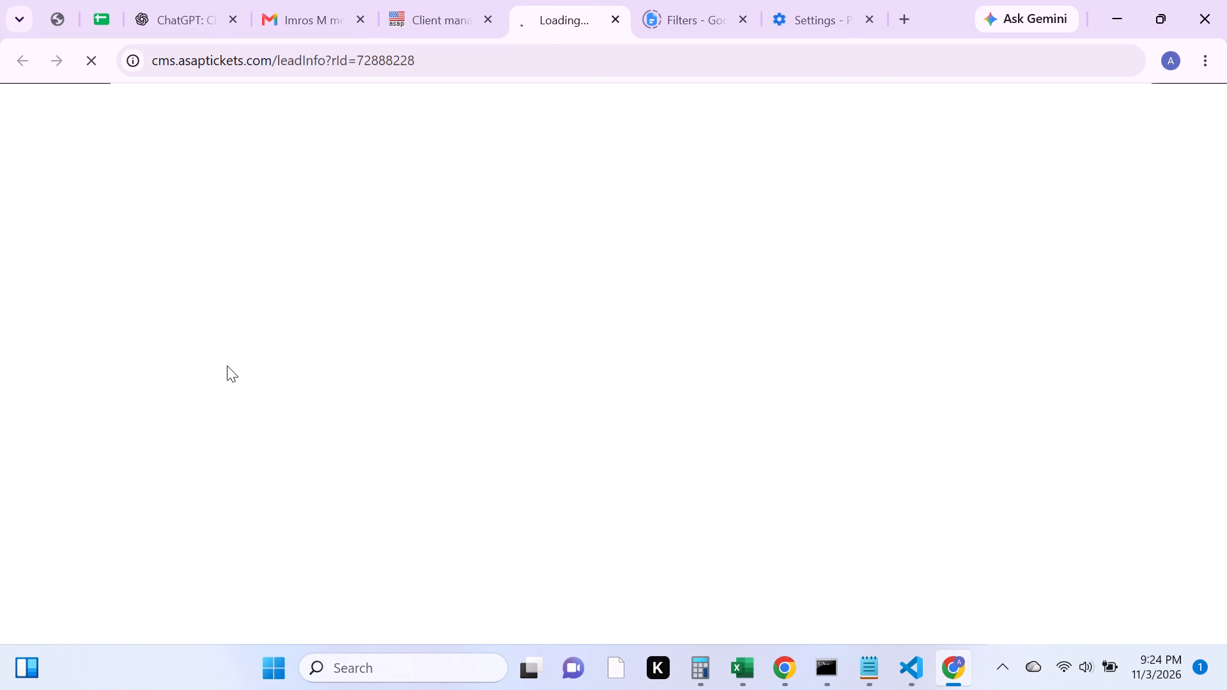
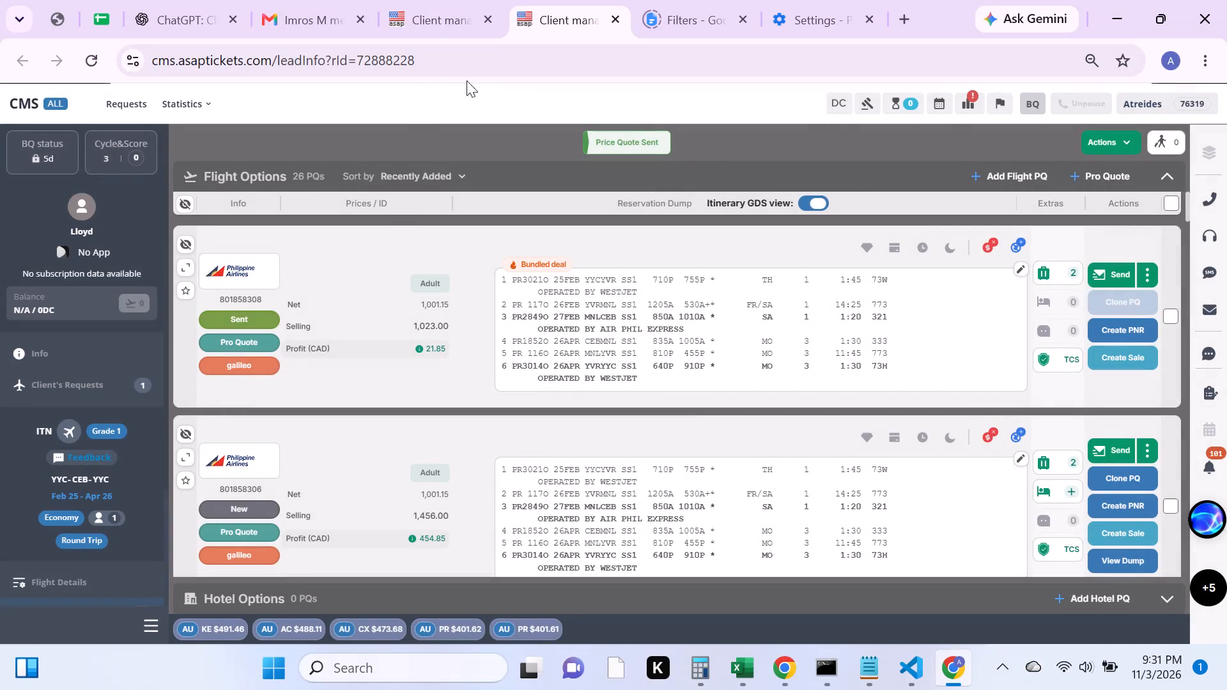
Switch off the Itinerary GDS view for the flight options in the YYC-CEB-YYC request.
left_click(815, 202)
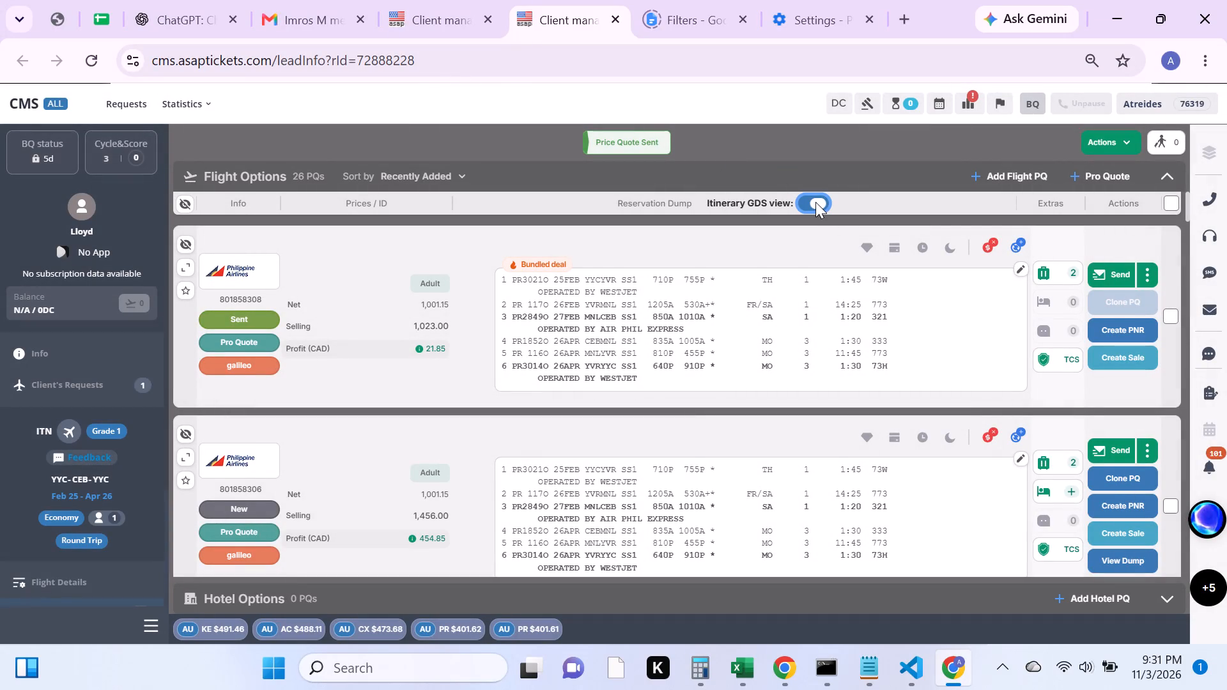